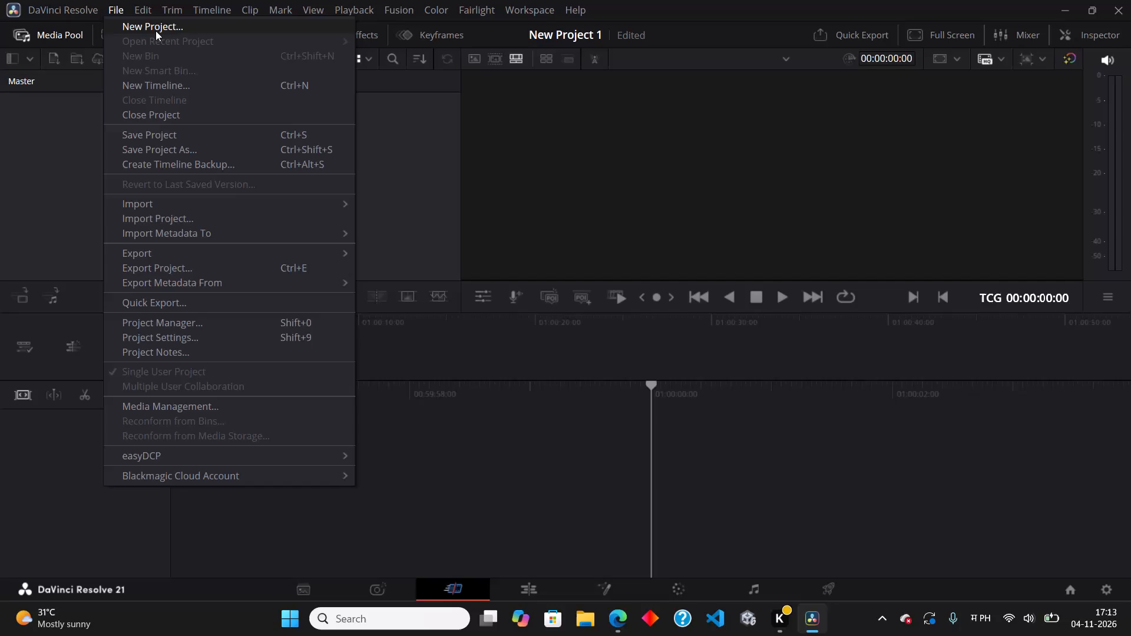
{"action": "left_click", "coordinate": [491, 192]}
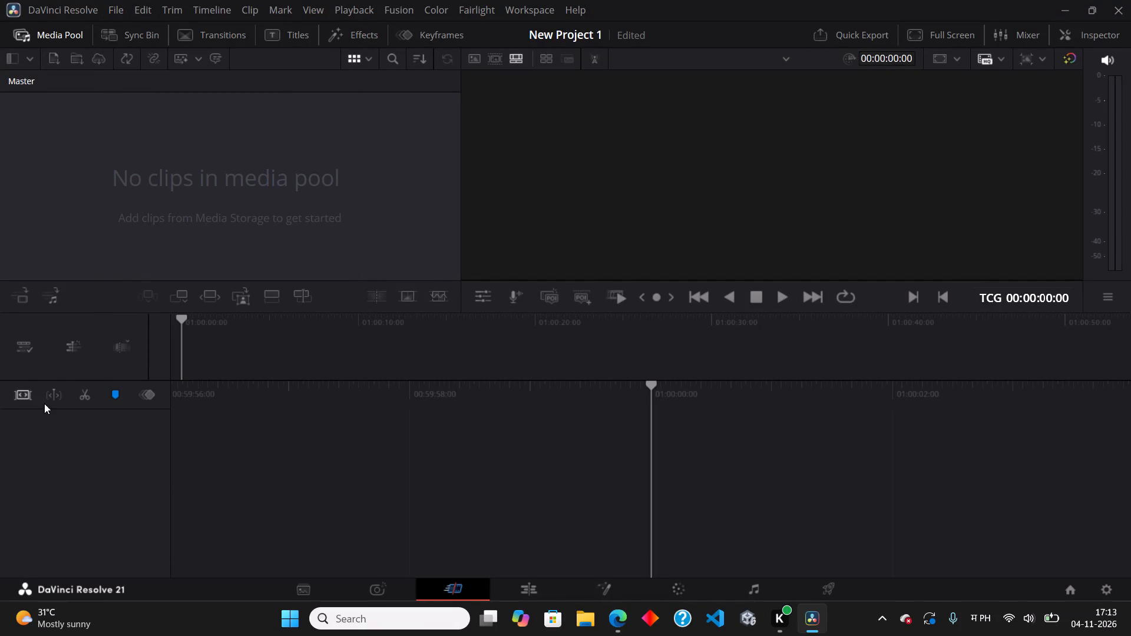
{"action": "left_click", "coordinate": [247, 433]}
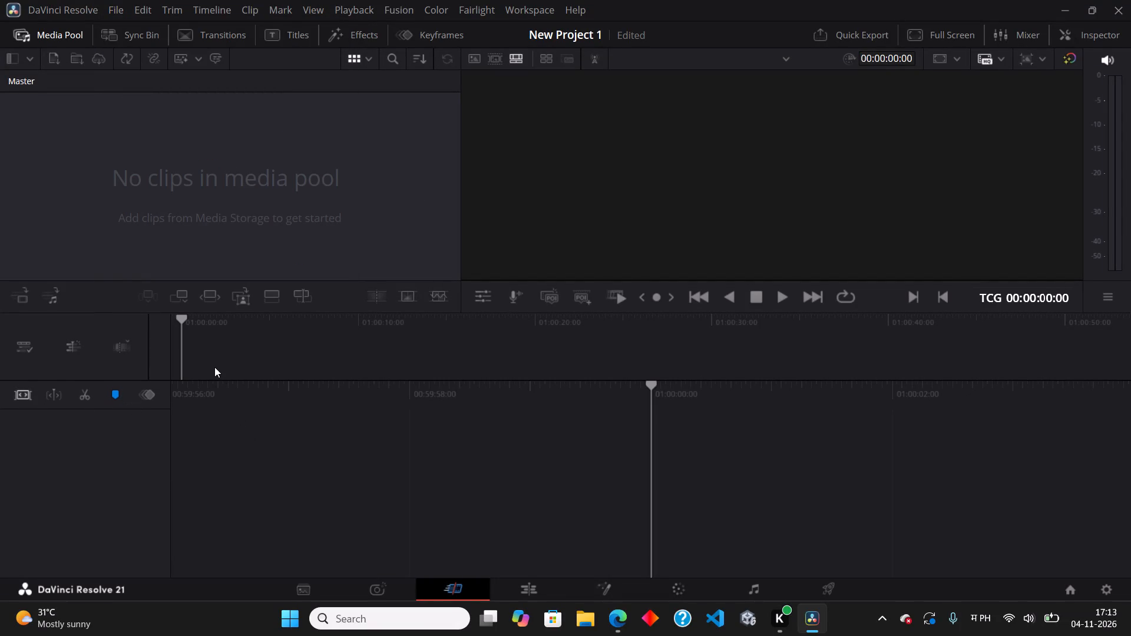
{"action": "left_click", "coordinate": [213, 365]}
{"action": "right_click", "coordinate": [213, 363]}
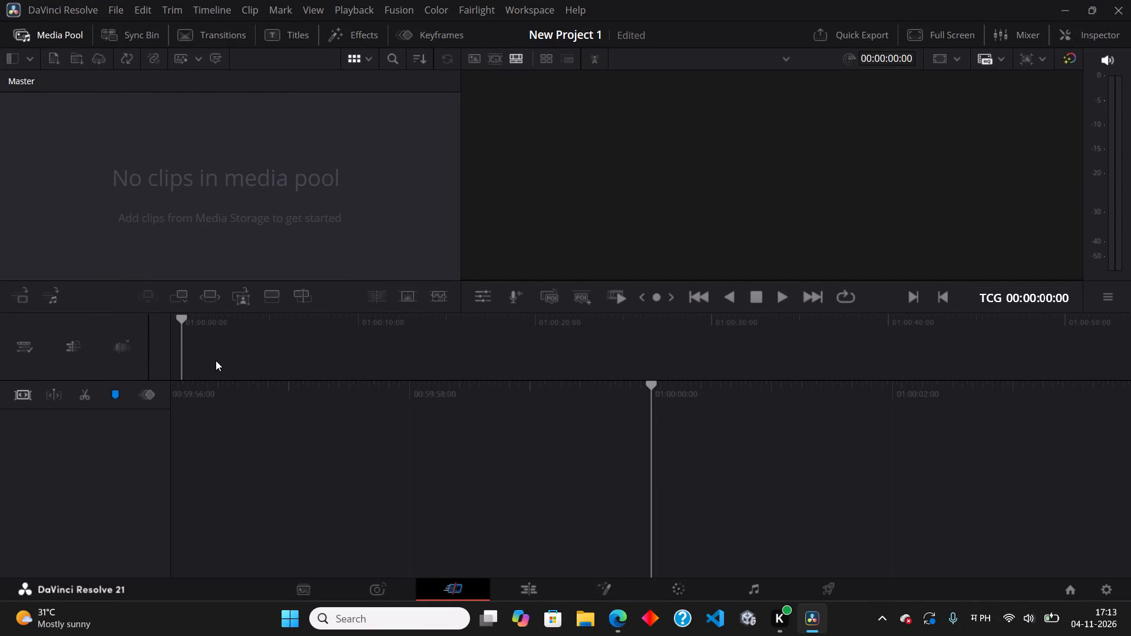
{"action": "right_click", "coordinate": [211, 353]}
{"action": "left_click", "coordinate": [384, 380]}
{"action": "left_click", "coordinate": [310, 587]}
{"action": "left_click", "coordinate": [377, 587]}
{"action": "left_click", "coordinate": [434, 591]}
Browse the Videos location and the C: drive folders in Media Storage for footage, and return to the Cut page.
{"action": "left_click", "coordinate": [308, 589]}
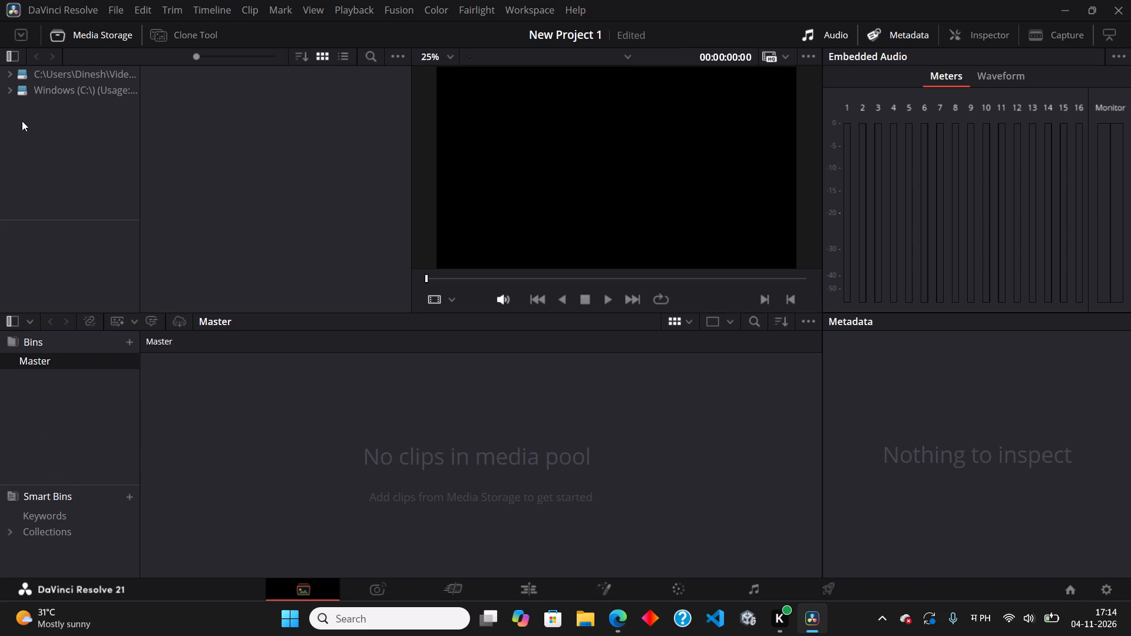
{"action": "left_click", "coordinate": [72, 72]}
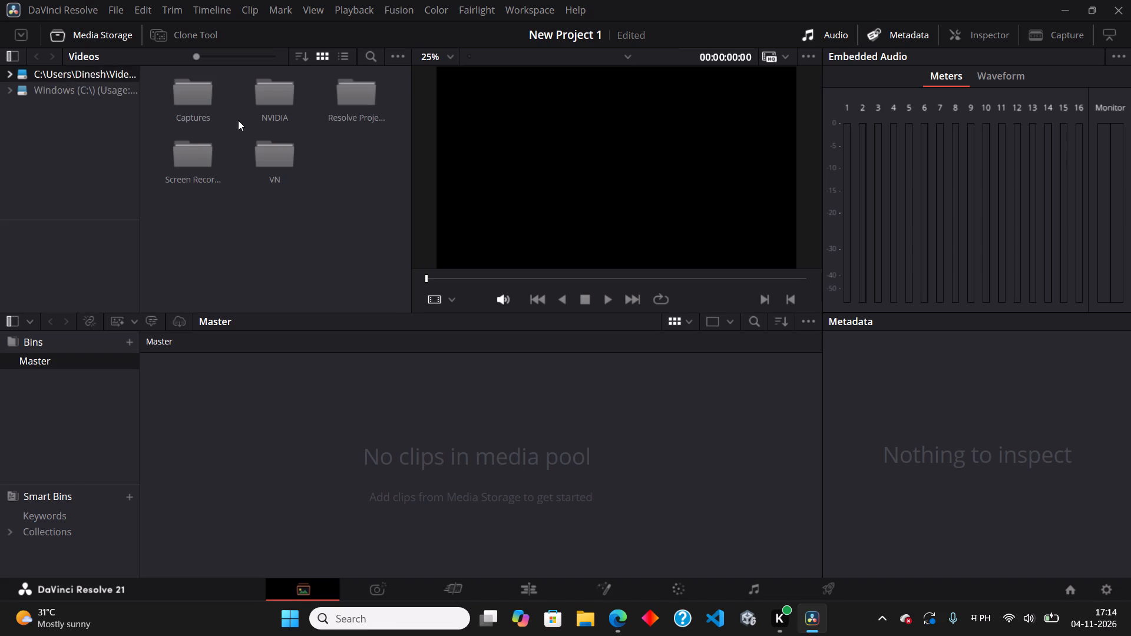
{"action": "left_click", "coordinate": [59, 91]}
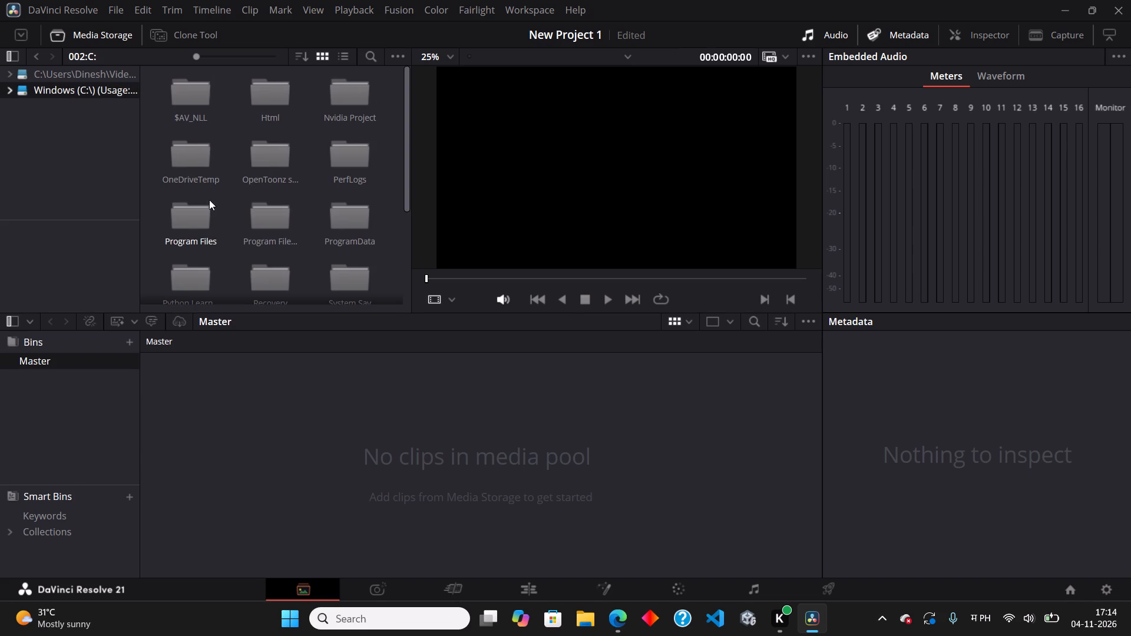
{"action": "left_click", "coordinate": [12, 71]}
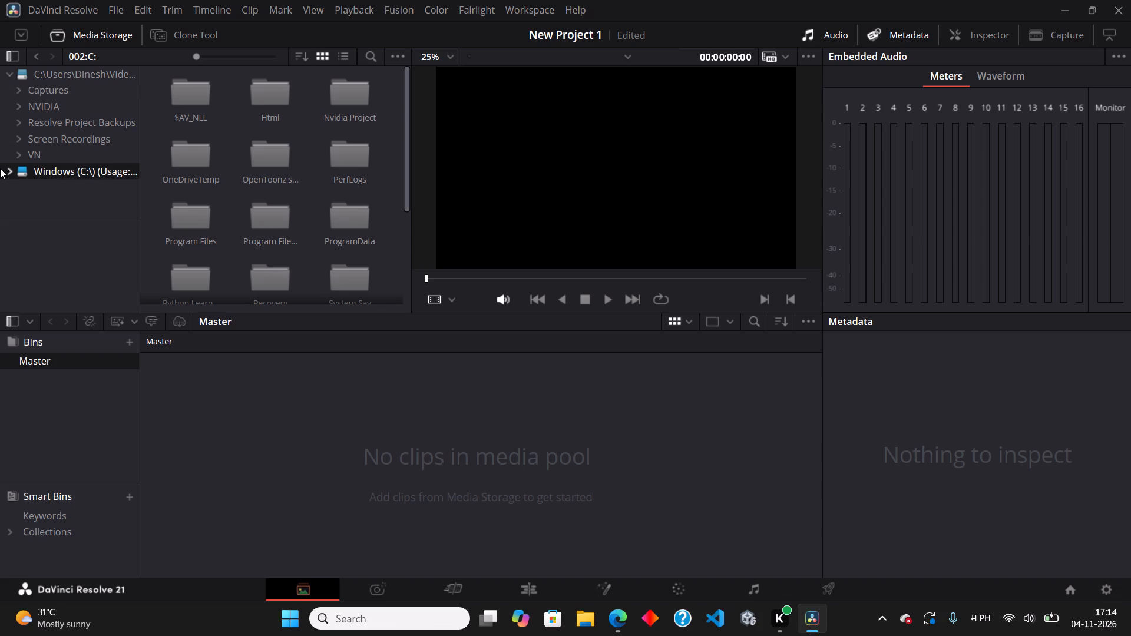
{"action": "left_click", "coordinate": [4, 173]}
{"action": "left_click", "coordinate": [10, 171]}
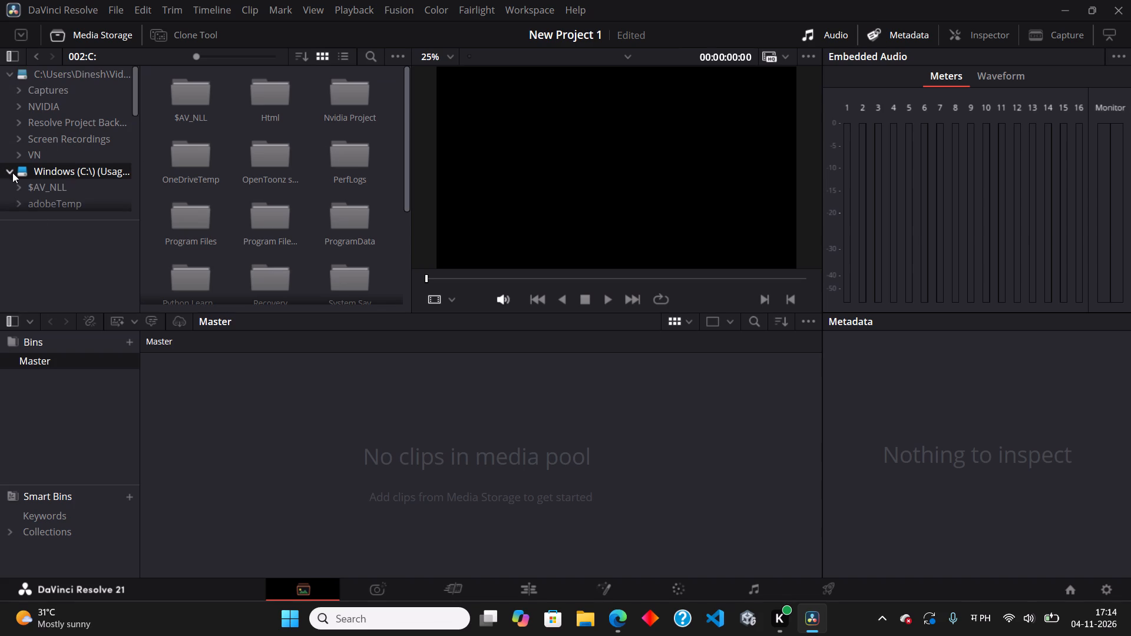
{"action": "scroll", "coordinate": [29, 173], "scroll_direction": "down", "scroll_amount": 4}
{"action": "scroll", "coordinate": [30, 174], "scroll_direction": "down", "scroll_amount": 18}
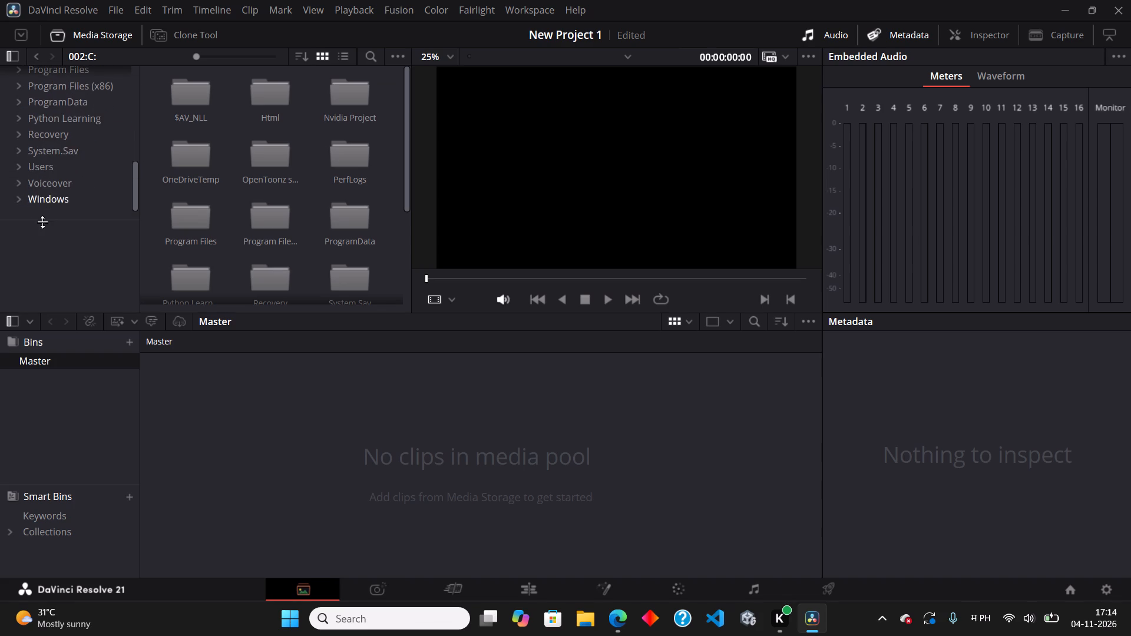
{"action": "left_click", "coordinate": [38, 263]}
{"action": "left_click", "coordinate": [117, 9]}
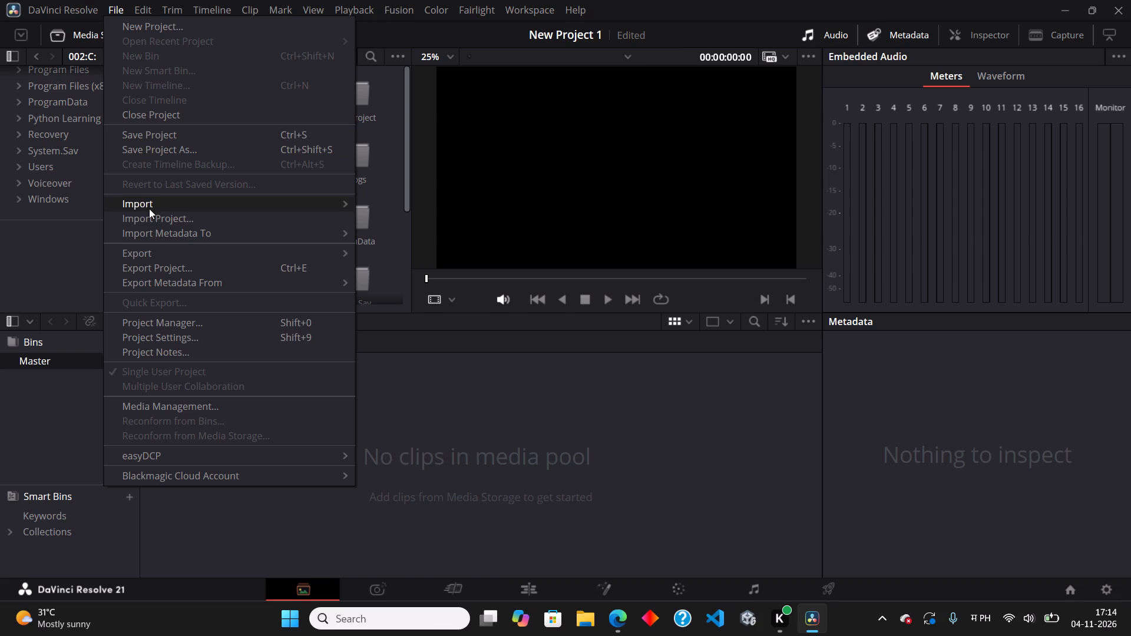
{"action": "left_click", "coordinate": [44, 262]}
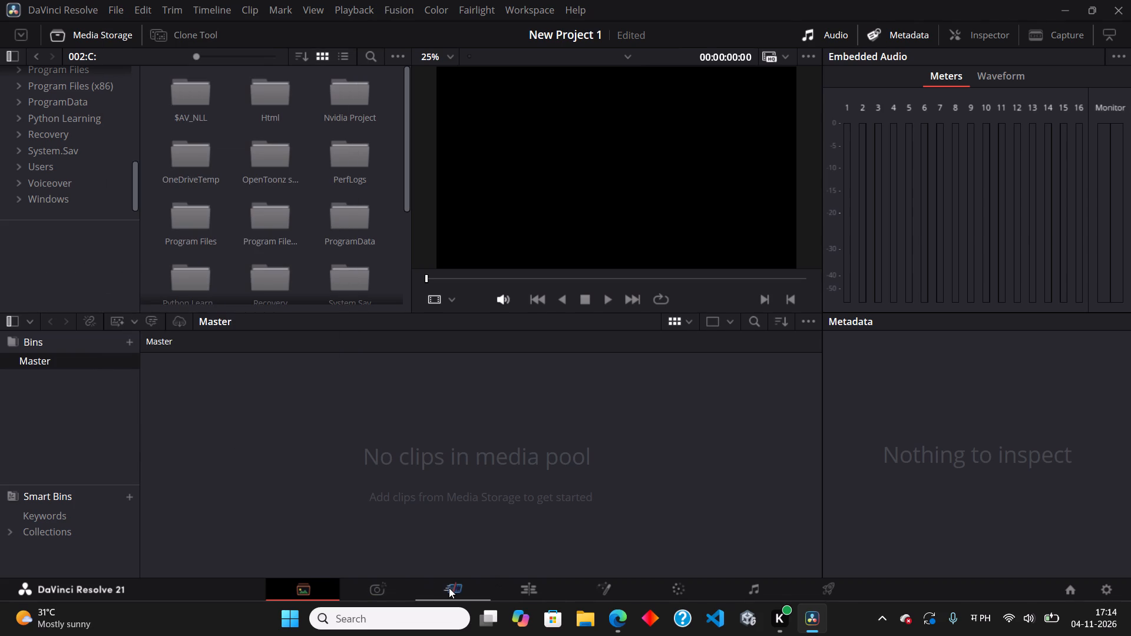
{"action": "left_click", "coordinate": [449, 588]}
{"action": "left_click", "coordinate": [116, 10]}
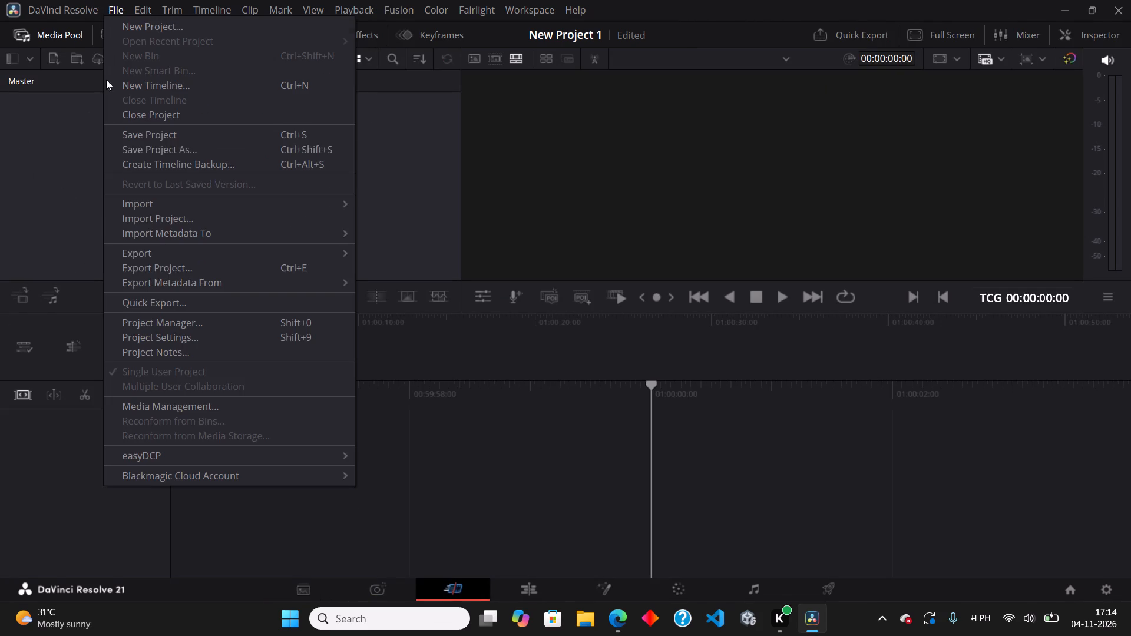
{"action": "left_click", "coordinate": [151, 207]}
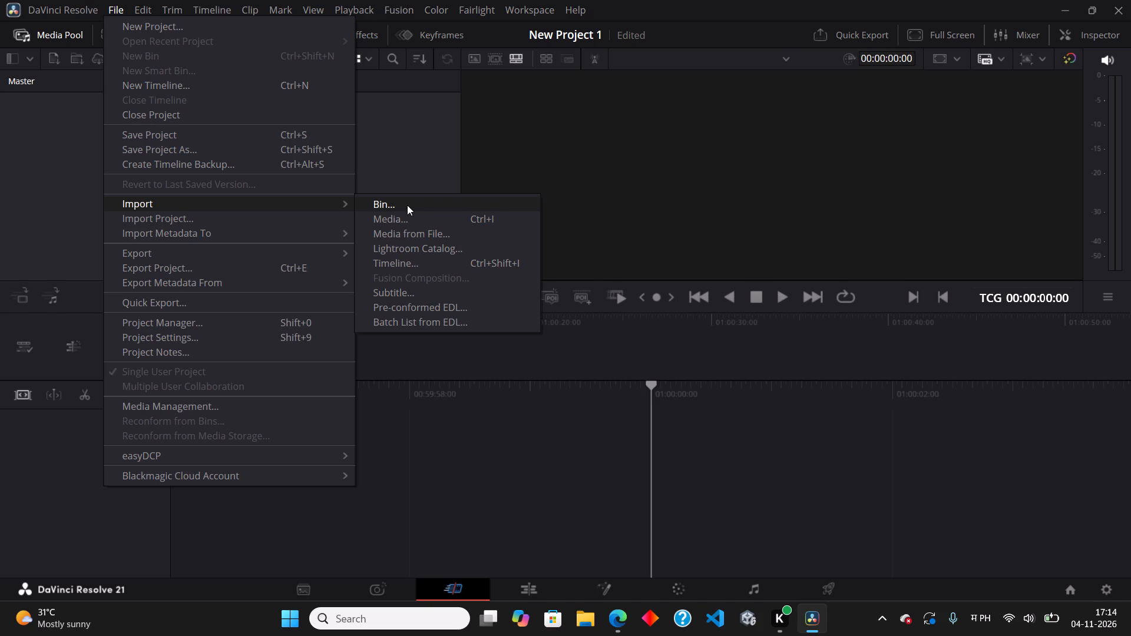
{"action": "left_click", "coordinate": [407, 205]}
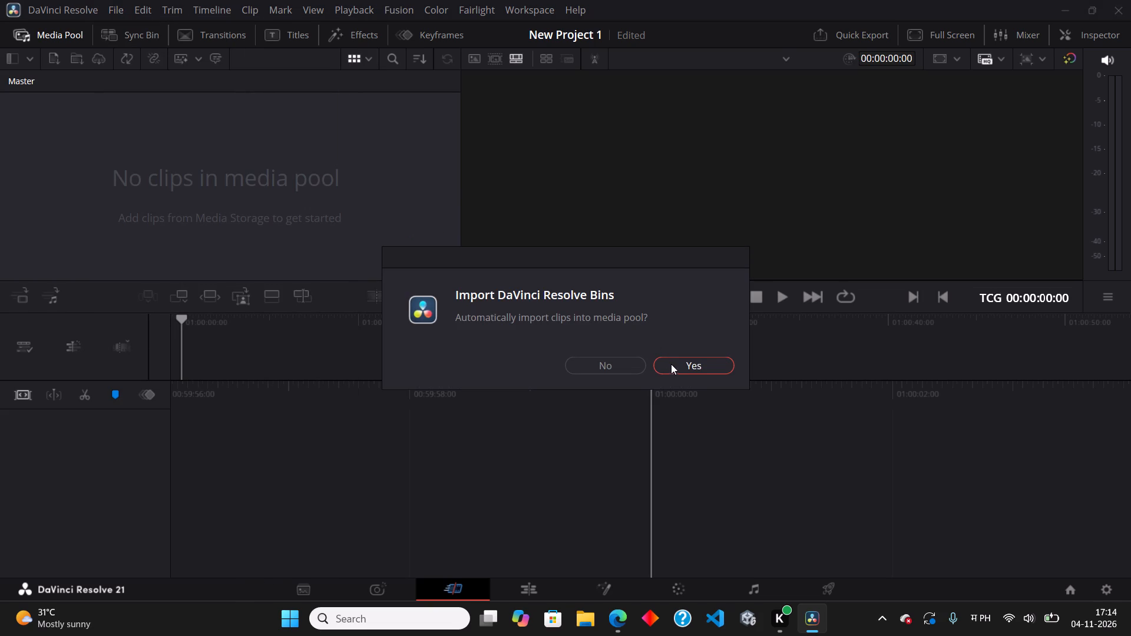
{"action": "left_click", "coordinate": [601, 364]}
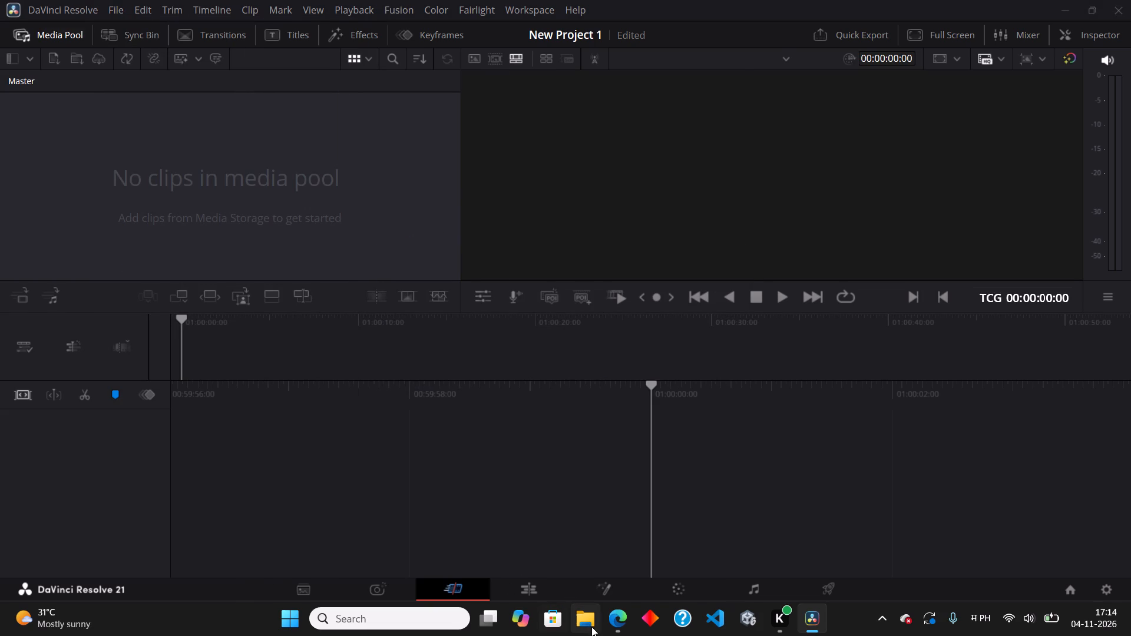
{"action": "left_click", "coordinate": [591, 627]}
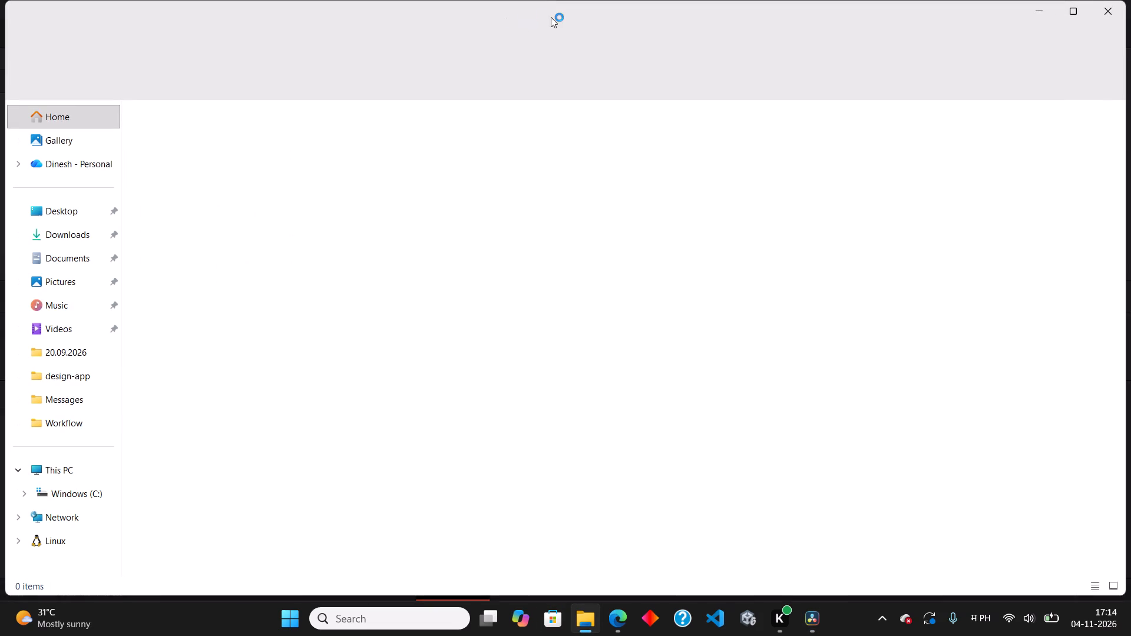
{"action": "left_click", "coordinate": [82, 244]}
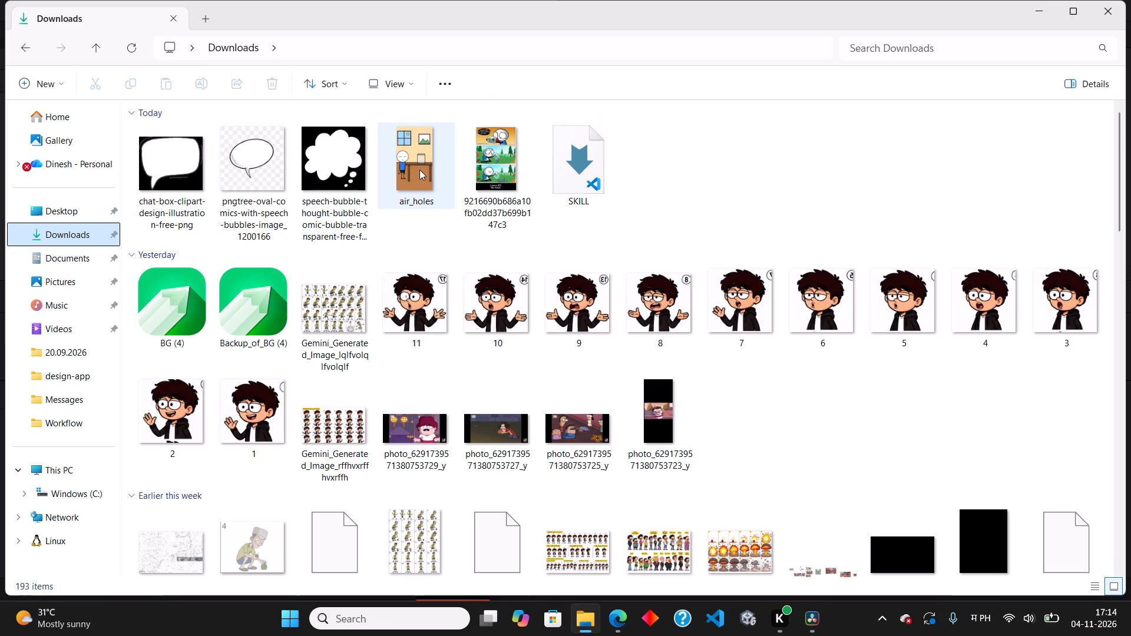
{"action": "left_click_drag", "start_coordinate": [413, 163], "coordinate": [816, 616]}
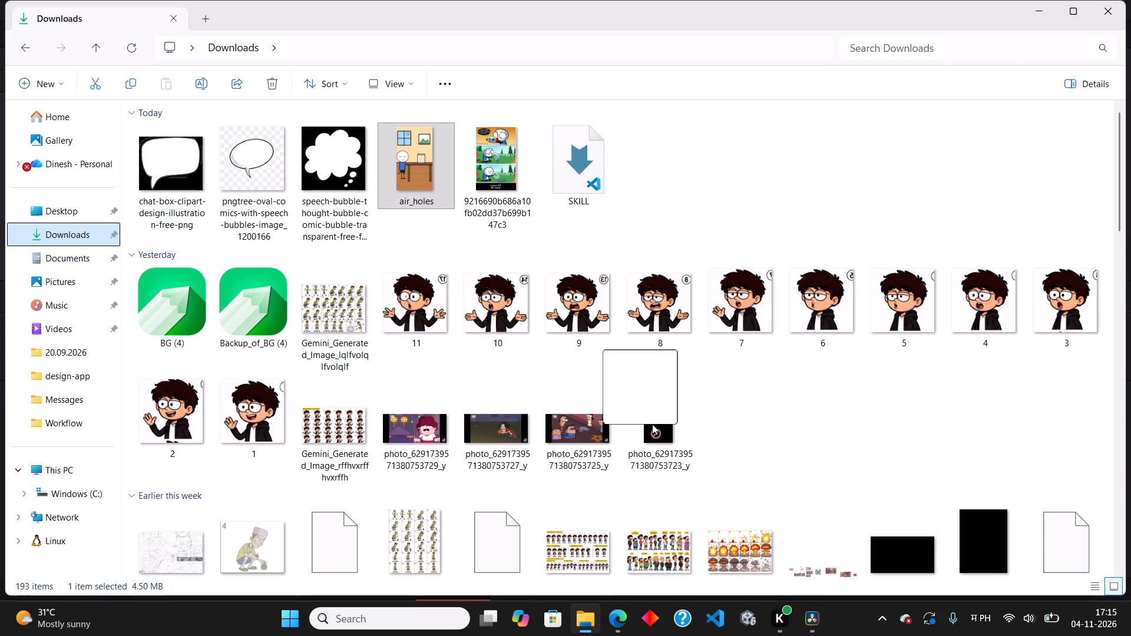
{"action": "left_click_drag", "start_coordinate": [652, 424], "coordinate": [299, 333]}
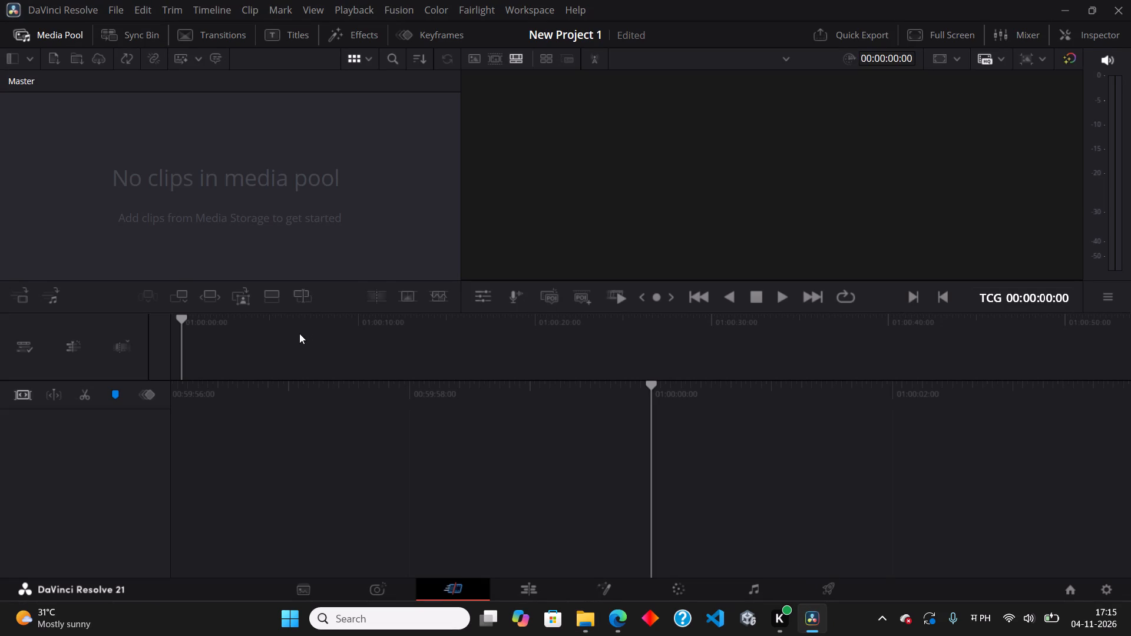
{"action": "left_click_drag", "start_coordinate": [299, 333], "coordinate": [242, 355]}
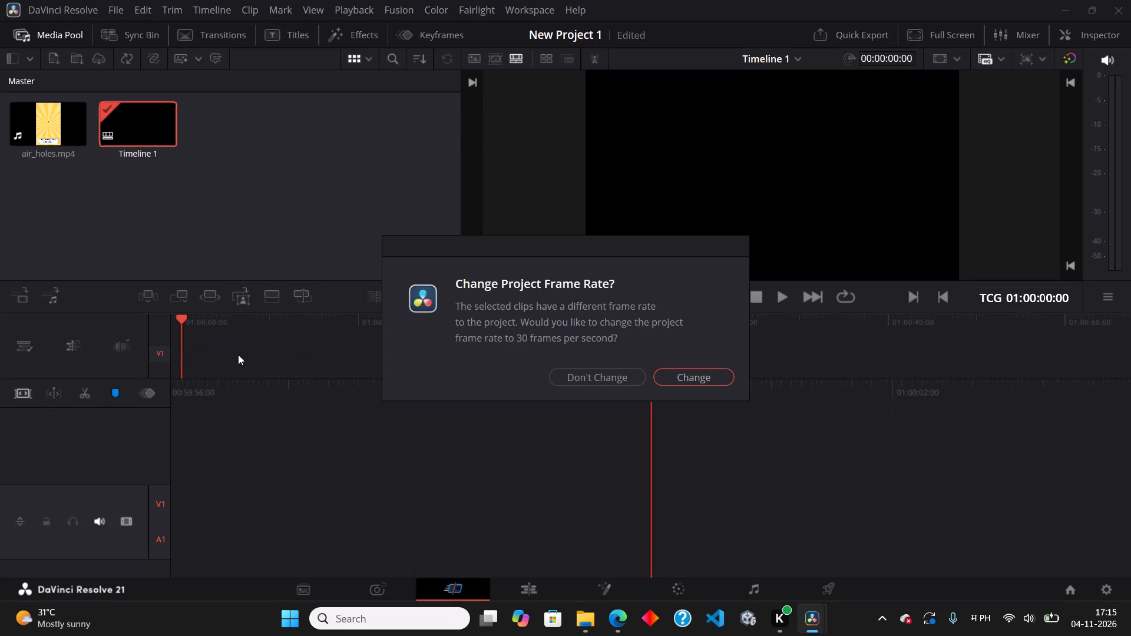
{"action": "left_click", "coordinate": [678, 380]}
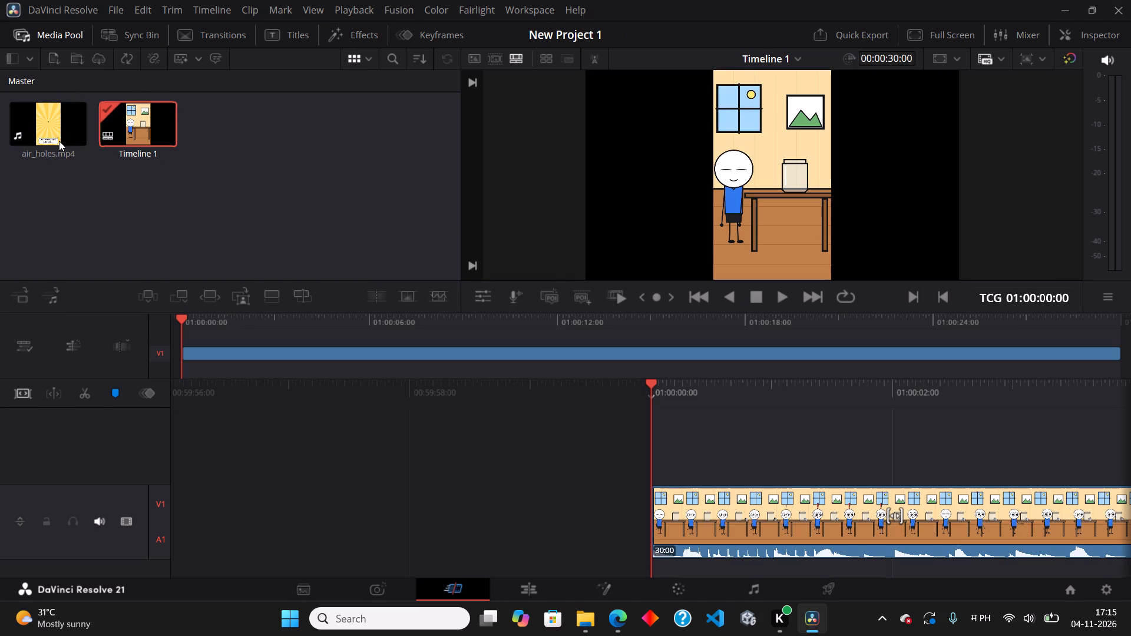
Show the 9:16 social media frame guide in the timeline viewer.
{"action": "left_click", "coordinate": [59, 141]}
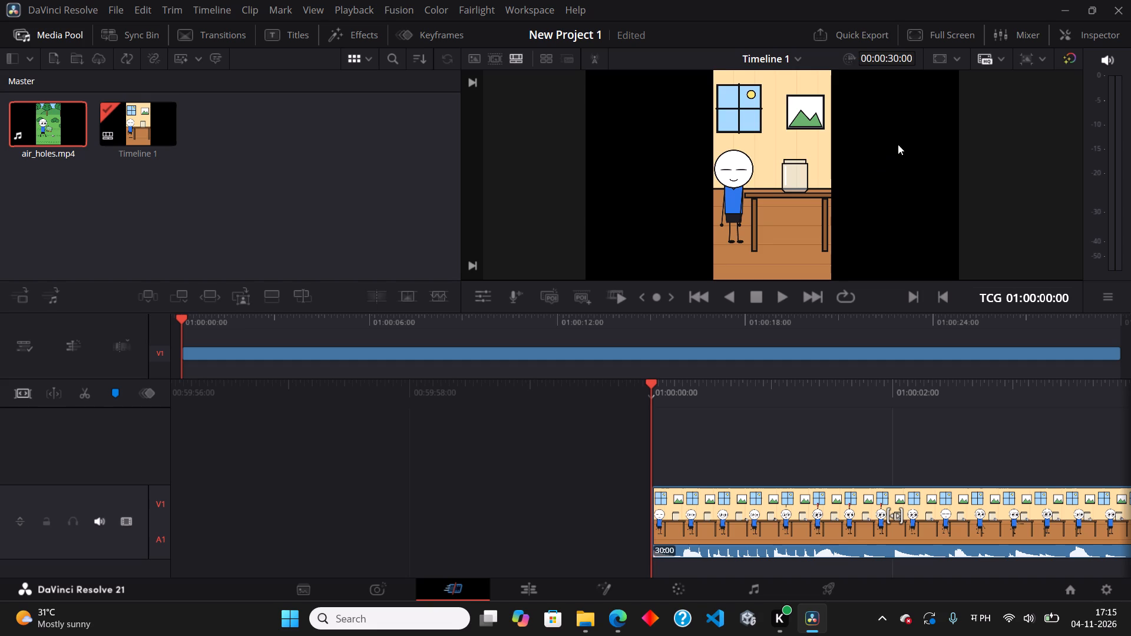
{"action": "left_click", "coordinate": [953, 58]}
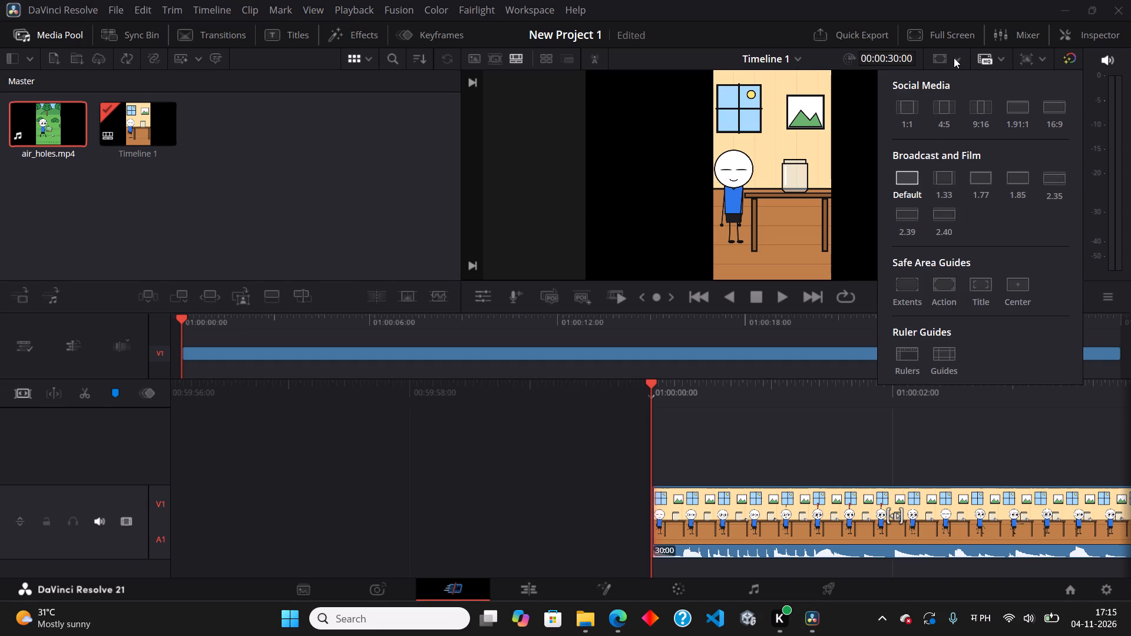
{"action": "left_click", "coordinate": [980, 112]}
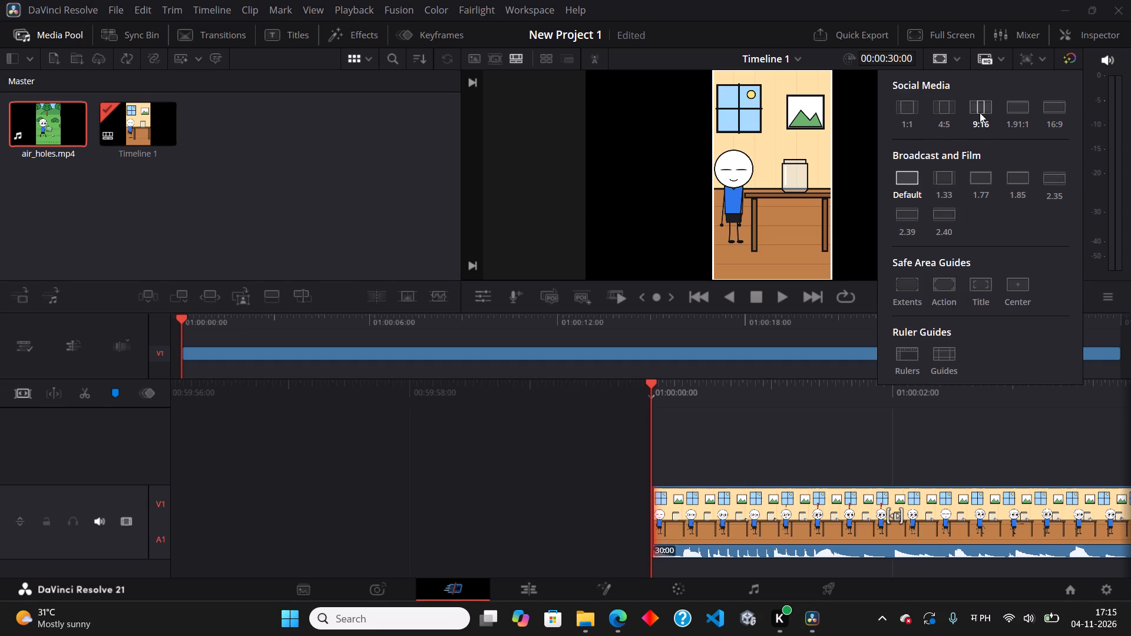
{"action": "left_click", "coordinate": [836, 124]}
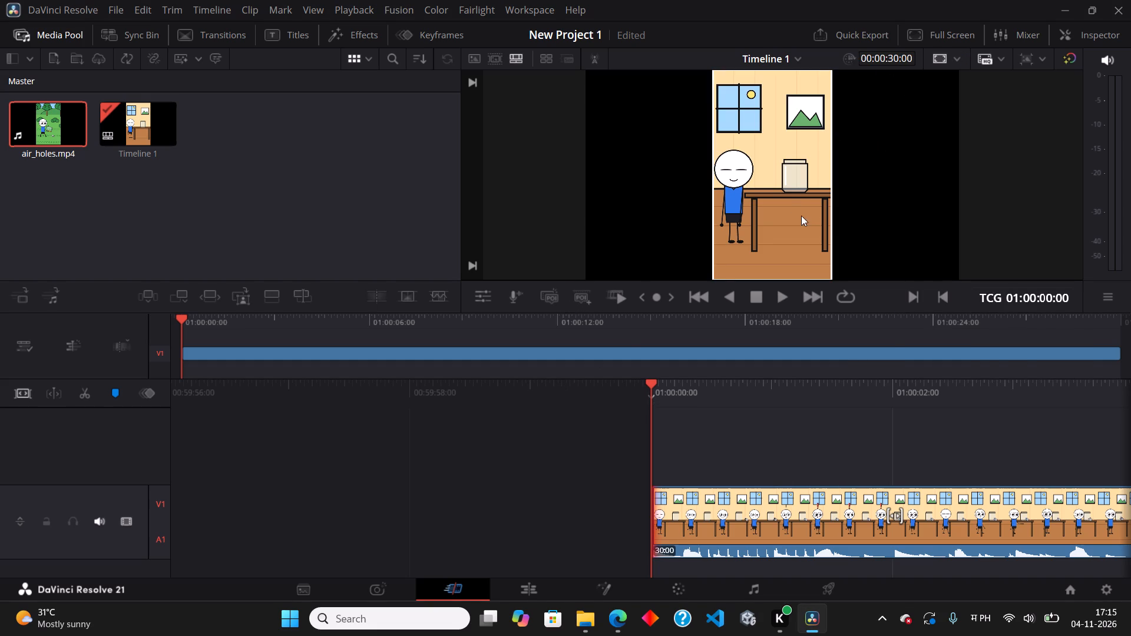
Play the timeline from its start to review the video.
{"action": "scroll", "coordinate": [800, 188], "scroll_direction": "up", "scroll_amount": 4}
{"action": "left_click", "coordinate": [782, 300]}
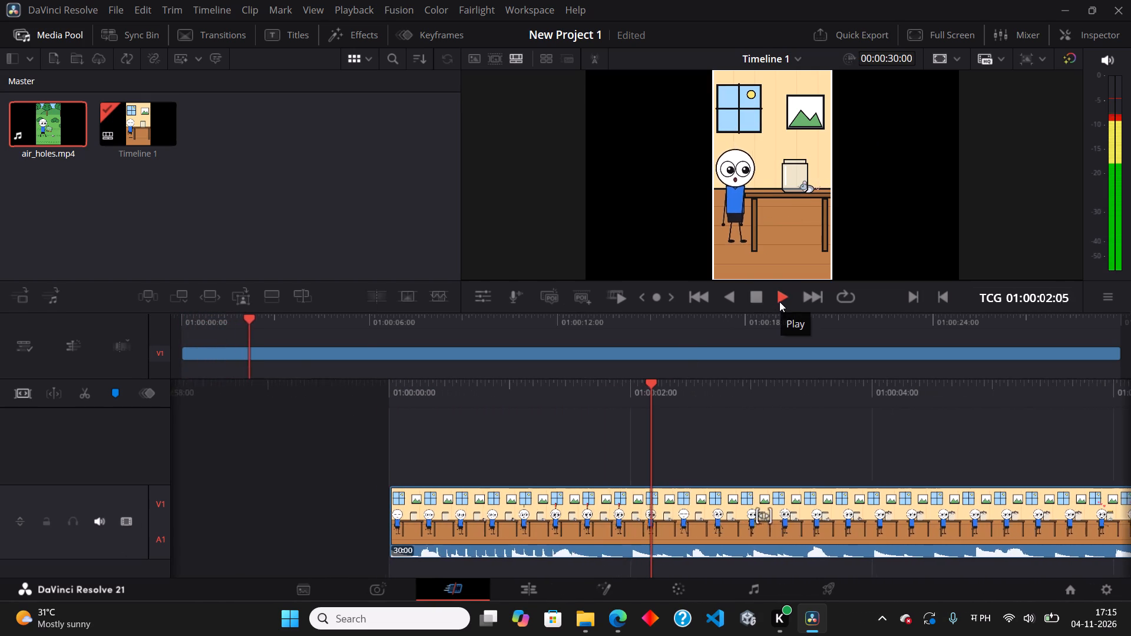
Stop playback and scrub the timeline back and forth around the five-second mark to examine that moment.
{"action": "left_click", "coordinate": [779, 300]}
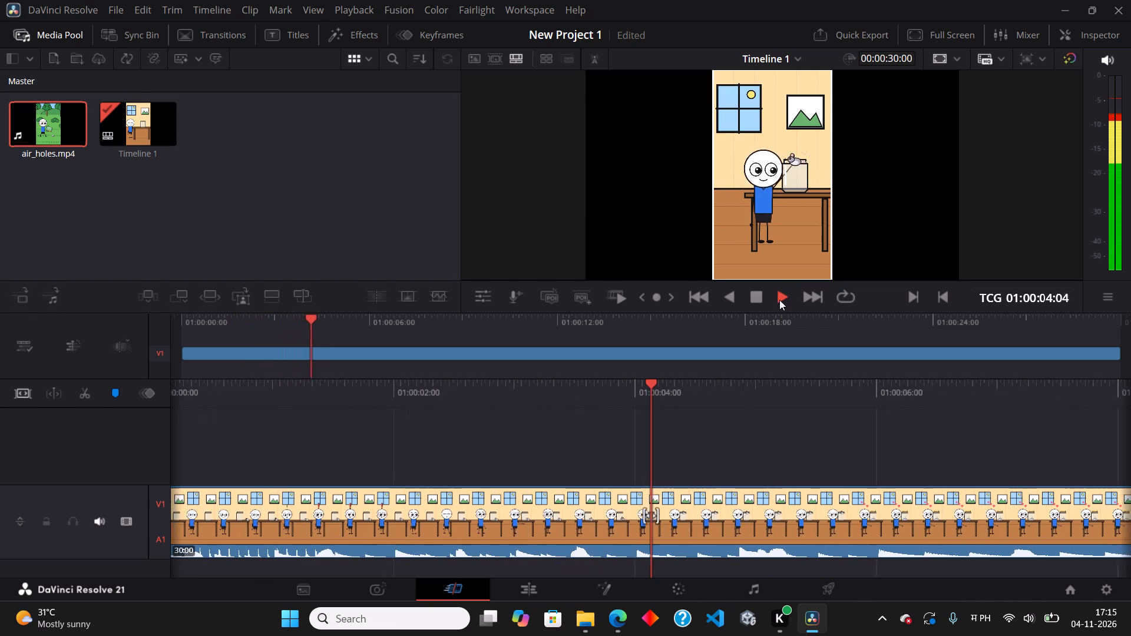
{"action": "left_click", "coordinate": [755, 297]}
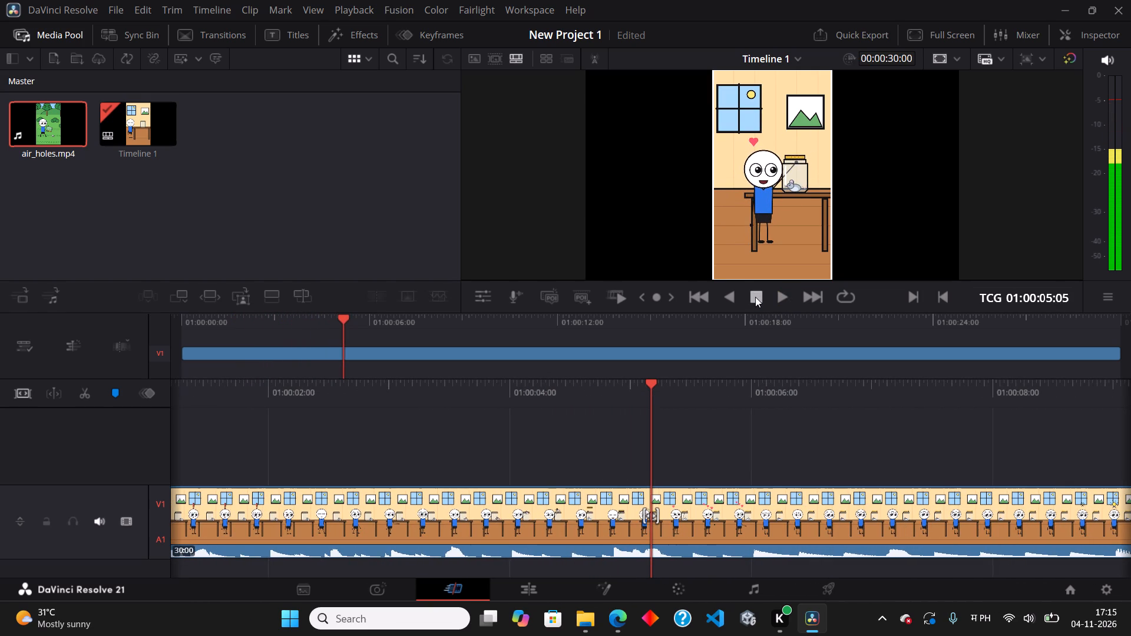
{"action": "left_click", "coordinate": [338, 356]}
{"action": "left_click", "coordinate": [338, 356]}
{"action": "left_click_drag", "start_coordinate": [346, 355], "coordinate": [355, 355]}
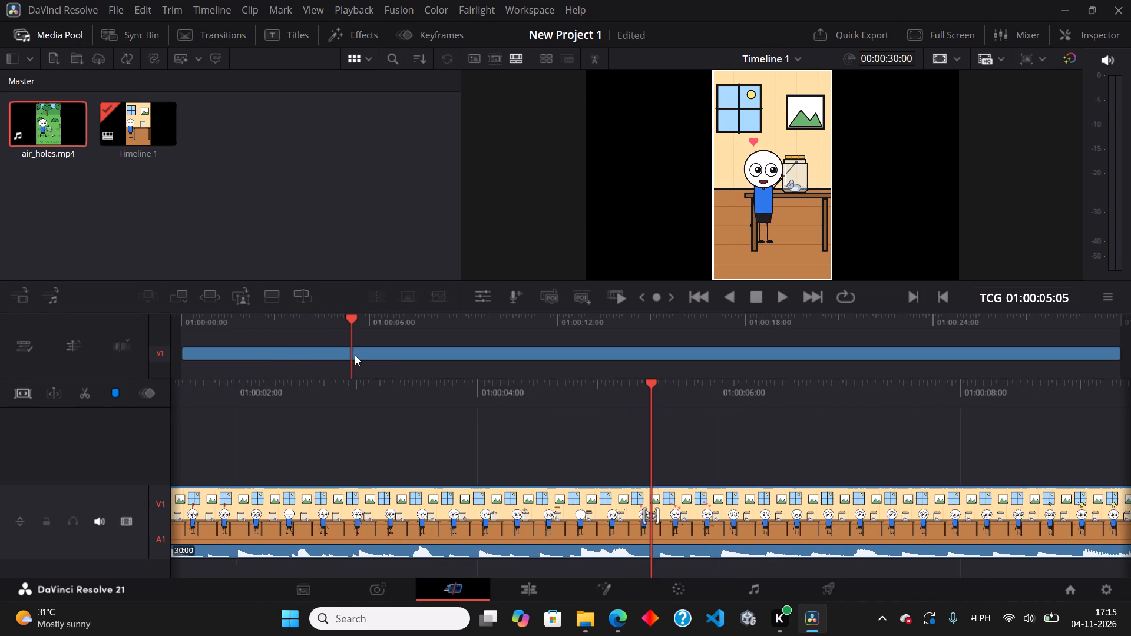
{"action": "left_click_drag", "start_coordinate": [355, 355], "coordinate": [338, 355]}
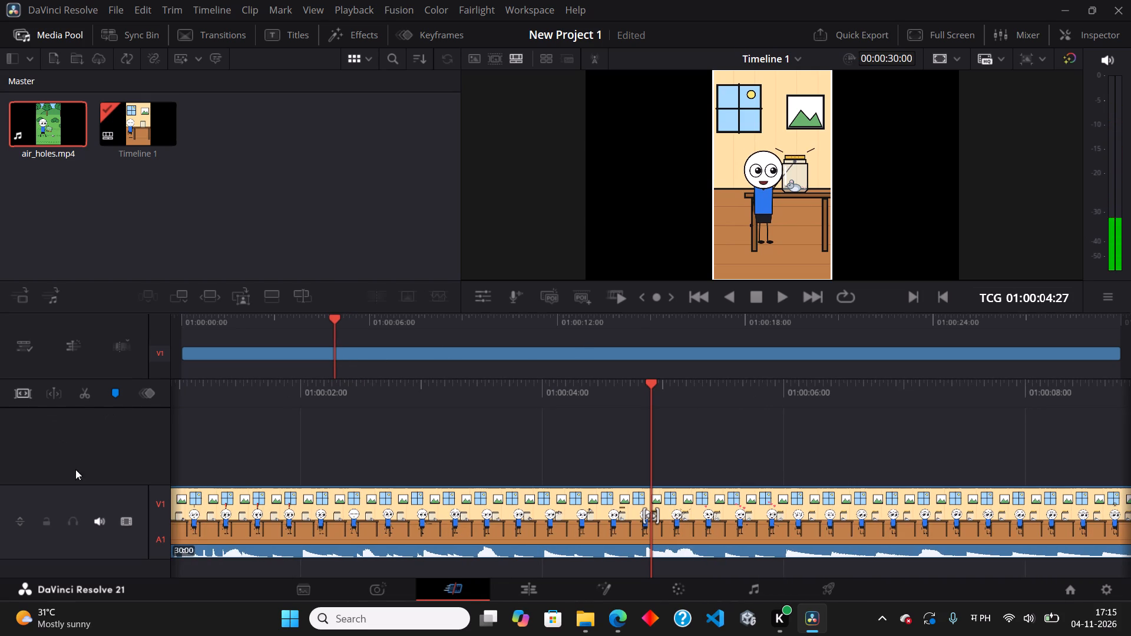
{"action": "scroll", "coordinate": [92, 405], "scroll_direction": "up", "scroll_amount": 3}
{"action": "scroll", "coordinate": [201, 322], "scroll_direction": "up", "scroll_amount": 2}
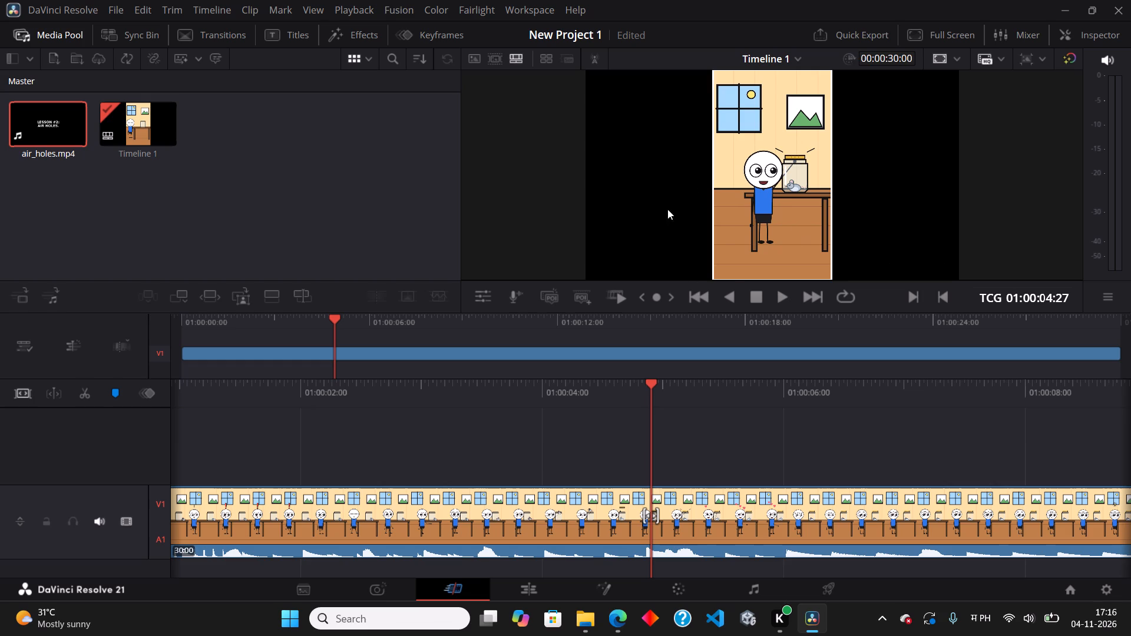
Scrub through the opening seconds of the air_holes clip and return the playhead to the timeline start.
{"action": "left_click", "coordinate": [813, 352]}
{"action": "left_click_drag", "start_coordinate": [799, 356], "coordinate": [554, 356]}
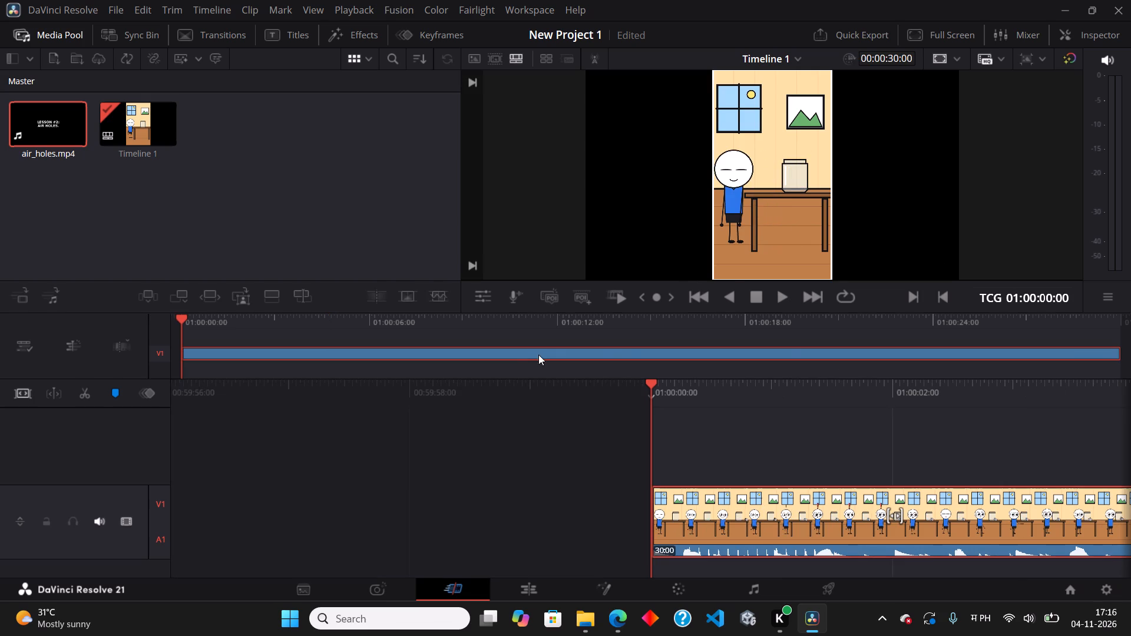
{"action": "left_click_drag", "start_coordinate": [545, 412], "coordinate": [694, 442]}
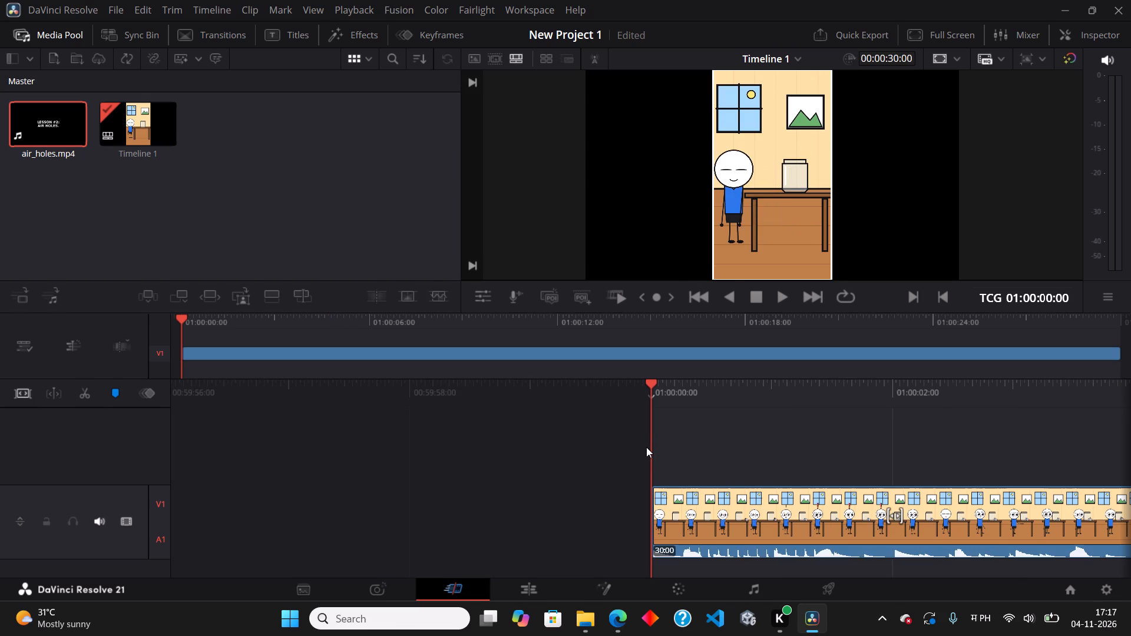
{"action": "left_click_drag", "start_coordinate": [654, 383], "coordinate": [176, 382]}
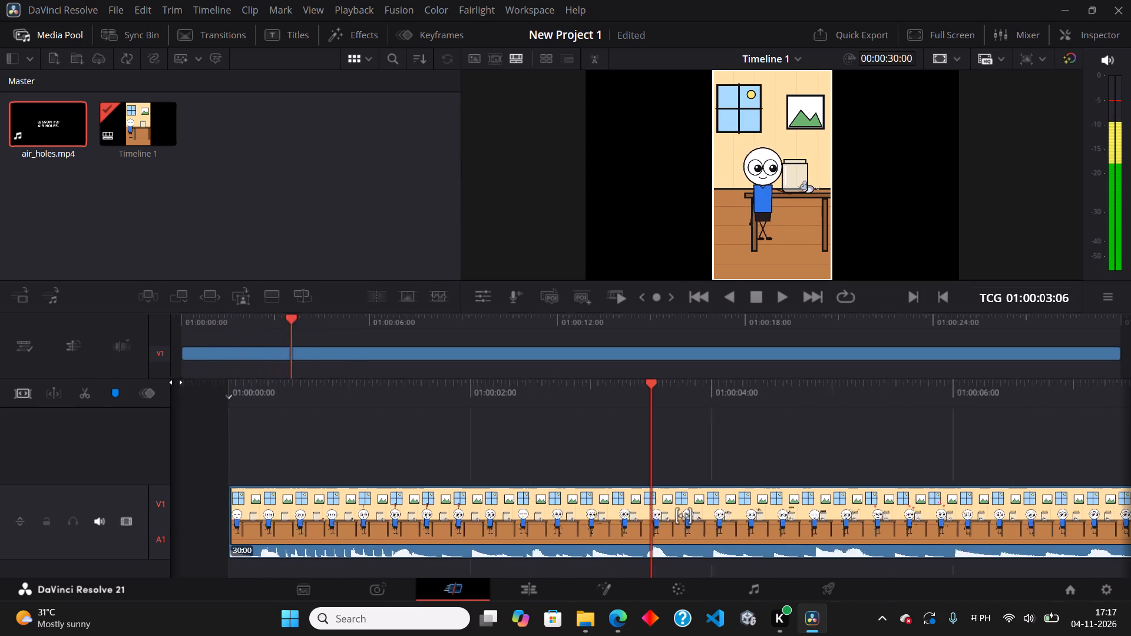
{"action": "left_click_drag", "start_coordinate": [176, 382], "coordinate": [4, 383]}
{"action": "left_click_drag", "start_coordinate": [422, 424], "coordinate": [906, 439]}
{"action": "left_click_drag", "start_coordinate": [470, 424], "coordinate": [592, 448]}
{"action": "left_click_drag", "start_coordinate": [653, 385], "coordinate": [218, 384]}
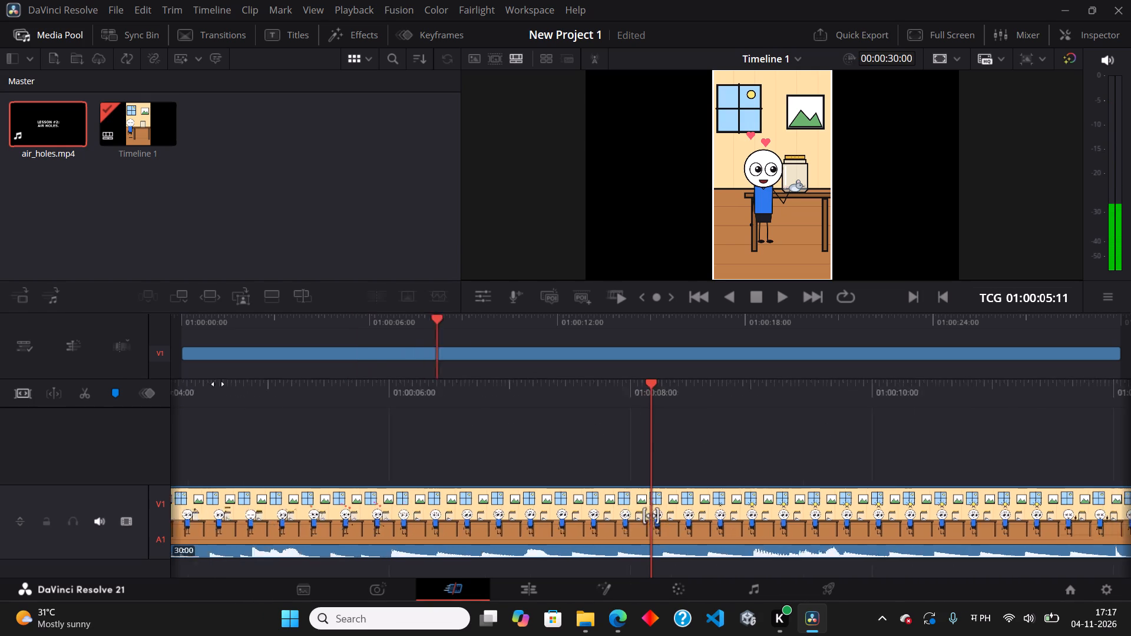
{"action": "left_click_drag", "start_coordinate": [218, 384], "coordinate": [1130, 422]}
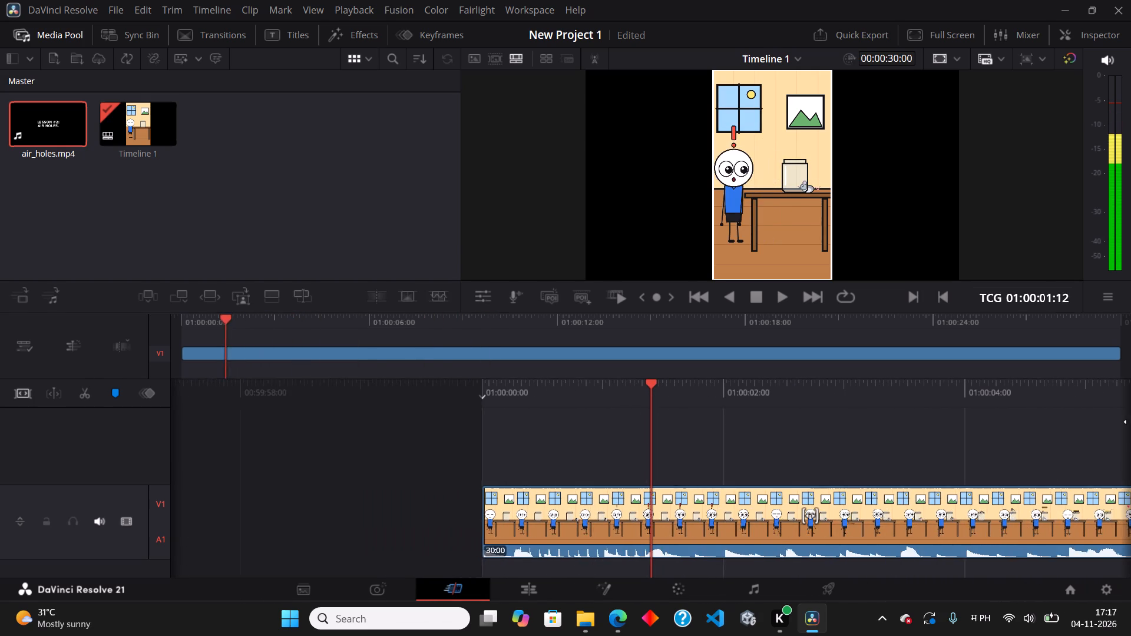
{"action": "left_click_drag", "start_coordinate": [1130, 422], "coordinate": [1130, 433]}
{"action": "left_click", "coordinate": [187, 340]}
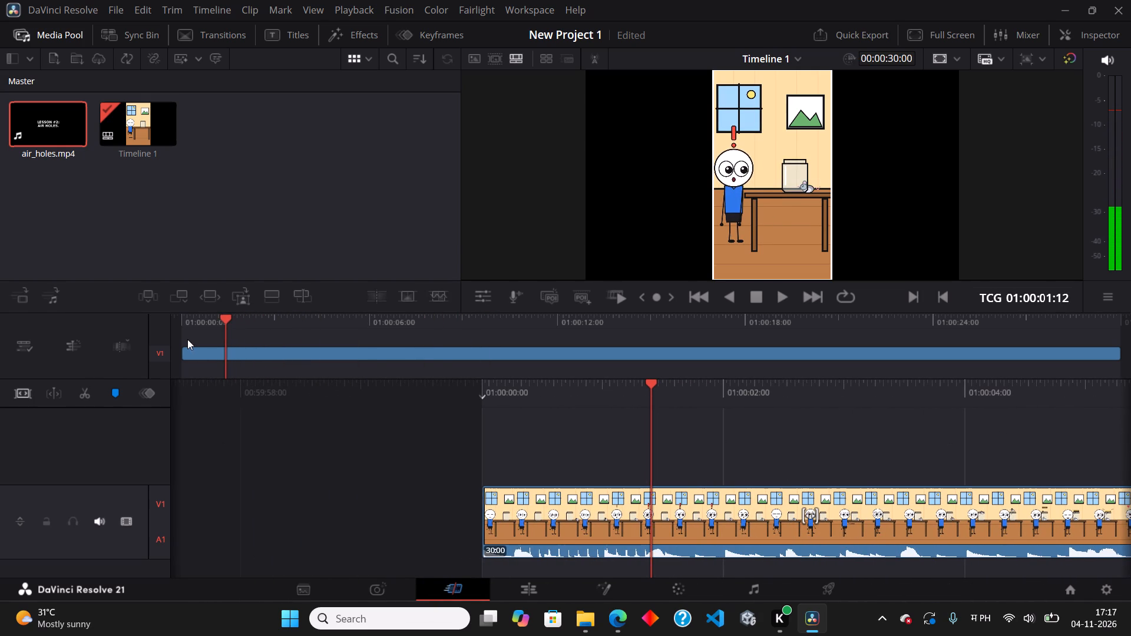
{"action": "left_click", "coordinate": [178, 327]}
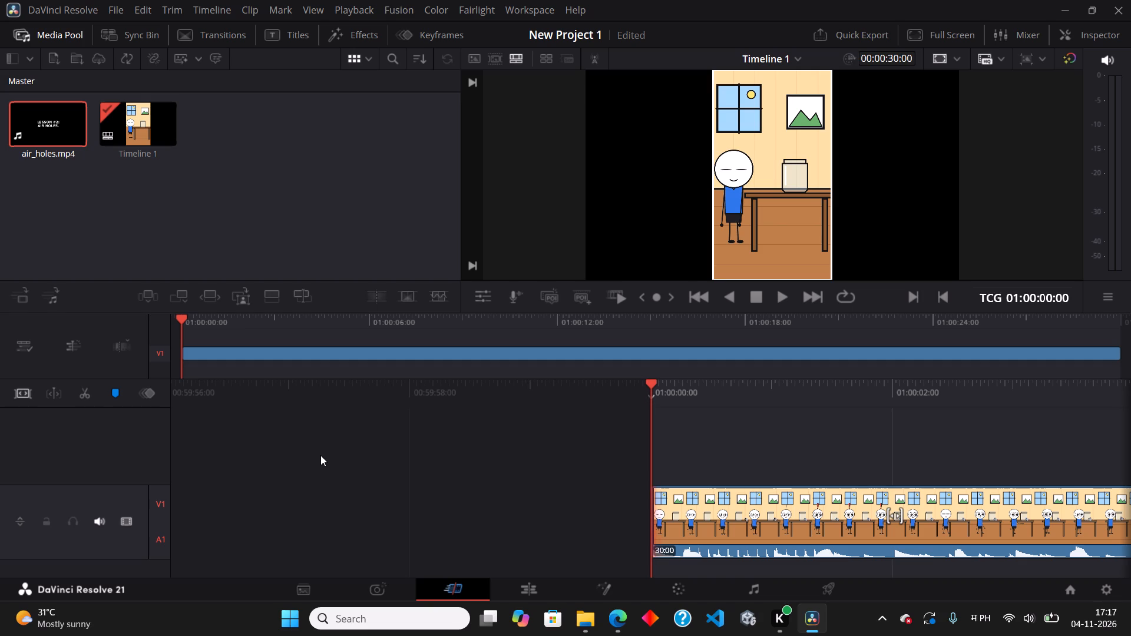
Import the chat-box-clipart-design-illustration-free-png image from the Downloads folder into the Master bin.
{"action": "right_click", "coordinate": [288, 131]}
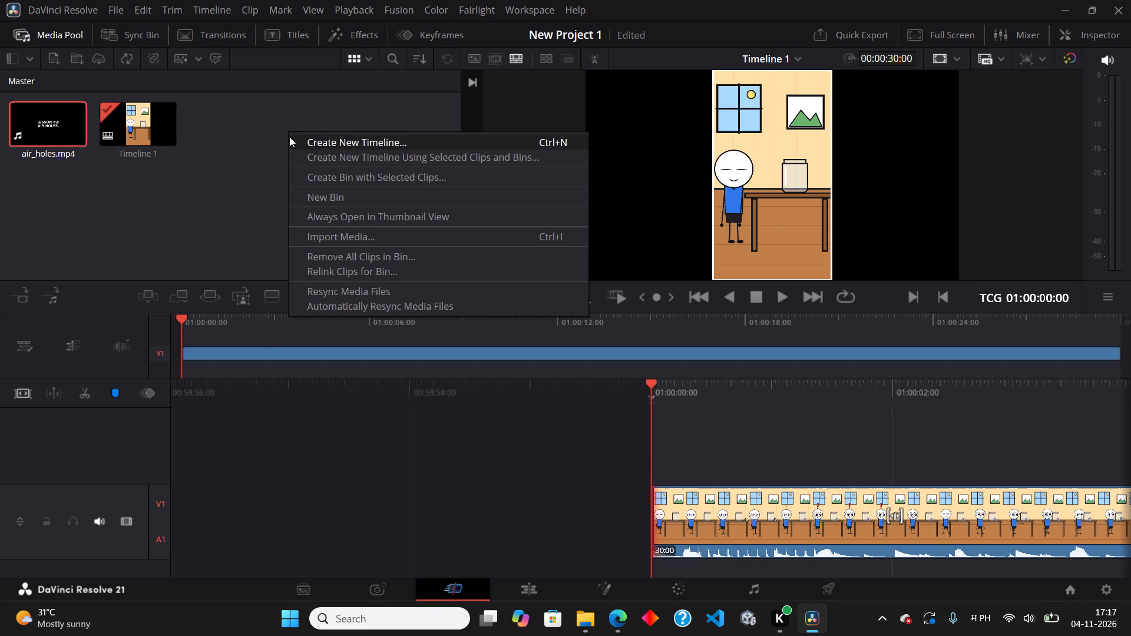
{"action": "left_click", "coordinate": [349, 236]}
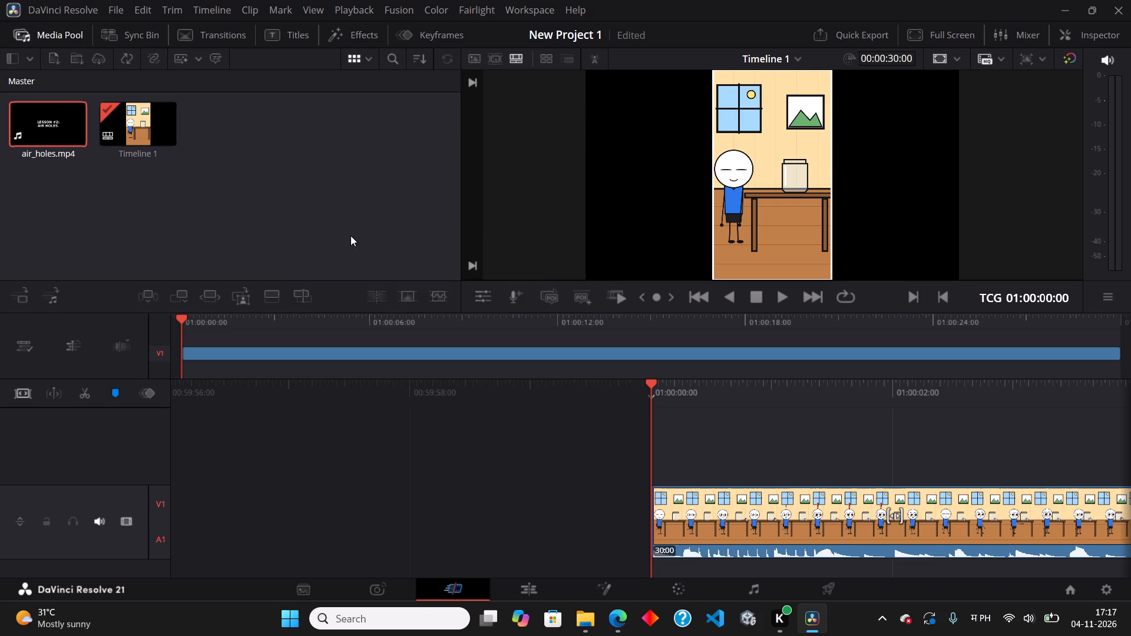
{"action": "left_click", "coordinate": [54, 158]}
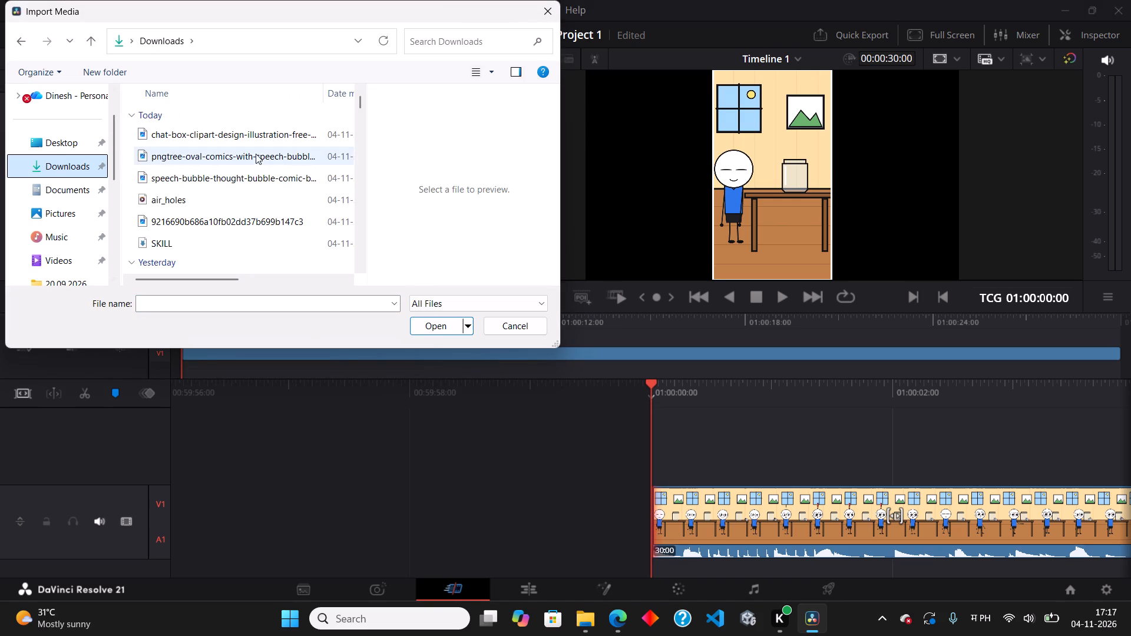
{"action": "left_click", "coordinate": [255, 141]}
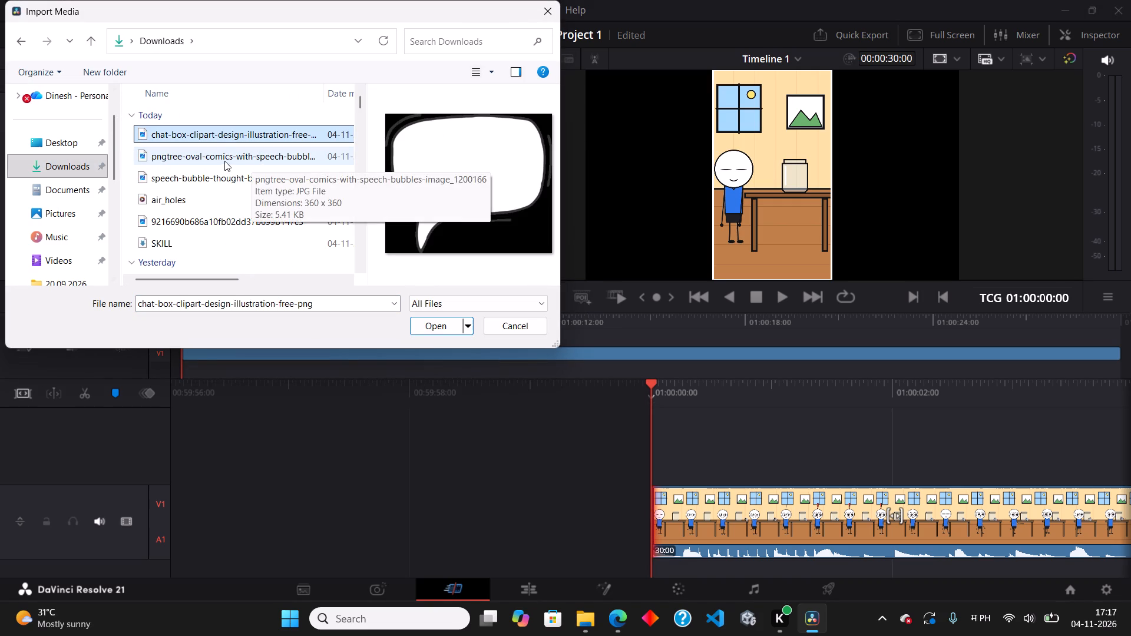
{"action": "left_click", "coordinate": [217, 151]}
{"action": "left_click", "coordinate": [216, 171]}
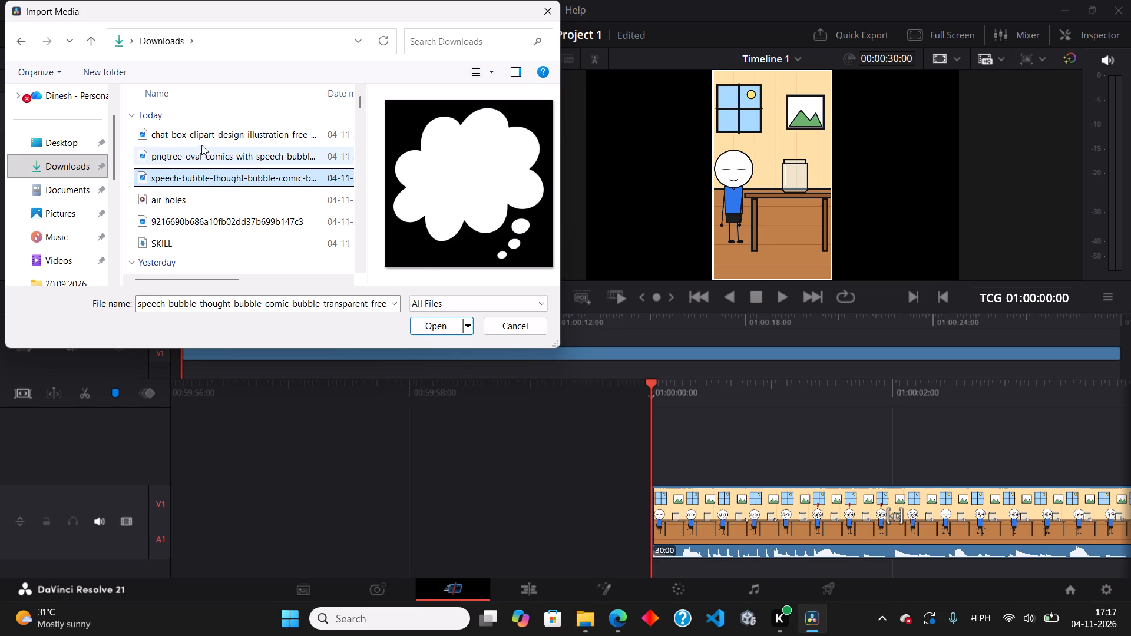
{"action": "left_click", "coordinate": [212, 135]}
{"action": "left_click", "coordinate": [439, 329]}
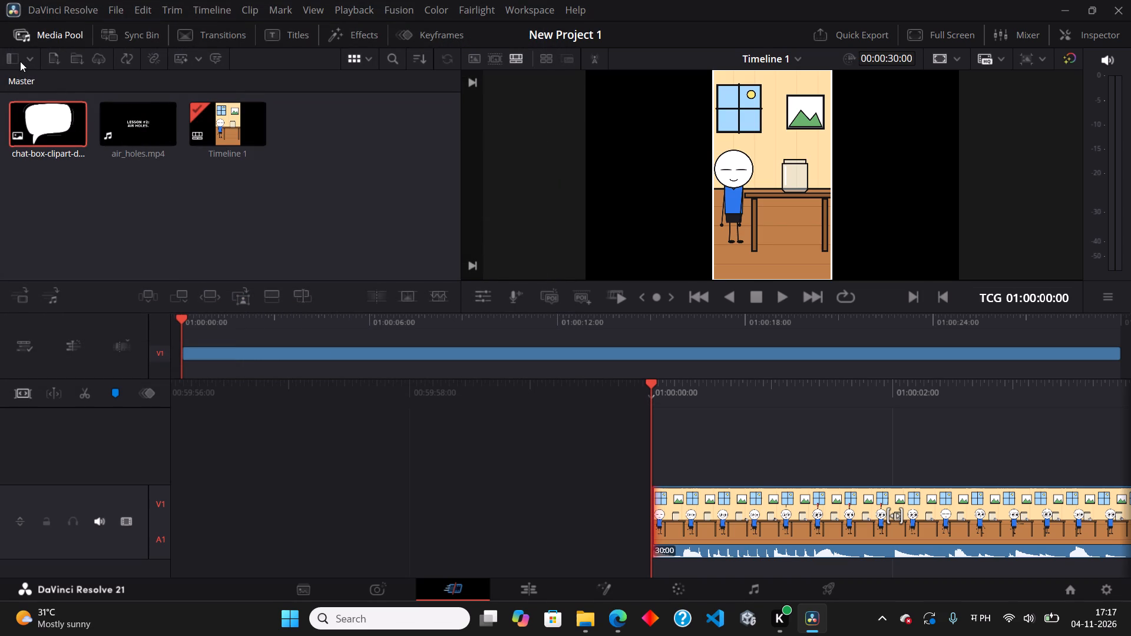
Import the speech-bubble-thought-bubble-comic-bubble-transparent-free image from the Downloads folder into the Master bin.
{"action": "right_click", "coordinate": [201, 184]}
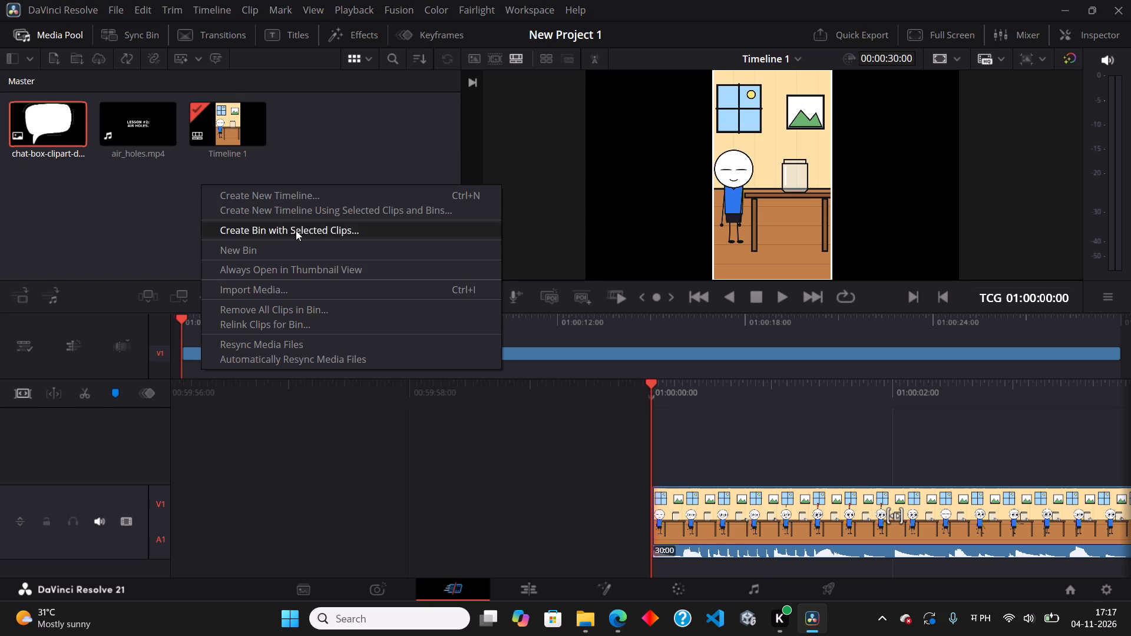
{"action": "left_click", "coordinate": [254, 289]}
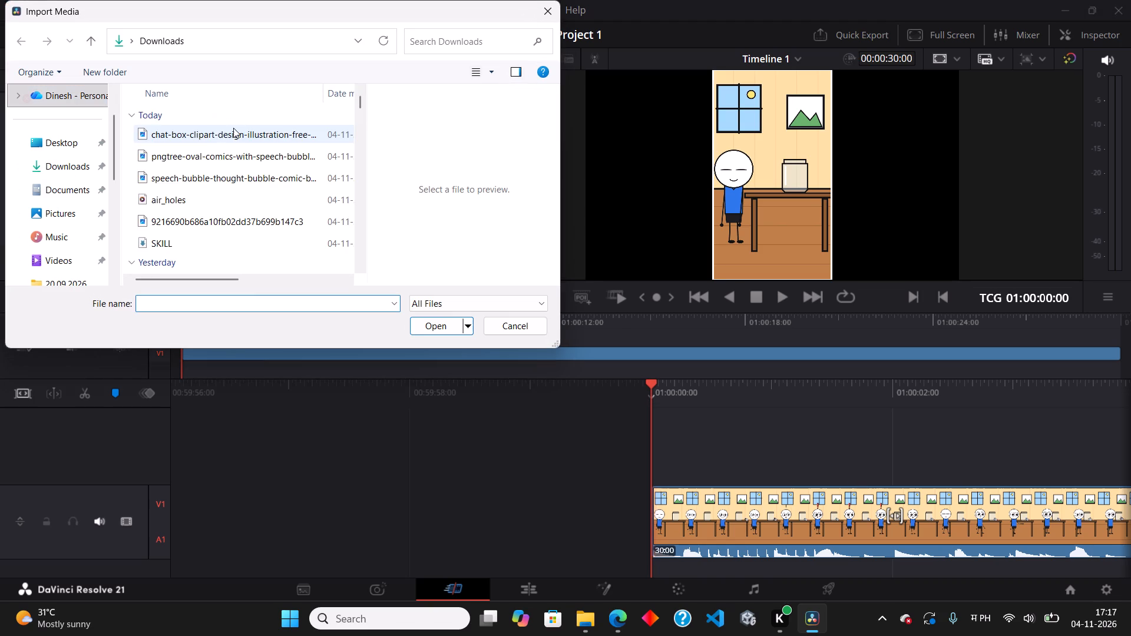
{"action": "left_click", "coordinate": [191, 153]}
{"action": "left_click", "coordinate": [204, 178]}
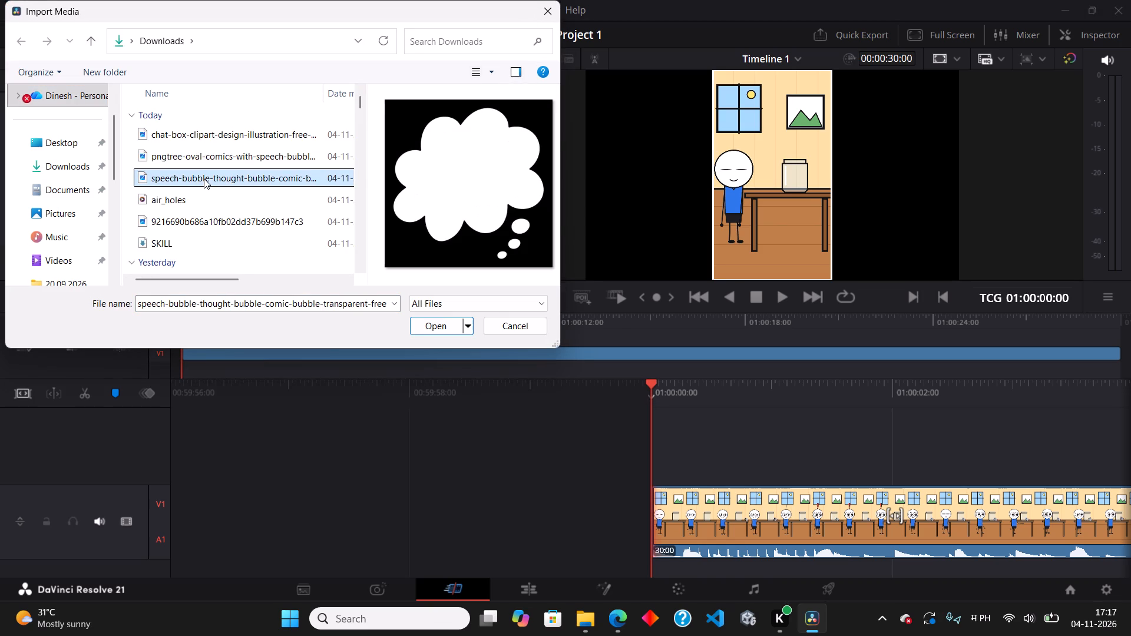
{"action": "left_click", "coordinate": [444, 328]}
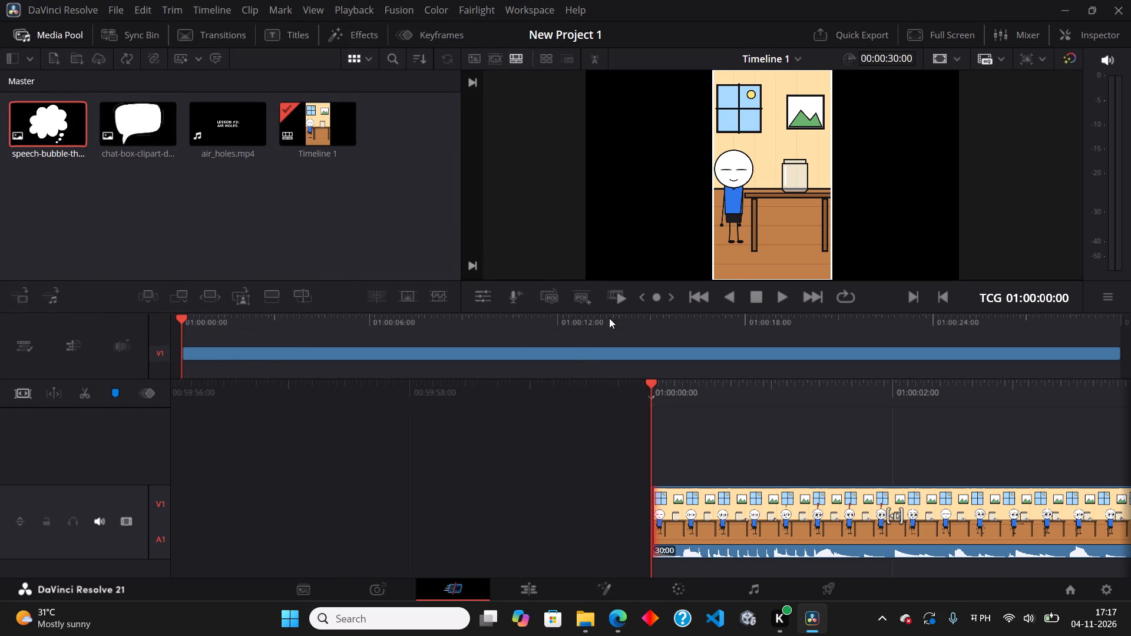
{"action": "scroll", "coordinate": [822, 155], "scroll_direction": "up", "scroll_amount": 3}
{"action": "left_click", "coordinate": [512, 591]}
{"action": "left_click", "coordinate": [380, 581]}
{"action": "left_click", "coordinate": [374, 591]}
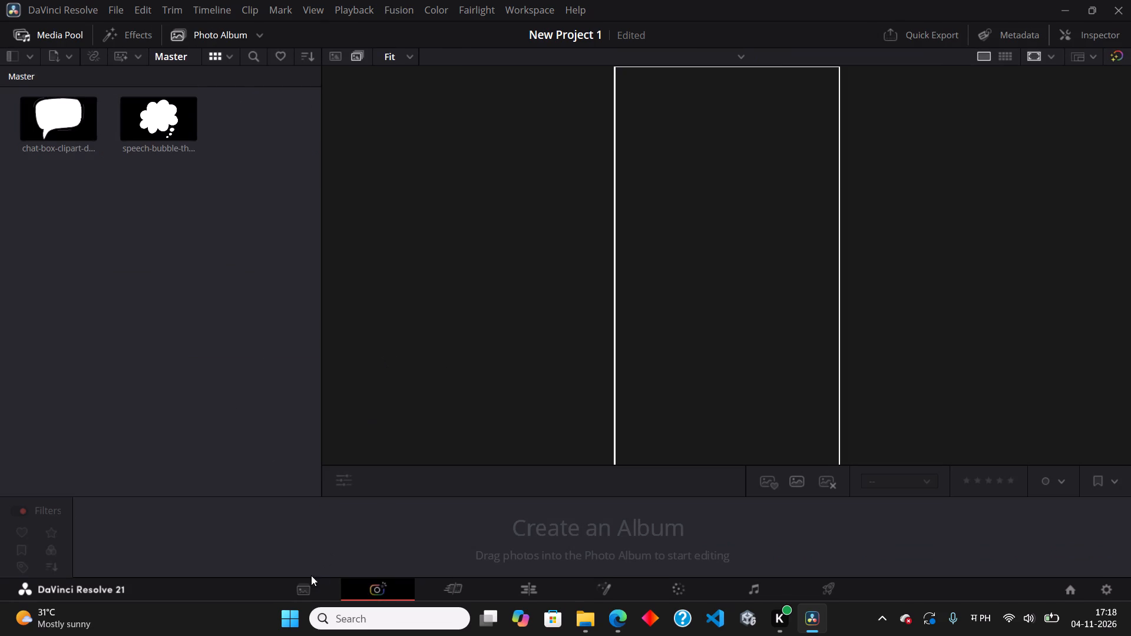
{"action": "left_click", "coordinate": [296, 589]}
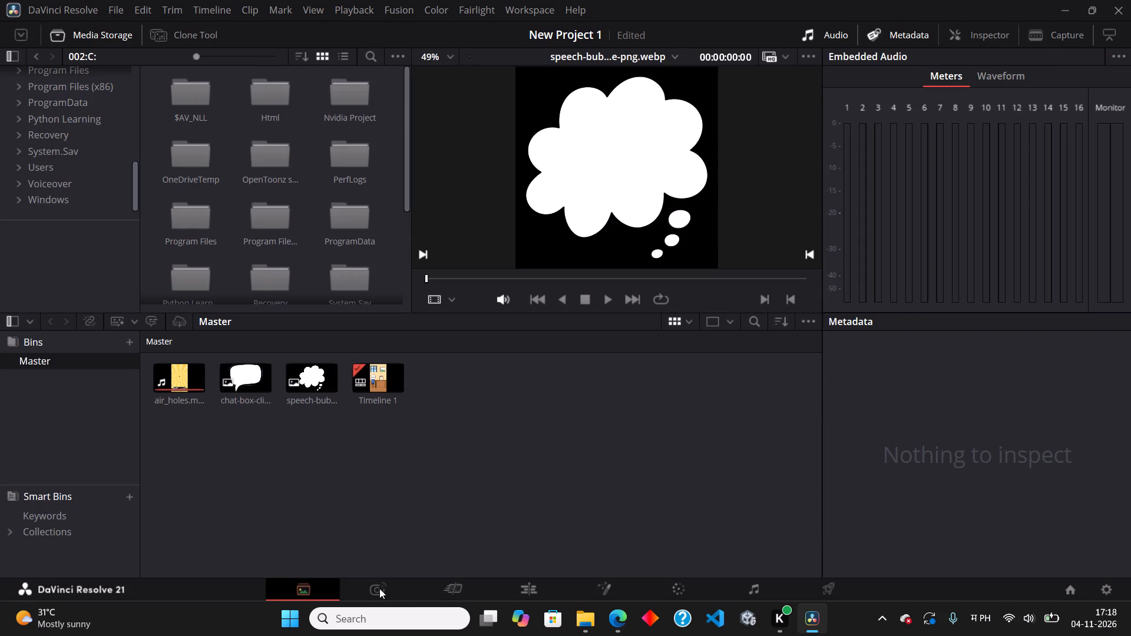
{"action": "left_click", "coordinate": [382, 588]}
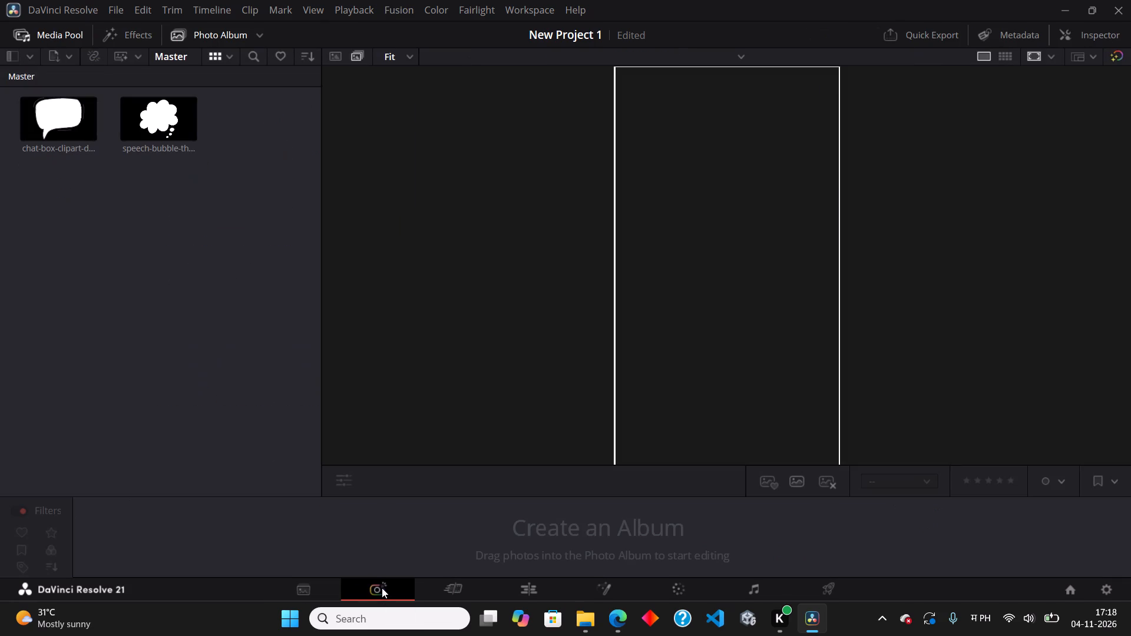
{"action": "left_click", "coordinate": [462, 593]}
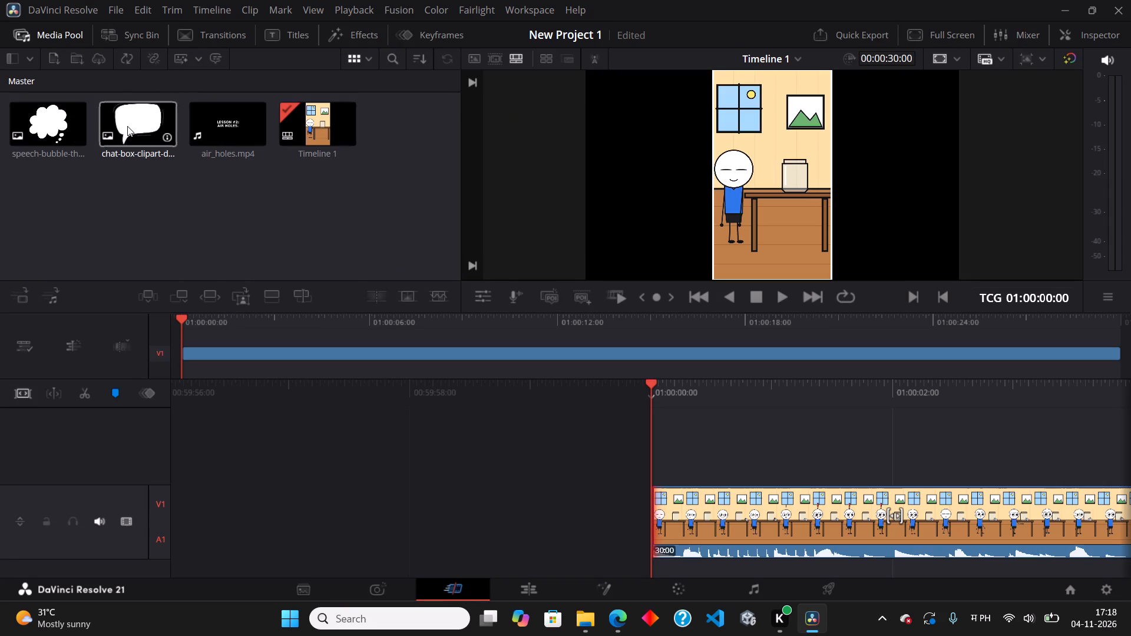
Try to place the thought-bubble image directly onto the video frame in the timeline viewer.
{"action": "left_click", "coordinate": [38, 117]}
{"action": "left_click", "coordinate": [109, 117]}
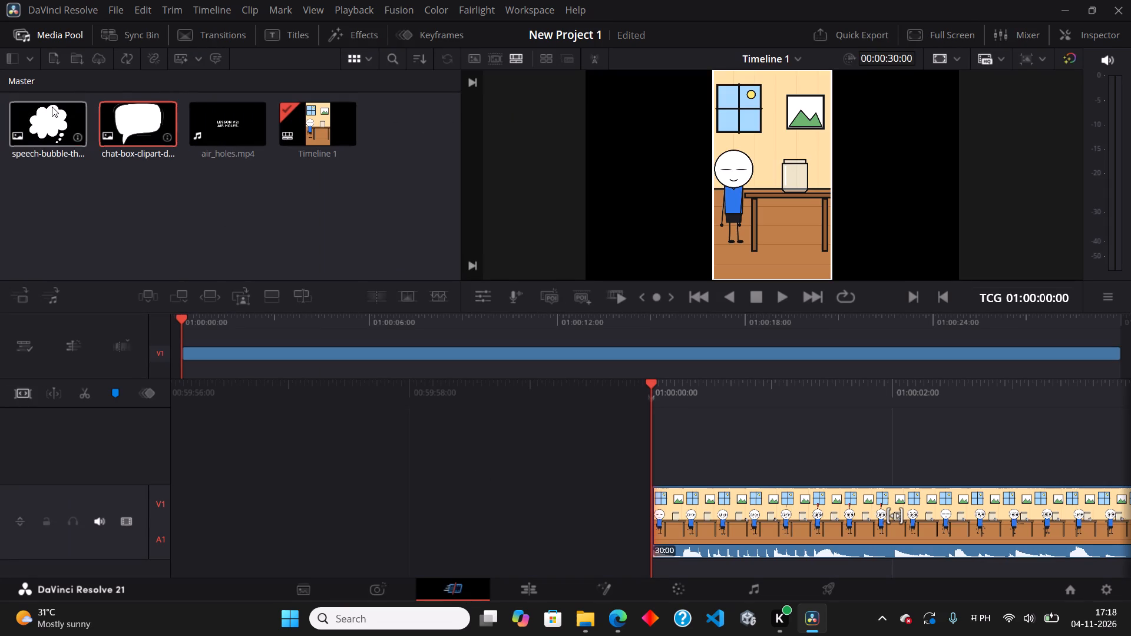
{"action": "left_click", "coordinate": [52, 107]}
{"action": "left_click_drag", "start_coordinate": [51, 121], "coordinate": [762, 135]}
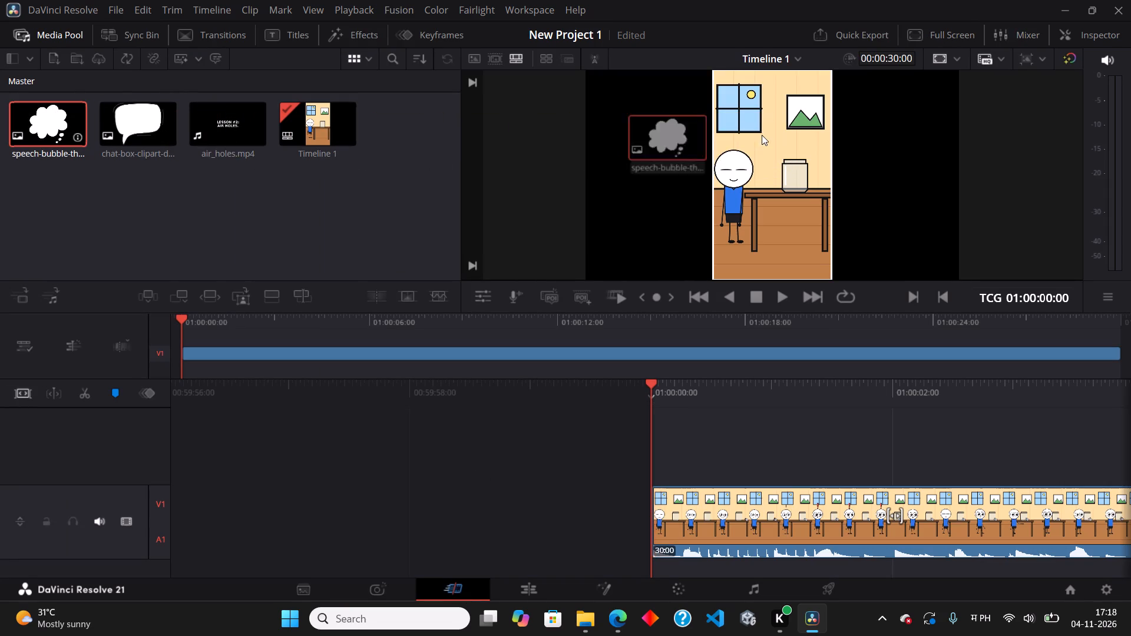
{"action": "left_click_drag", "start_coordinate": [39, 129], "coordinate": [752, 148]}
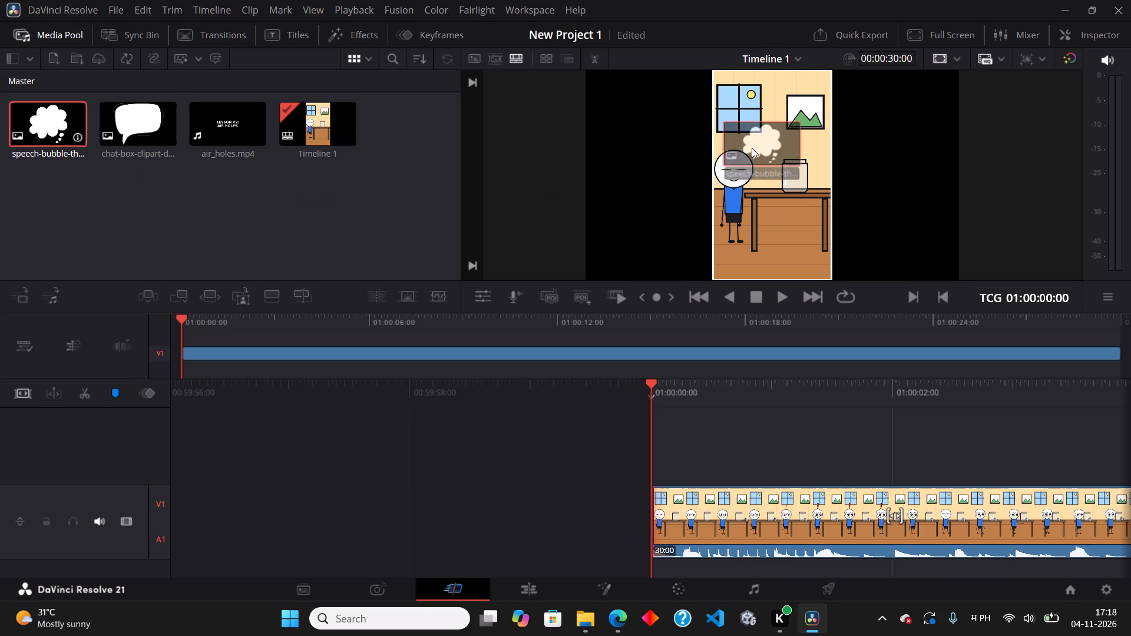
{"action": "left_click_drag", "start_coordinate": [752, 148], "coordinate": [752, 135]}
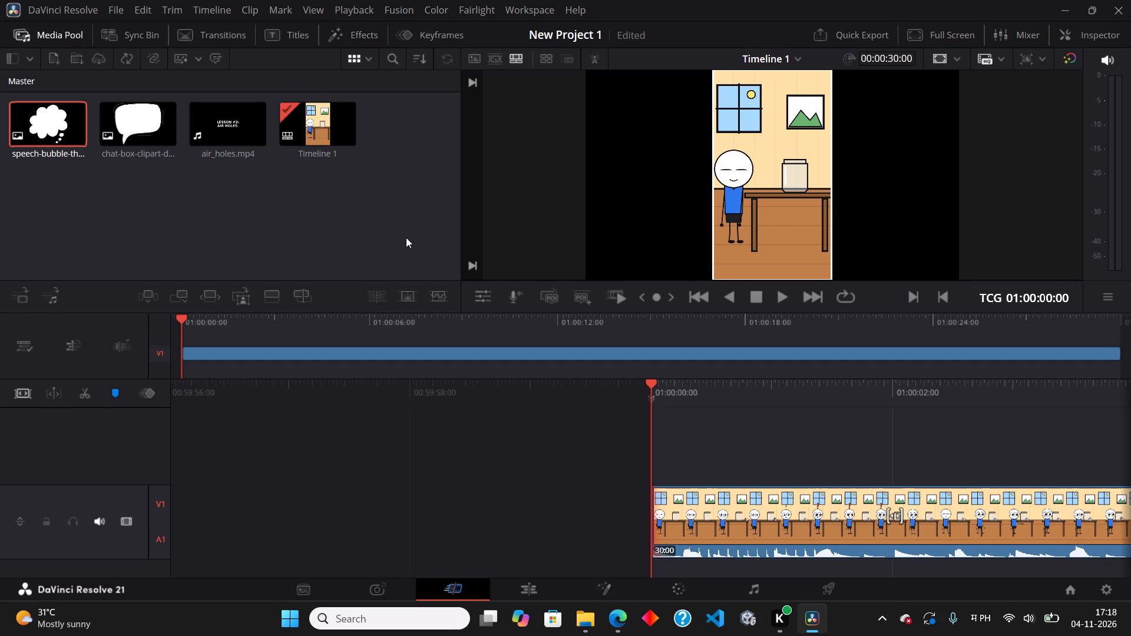
Open the timeline's keyframe editor and examine the parameter entry for air_holes.mp4.
{"action": "left_click", "coordinate": [133, 433]}
{"action": "left_click", "coordinate": [113, 471]}
{"action": "left_click", "coordinate": [72, 446]}
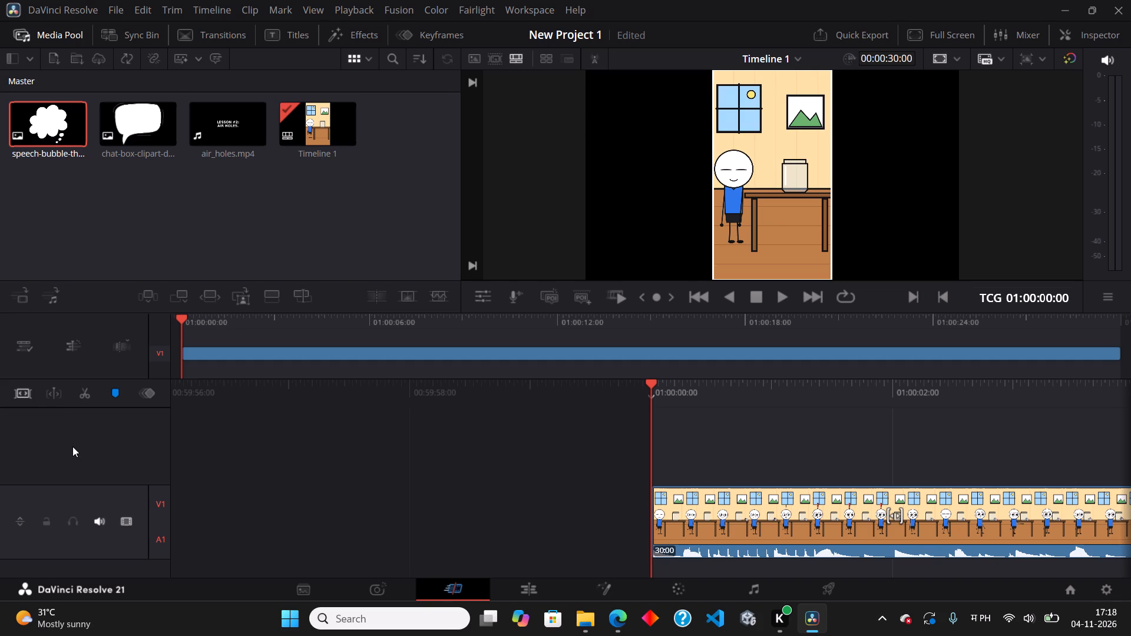
{"action": "left_click", "coordinate": [149, 392]}
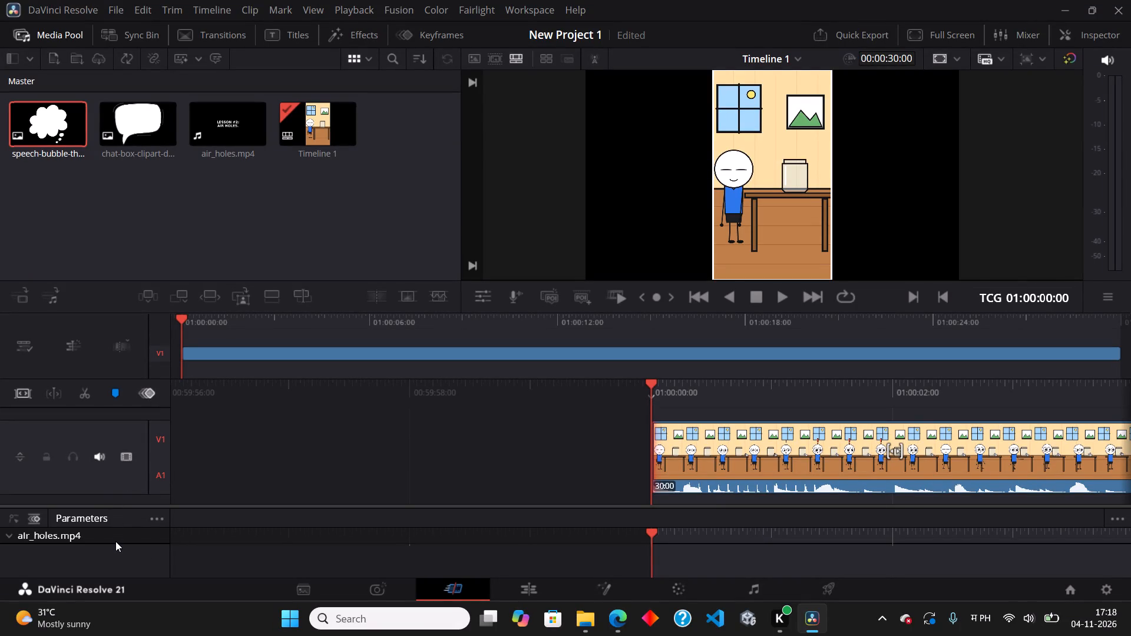
{"action": "left_click", "coordinate": [113, 553]}
{"action": "left_click", "coordinate": [92, 539]}
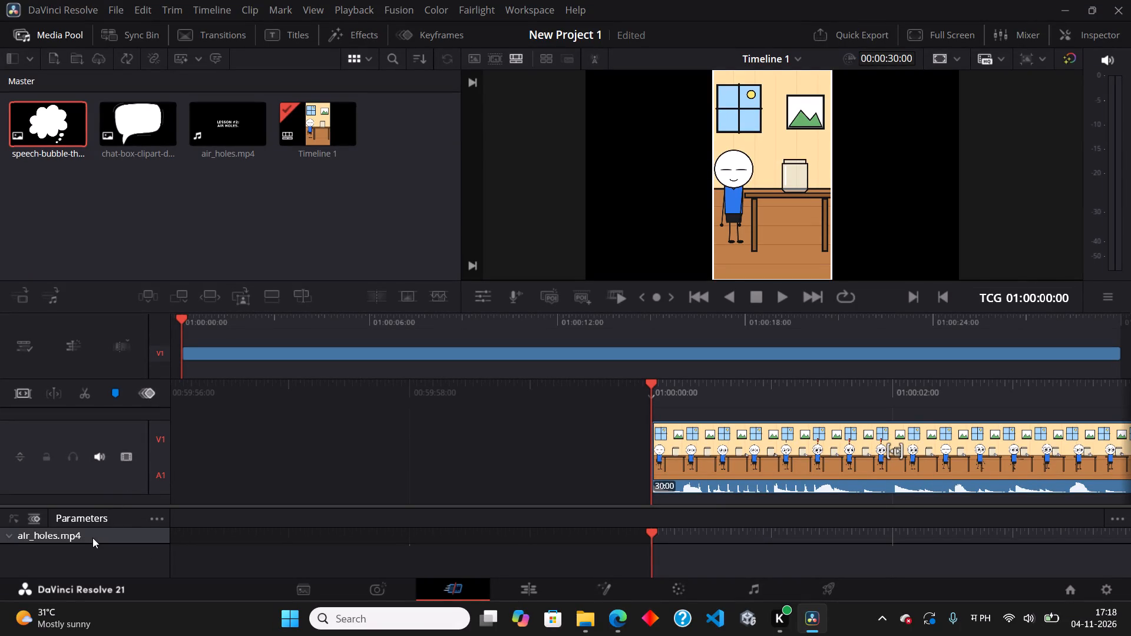
{"action": "left_click", "coordinate": [6, 532]}
{"action": "left_click", "coordinate": [15, 535]}
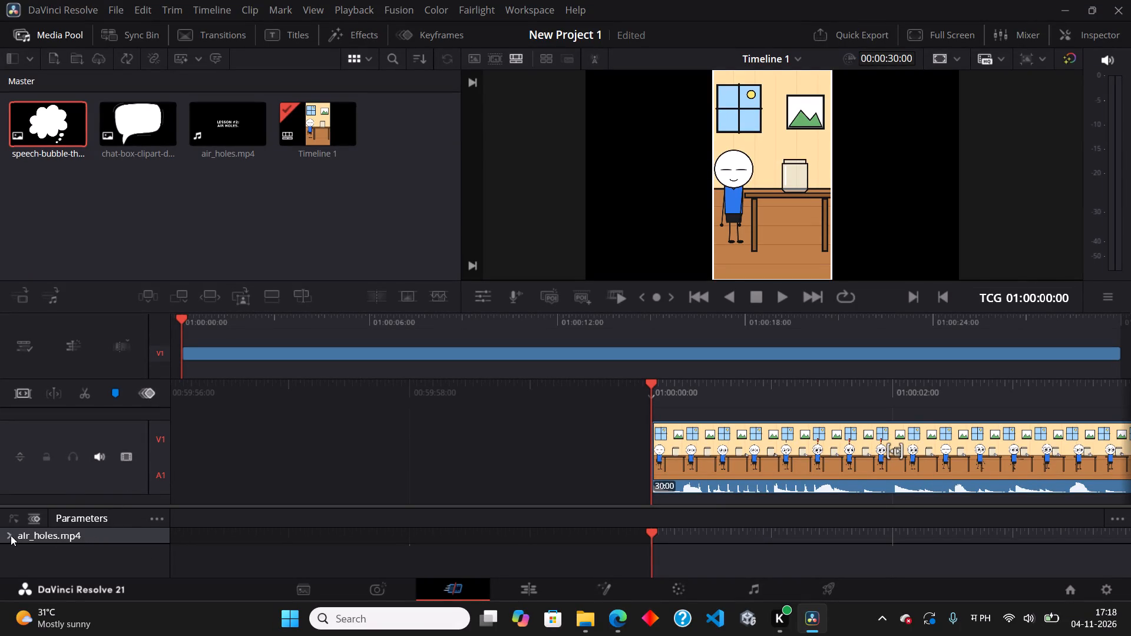
Add the thought-bubble image to the timeline on a new track V2 above air_holes.mp4, starting at 01:00:00:00.
{"action": "left_click", "coordinate": [11, 535]}
{"action": "left_click_drag", "start_coordinate": [37, 125], "coordinate": [96, 443]}
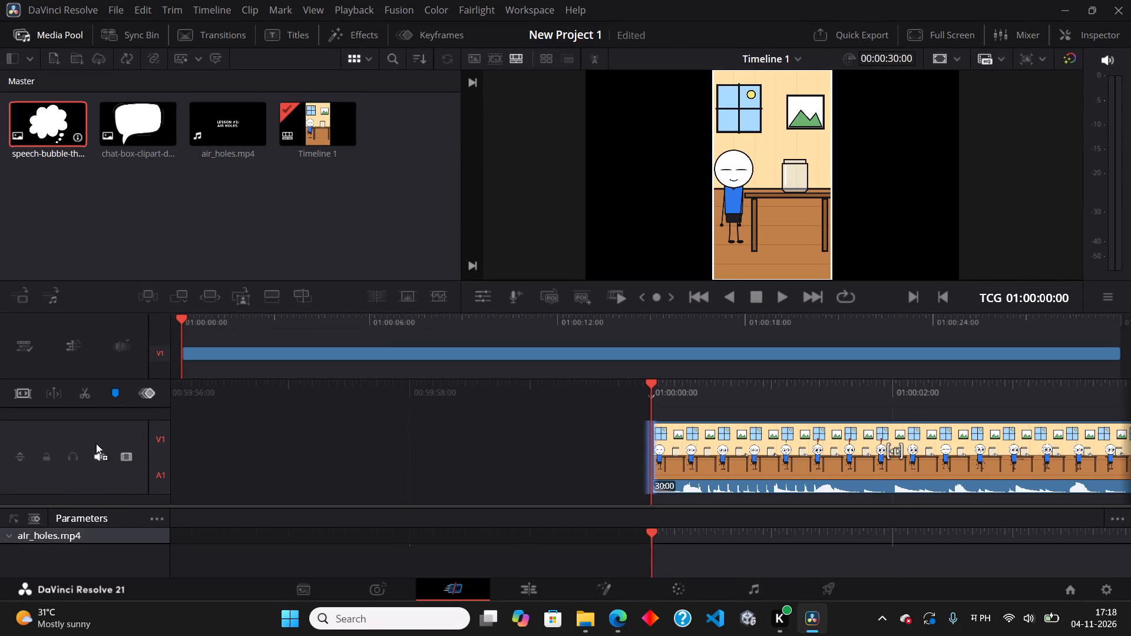
{"action": "left_click_drag", "start_coordinate": [96, 443], "coordinate": [96, 552]}
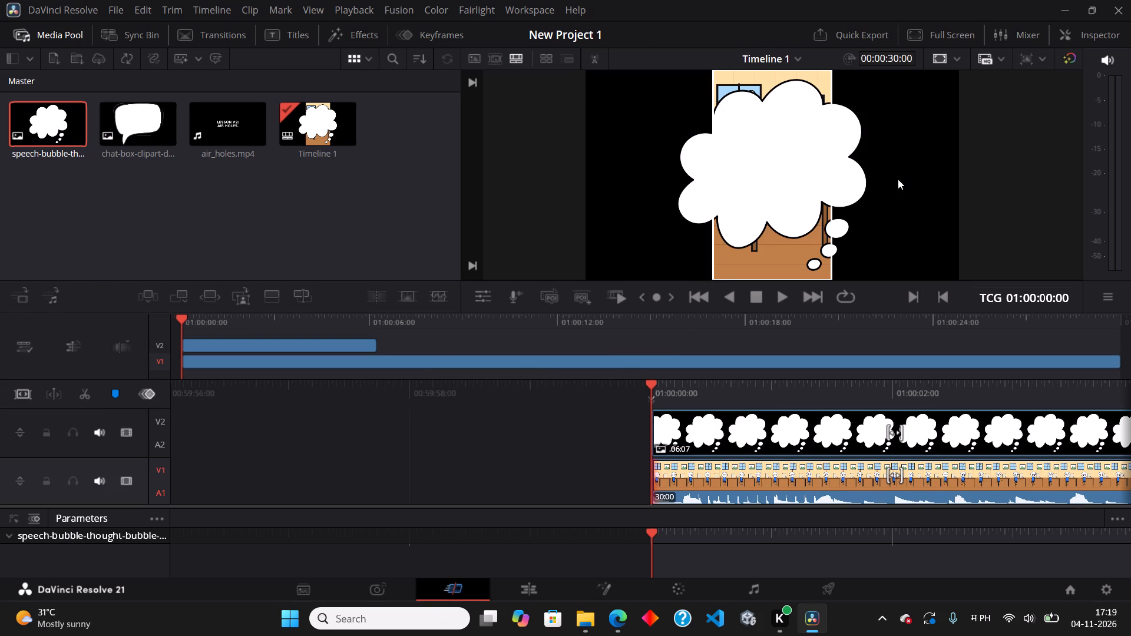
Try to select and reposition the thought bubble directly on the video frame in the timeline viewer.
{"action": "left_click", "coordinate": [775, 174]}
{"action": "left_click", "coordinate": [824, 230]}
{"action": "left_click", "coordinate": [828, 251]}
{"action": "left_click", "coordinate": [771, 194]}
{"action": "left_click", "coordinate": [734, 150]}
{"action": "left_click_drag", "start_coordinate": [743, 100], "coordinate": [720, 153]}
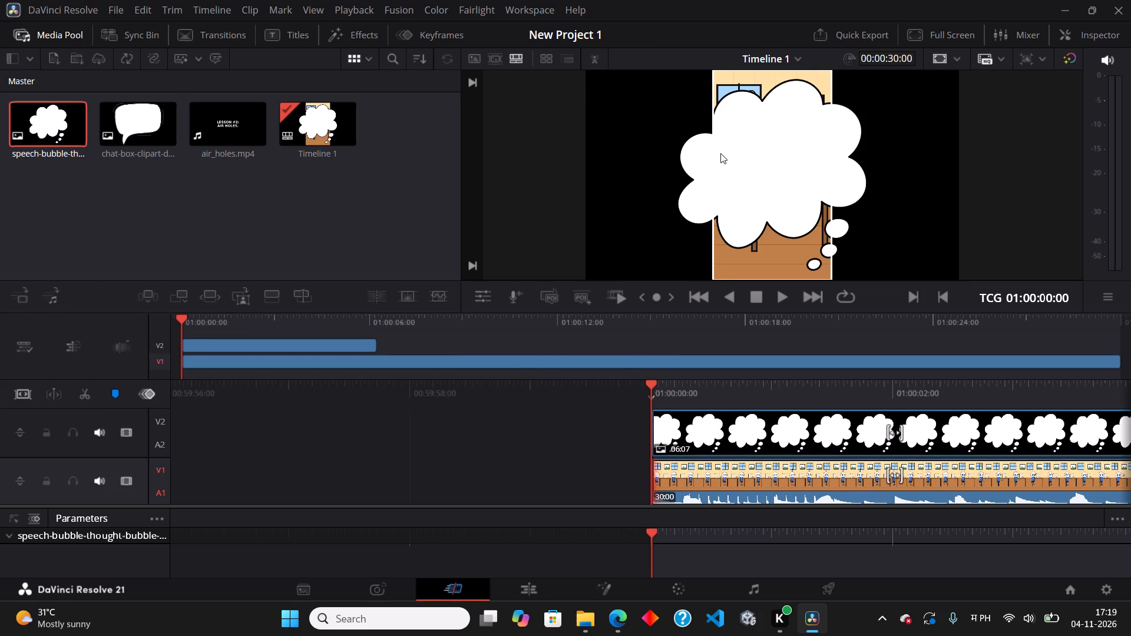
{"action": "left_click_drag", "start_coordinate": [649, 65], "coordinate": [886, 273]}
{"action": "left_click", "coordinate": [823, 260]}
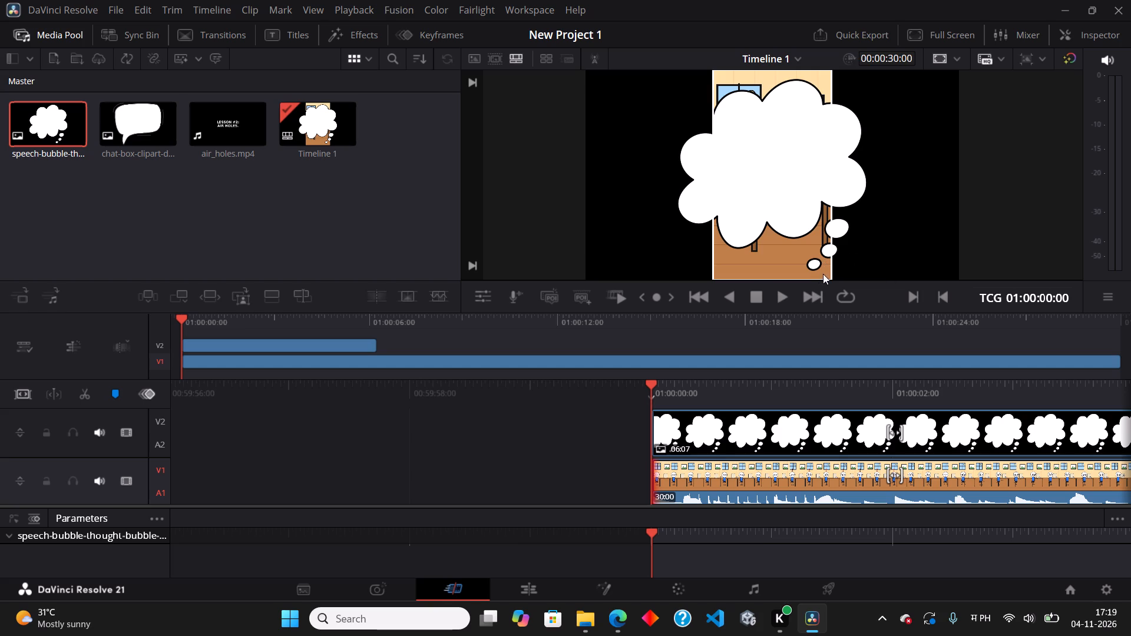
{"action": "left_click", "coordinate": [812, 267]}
Select the thought-bubble clip in the timeline and make V2 the active track, keeping the track enabled.
{"action": "left_click", "coordinate": [705, 421]}
{"action": "left_click_drag", "start_coordinate": [707, 432], "coordinate": [581, 432]}
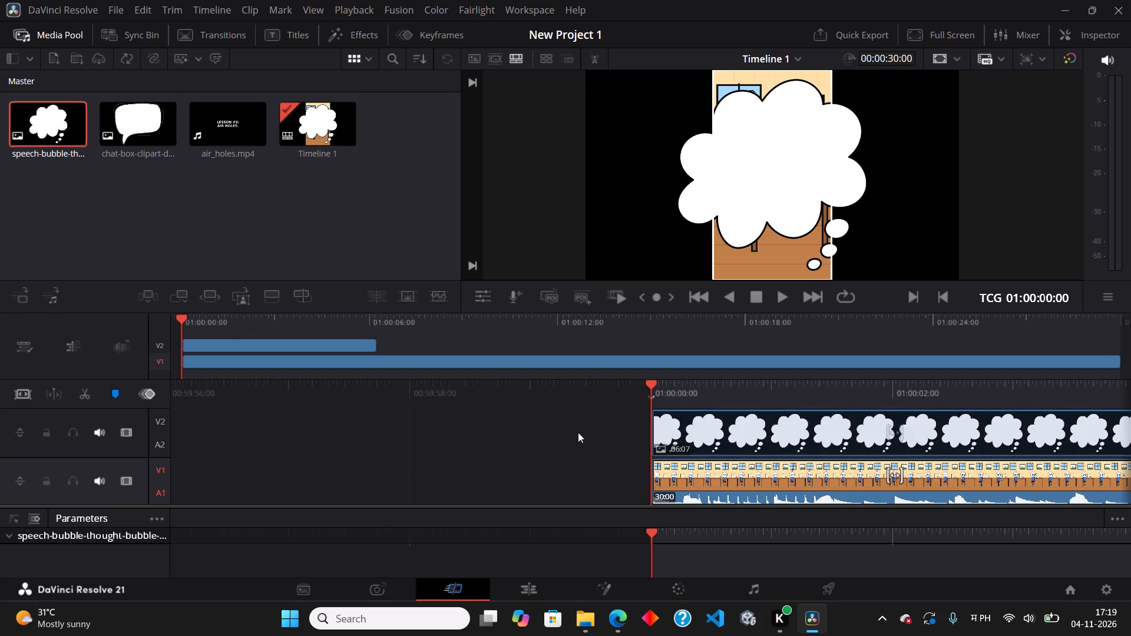
{"action": "left_click", "coordinate": [133, 432]}
{"action": "left_click", "coordinate": [127, 432]}
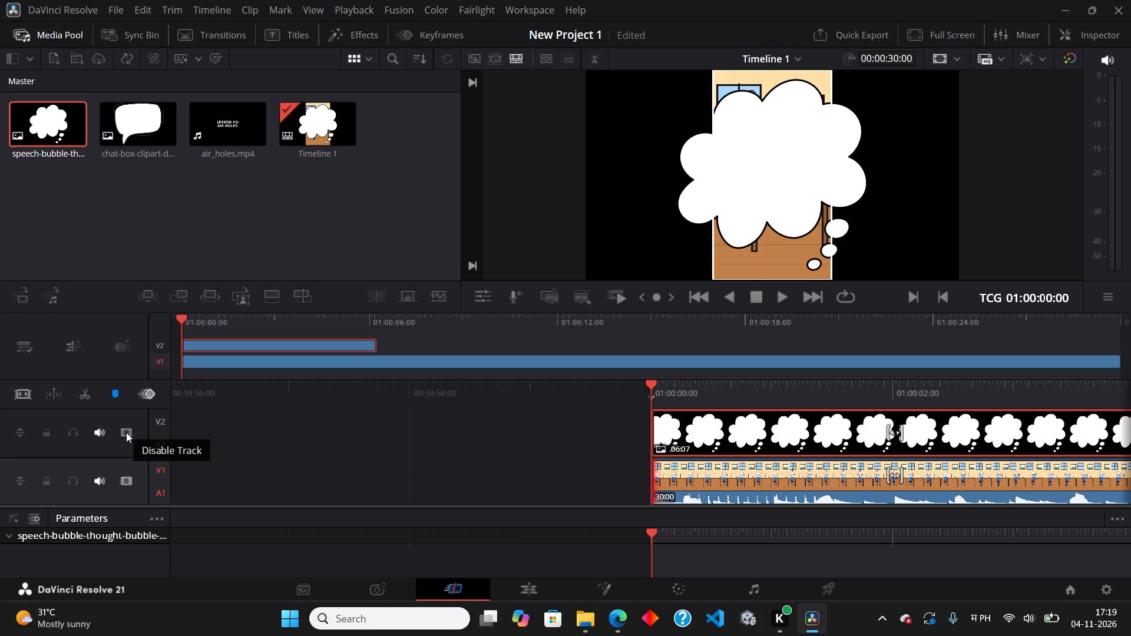
{"action": "left_click", "coordinate": [62, 430]}
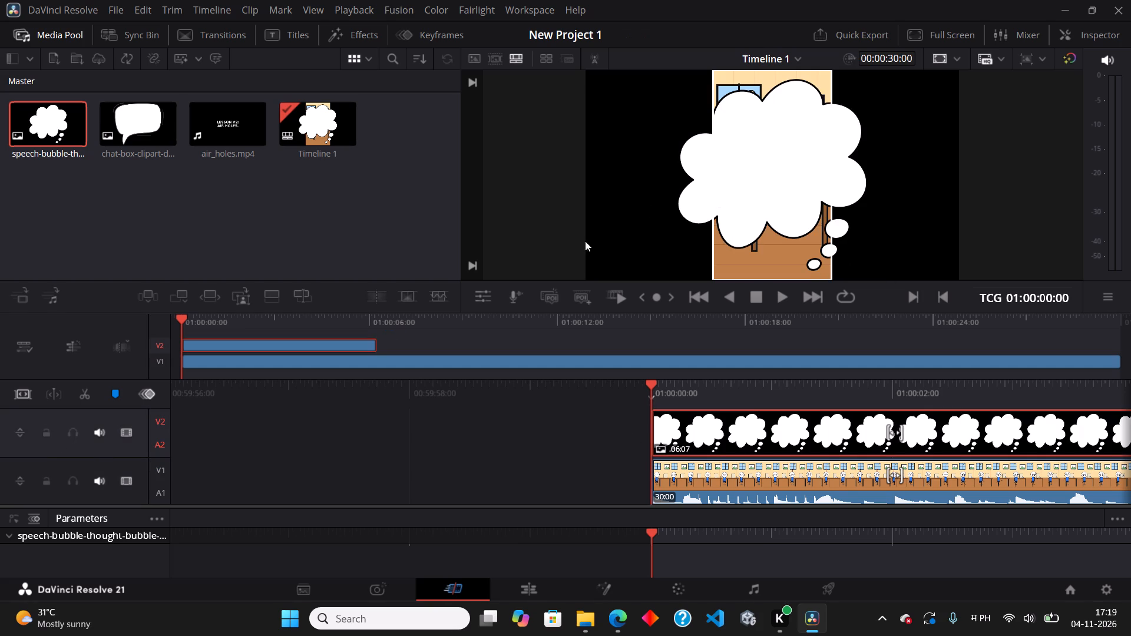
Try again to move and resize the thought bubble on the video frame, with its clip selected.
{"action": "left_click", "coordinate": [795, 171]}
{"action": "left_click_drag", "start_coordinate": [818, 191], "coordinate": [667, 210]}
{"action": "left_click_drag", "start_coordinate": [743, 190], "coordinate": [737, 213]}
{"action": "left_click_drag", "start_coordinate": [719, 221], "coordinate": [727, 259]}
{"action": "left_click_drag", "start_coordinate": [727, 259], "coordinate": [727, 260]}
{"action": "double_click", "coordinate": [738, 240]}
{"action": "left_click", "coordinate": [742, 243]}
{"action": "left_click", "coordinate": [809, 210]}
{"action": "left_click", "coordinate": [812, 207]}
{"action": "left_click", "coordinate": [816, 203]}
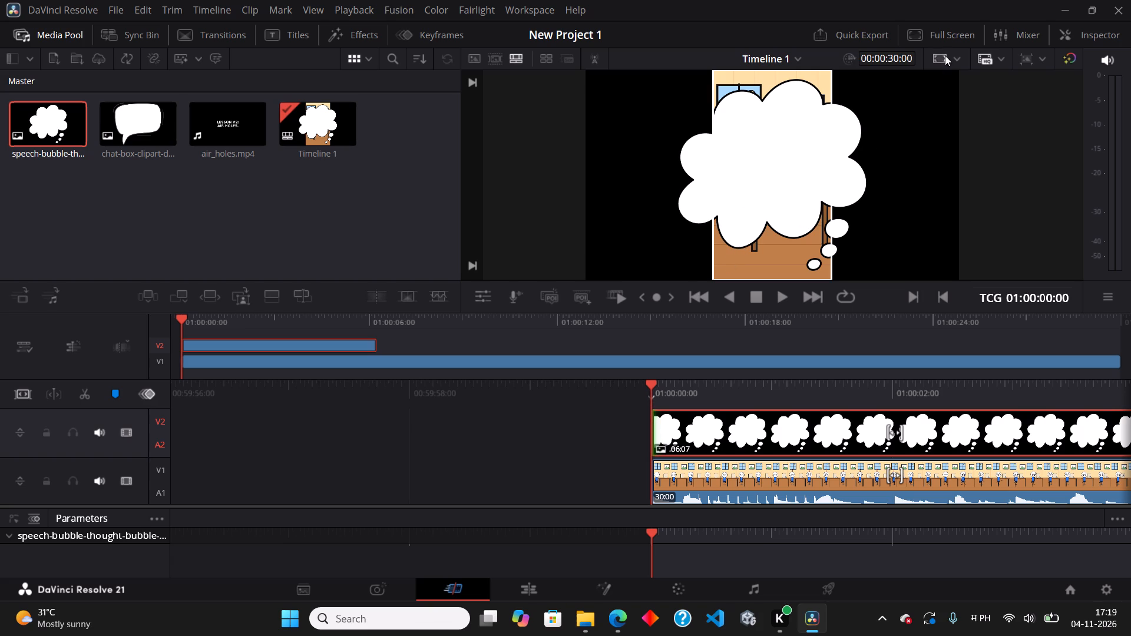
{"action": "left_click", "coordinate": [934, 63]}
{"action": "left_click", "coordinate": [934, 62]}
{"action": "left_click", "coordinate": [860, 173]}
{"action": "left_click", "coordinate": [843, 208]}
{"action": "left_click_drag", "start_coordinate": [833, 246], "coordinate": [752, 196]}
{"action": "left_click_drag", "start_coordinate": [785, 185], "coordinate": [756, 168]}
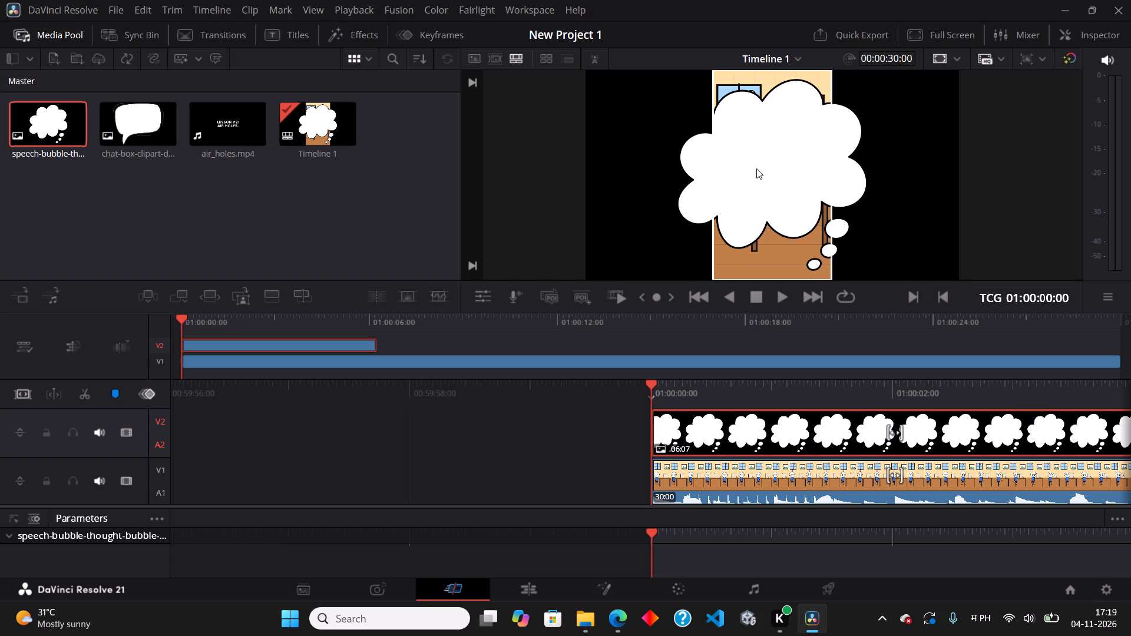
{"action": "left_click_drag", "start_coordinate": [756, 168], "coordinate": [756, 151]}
Slip the source content of the thought-bubble clip on track V2, keeping its position and length.
{"action": "left_click", "coordinate": [858, 442]}
{"action": "left_click_drag", "start_coordinate": [905, 428], "coordinate": [816, 433]}
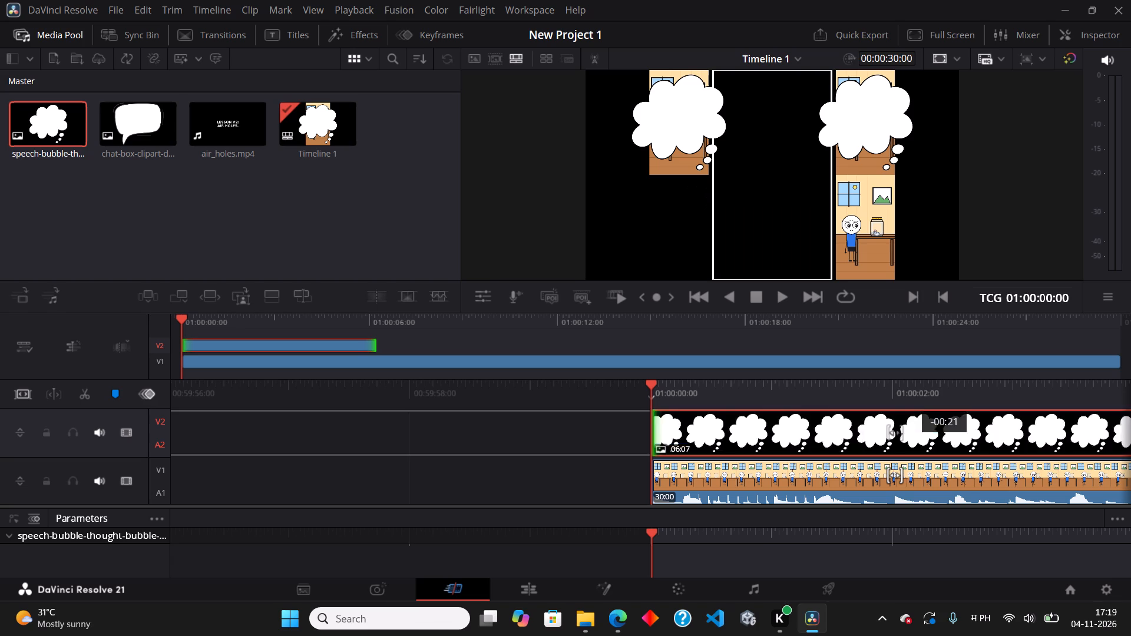
{"action": "left_click_drag", "start_coordinate": [816, 433], "coordinate": [382, 433]}
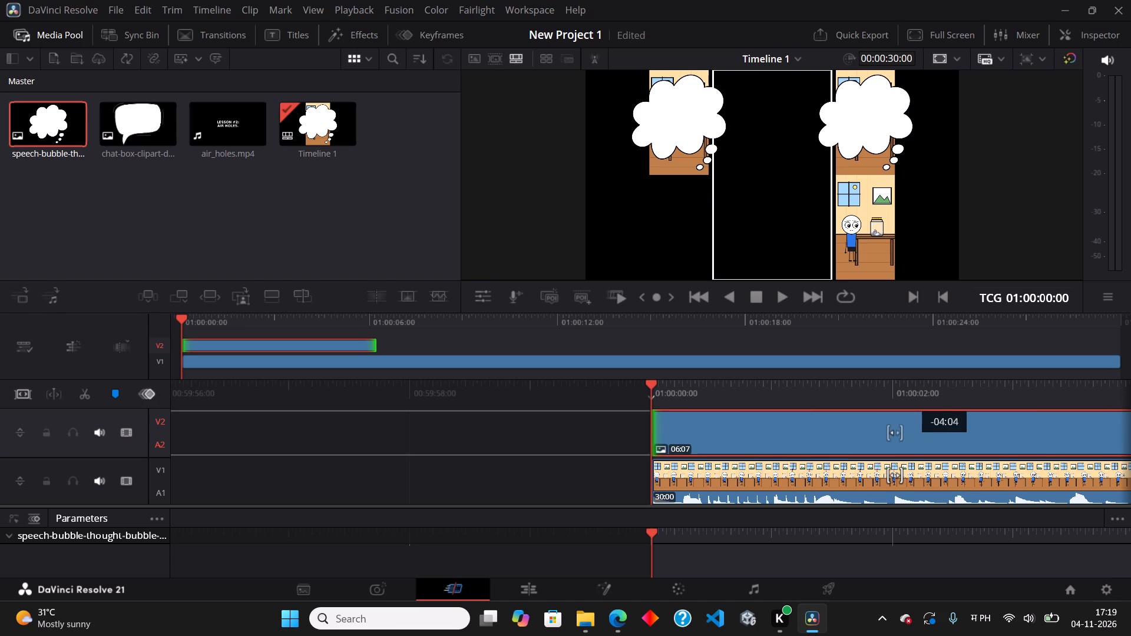
{"action": "left_click_drag", "start_coordinate": [382, 433], "coordinate": [0, 428]}
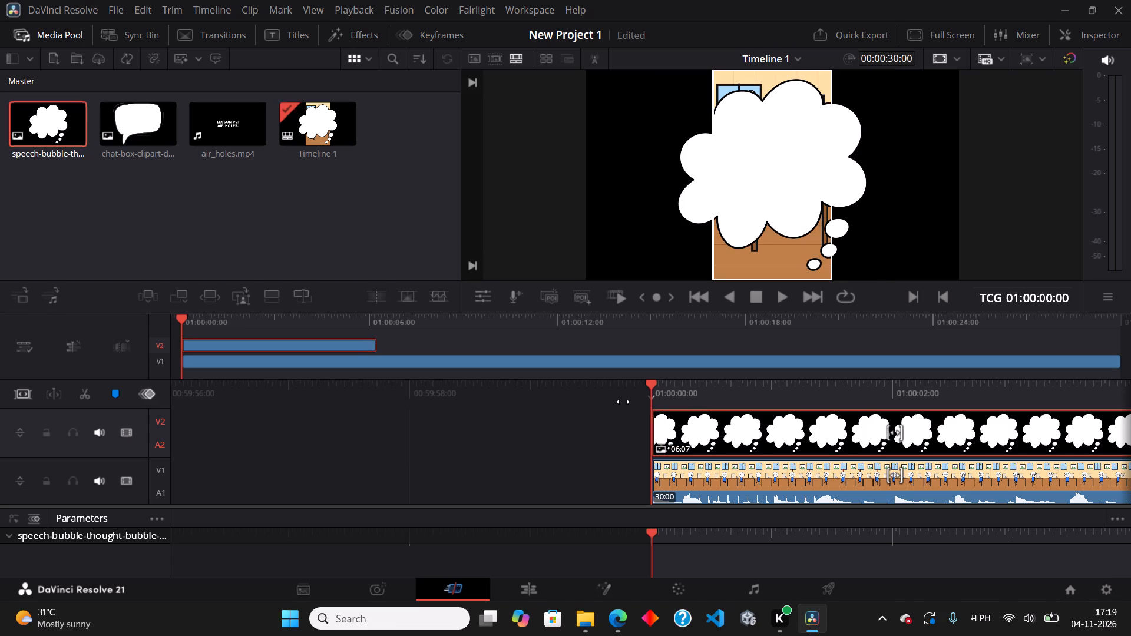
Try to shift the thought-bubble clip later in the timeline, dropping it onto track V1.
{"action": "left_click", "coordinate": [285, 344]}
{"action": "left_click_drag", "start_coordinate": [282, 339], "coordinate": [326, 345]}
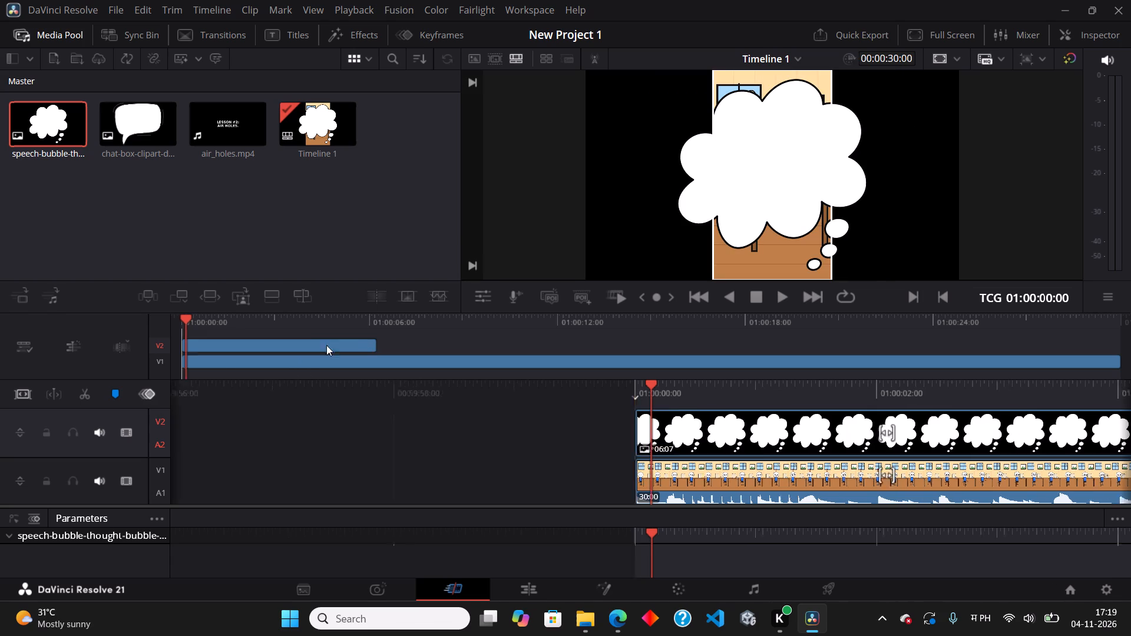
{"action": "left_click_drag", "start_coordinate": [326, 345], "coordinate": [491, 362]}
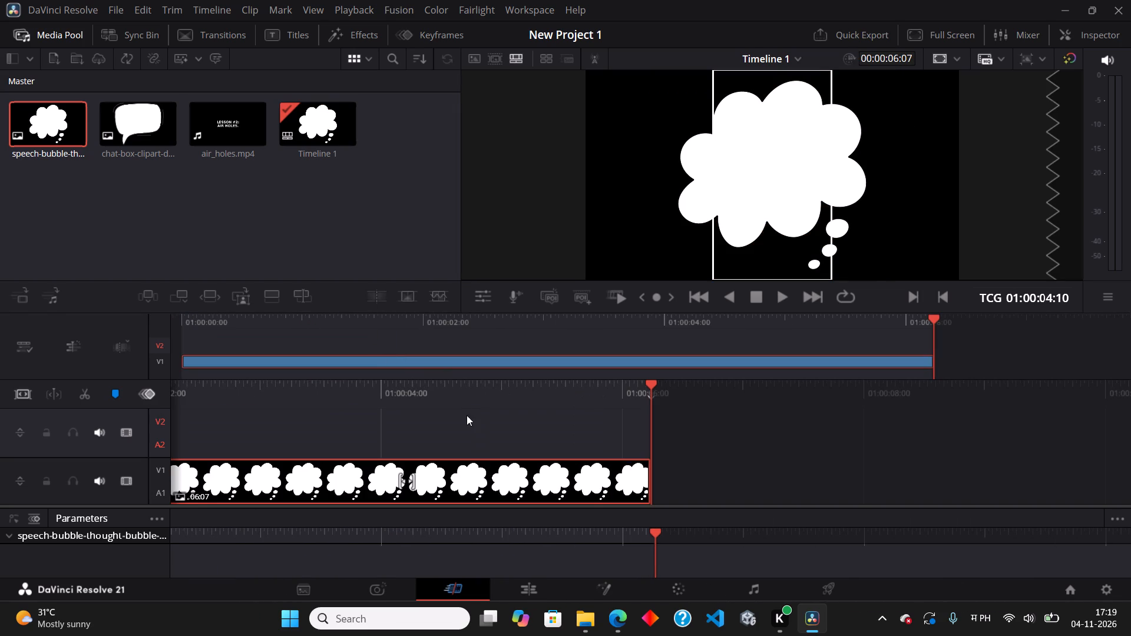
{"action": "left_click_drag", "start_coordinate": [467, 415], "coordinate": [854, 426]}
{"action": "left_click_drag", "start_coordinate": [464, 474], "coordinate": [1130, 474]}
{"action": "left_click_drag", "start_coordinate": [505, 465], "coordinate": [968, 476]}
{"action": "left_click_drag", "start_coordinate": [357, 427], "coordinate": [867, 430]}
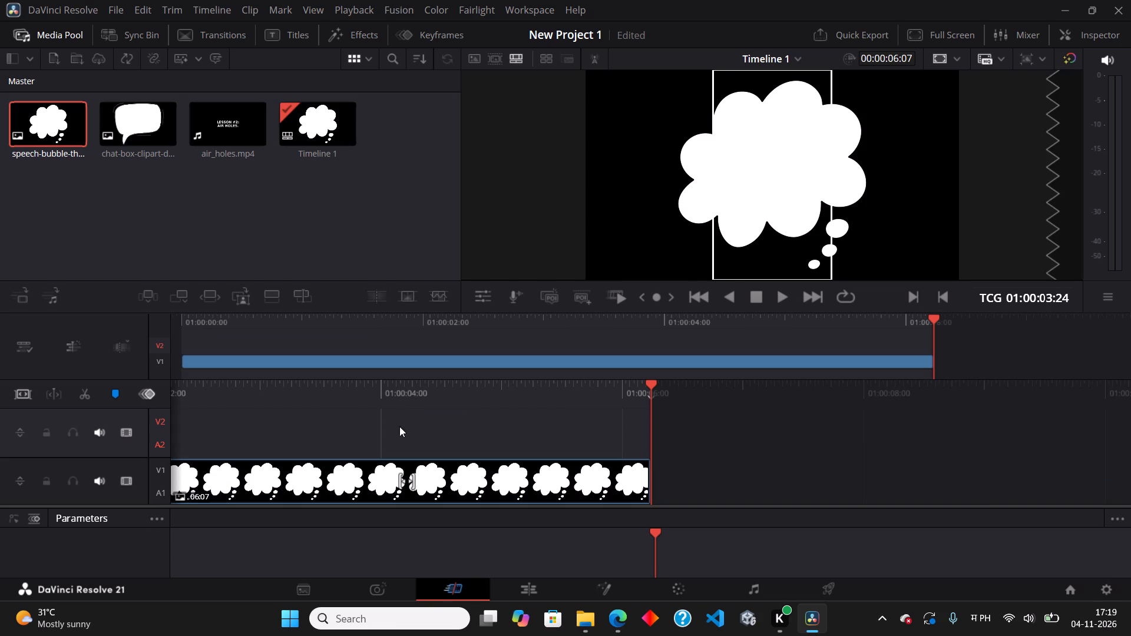
Move the playhead to 01:00:06:04.
{"action": "left_click_drag", "start_coordinate": [650, 385], "coordinate": [500, 385]}
{"action": "left_click_drag", "start_coordinate": [500, 385], "coordinate": [368, 385]}
{"action": "left_click", "coordinate": [925, 321]}
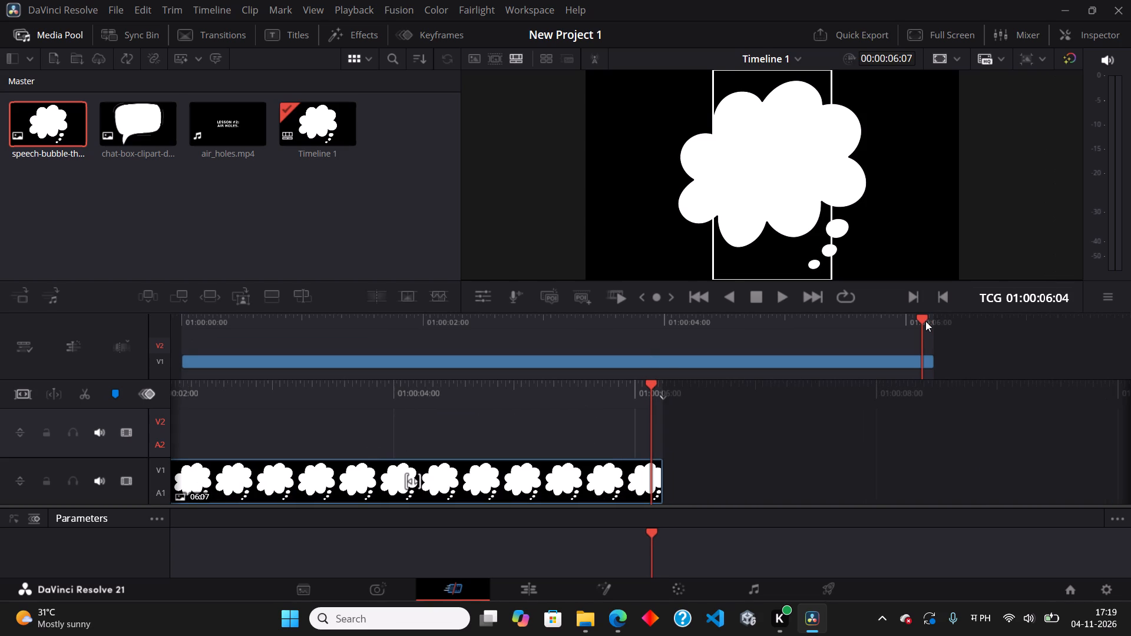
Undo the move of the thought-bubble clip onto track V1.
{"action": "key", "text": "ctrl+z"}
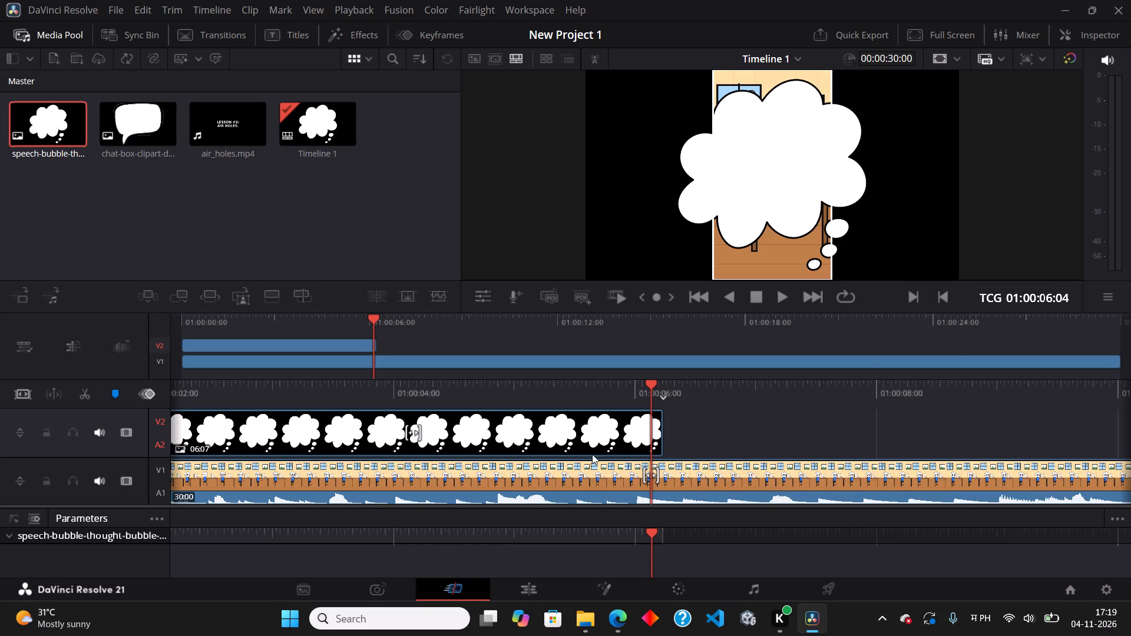
Shorten the thought-bubble clip on track V2 from its end to a length of 03:20.
{"action": "left_click", "coordinate": [584, 430]}
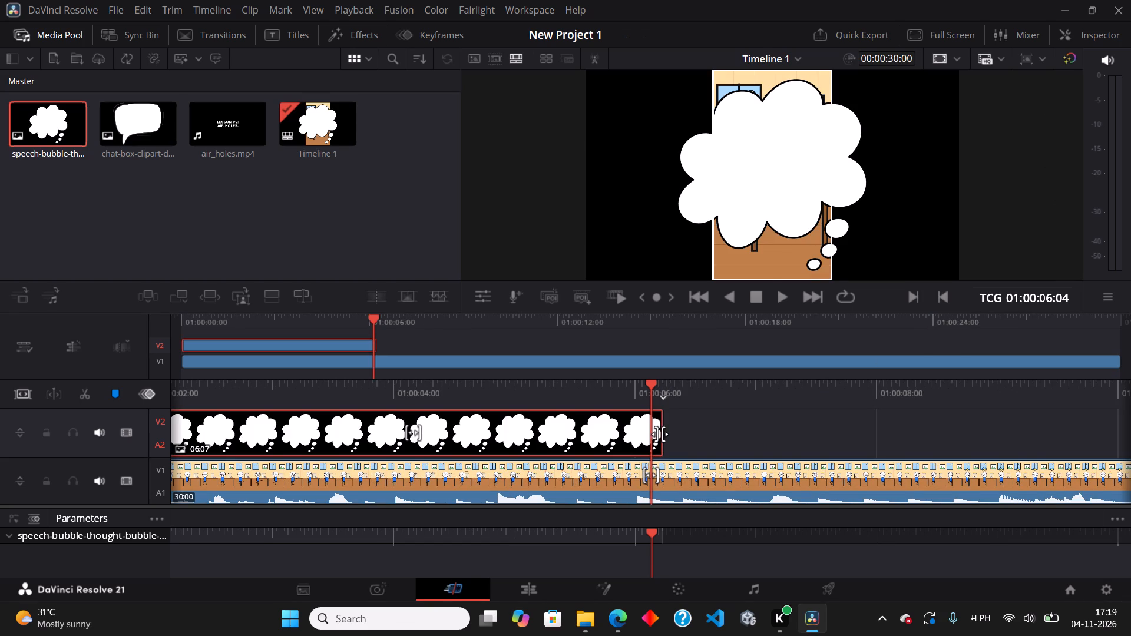
{"action": "left_click_drag", "start_coordinate": [660, 434], "coordinate": [359, 433]}
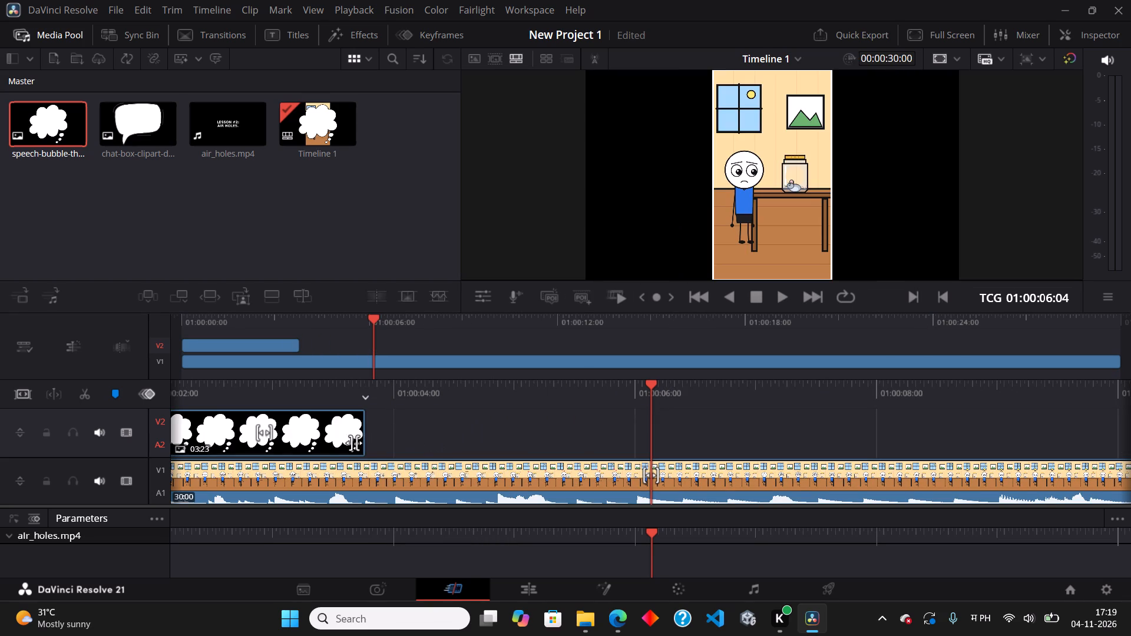
{"action": "left_click_drag", "start_coordinate": [361, 434], "coordinate": [412, 437]}
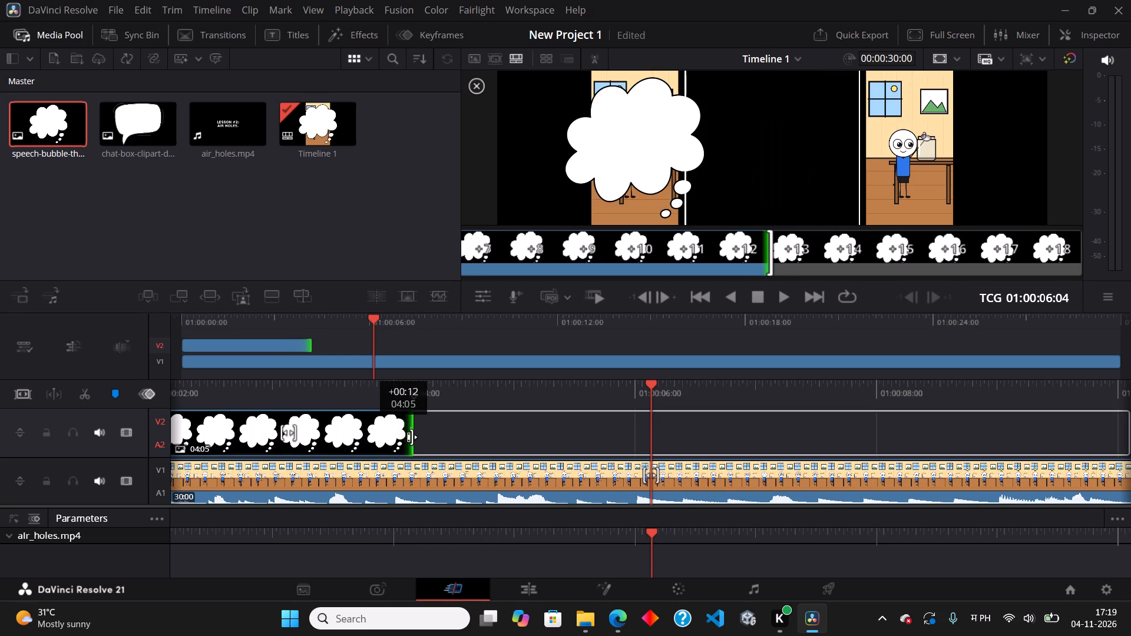
{"action": "left_click_drag", "start_coordinate": [412, 437], "coordinate": [347, 438]}
Move the thought-bubble clip later on track V2 so it starts about 3.4 seconds into the timeline.
{"action": "left_click_drag", "start_coordinate": [314, 433], "coordinate": [893, 450]}
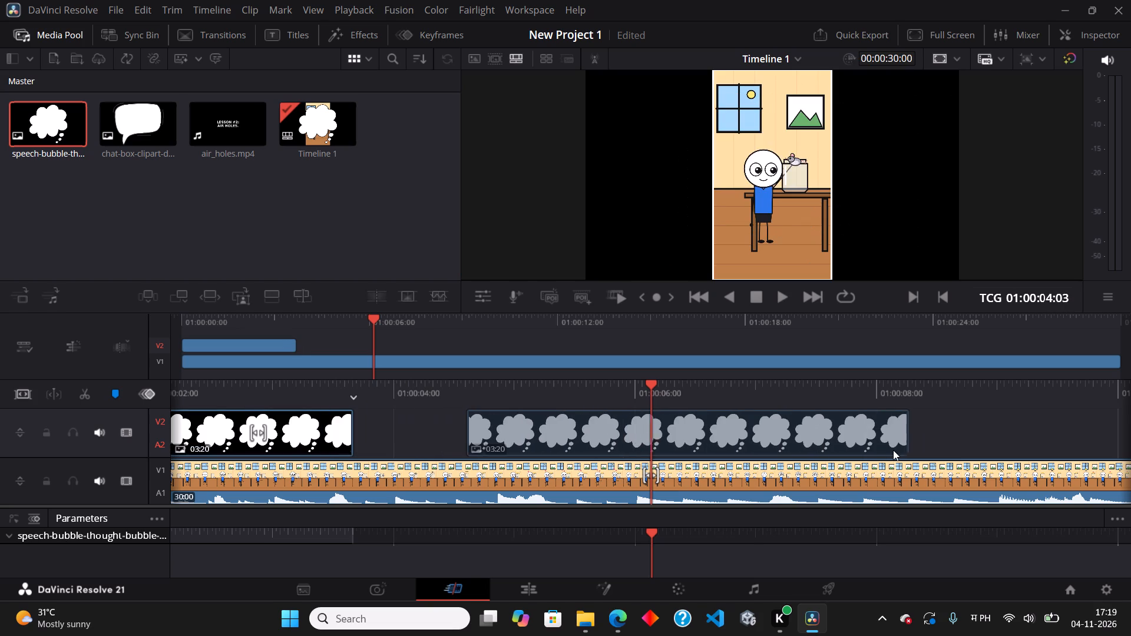
{"action": "left_click_drag", "start_coordinate": [893, 450], "coordinate": [762, 450]}
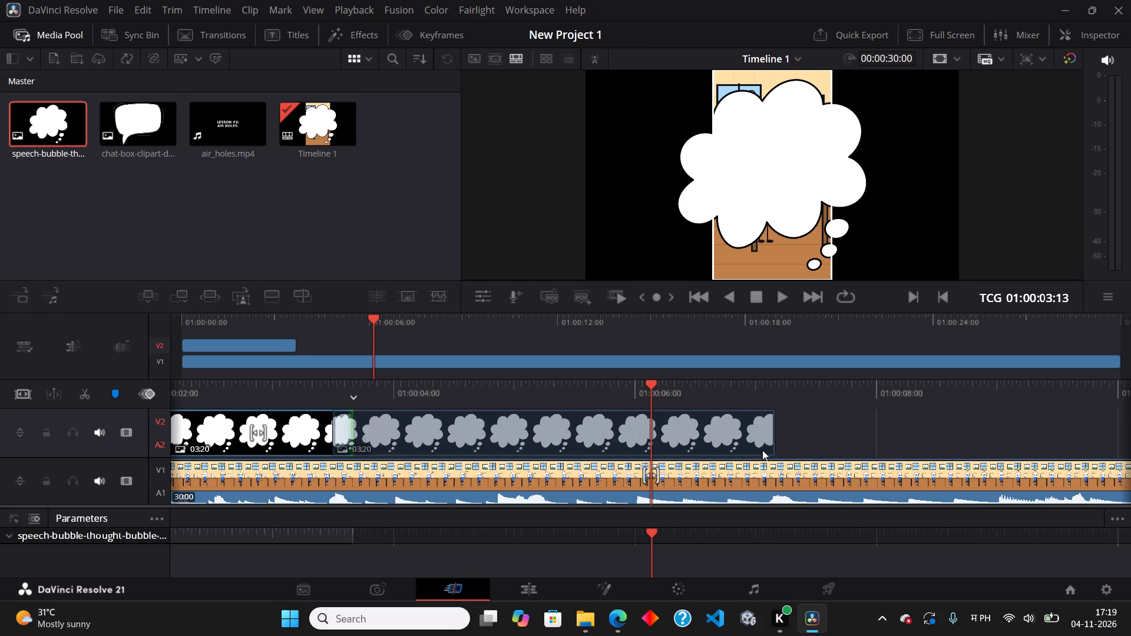
{"action": "left_click_drag", "start_coordinate": [762, 450], "coordinate": [729, 452]}
Trim both ends of the thought-bubble clip so it starts about 4.2 seconds in and lasts 02:22.
{"action": "left_click", "coordinate": [762, 433]}
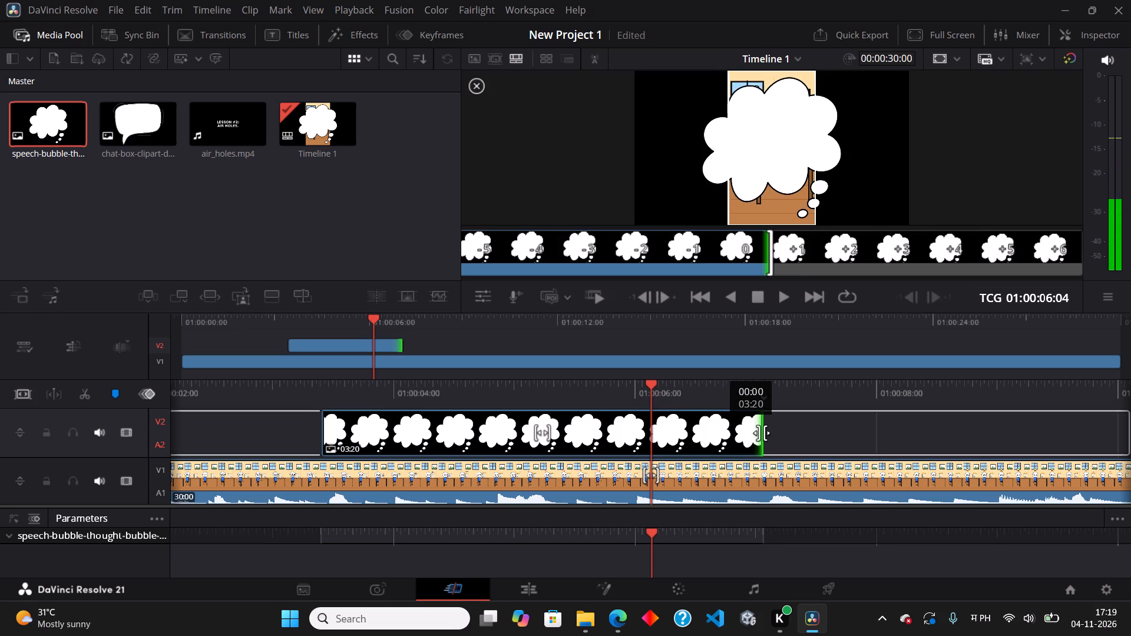
{"action": "left_click", "coordinate": [320, 435]}
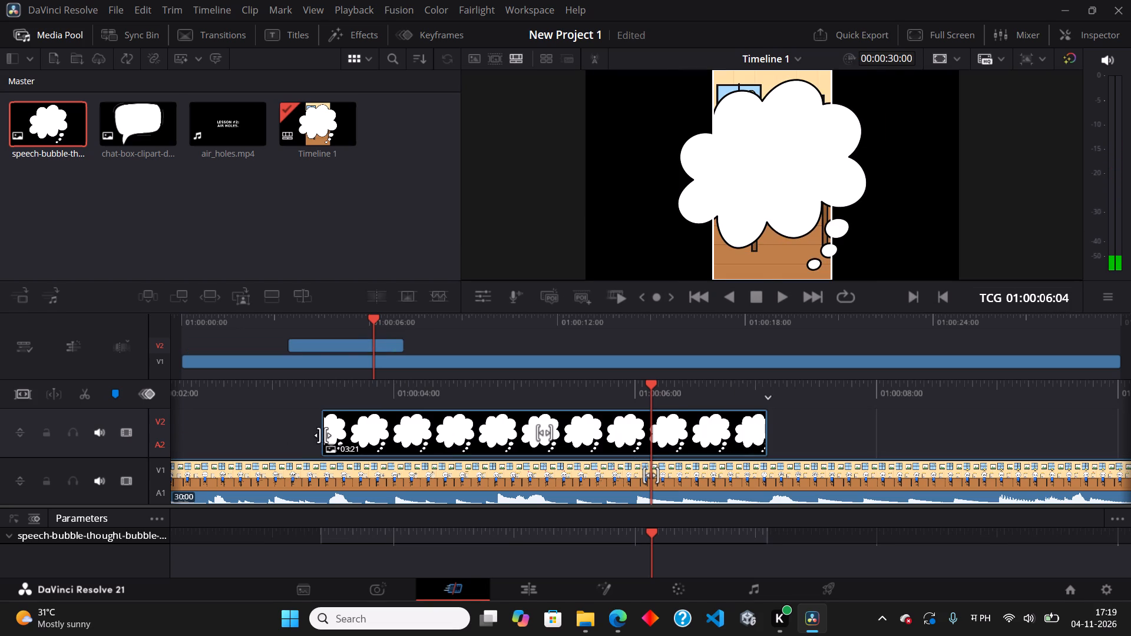
{"action": "left_click_drag", "start_coordinate": [322, 435], "coordinate": [598, 450]}
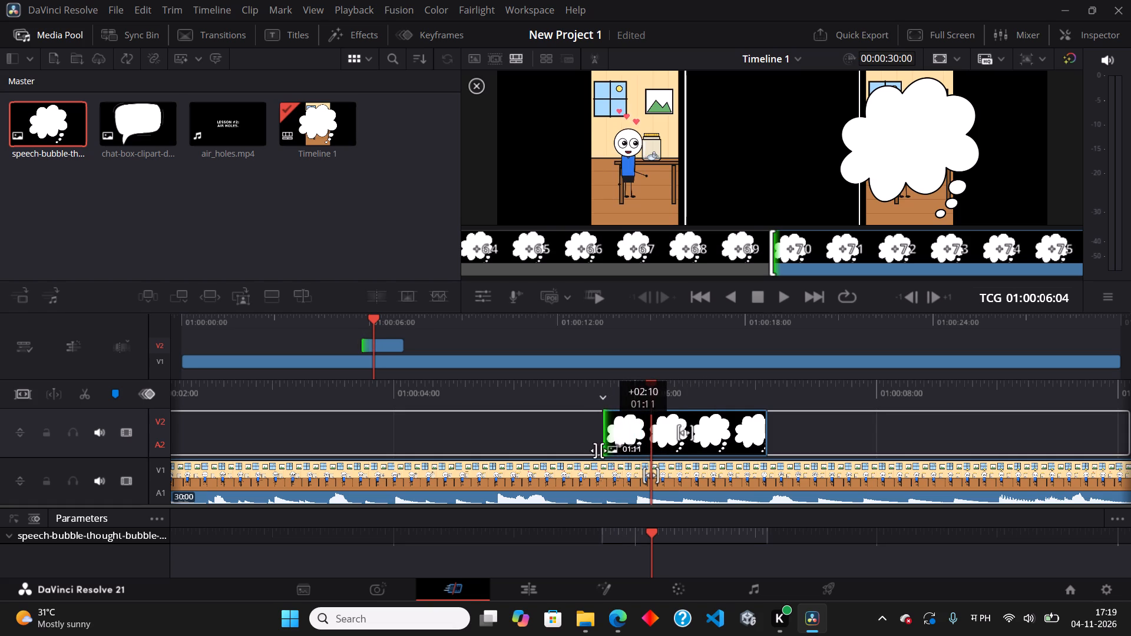
{"action": "left_click_drag", "start_coordinate": [598, 450], "coordinate": [419, 455]}
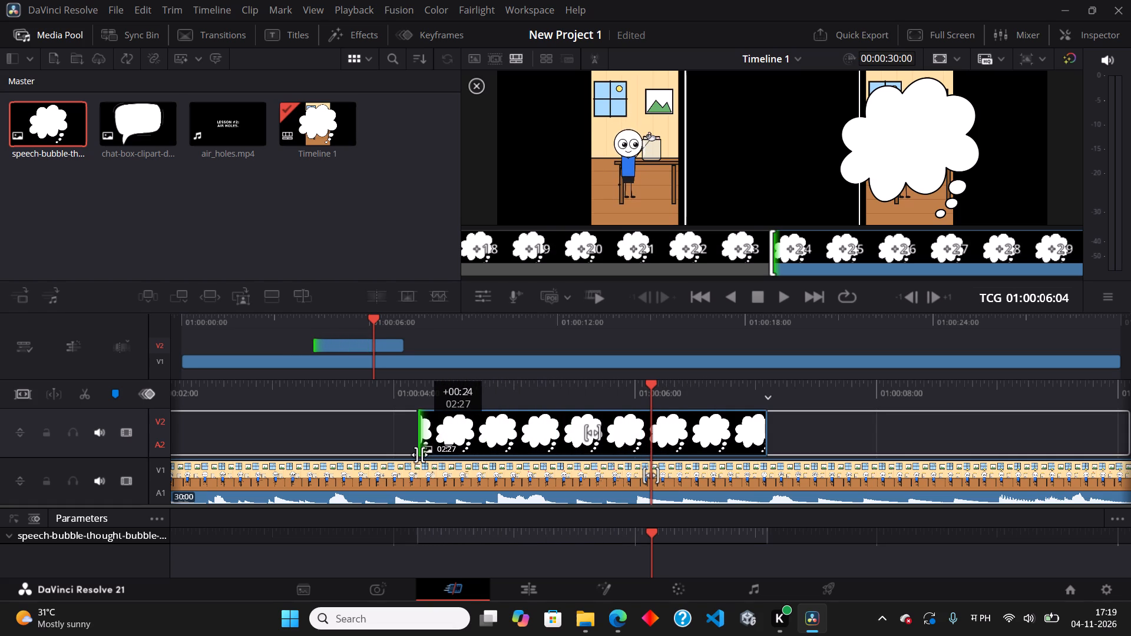
{"action": "left_click_drag", "start_coordinate": [419, 455], "coordinate": [418, 455]}
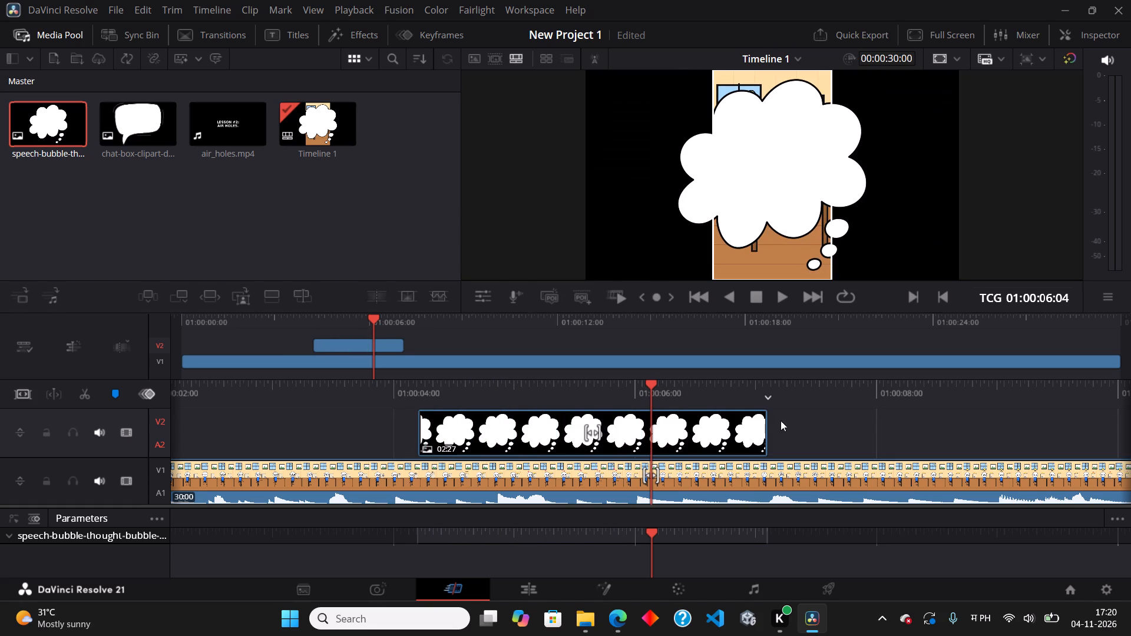
{"action": "left_click_drag", "start_coordinate": [765, 429], "coordinate": [809, 432]}
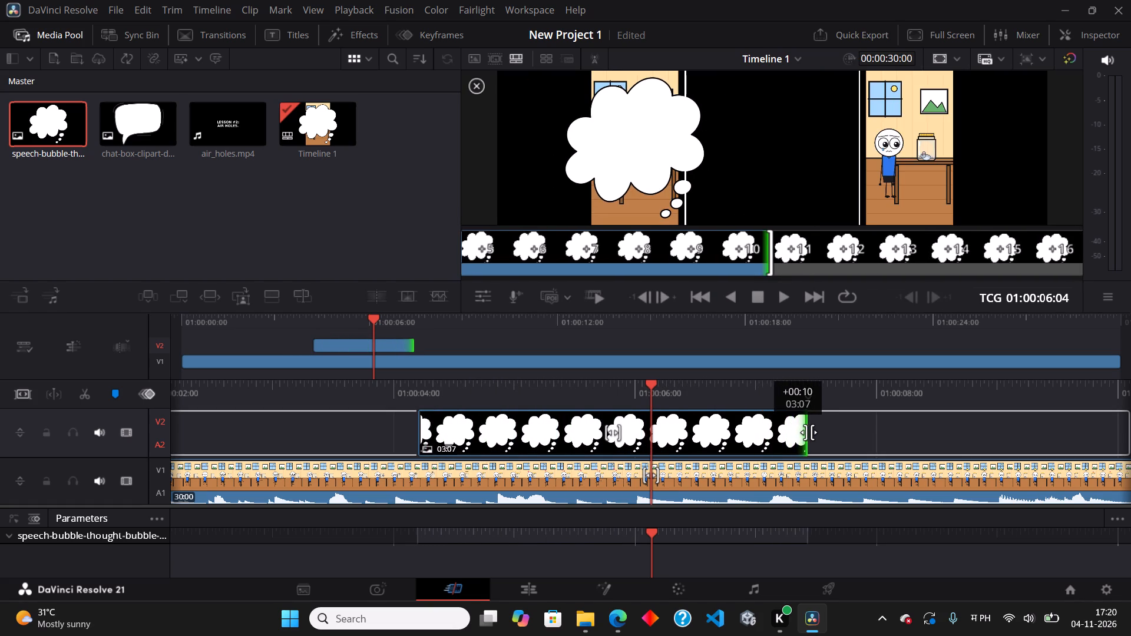
{"action": "left_click_drag", "start_coordinate": [809, 432], "coordinate": [744, 443]}
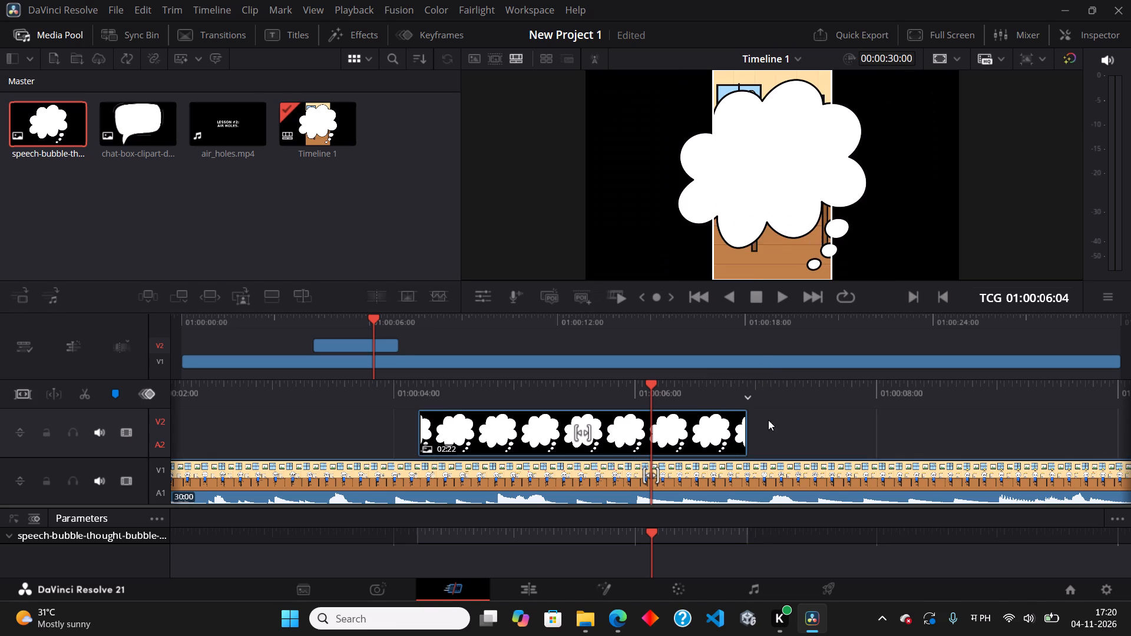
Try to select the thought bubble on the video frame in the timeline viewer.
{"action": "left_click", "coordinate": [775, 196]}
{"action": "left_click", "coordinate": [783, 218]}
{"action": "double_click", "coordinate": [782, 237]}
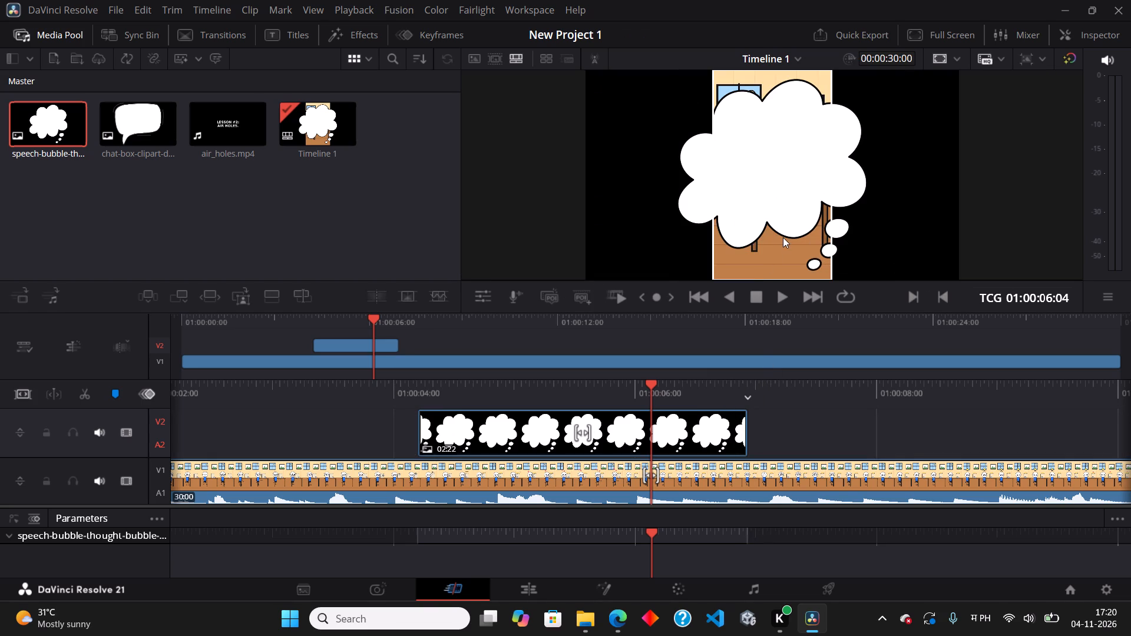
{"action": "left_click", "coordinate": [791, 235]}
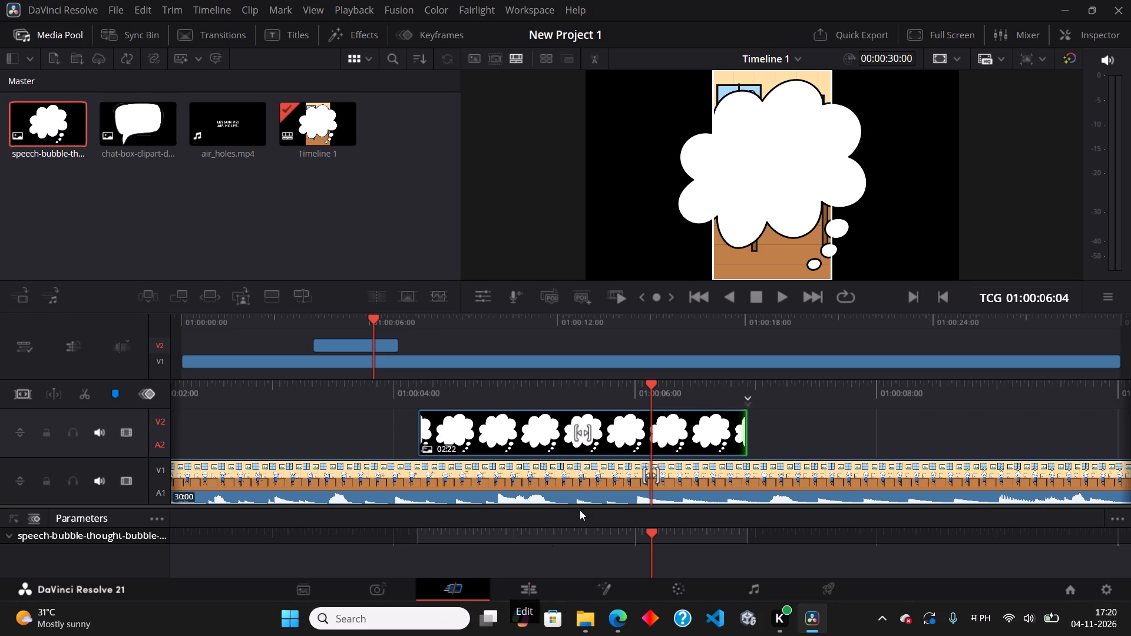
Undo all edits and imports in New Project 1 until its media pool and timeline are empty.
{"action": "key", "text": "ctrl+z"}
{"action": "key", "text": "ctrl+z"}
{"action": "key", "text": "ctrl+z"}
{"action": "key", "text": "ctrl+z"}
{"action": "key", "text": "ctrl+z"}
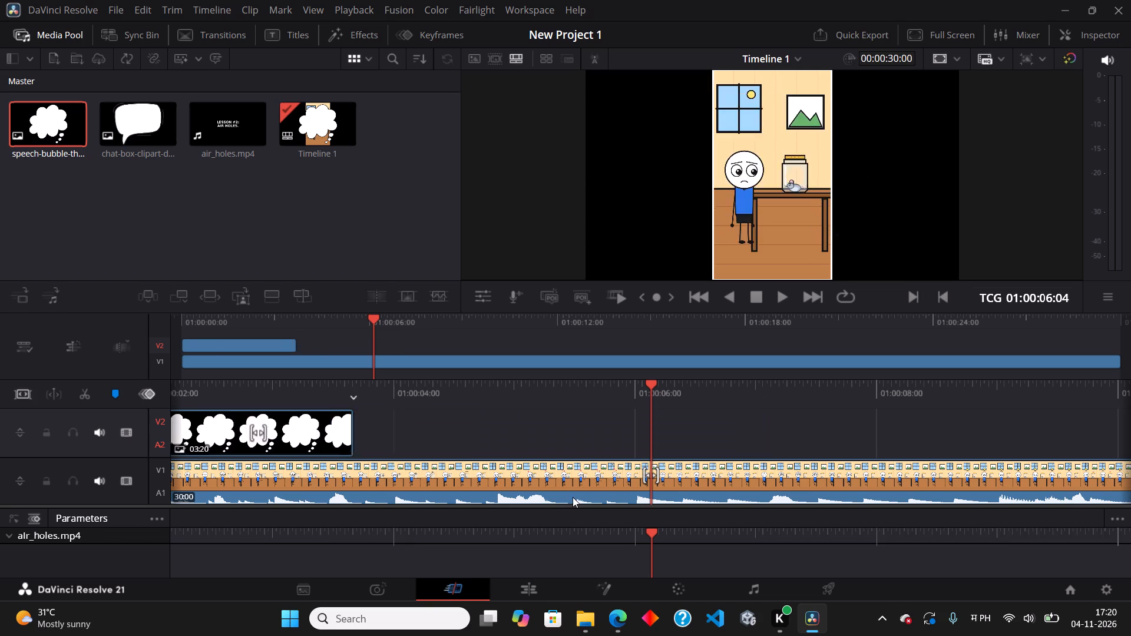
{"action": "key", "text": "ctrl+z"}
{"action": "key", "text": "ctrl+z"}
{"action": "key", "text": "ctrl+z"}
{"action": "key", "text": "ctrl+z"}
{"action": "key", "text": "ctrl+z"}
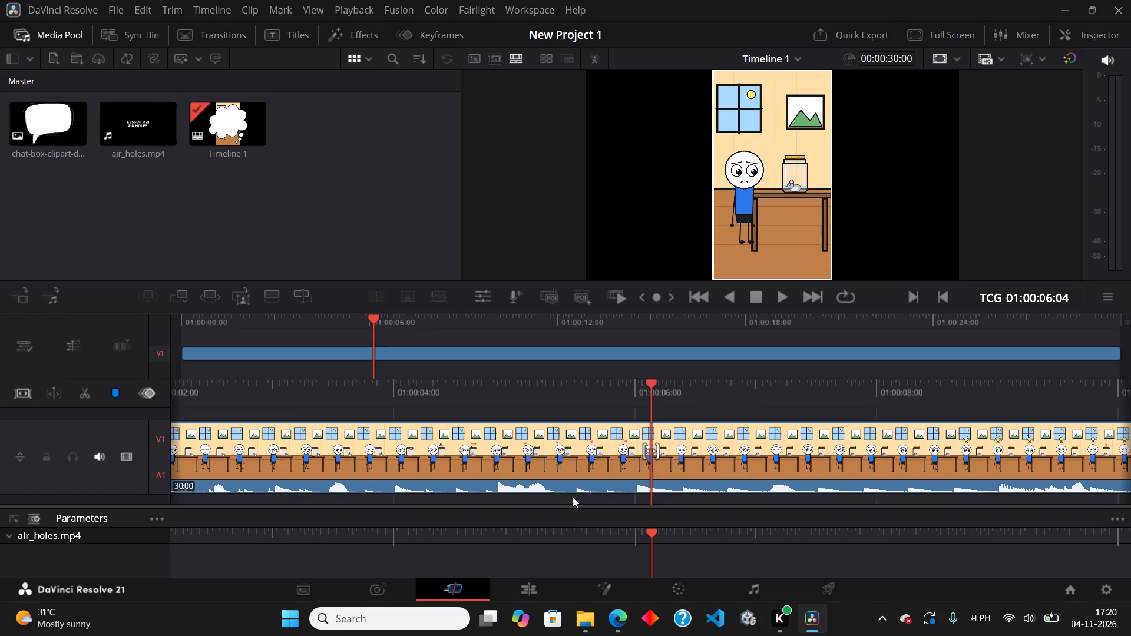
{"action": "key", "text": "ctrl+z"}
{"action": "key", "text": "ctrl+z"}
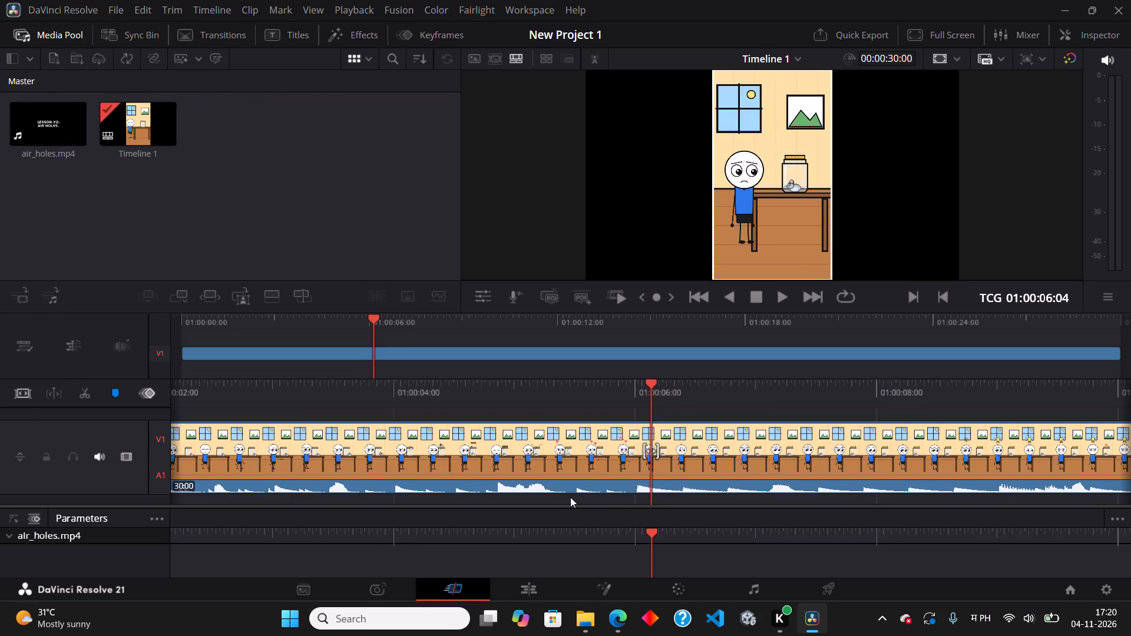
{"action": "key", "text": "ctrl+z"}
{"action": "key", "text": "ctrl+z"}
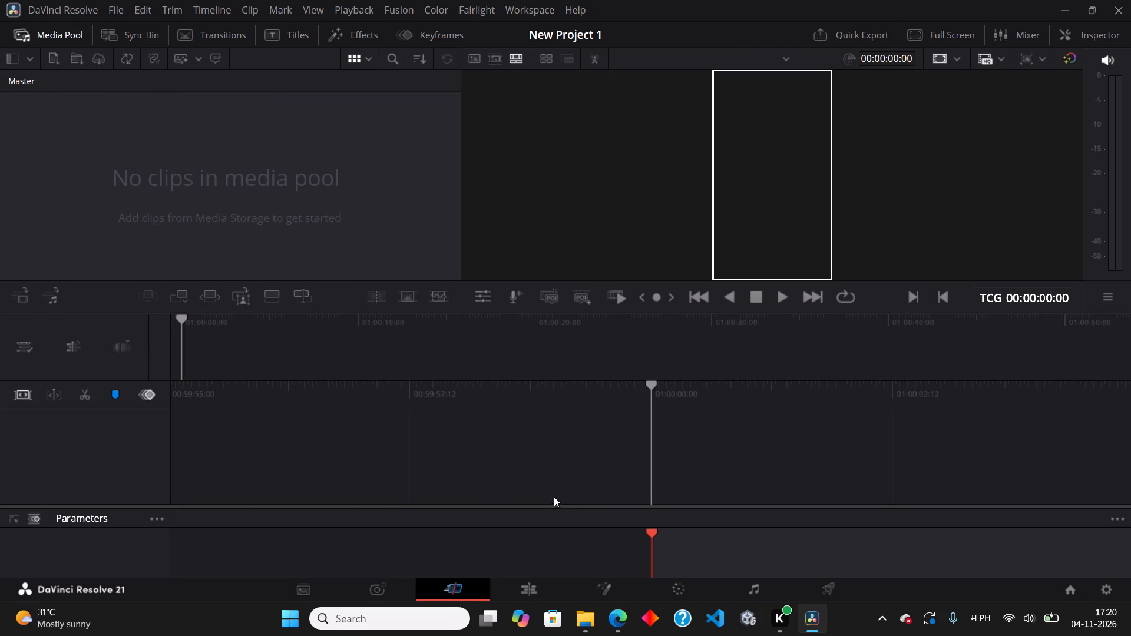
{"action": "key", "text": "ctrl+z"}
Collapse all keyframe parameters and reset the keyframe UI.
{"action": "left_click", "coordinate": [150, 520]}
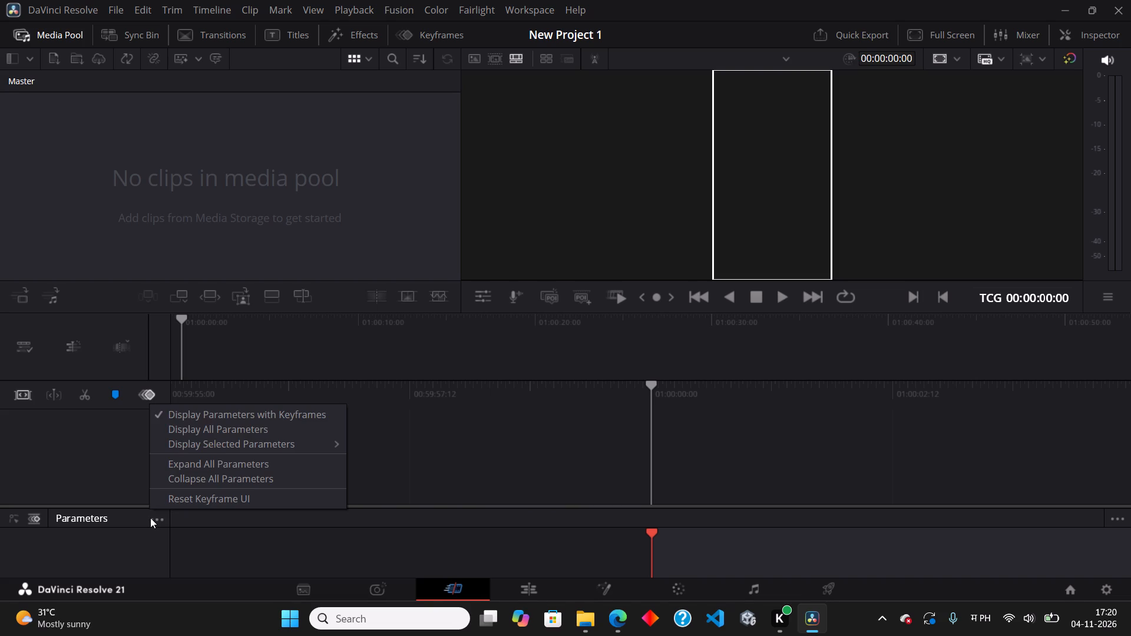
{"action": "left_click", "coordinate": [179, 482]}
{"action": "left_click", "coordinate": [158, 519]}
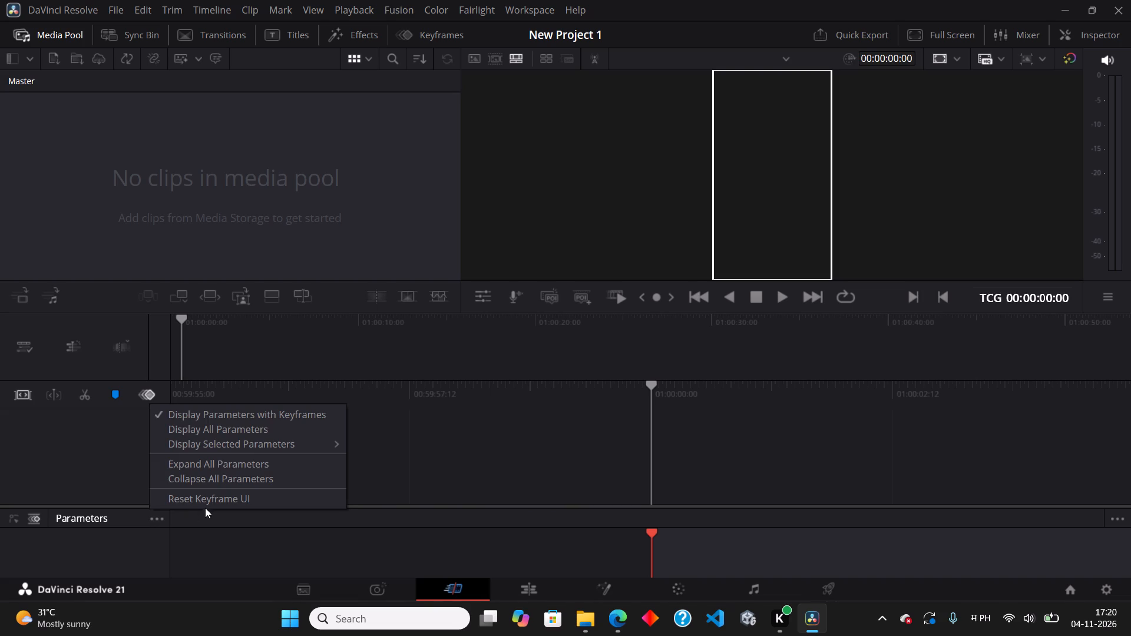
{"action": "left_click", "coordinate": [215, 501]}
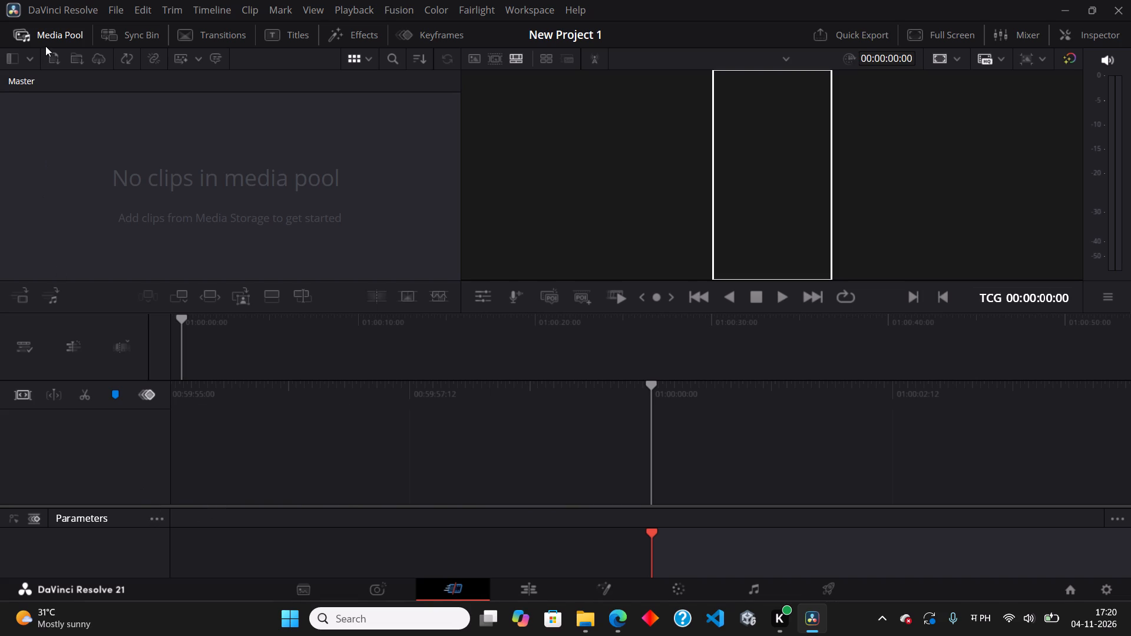
Create a new project named New Project 2.
{"action": "left_click", "coordinate": [113, 15]}
{"action": "left_click", "coordinate": [127, 33]}
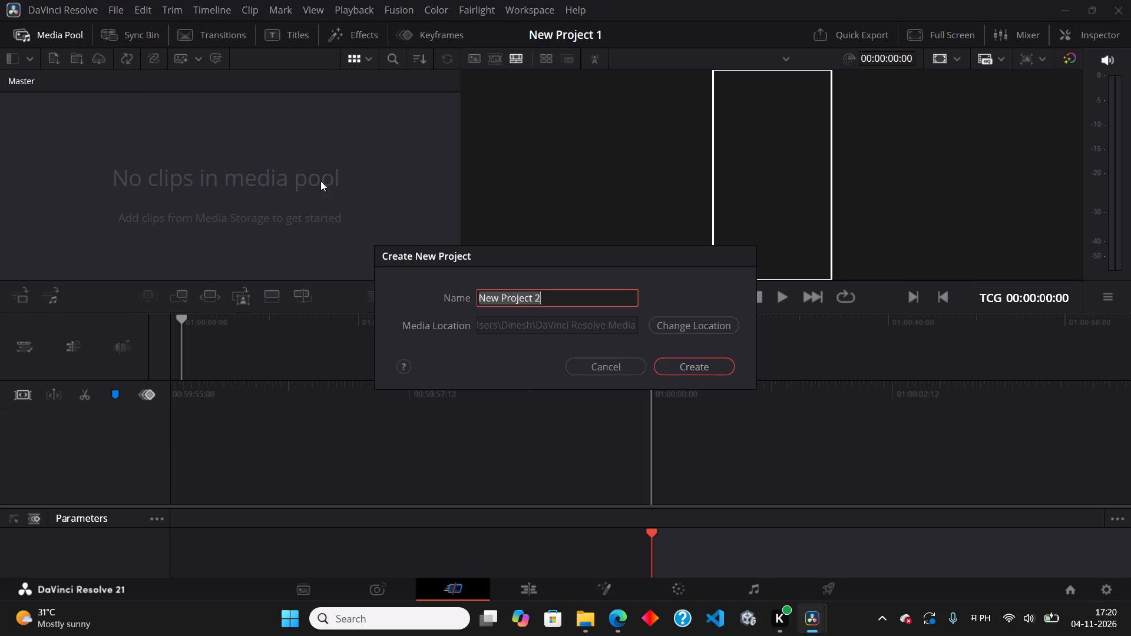
{"action": "left_click", "coordinate": [670, 365]}
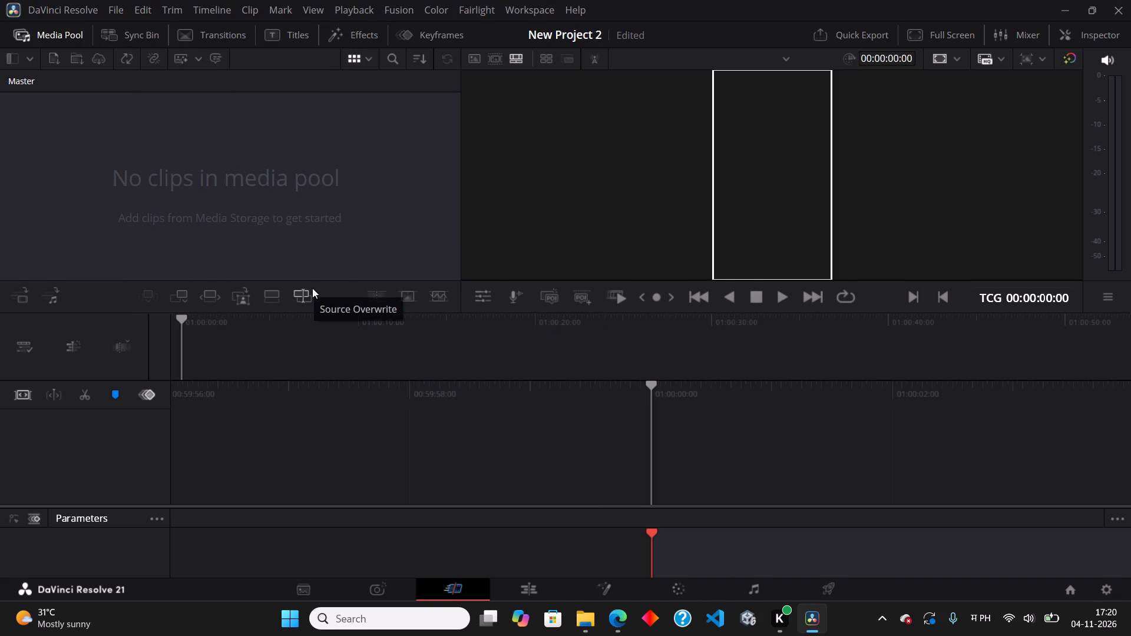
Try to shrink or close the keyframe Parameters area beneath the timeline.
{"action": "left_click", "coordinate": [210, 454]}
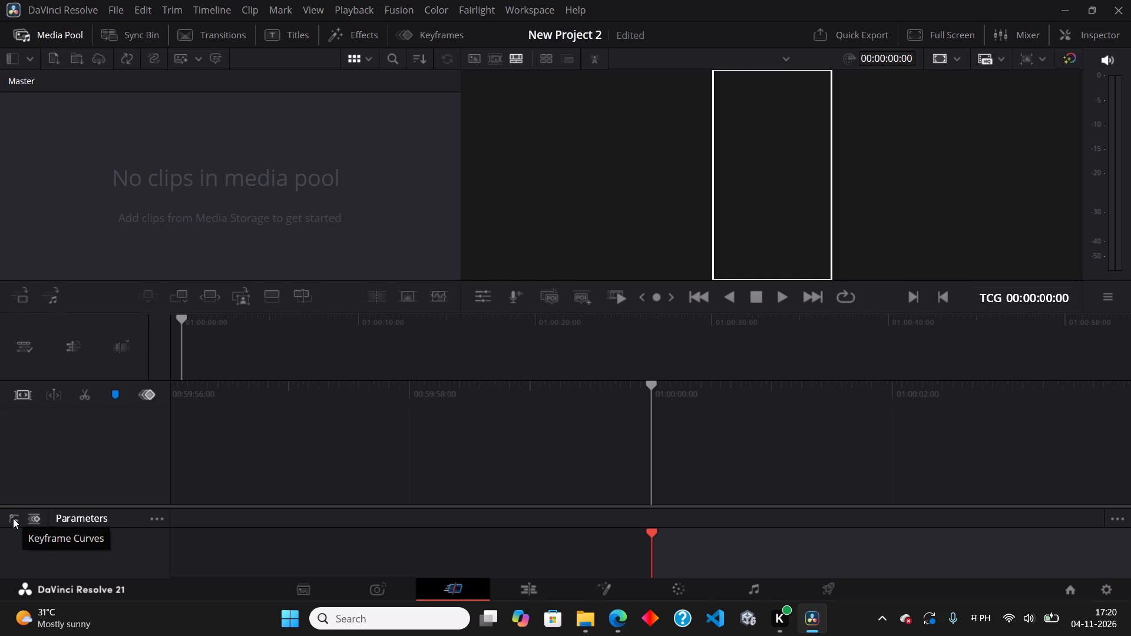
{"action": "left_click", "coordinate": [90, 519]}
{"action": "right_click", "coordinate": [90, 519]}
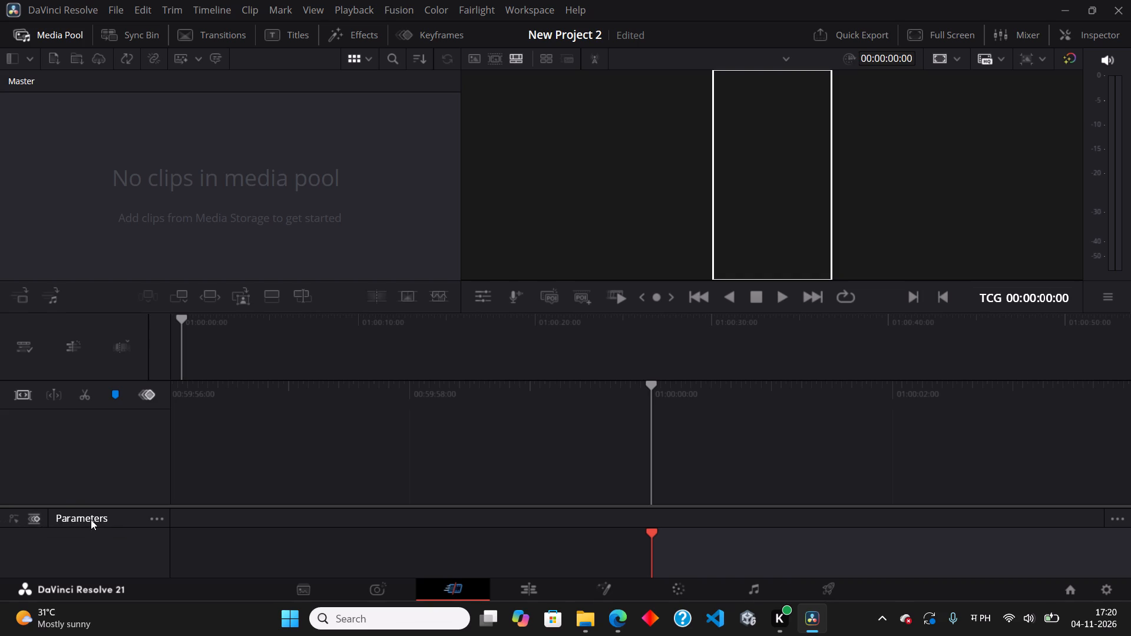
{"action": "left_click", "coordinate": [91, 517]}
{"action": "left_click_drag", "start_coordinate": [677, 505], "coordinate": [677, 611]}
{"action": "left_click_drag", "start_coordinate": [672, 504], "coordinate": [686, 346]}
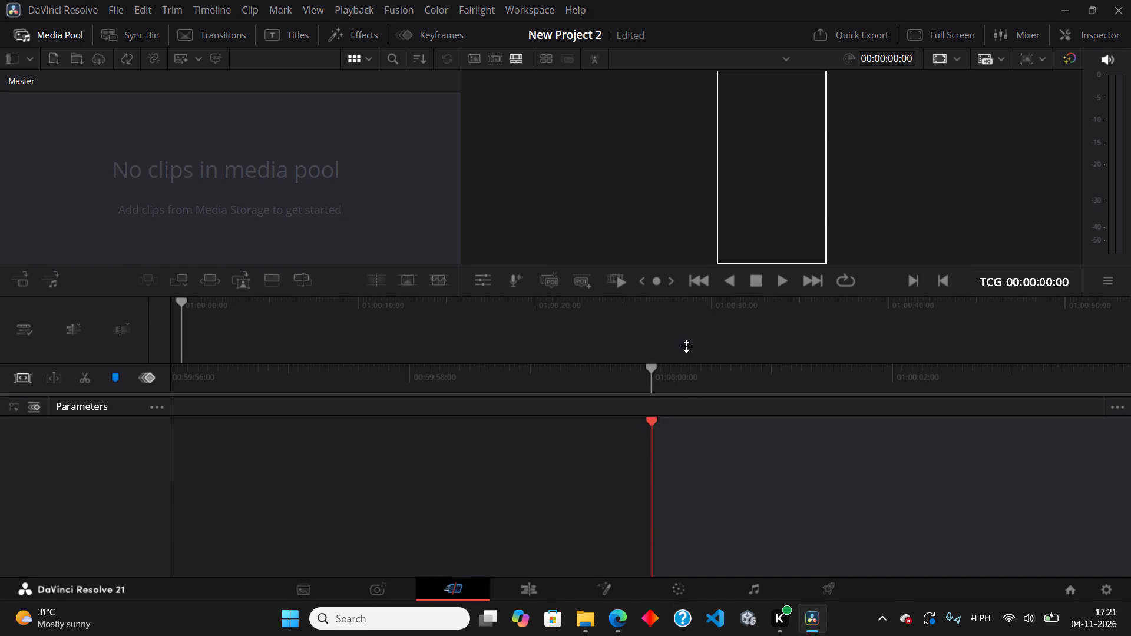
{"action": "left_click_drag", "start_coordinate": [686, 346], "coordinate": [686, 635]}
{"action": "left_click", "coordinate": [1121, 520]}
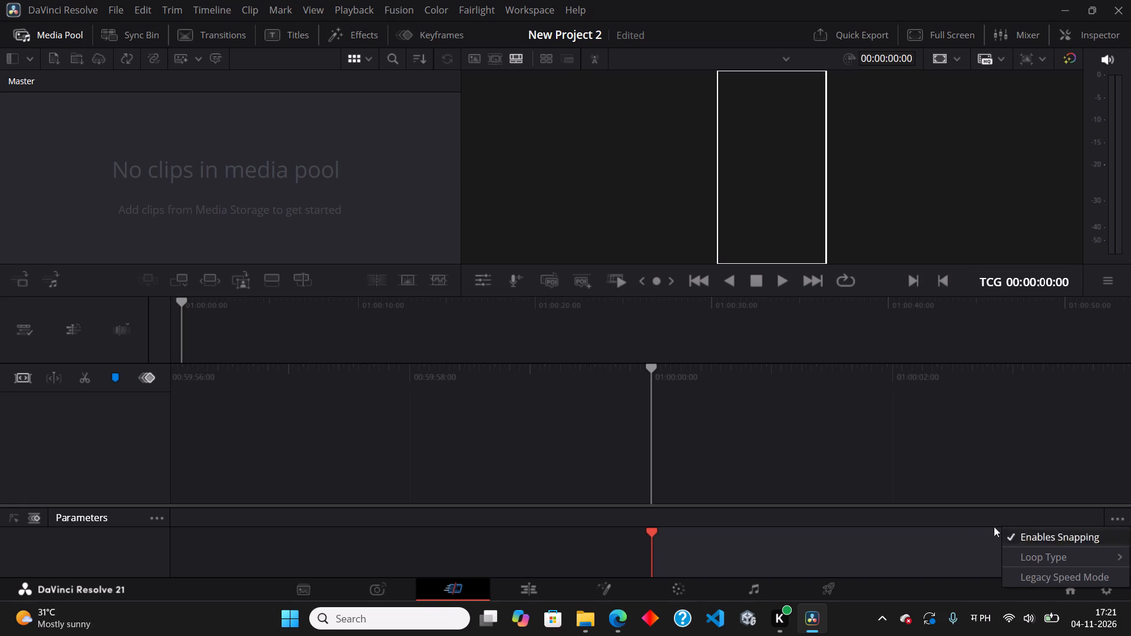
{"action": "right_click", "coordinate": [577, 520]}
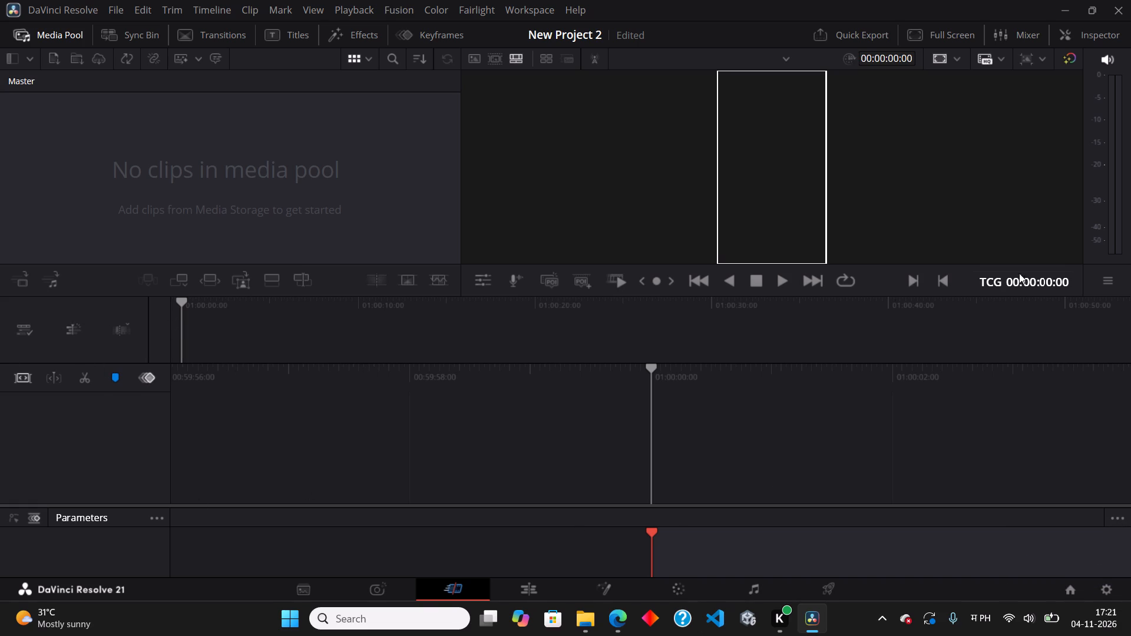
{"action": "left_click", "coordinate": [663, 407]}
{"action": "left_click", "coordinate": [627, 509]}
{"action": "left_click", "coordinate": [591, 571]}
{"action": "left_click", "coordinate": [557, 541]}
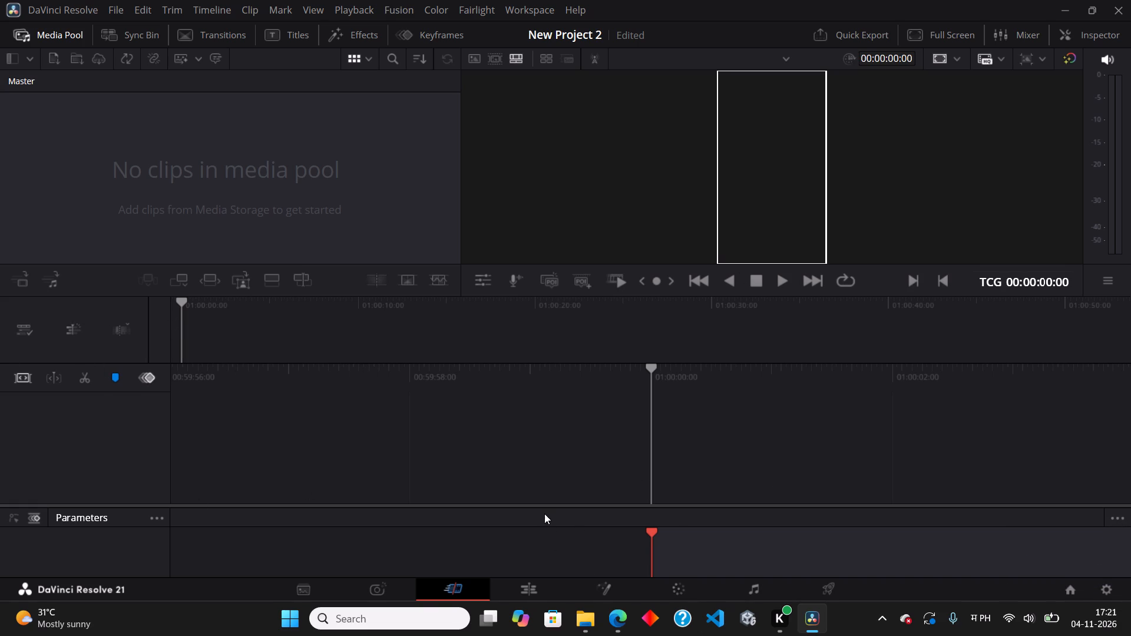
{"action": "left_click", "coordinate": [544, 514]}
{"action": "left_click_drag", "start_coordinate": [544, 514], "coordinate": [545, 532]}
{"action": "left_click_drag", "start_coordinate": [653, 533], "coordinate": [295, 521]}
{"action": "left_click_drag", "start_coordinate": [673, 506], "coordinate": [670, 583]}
Import the air_holes video from the Downloads folder into the media pool.
{"action": "left_click", "coordinate": [121, 6]}
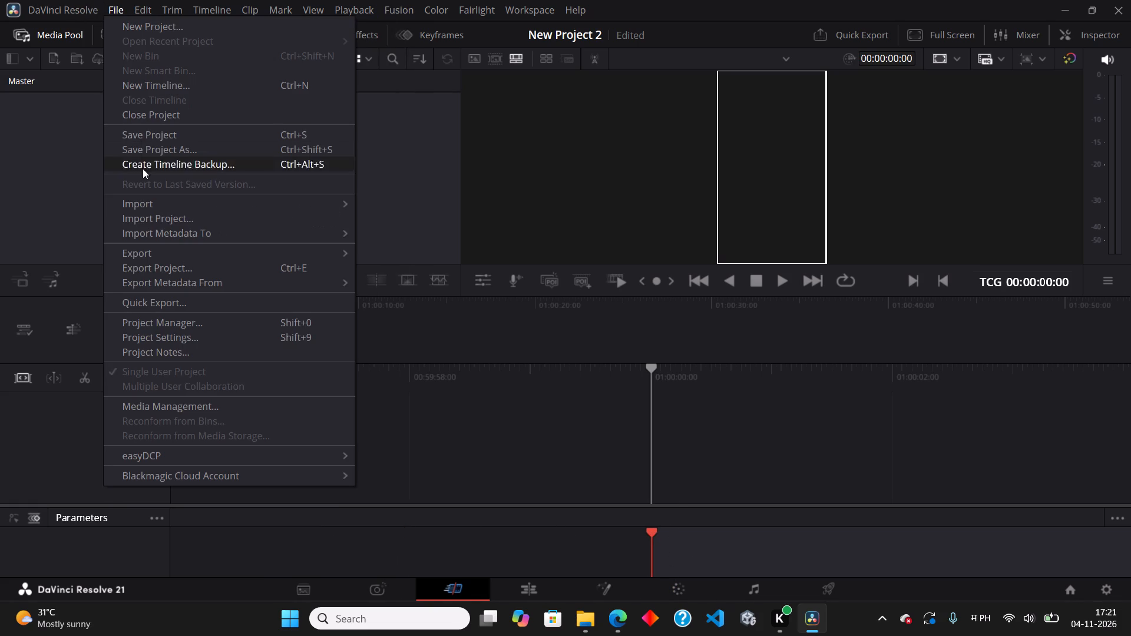
{"action": "left_click", "coordinate": [145, 203]}
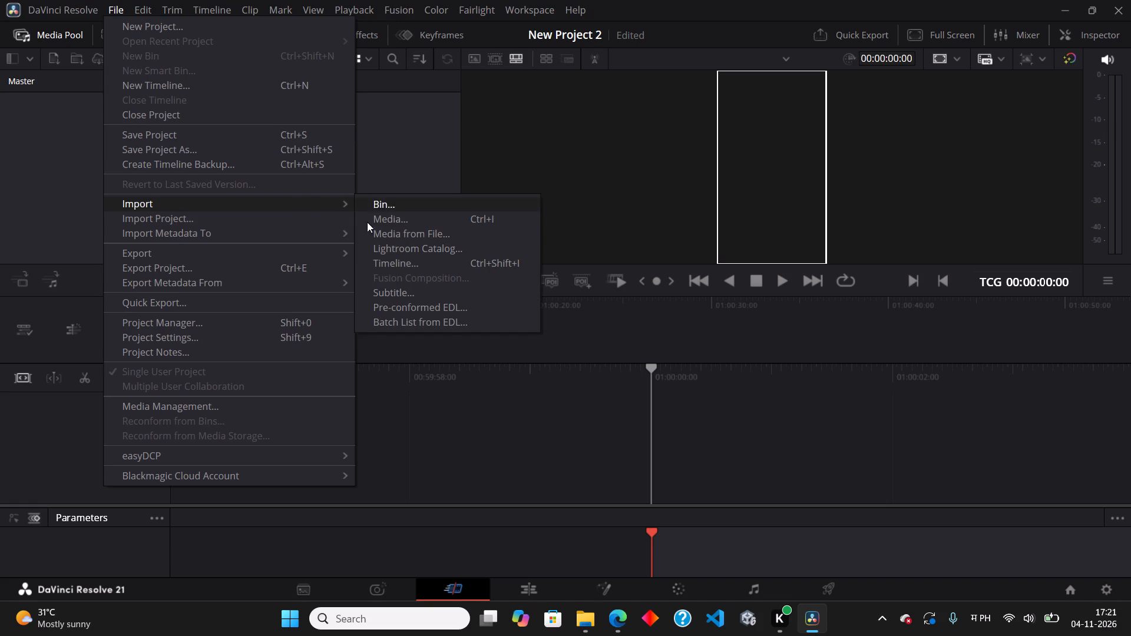
{"action": "left_click", "coordinate": [398, 216]}
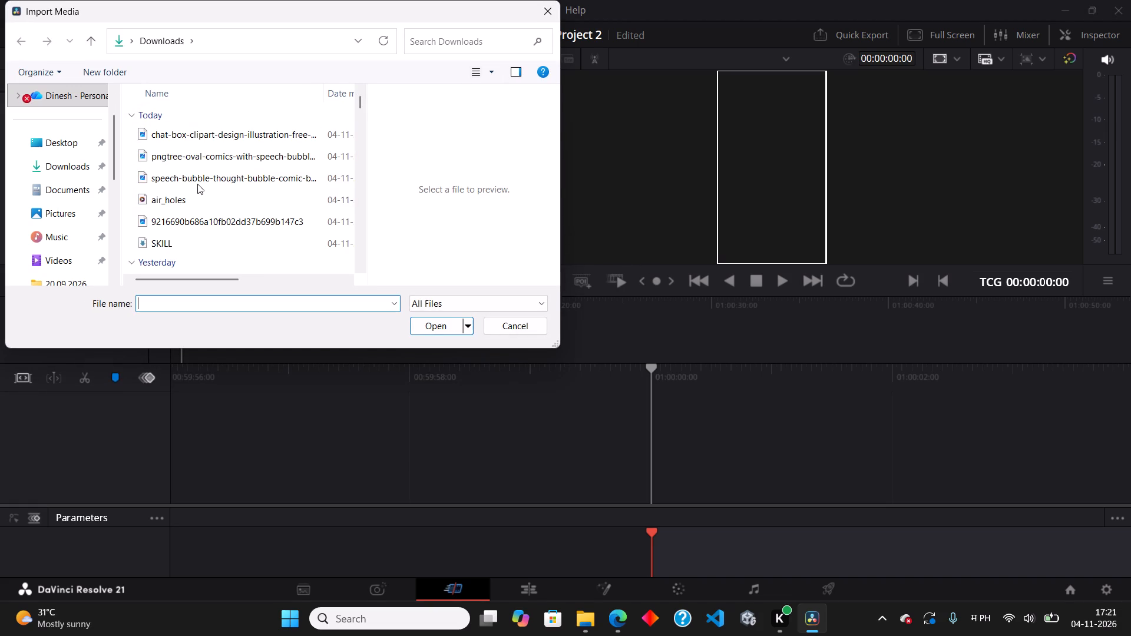
{"action": "left_click", "coordinate": [192, 201]}
{"action": "left_click", "coordinate": [438, 323]}
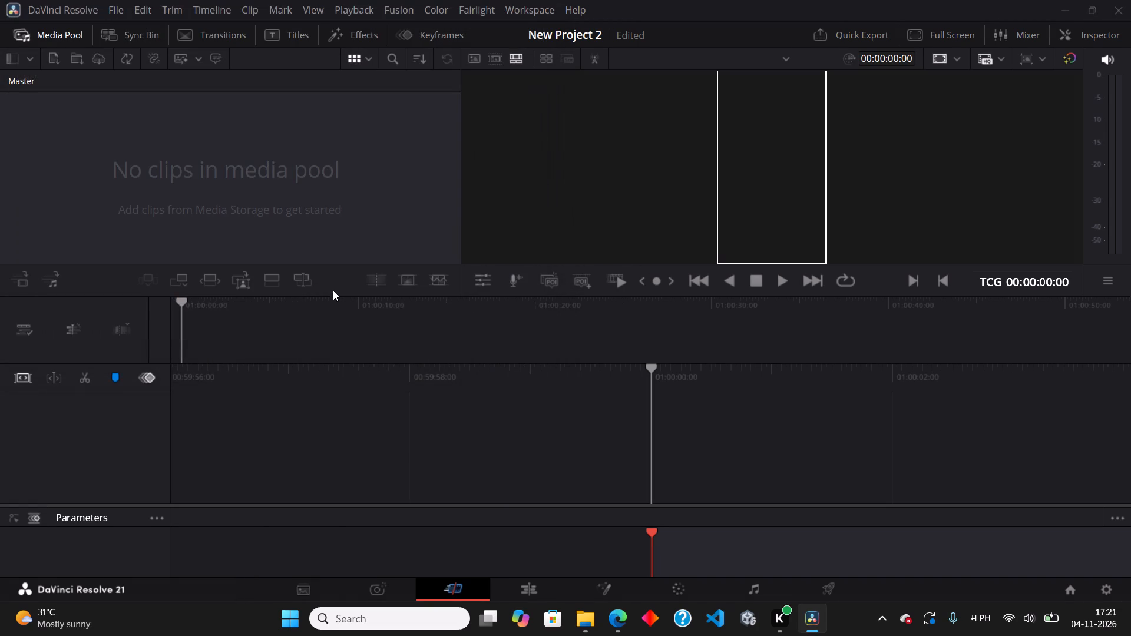
{"action": "left_click", "coordinate": [695, 380]}
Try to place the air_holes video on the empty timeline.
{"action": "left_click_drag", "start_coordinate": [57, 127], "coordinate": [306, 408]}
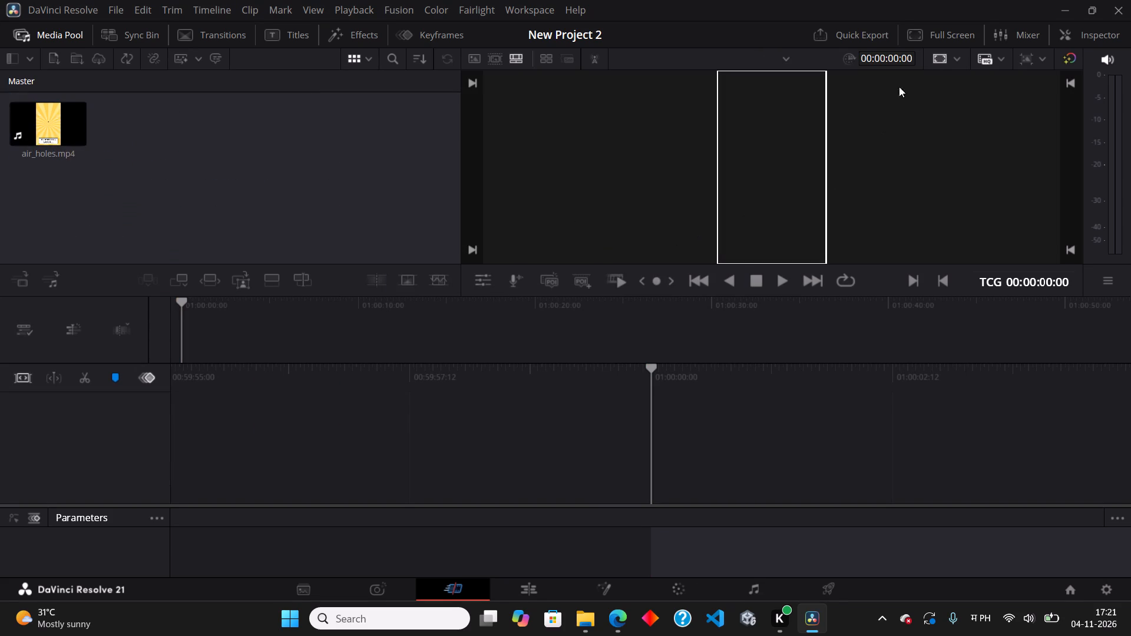
Turn off the 9:16 social media guide in the viewer.
{"action": "left_click", "coordinate": [946, 52]}
{"action": "left_click", "coordinate": [955, 61]}
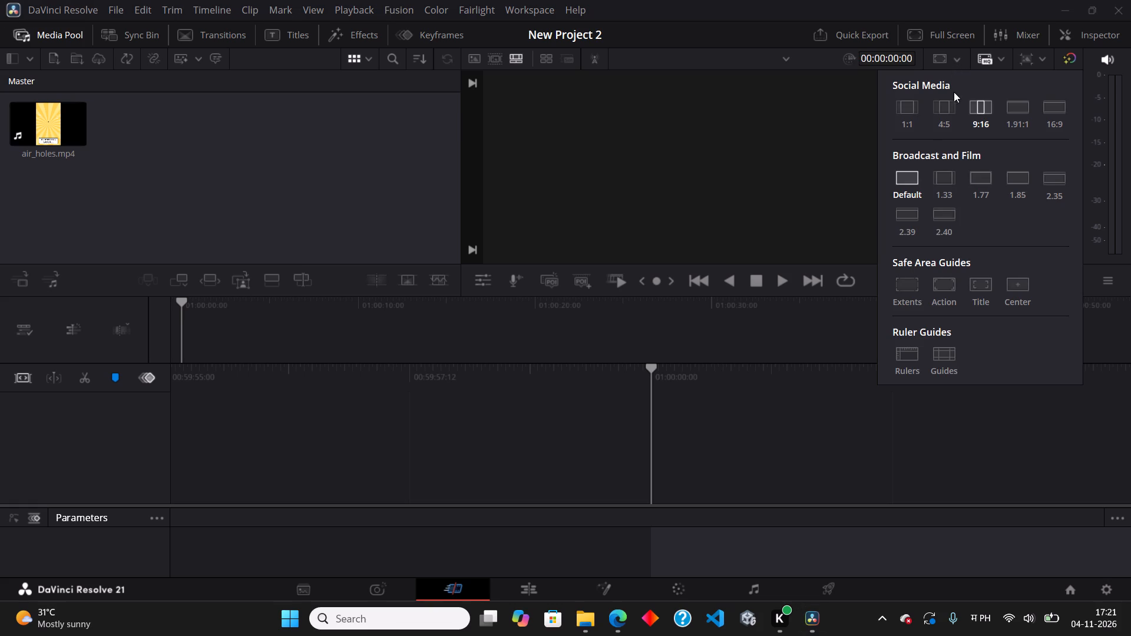
{"action": "left_click", "coordinate": [979, 117]}
{"action": "left_click", "coordinate": [335, 148]}
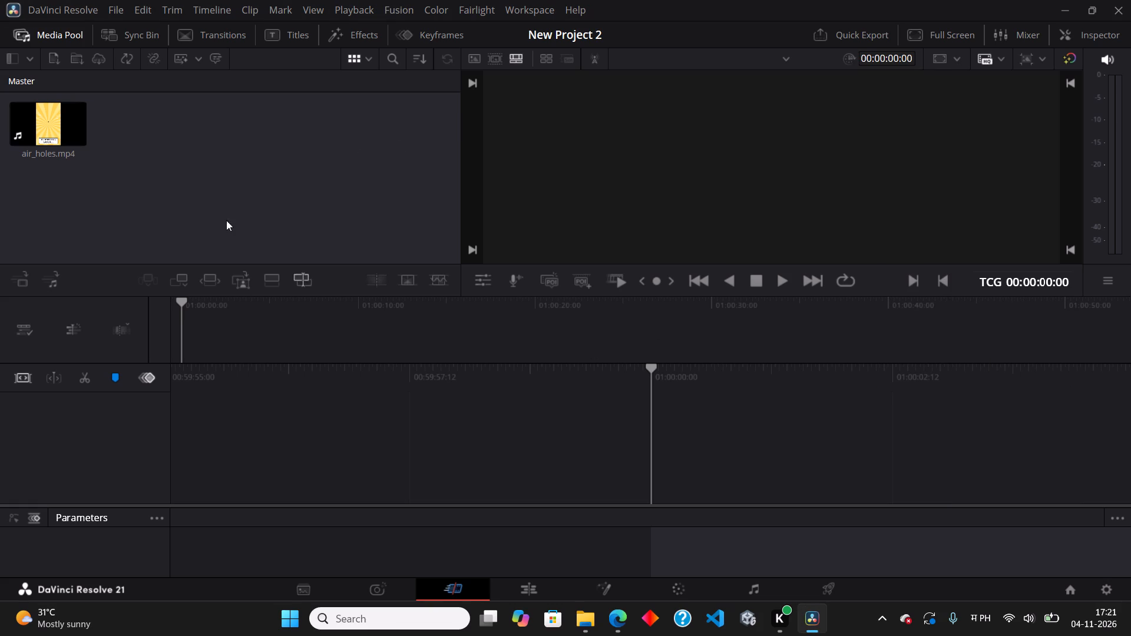
Place the air_holes video at the start of track V1 in a new timeline.
{"action": "left_click_drag", "start_coordinate": [47, 130], "coordinate": [340, 449]}
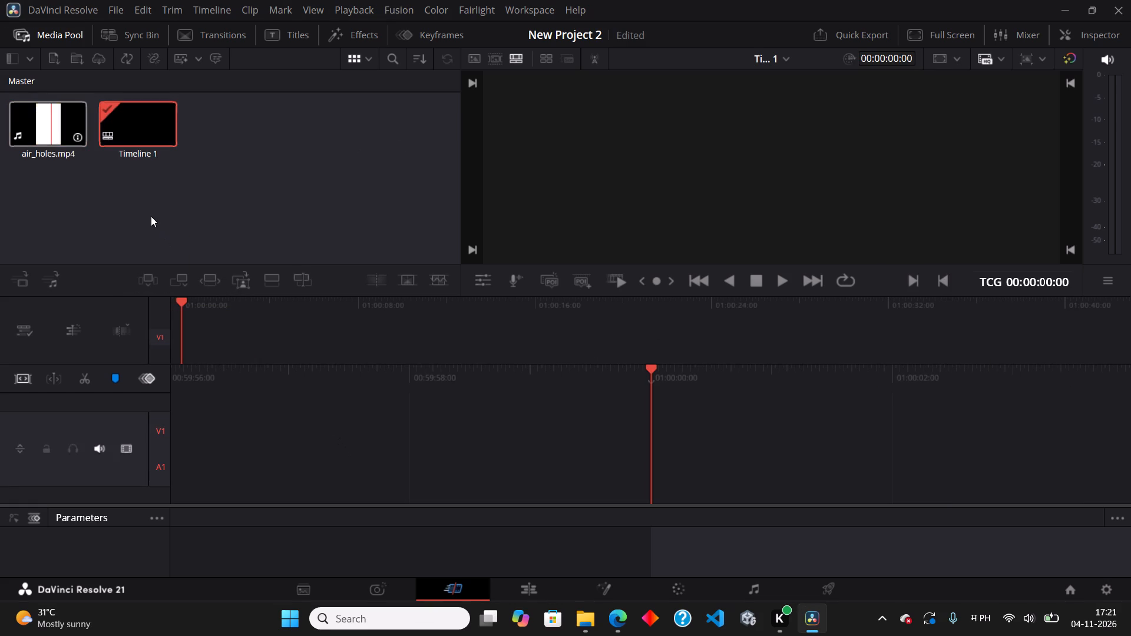
{"action": "left_click_drag", "start_coordinate": [63, 134], "coordinate": [687, 175]}
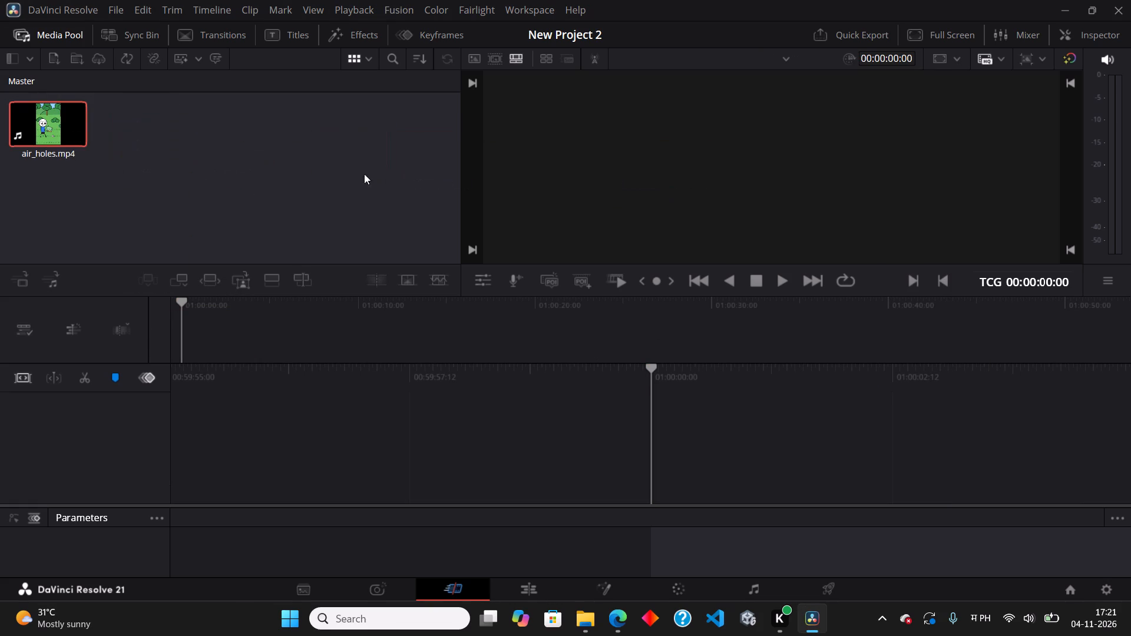
{"action": "left_click_drag", "start_coordinate": [38, 121], "coordinate": [38, 443]}
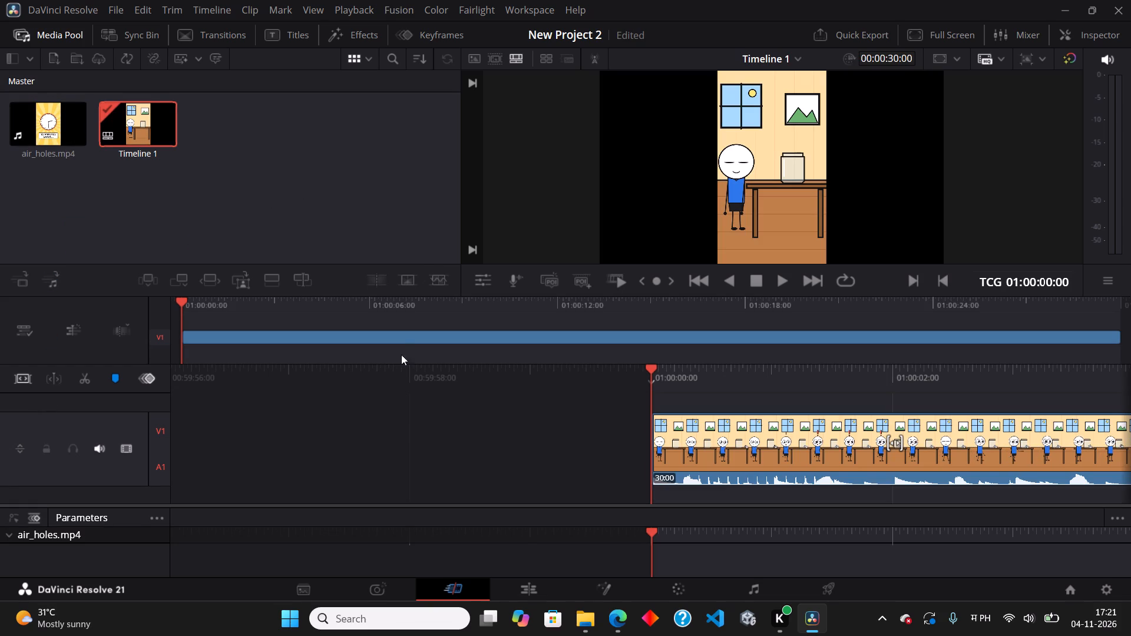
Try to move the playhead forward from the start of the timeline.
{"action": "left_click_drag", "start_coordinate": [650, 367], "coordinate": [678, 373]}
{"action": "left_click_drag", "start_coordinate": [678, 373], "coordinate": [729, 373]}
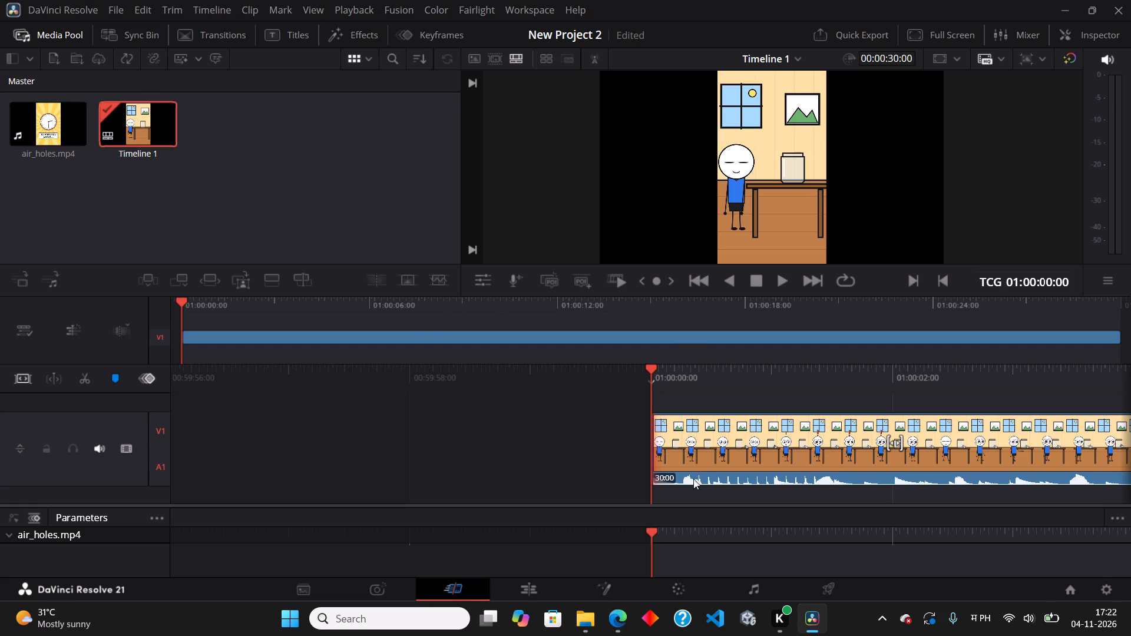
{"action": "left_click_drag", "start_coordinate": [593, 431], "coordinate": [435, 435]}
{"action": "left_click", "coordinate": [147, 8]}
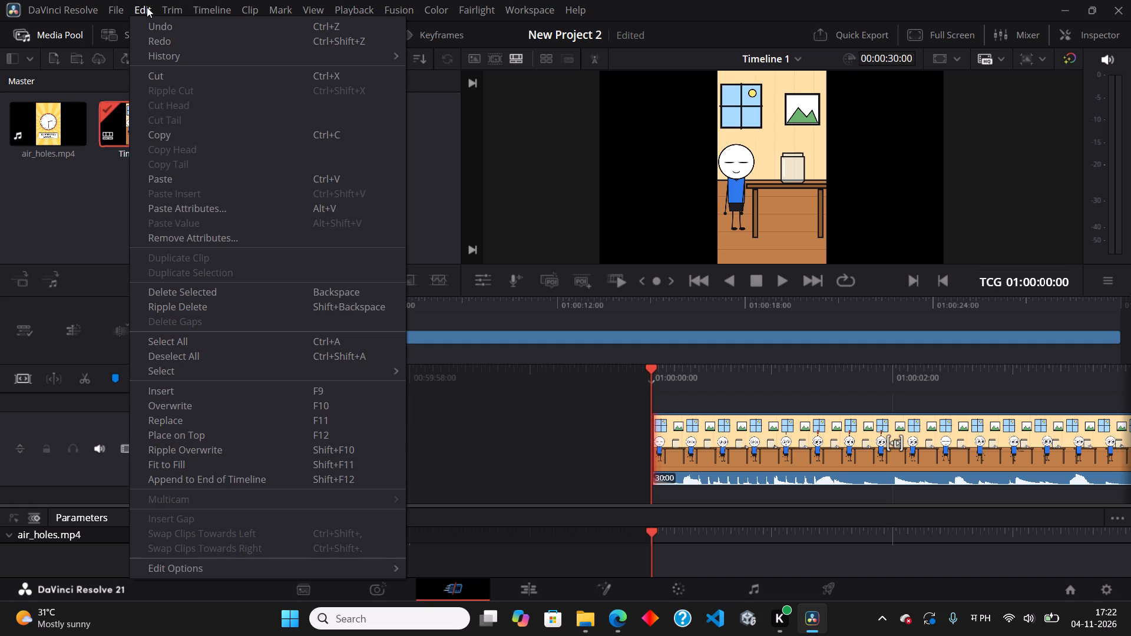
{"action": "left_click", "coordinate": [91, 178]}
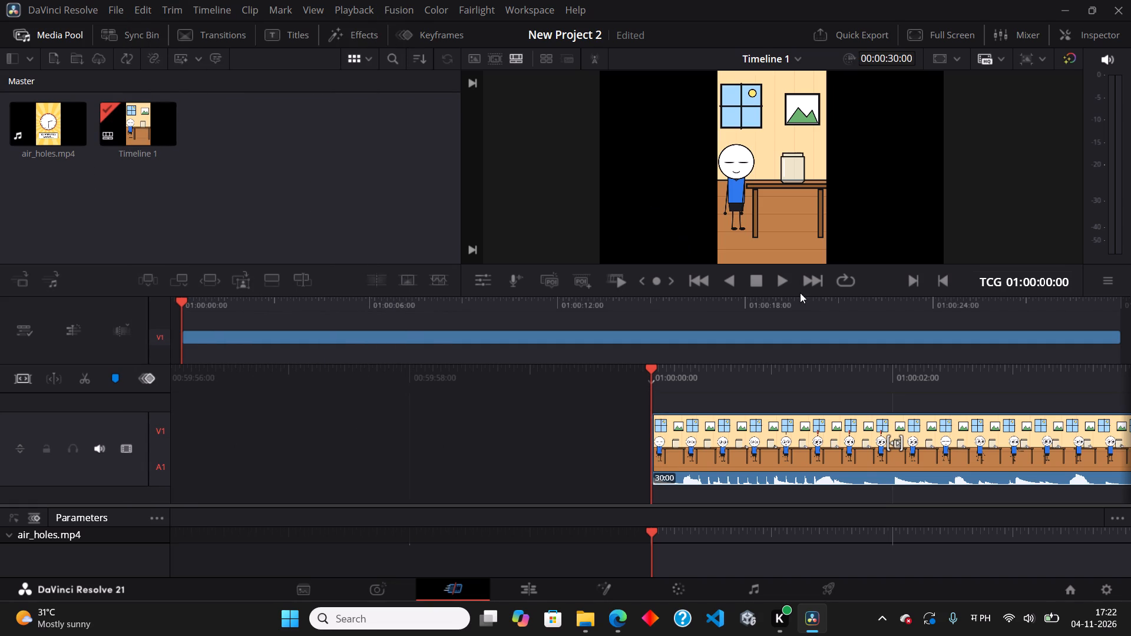
Play the opening seconds of the timeline and stop playback.
{"action": "left_click", "coordinate": [776, 280]}
{"action": "left_click", "coordinate": [782, 282]}
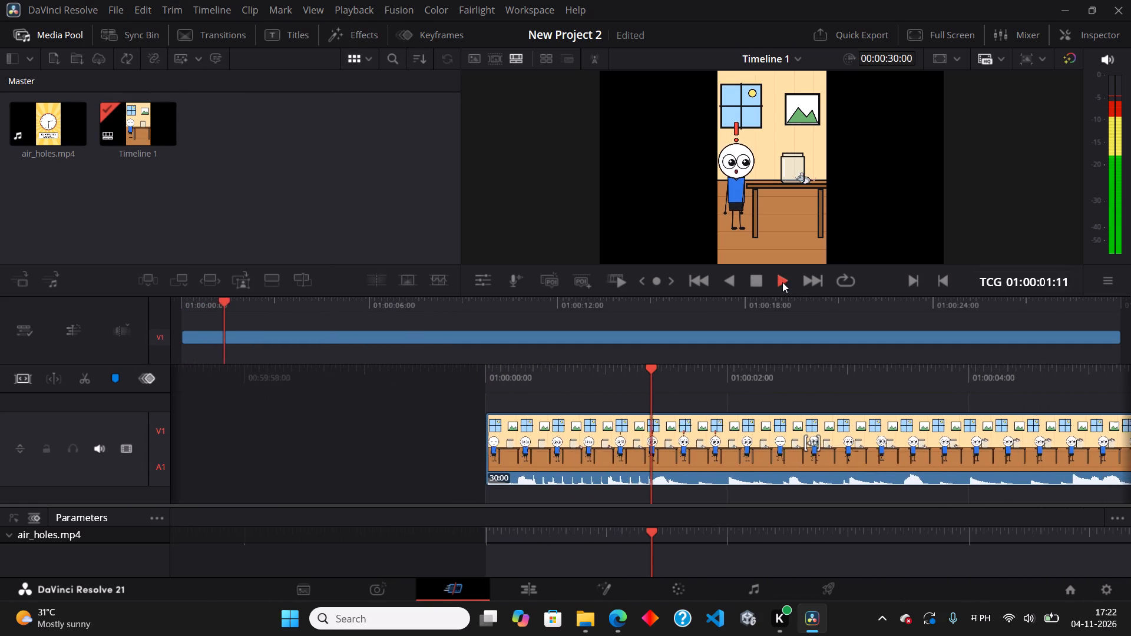
{"action": "left_click", "coordinate": [758, 279]}
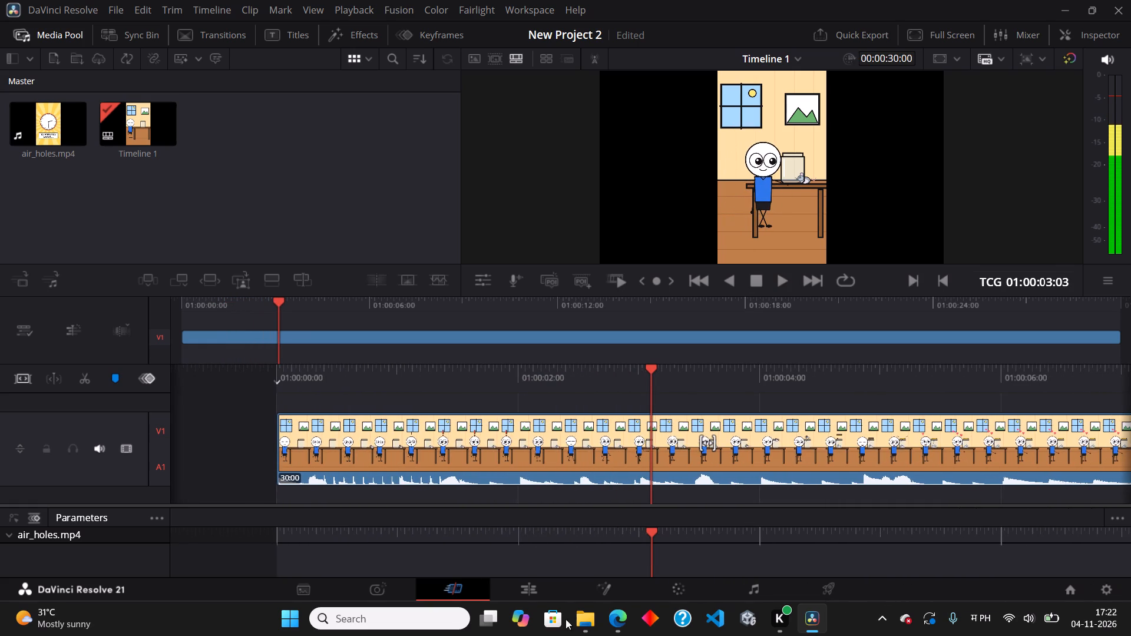
On the Edit page, scrub through the air_holes clip and stop at its end at 01:00:30:00.
{"action": "left_click", "coordinate": [525, 594]}
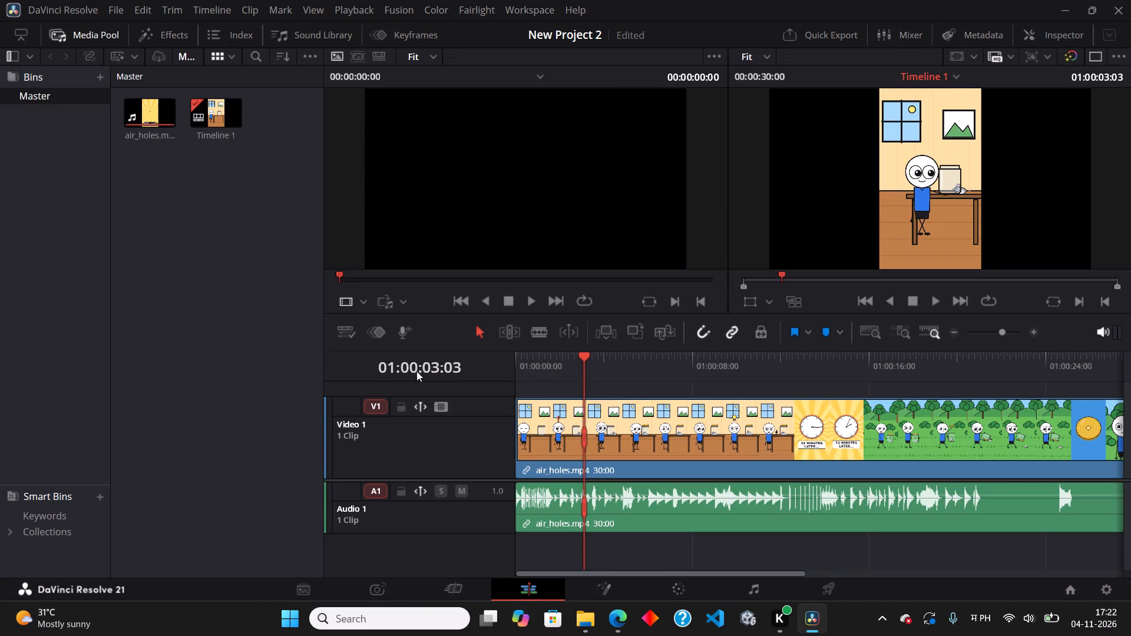
{"action": "left_click_drag", "start_coordinate": [586, 354], "coordinate": [582, 354]}
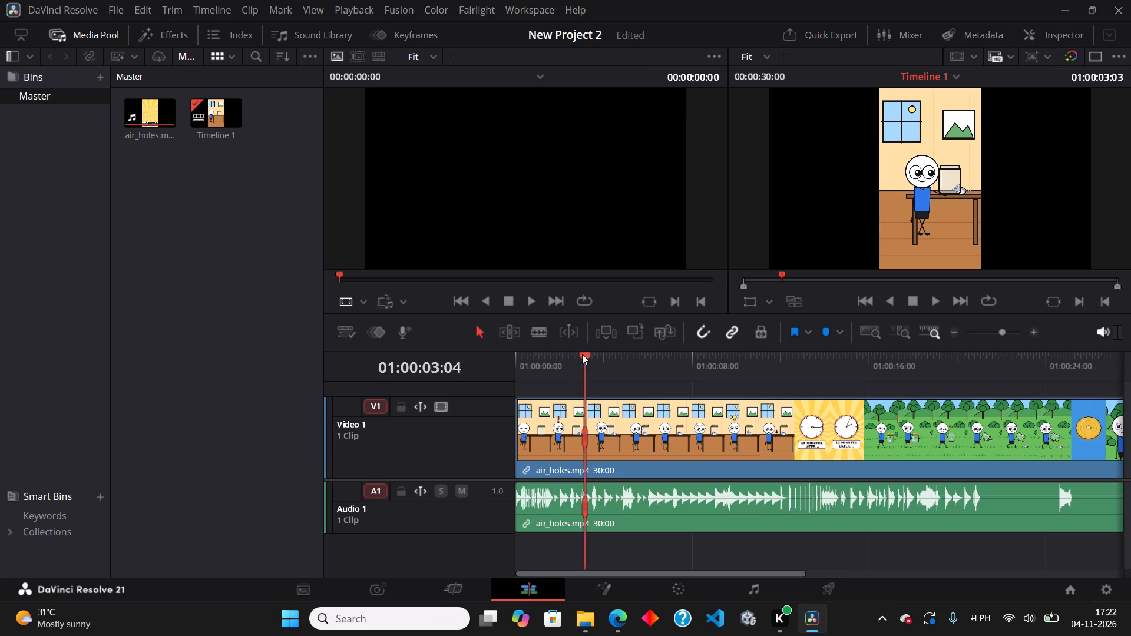
{"action": "left_click_drag", "start_coordinate": [582, 354], "coordinate": [885, 374]}
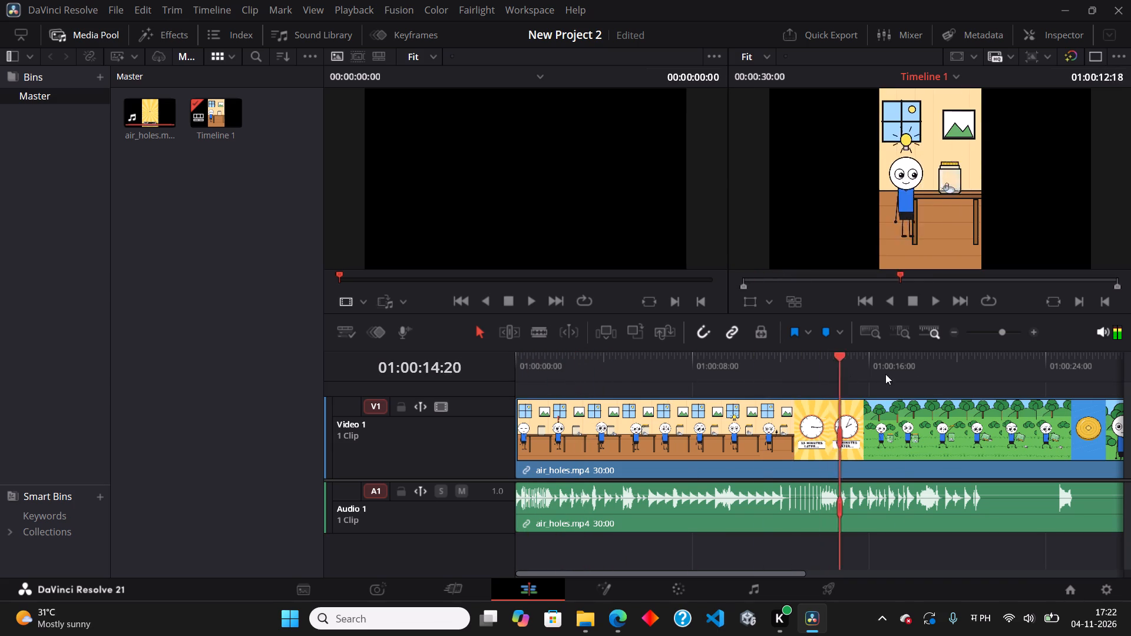
{"action": "left_click_drag", "start_coordinate": [885, 374], "coordinate": [1130, 386]}
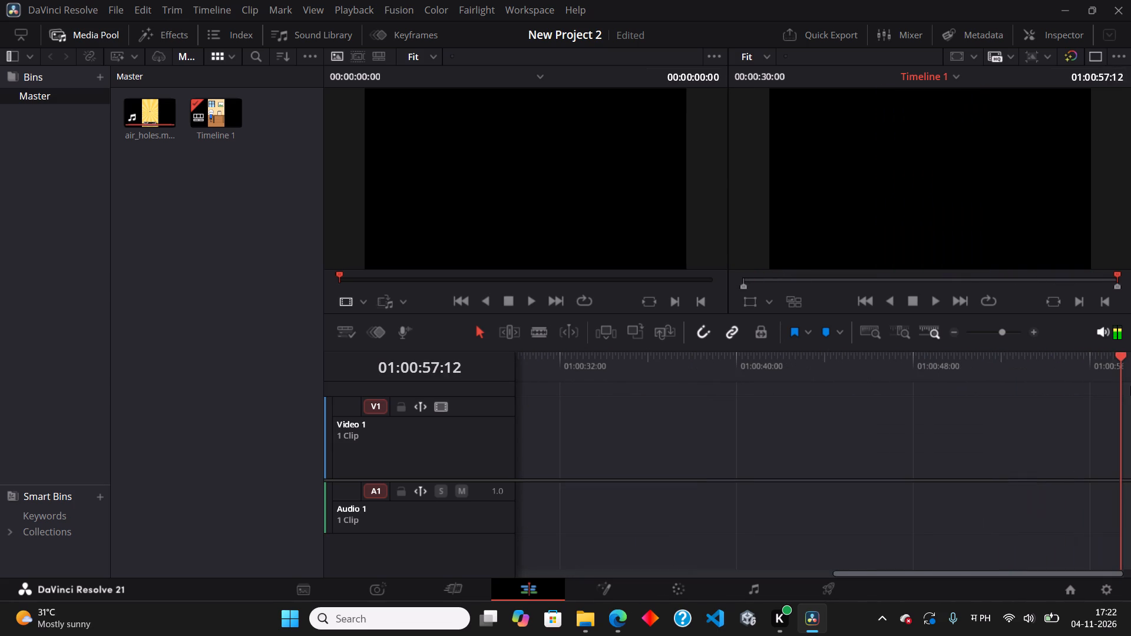
{"action": "left_click_drag", "start_coordinate": [1130, 386], "coordinate": [918, 396]}
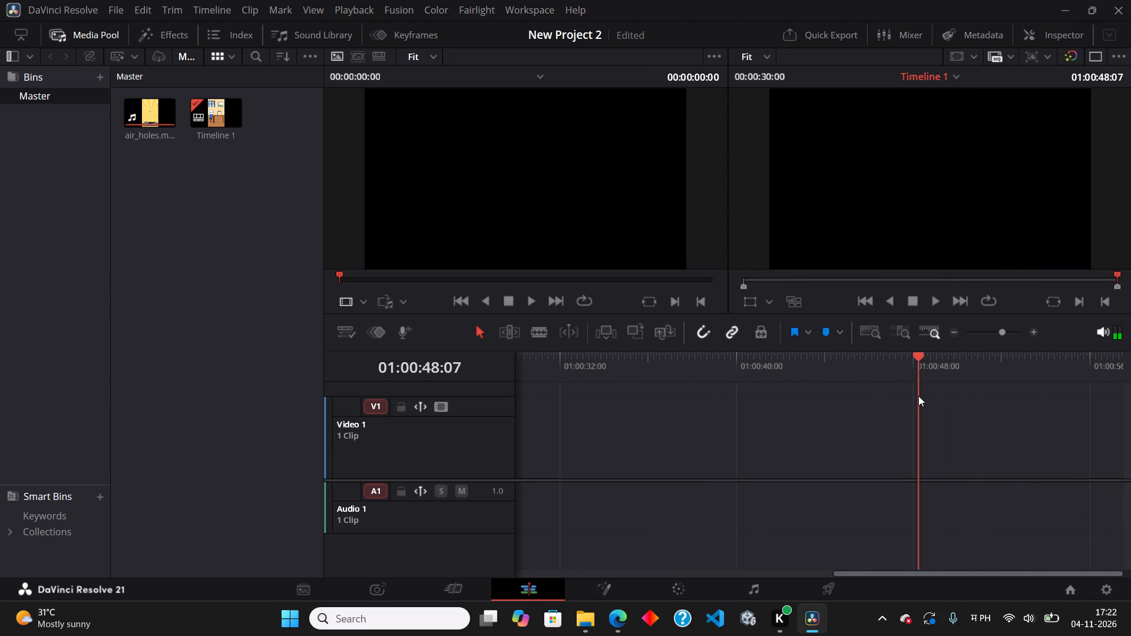
{"action": "left_click_drag", "start_coordinate": [918, 396], "coordinate": [679, 414]}
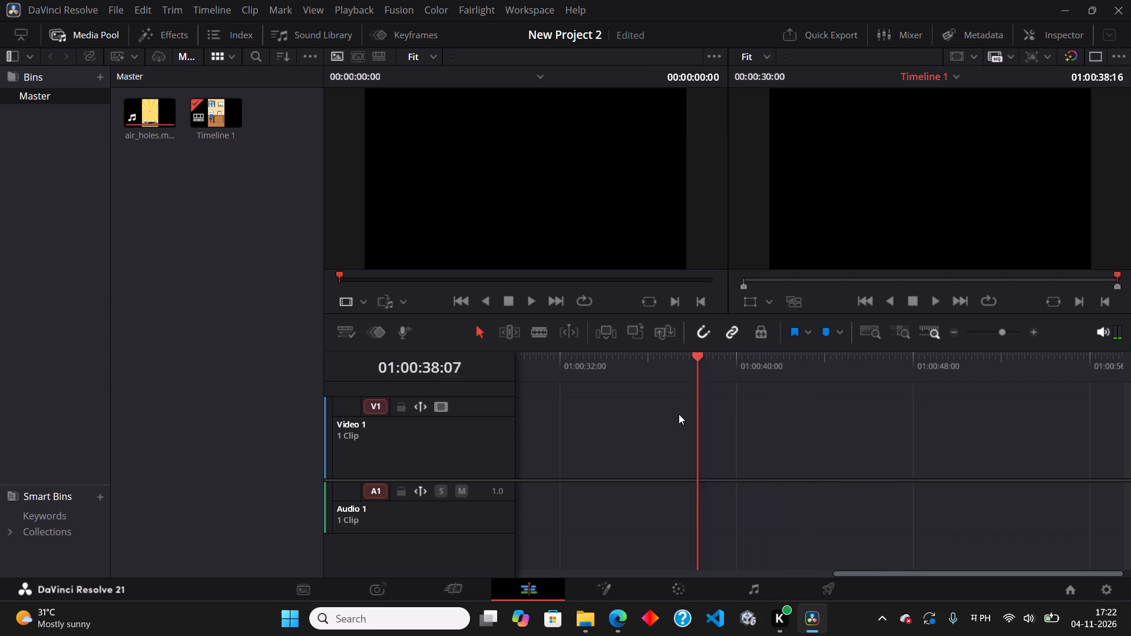
{"action": "left_click_drag", "start_coordinate": [679, 414], "coordinate": [599, 422]}
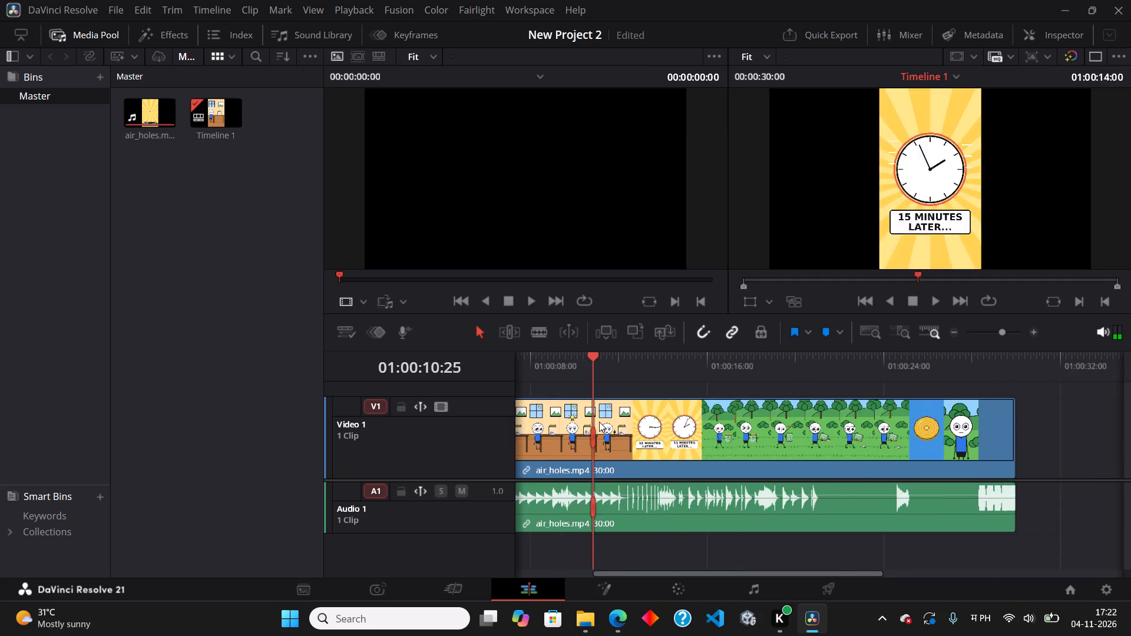
{"action": "left_click_drag", "start_coordinate": [599, 422], "coordinate": [1010, 428]}
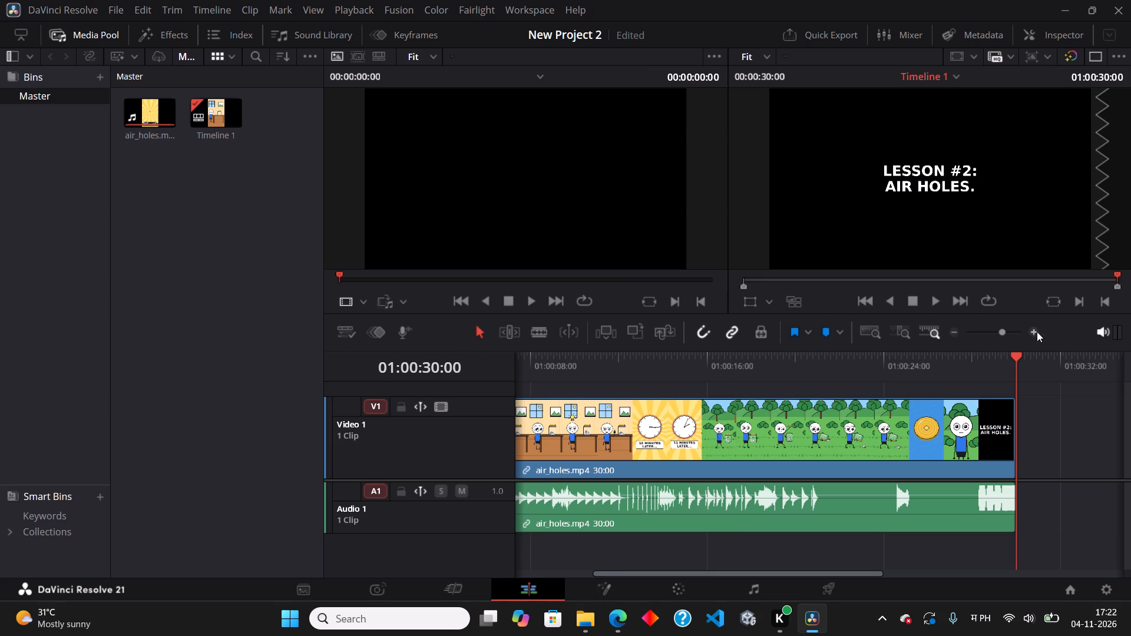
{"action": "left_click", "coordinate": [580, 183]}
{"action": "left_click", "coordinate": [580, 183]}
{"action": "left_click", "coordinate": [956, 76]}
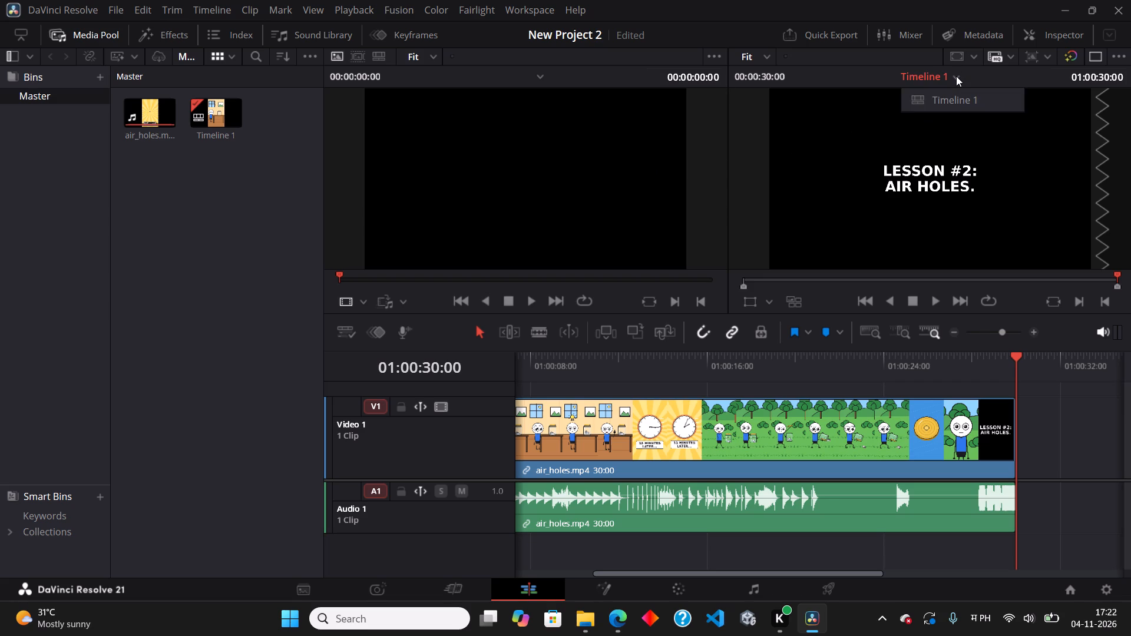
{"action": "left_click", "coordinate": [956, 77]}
Move the playhead back to 01:00:05:22, where the hearts appear above the character.
{"action": "left_click_drag", "start_coordinate": [1016, 357], "coordinate": [981, 366]}
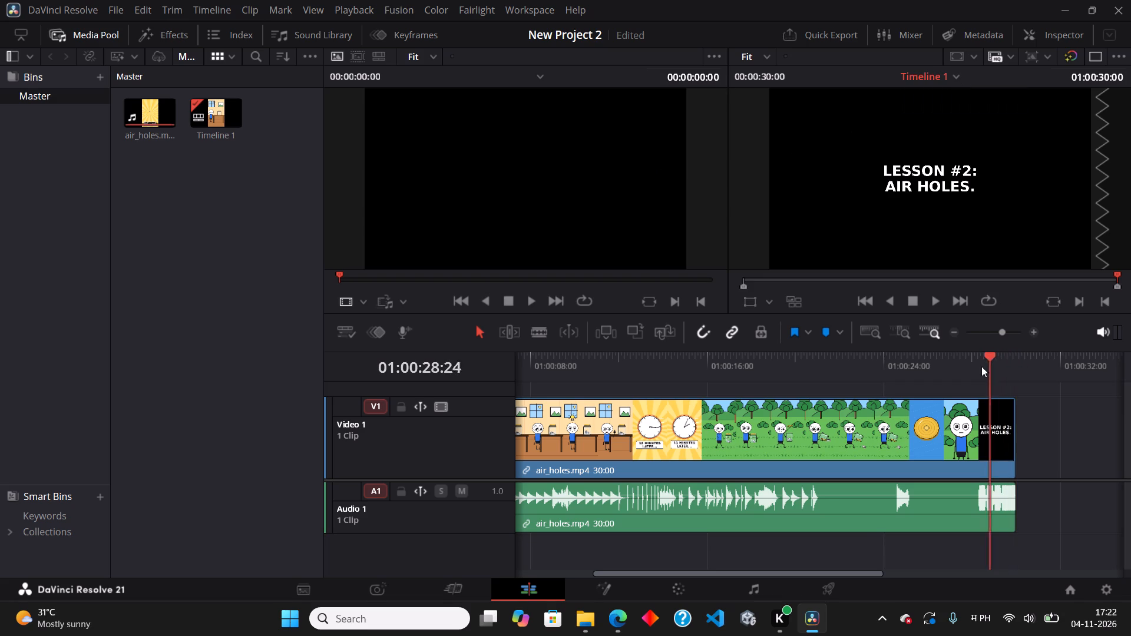
{"action": "left_click_drag", "start_coordinate": [981, 366], "coordinate": [554, 397]}
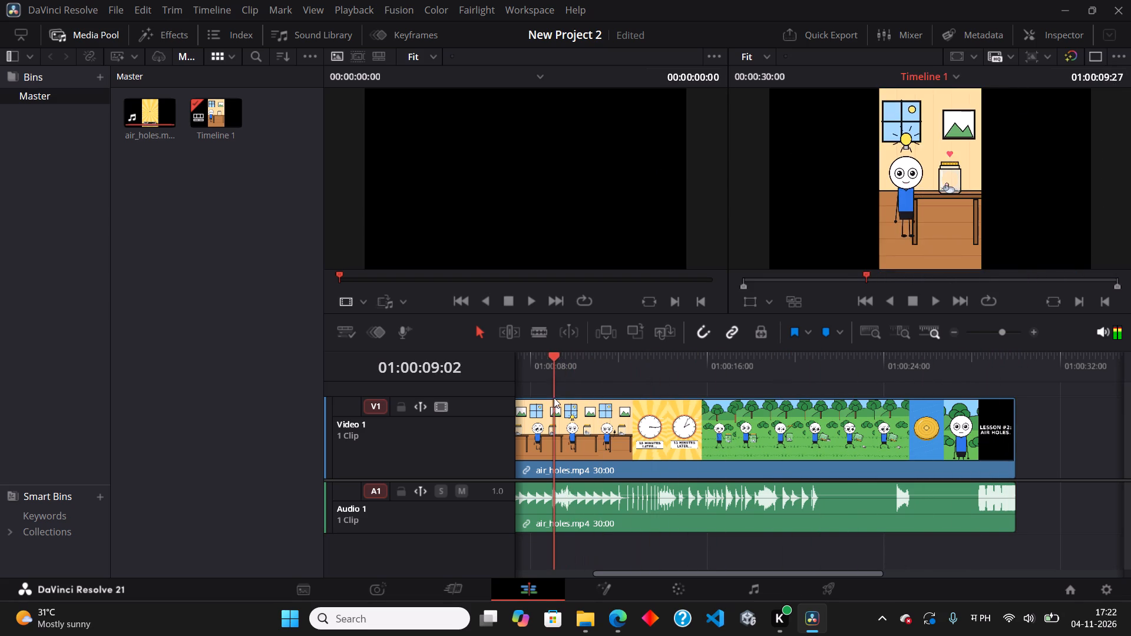
{"action": "left_click_drag", "start_coordinate": [554, 397], "coordinate": [552, 397]}
{"action": "left_click", "coordinate": [514, 213]}
{"action": "left_click", "coordinate": [520, 208]}
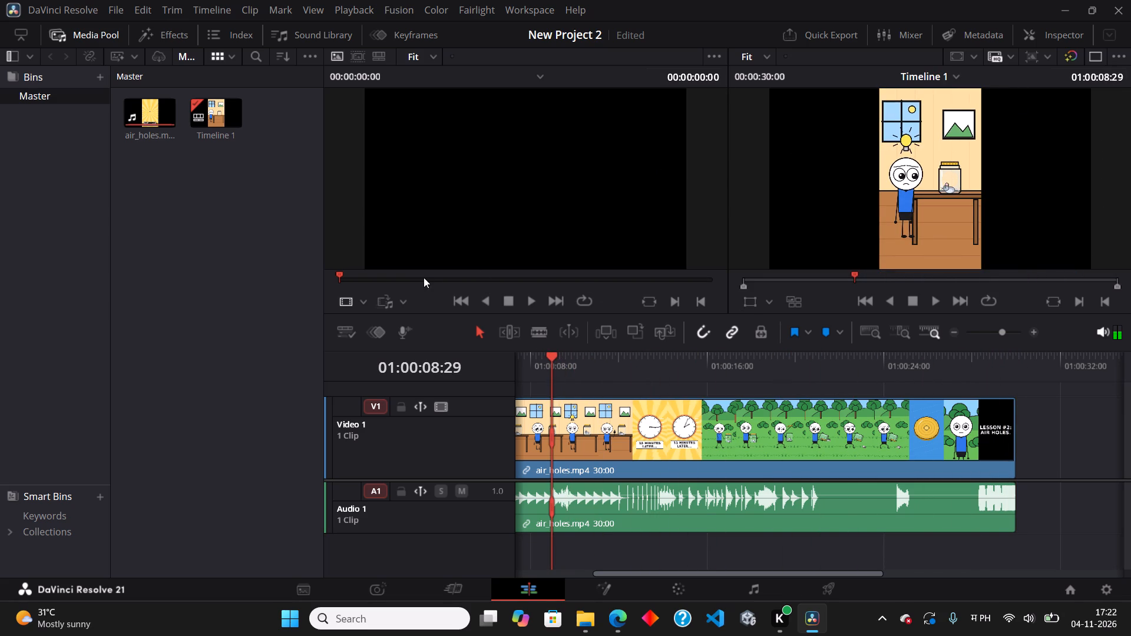
{"action": "left_click_drag", "start_coordinate": [339, 274], "coordinate": [404, 275]}
{"action": "left_click_drag", "start_coordinate": [334, 274], "coordinate": [370, 275]}
{"action": "left_click_drag", "start_coordinate": [856, 276], "coordinate": [815, 274]}
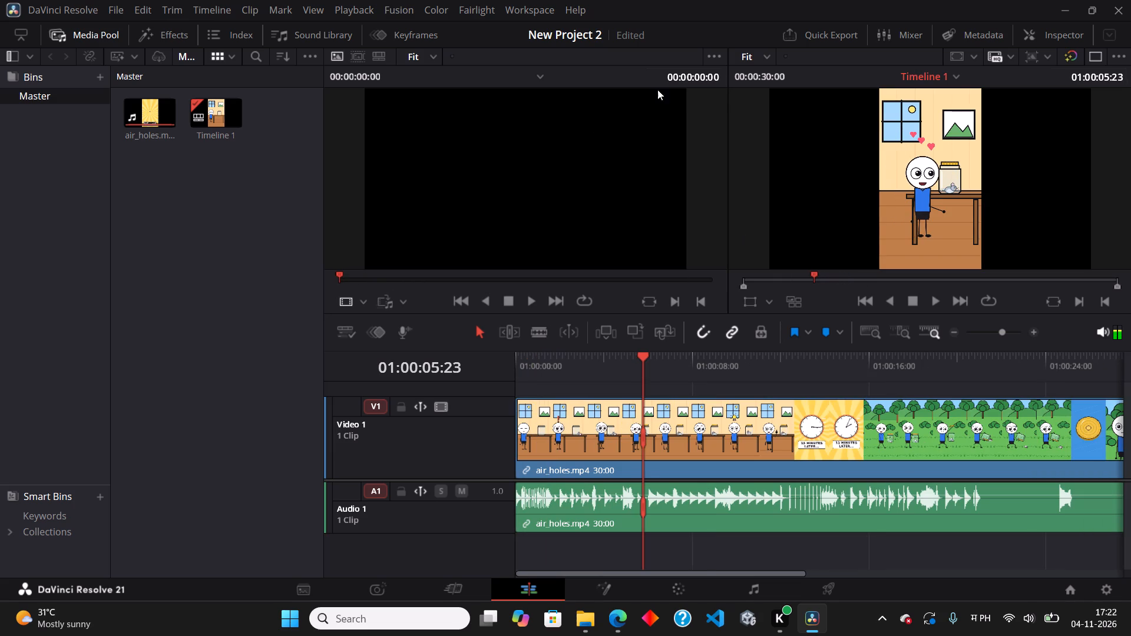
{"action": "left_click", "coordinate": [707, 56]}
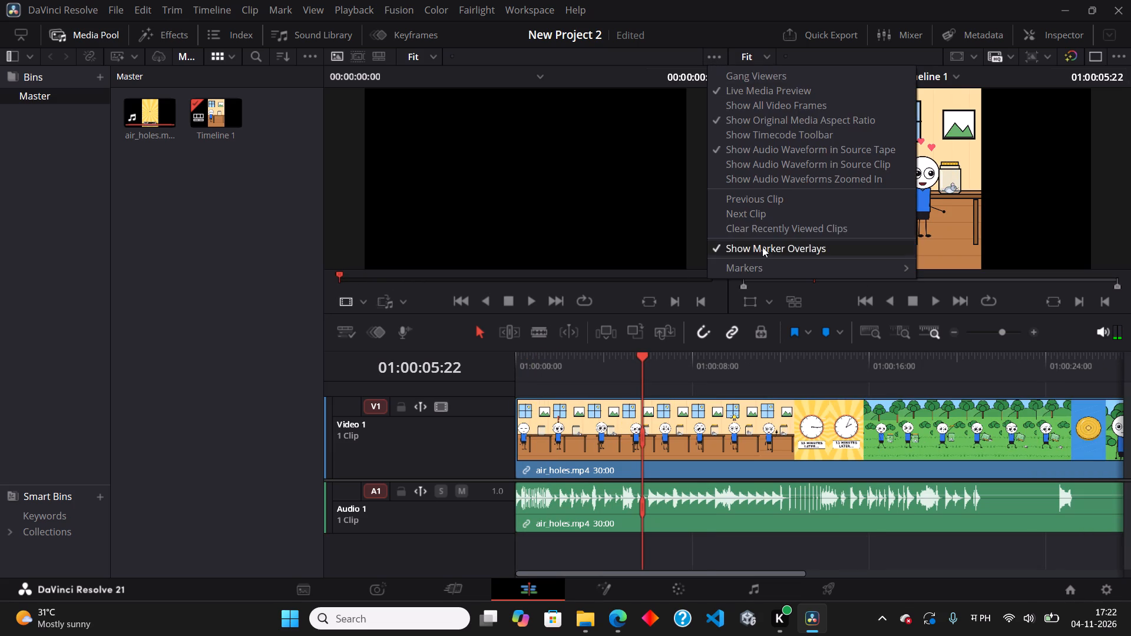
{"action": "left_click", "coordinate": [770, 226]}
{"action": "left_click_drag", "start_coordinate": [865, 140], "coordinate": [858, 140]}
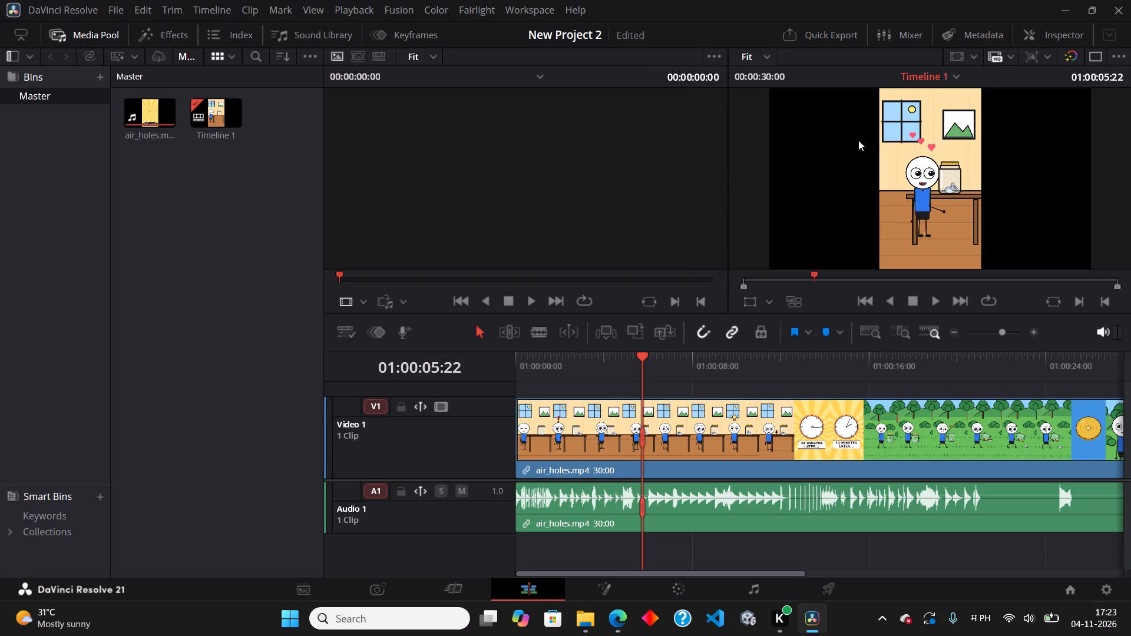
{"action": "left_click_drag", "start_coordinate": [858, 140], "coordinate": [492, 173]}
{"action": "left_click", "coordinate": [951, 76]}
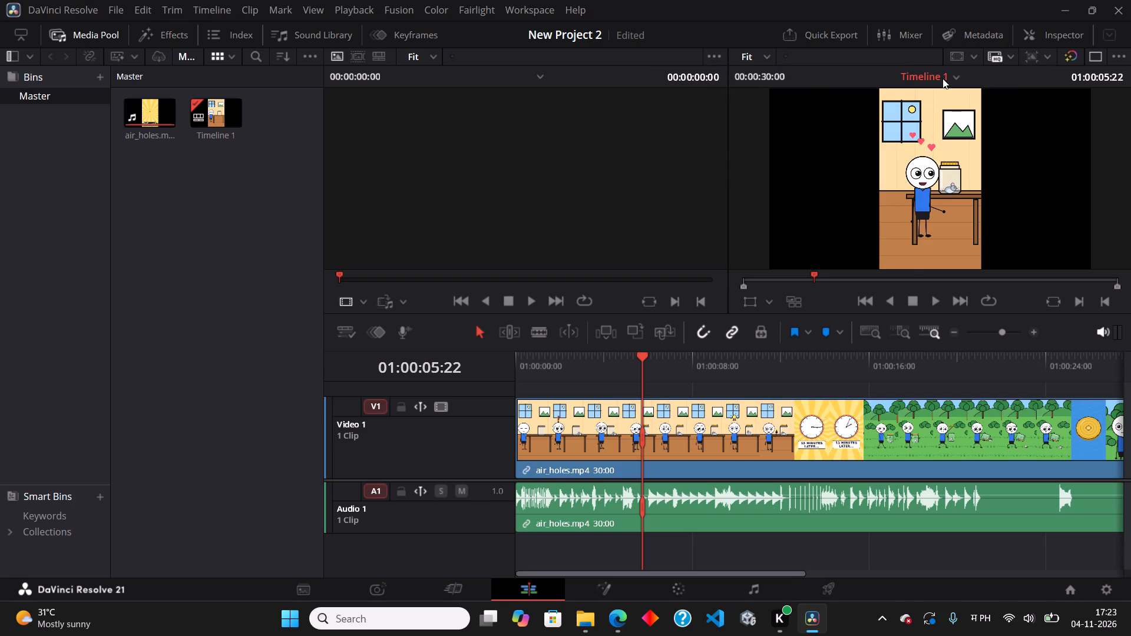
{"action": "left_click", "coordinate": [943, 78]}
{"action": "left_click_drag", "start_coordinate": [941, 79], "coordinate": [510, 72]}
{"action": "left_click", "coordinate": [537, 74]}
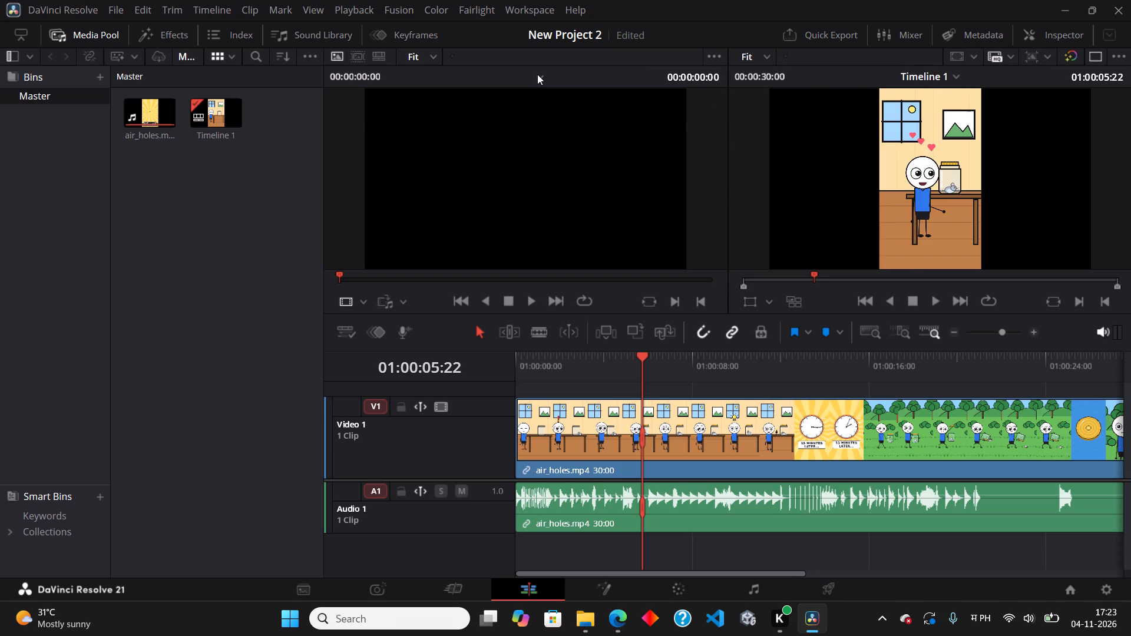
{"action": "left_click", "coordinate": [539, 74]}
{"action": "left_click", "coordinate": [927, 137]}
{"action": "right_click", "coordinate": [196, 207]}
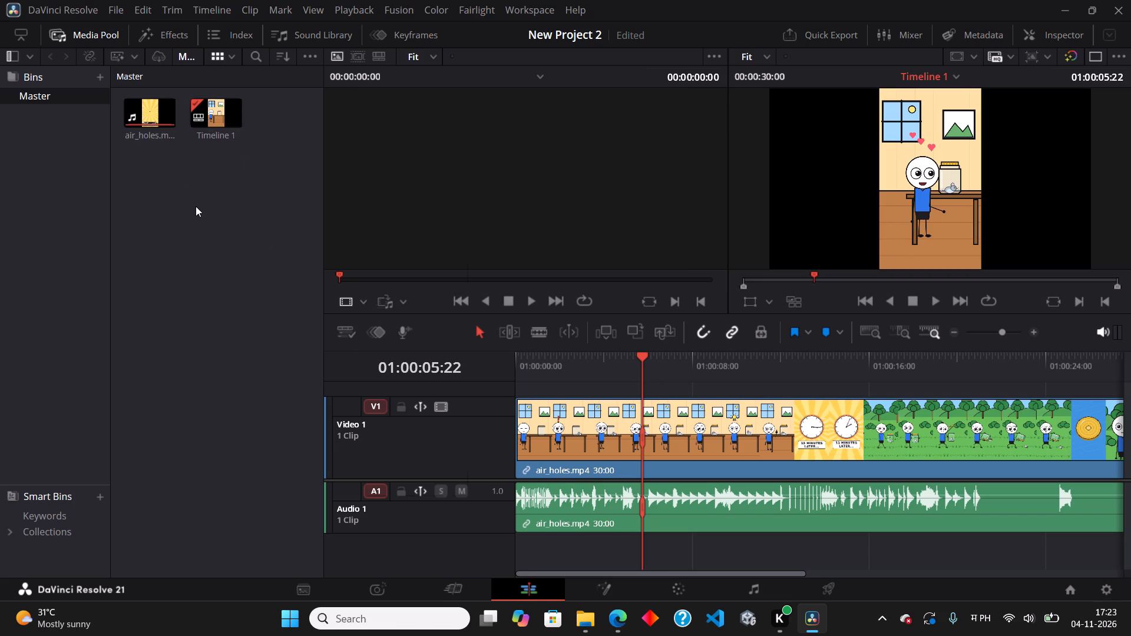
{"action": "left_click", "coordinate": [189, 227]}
On the Cut page, import the chat-box-clipart speech bubble image from Downloads into the media pool.
{"action": "left_click", "coordinate": [451, 585]}
{"action": "left_click", "coordinate": [140, 8]}
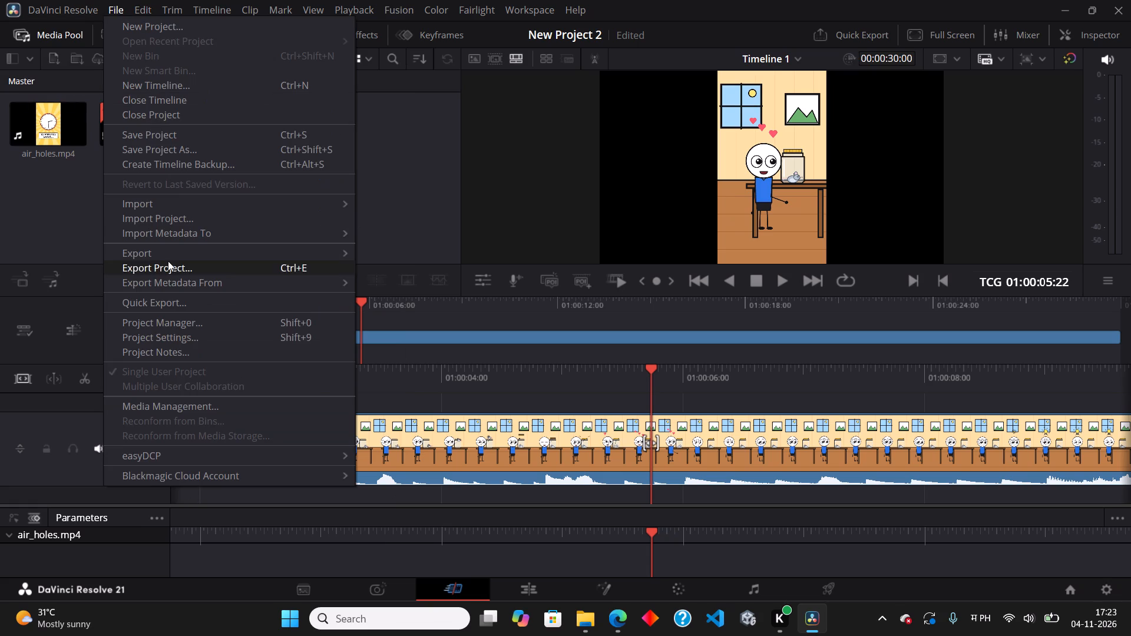
{"action": "left_click", "coordinate": [170, 202]}
{"action": "left_click", "coordinate": [389, 218]}
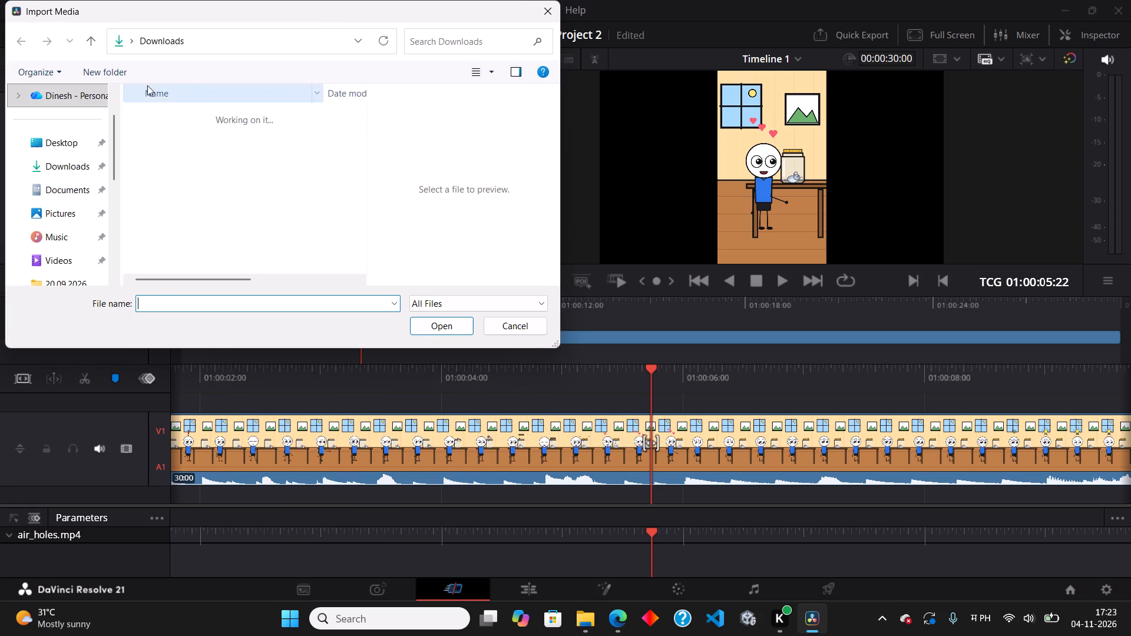
{"action": "left_click", "coordinate": [193, 135]}
{"action": "left_click", "coordinate": [434, 329]}
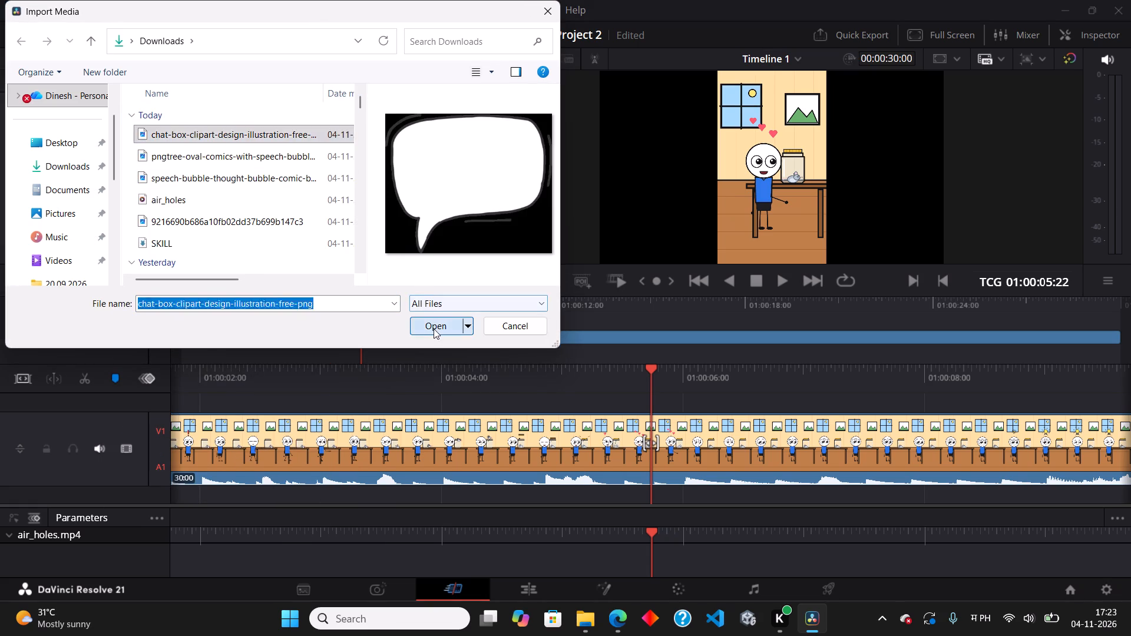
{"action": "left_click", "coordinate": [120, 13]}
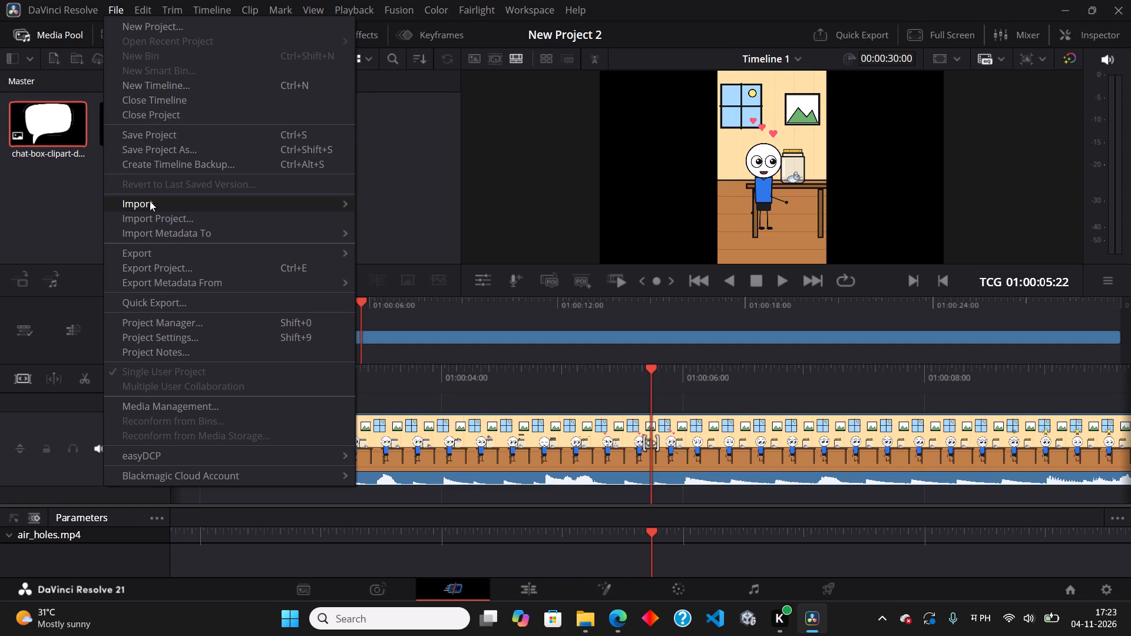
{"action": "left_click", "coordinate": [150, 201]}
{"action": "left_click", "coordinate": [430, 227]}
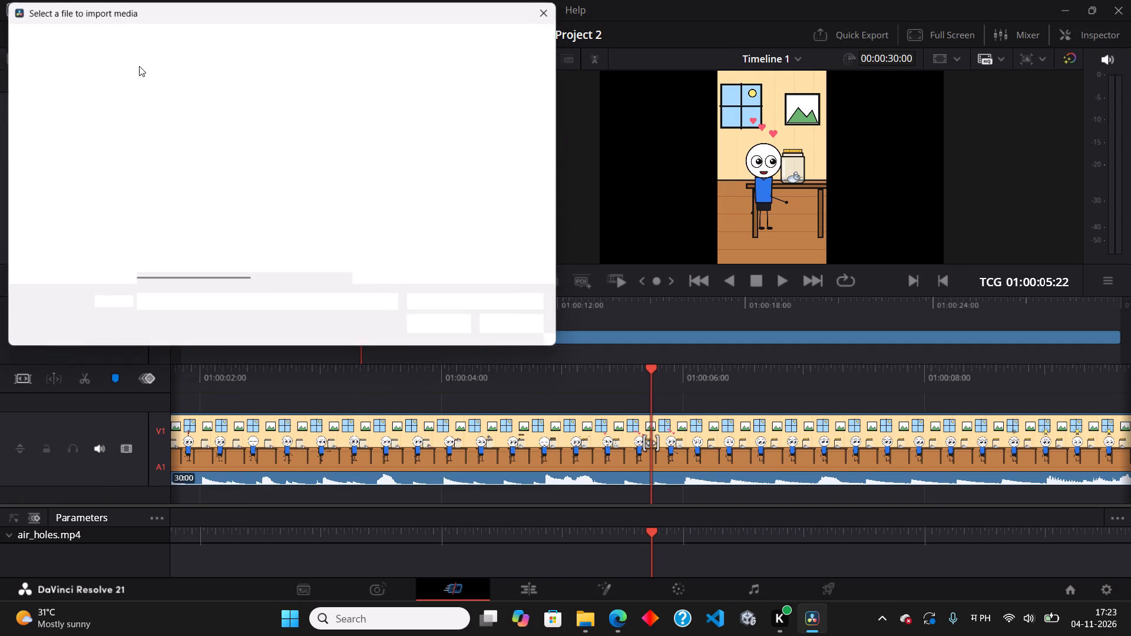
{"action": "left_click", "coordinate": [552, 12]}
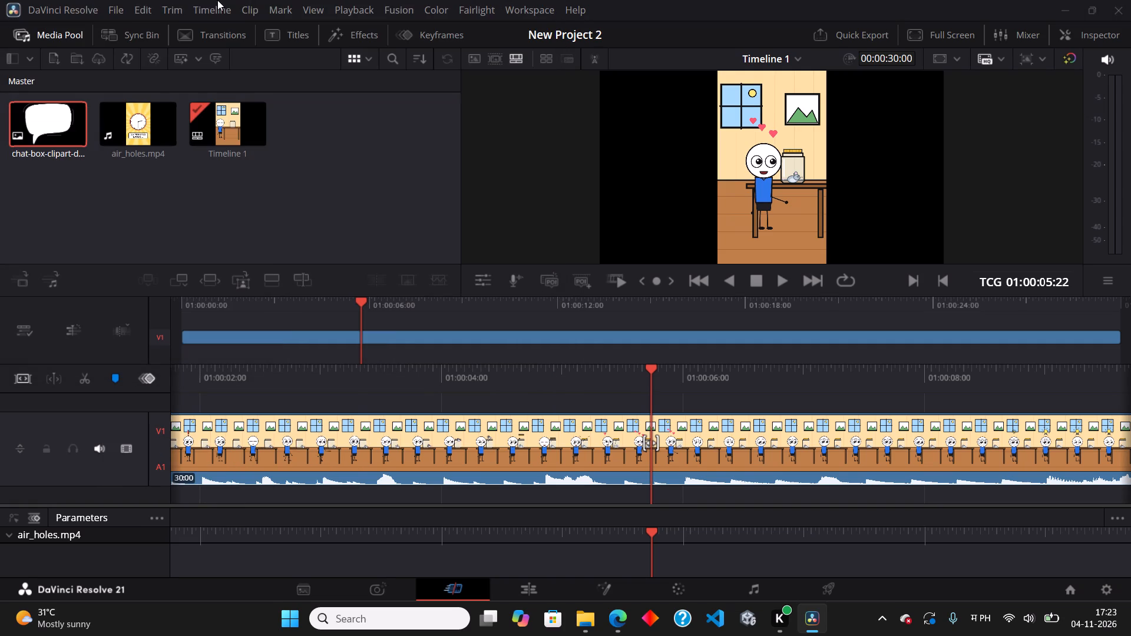
Import the speech-bubble-thought-bubble image from Downloads into the media pool.
{"action": "left_click", "coordinate": [113, 11]}
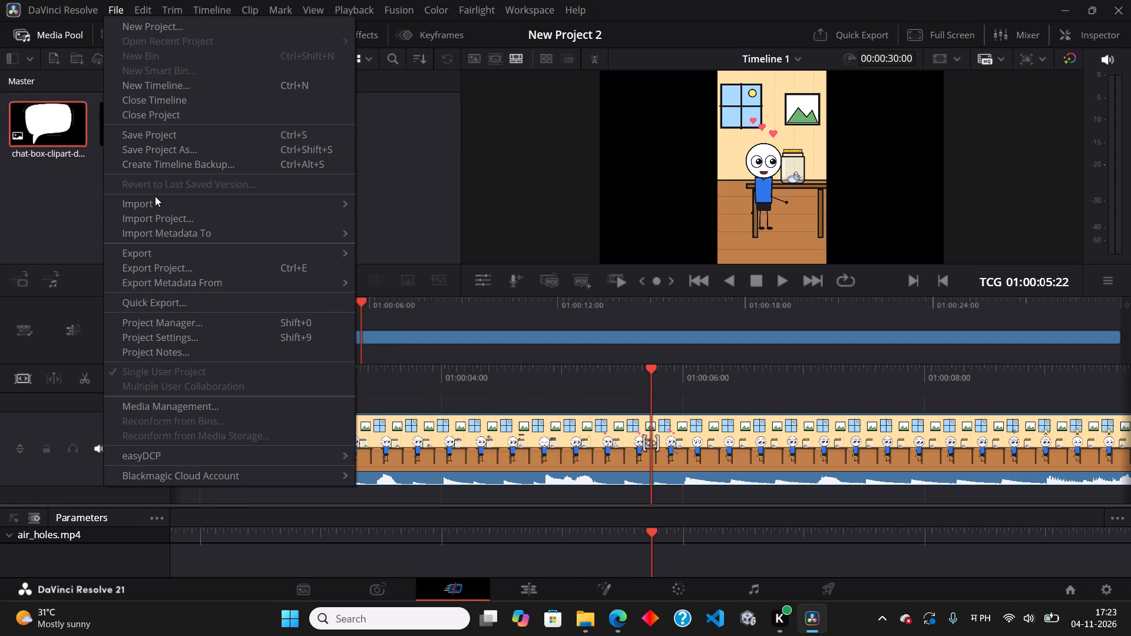
{"action": "left_click", "coordinate": [154, 203]}
{"action": "left_click", "coordinate": [411, 221]}
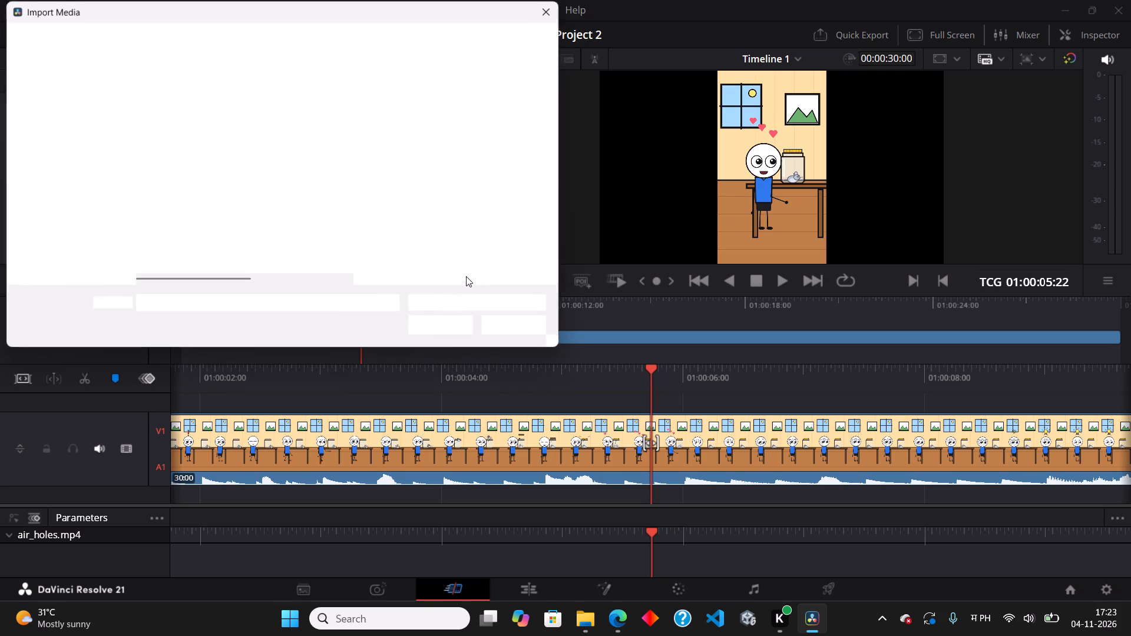
{"action": "left_click", "coordinate": [172, 158]}
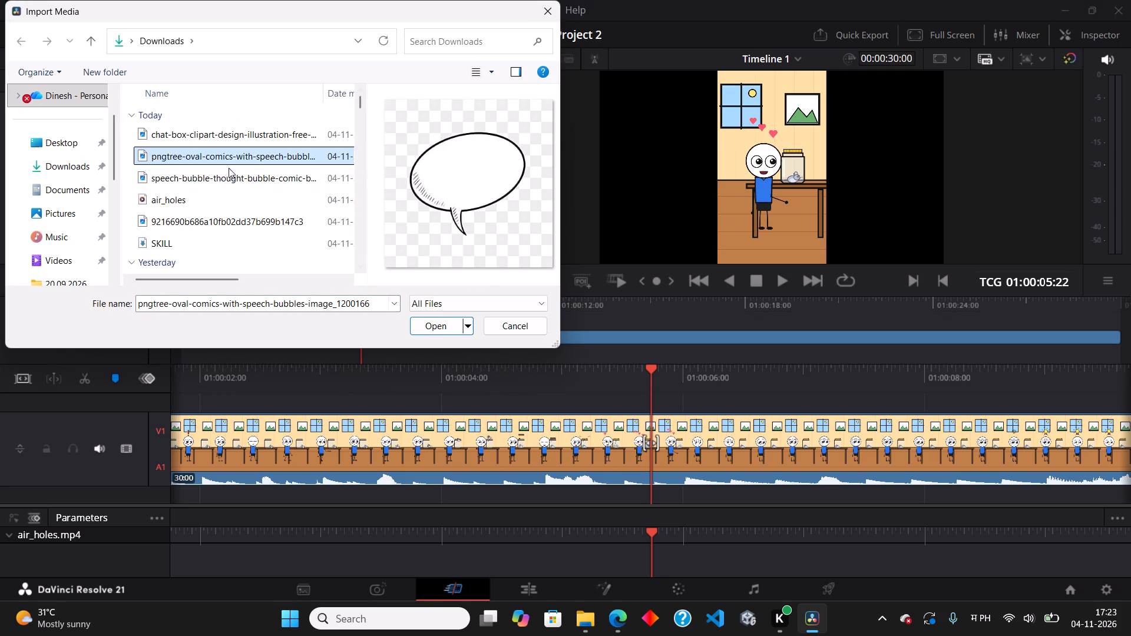
{"action": "left_click", "coordinate": [226, 177]}
{"action": "left_click", "coordinate": [447, 334]}
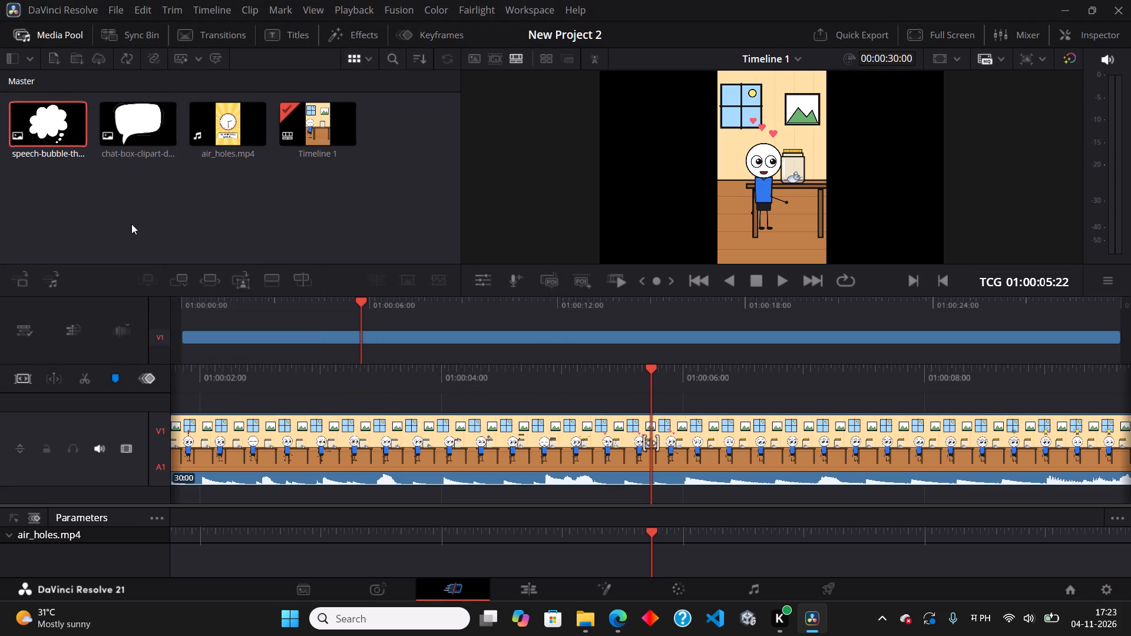
Switch to the Edit page.
{"action": "left_click", "coordinate": [515, 591]}
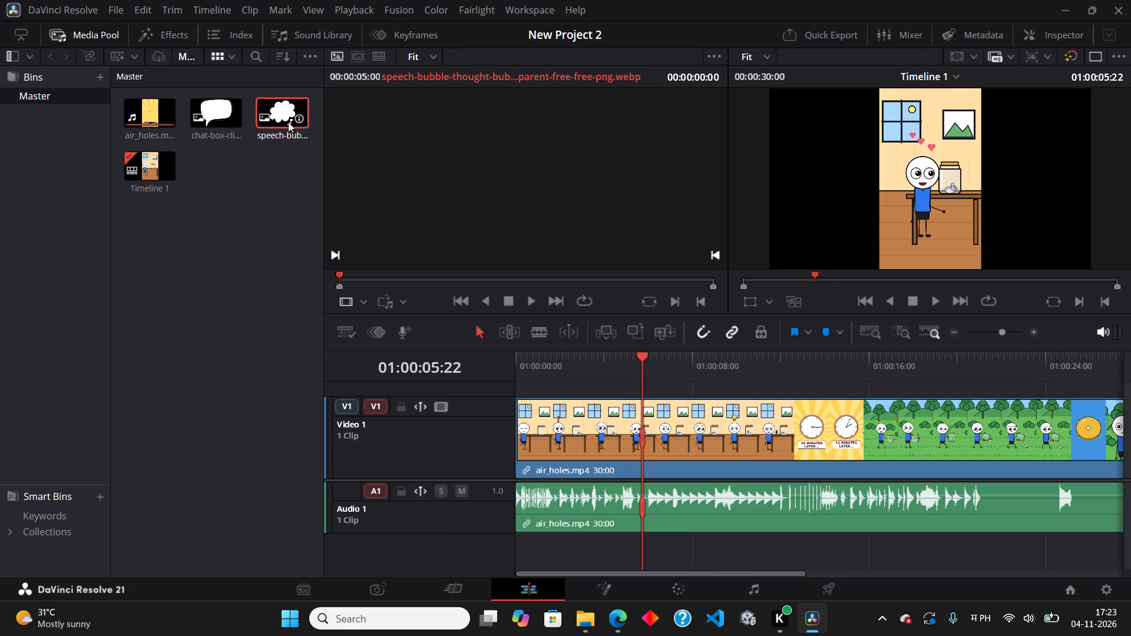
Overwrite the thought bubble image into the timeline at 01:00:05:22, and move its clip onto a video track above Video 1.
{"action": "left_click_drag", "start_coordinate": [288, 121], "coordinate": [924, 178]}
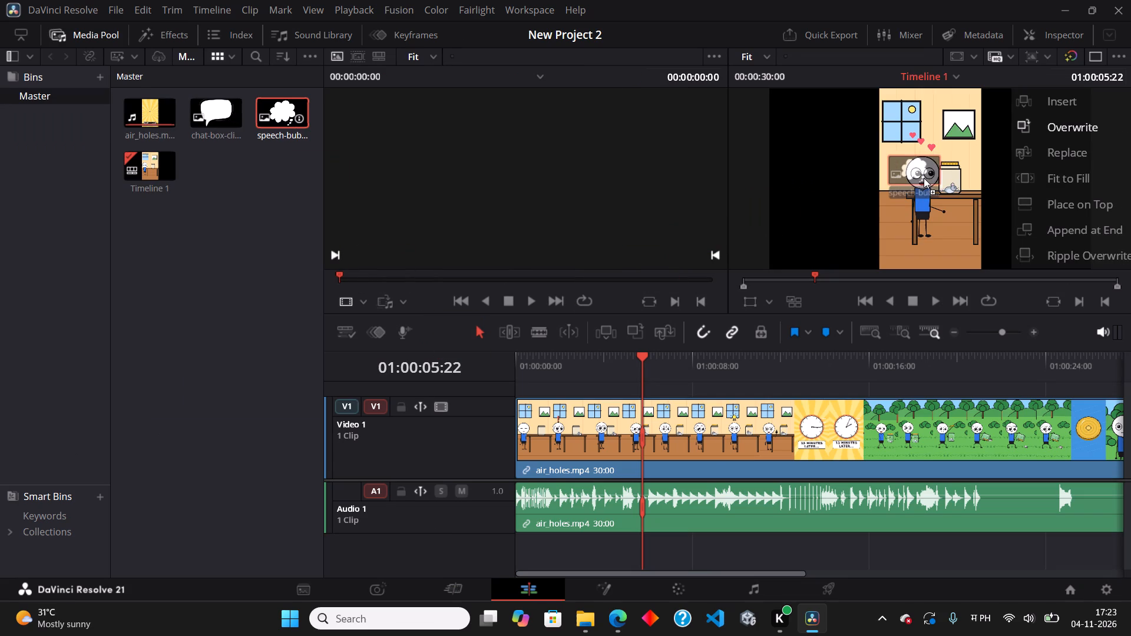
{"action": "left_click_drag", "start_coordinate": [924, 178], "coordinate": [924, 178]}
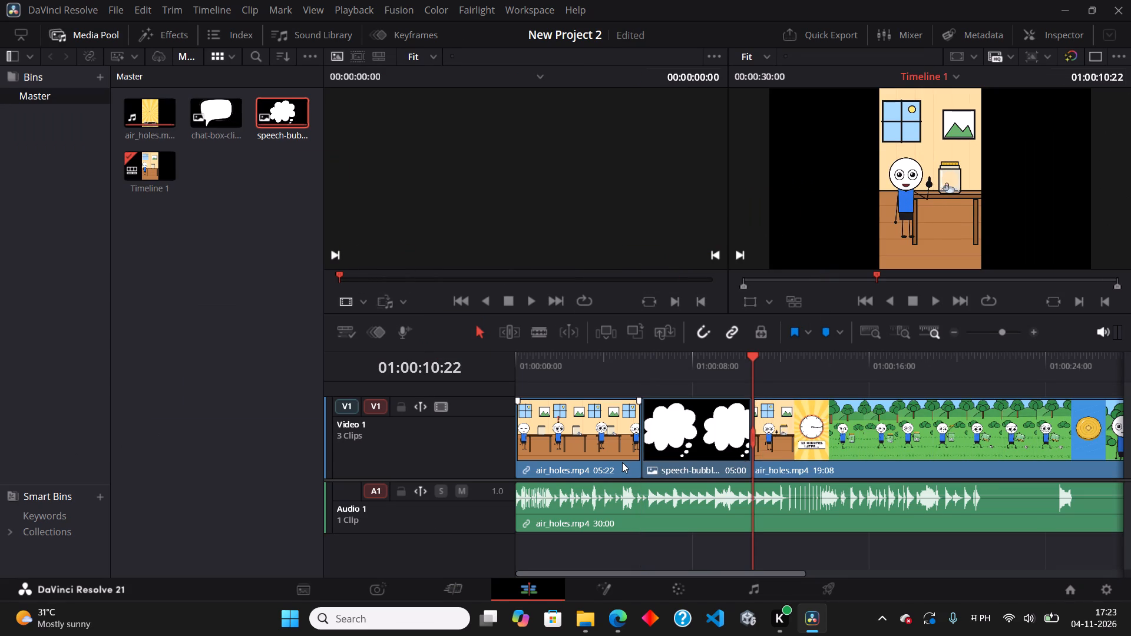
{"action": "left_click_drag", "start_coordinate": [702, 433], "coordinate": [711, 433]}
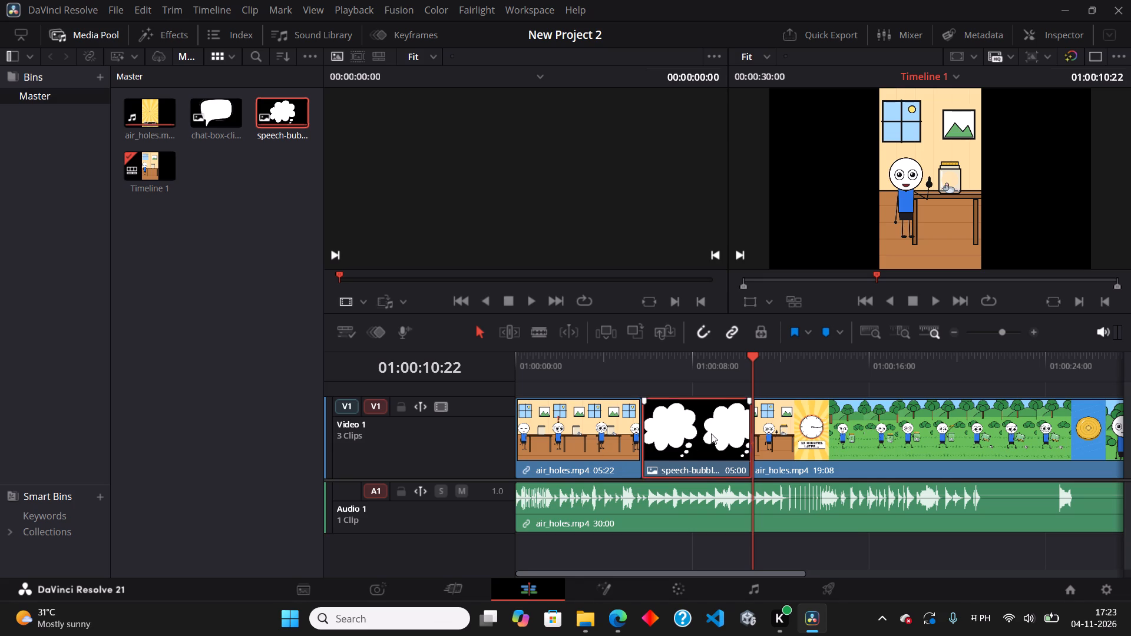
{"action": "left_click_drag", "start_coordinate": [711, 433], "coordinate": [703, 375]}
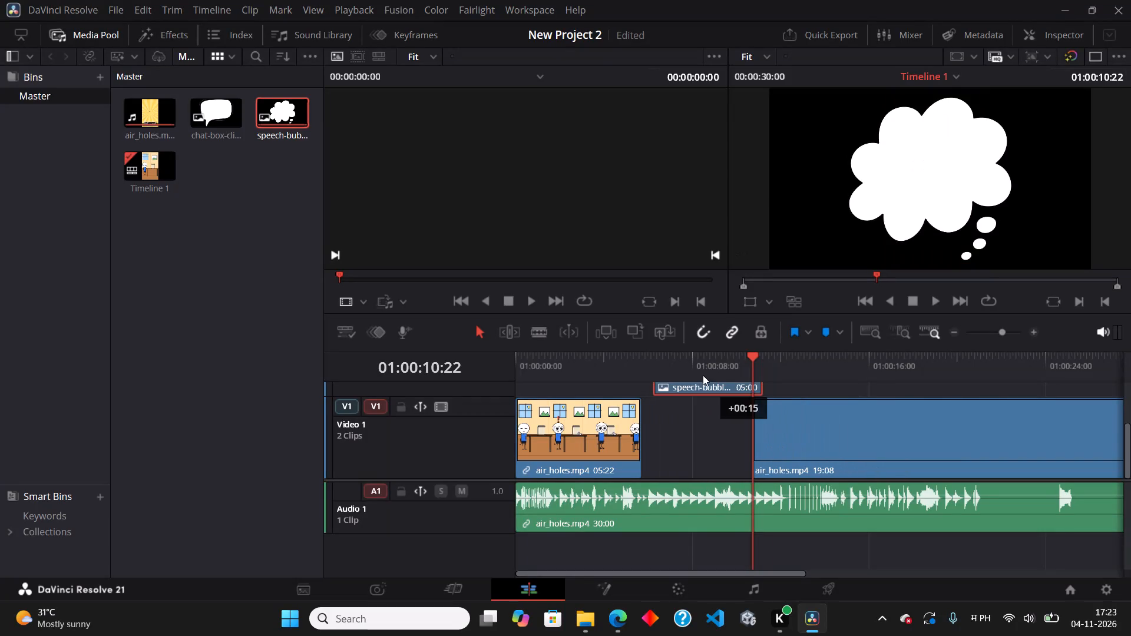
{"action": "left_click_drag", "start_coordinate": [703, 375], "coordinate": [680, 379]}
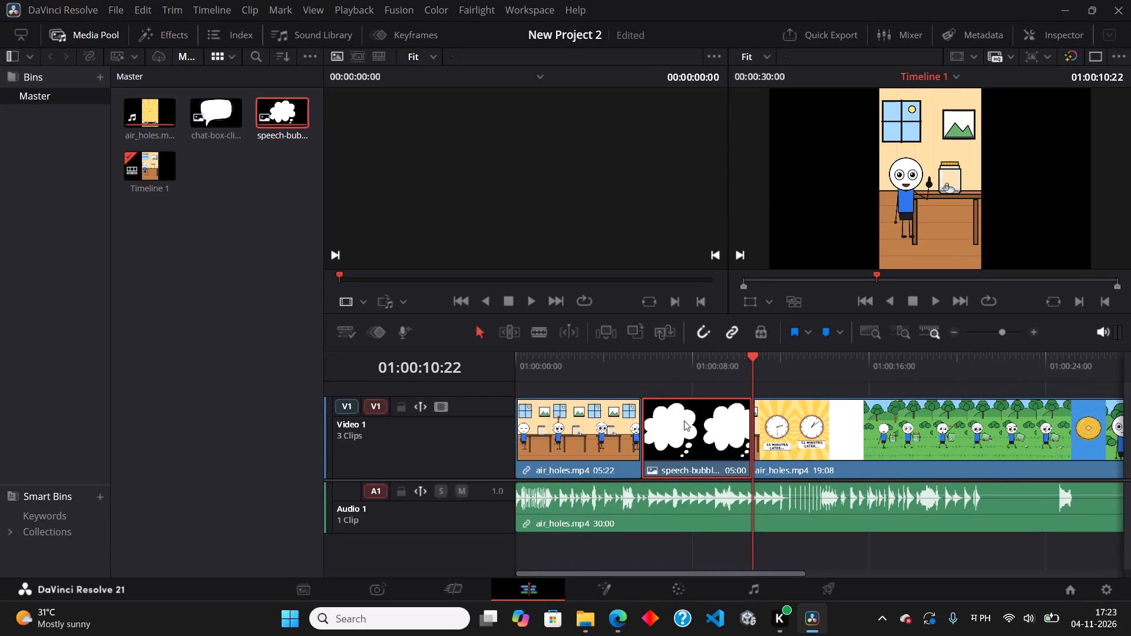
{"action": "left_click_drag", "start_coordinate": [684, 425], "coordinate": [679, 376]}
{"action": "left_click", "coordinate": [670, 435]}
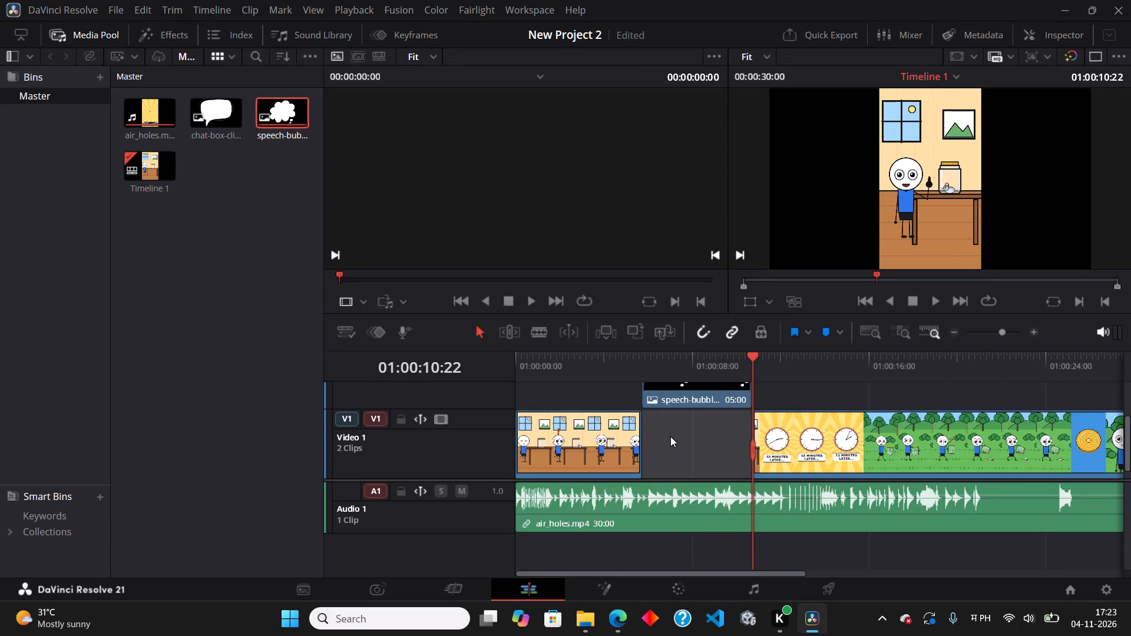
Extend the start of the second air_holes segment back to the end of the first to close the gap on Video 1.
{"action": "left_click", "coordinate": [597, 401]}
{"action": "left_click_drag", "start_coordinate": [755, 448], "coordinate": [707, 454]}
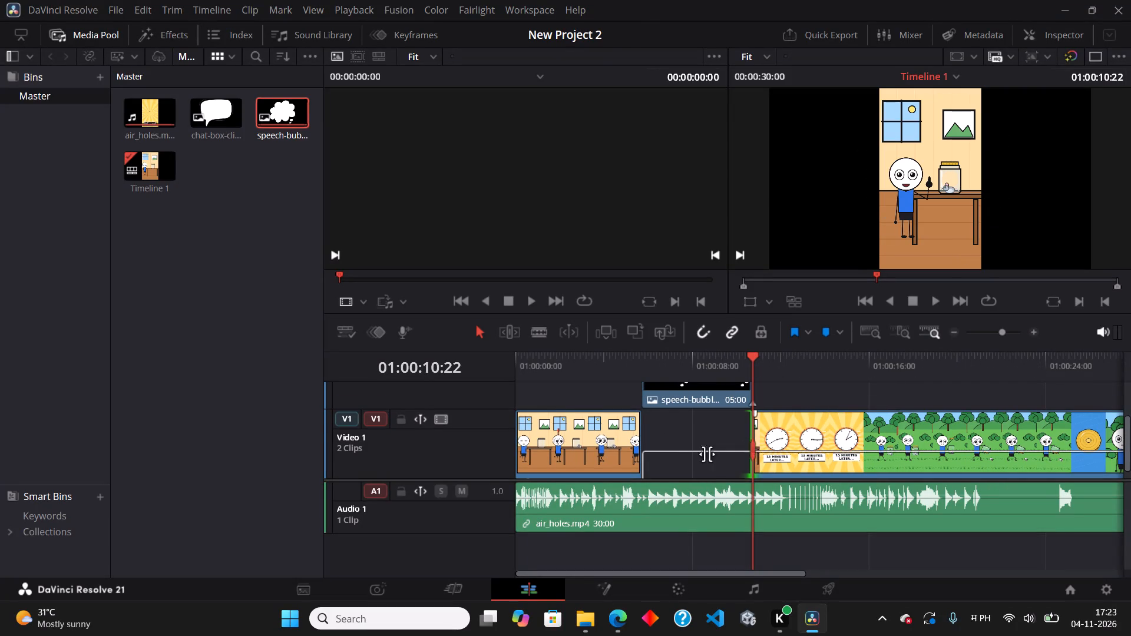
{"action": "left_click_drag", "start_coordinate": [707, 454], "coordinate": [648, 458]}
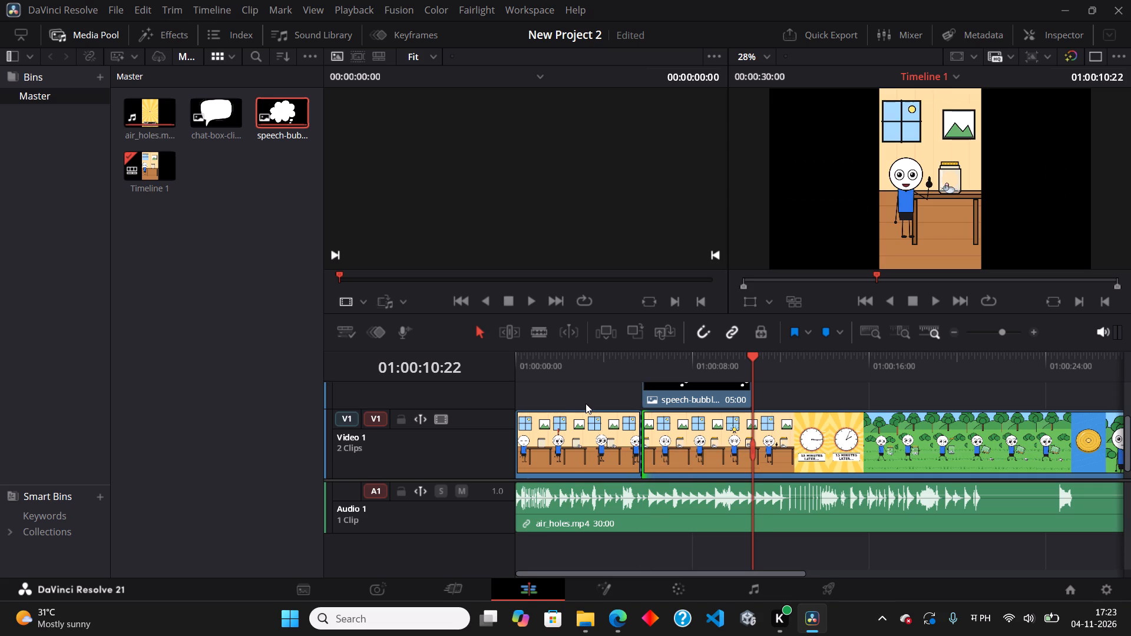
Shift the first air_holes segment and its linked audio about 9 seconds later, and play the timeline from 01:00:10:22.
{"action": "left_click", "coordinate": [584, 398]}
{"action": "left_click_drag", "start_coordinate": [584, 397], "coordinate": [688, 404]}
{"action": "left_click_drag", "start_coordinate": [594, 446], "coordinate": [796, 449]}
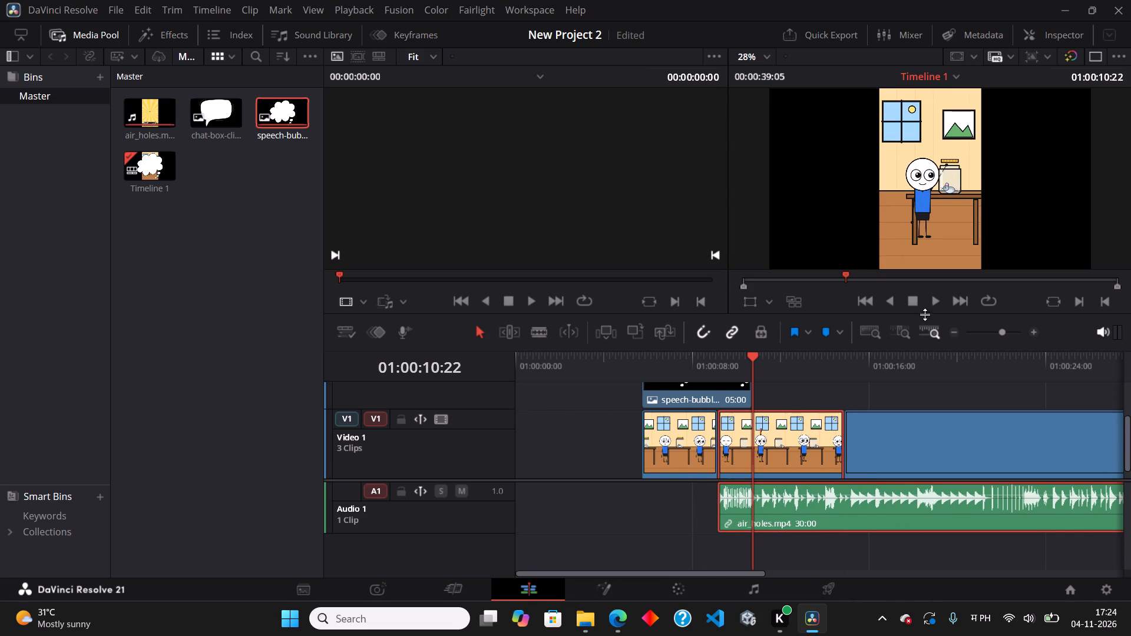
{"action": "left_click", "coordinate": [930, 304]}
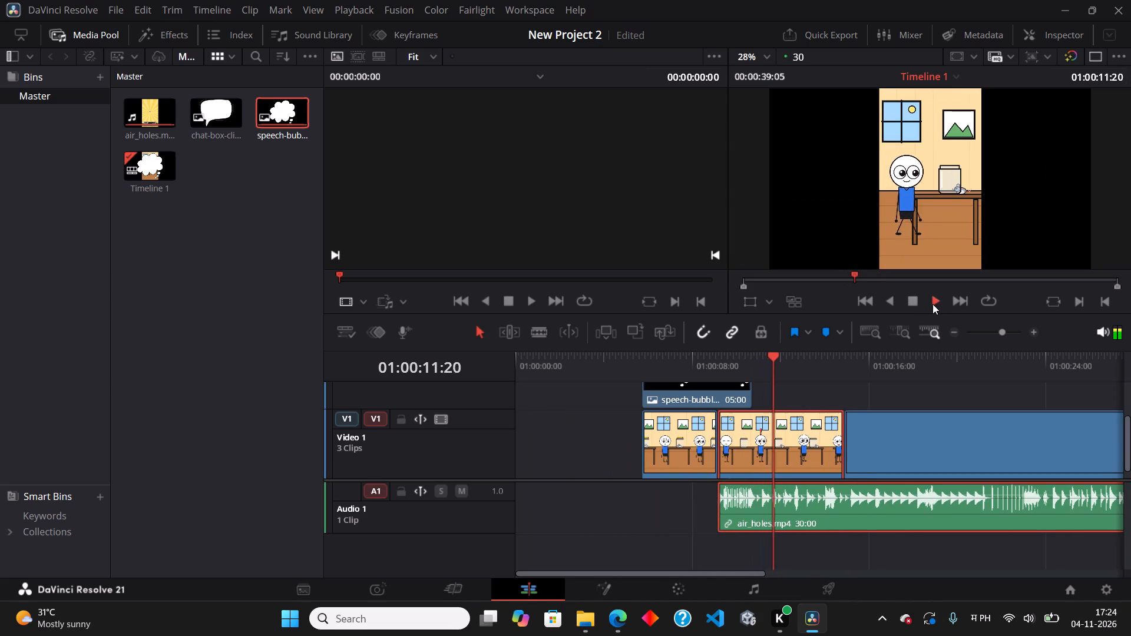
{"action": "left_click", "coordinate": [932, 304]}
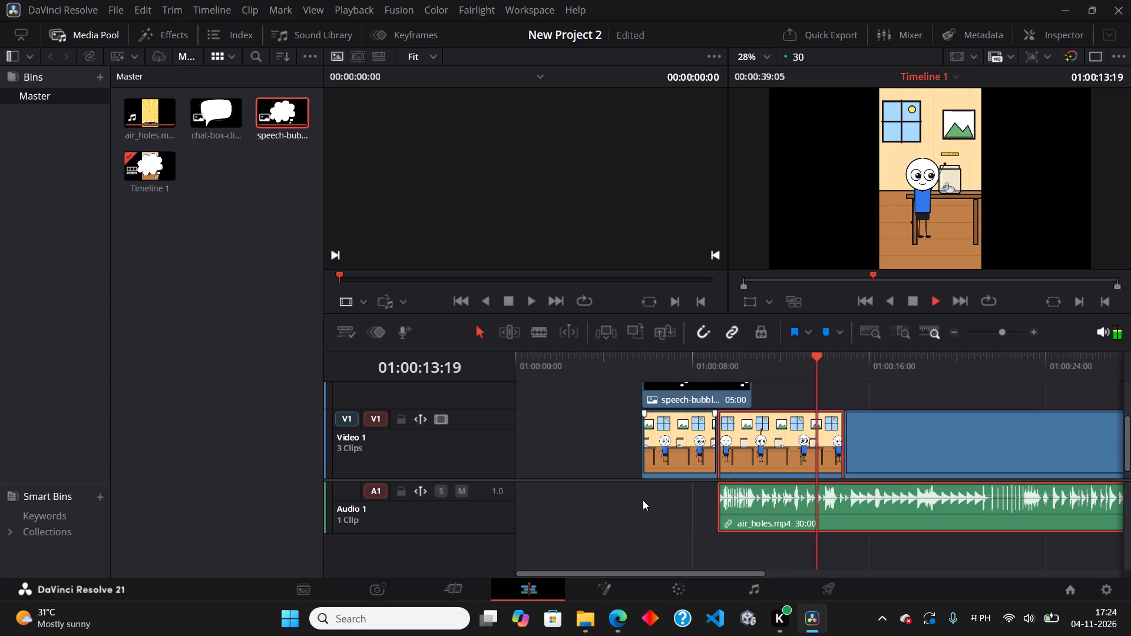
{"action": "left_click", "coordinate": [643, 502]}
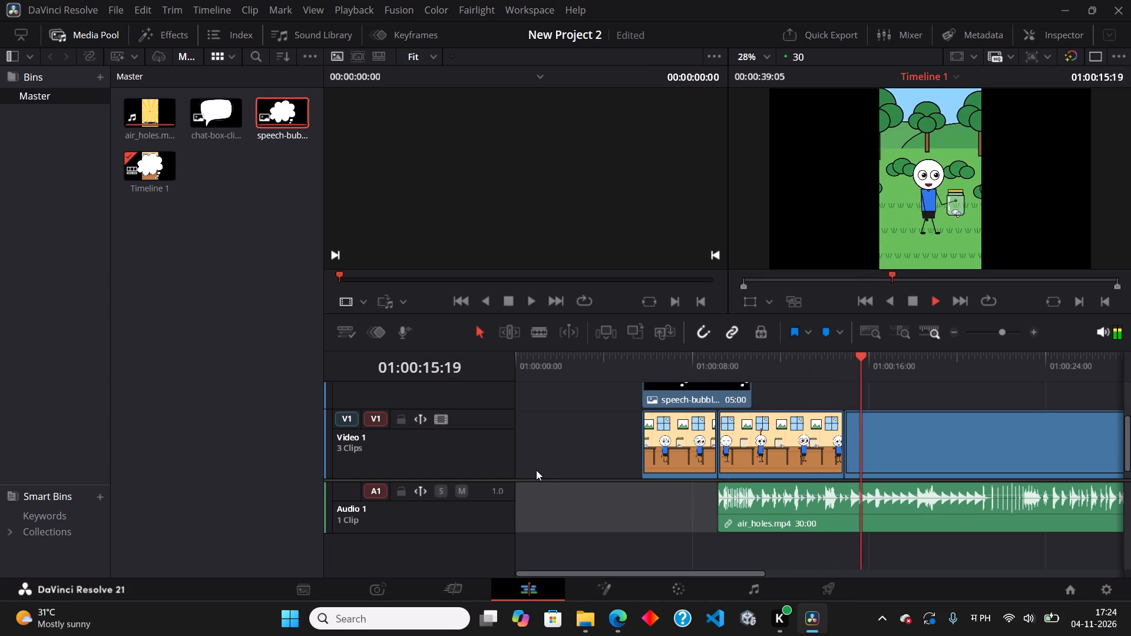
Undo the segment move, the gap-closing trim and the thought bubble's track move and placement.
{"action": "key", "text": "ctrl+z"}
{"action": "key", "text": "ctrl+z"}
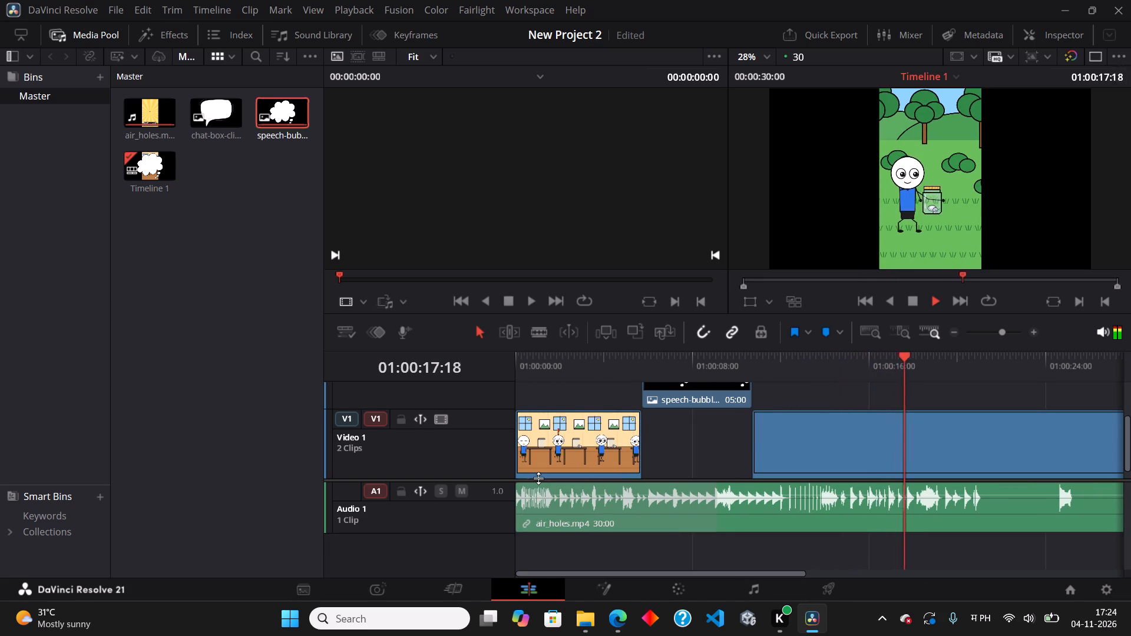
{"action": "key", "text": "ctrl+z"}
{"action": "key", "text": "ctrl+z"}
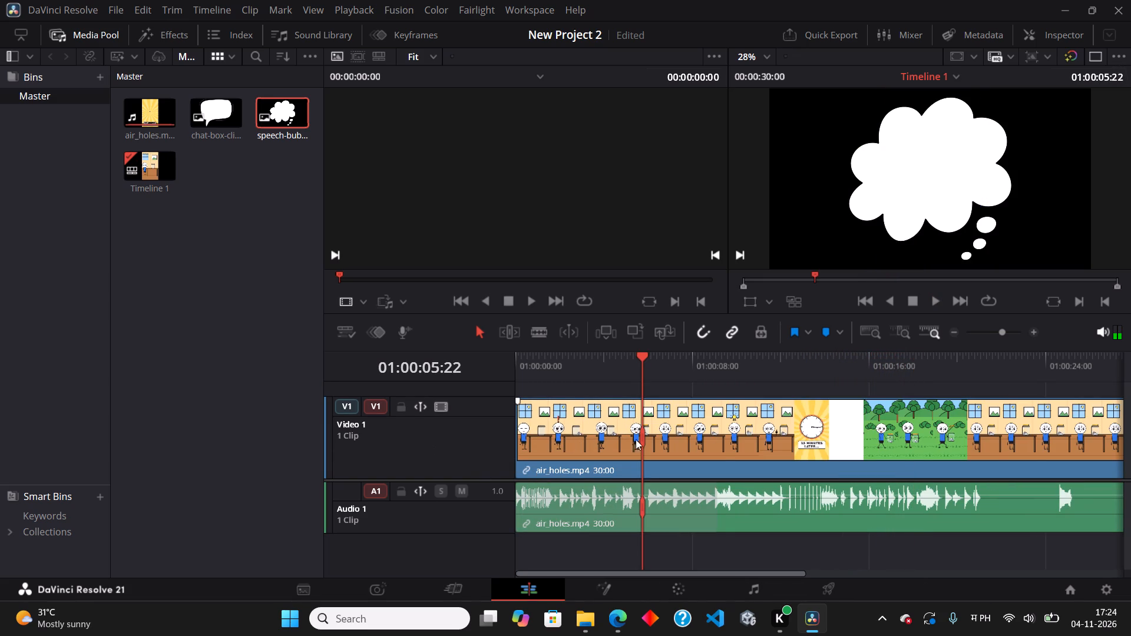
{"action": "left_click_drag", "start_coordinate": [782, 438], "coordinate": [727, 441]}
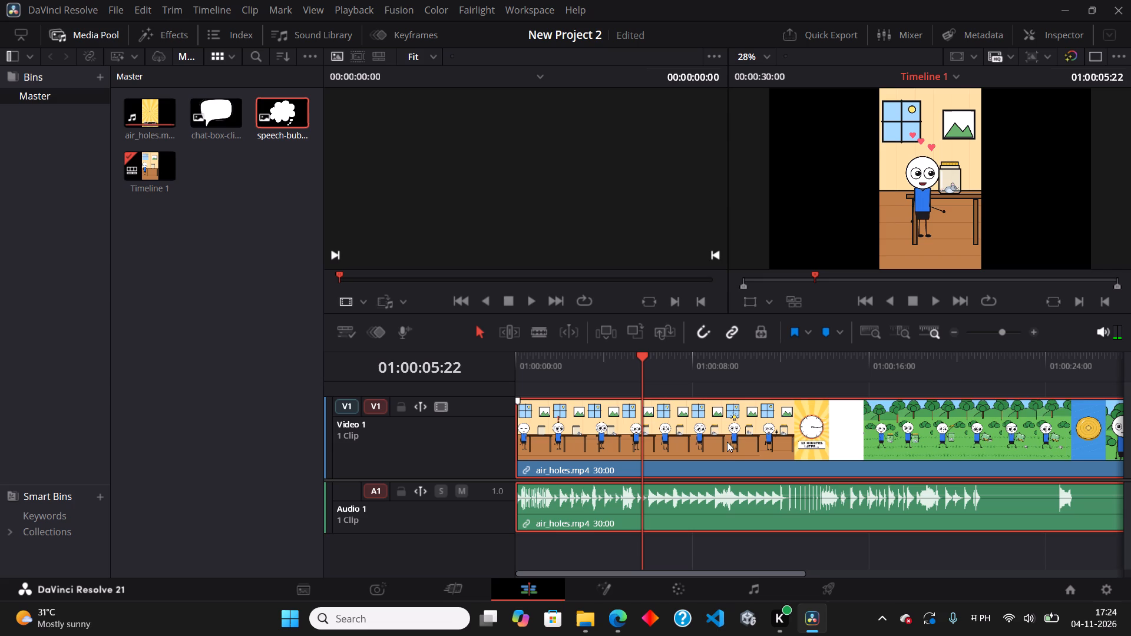
Place the thought bubble image on a new video track above air_holes, starting at about 01:00:03:00.
{"action": "left_click_drag", "start_coordinate": [279, 118], "coordinate": [328, 190]}
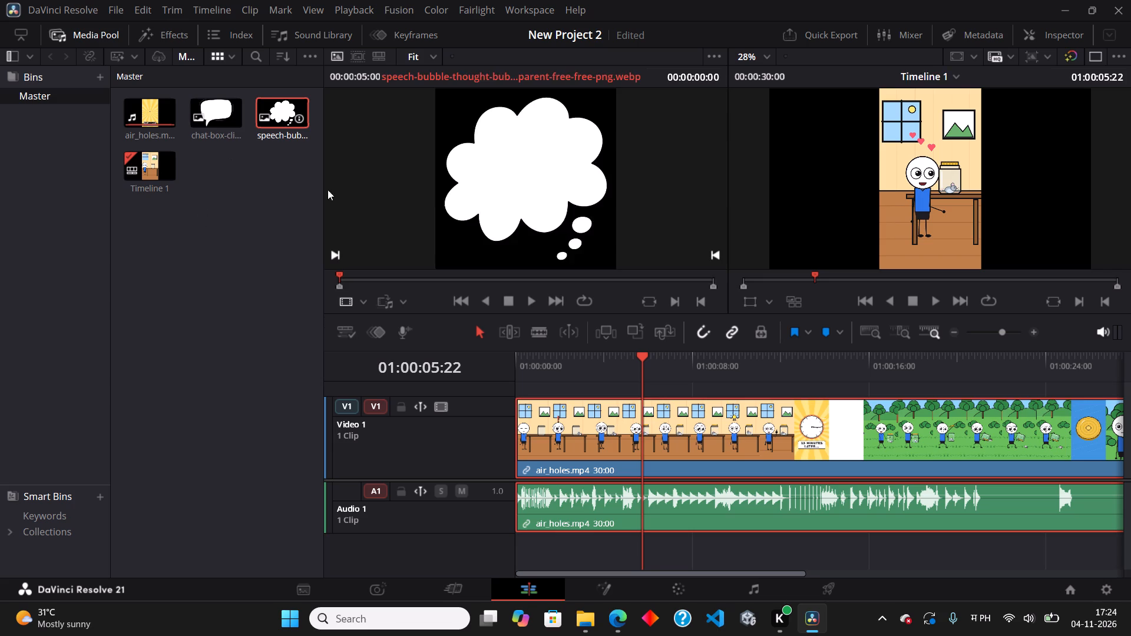
{"action": "left_click_drag", "start_coordinate": [328, 190], "coordinate": [575, 381]}
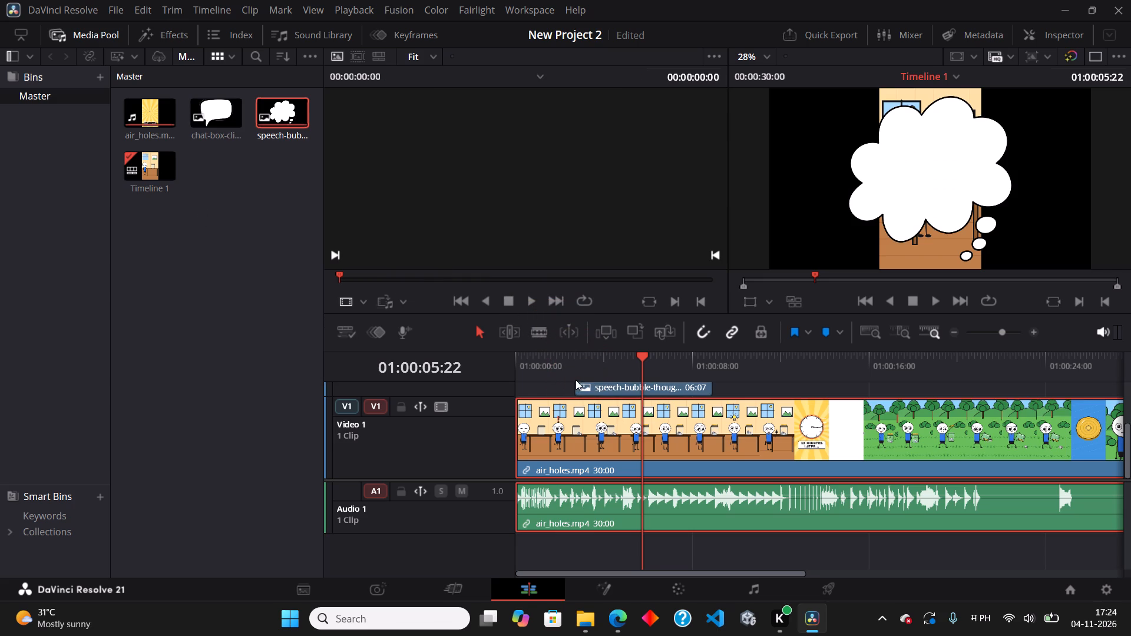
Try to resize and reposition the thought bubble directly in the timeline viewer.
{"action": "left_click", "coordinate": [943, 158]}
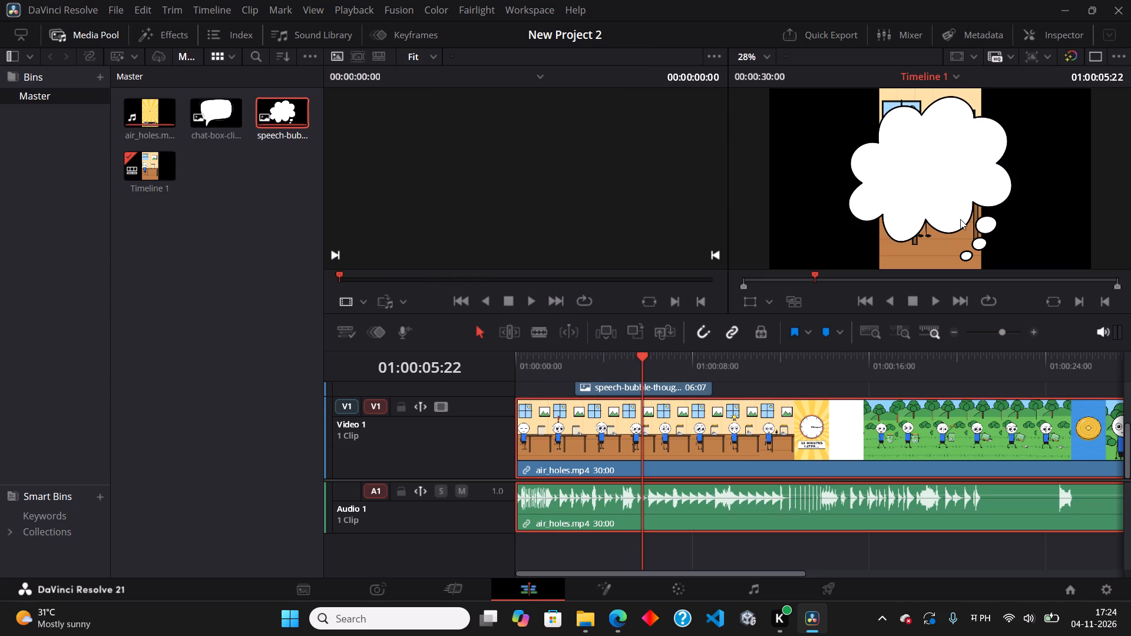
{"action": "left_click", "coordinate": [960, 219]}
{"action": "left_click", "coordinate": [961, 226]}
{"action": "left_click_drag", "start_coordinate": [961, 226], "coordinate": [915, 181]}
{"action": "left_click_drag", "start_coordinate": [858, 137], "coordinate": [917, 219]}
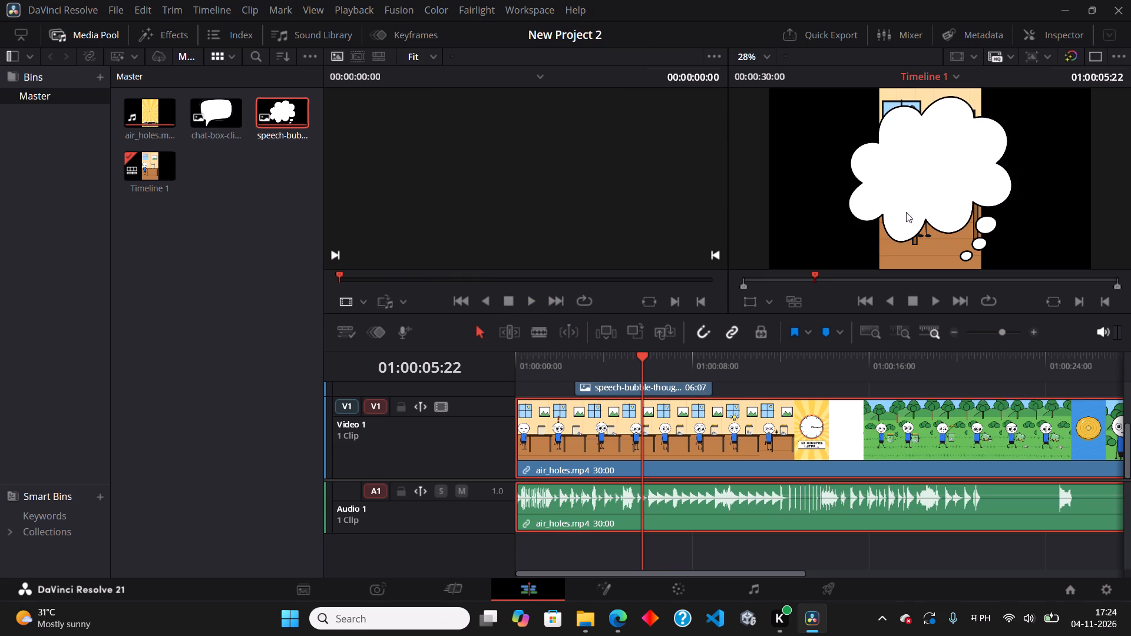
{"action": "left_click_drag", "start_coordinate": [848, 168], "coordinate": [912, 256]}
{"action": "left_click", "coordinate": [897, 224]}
Set the thought bubble clip's rotation angle to -13.740, pitch to -0.240 and yaw to -0.034.
{"action": "left_click", "coordinate": [615, 389]}
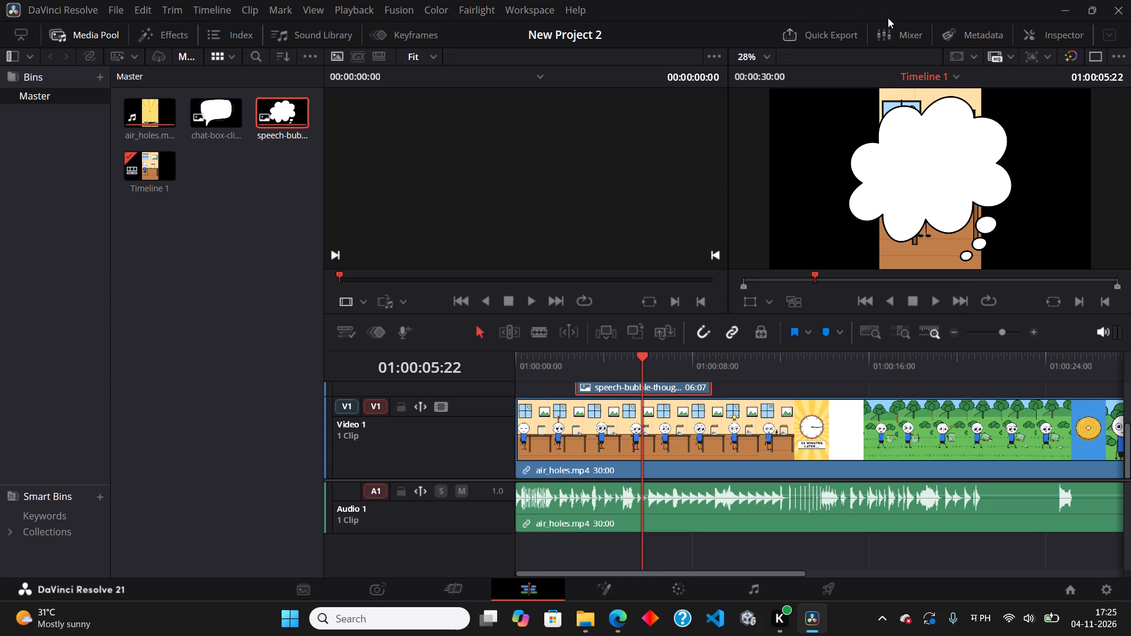
{"action": "left_click", "coordinate": [1042, 39]}
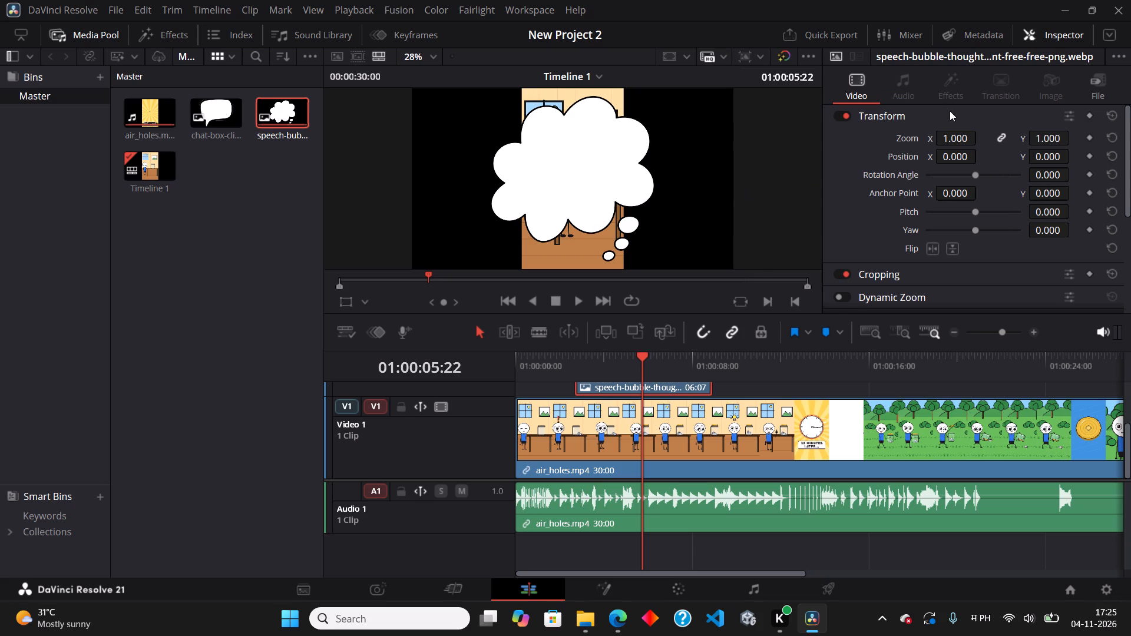
{"action": "left_click", "coordinate": [976, 176]}
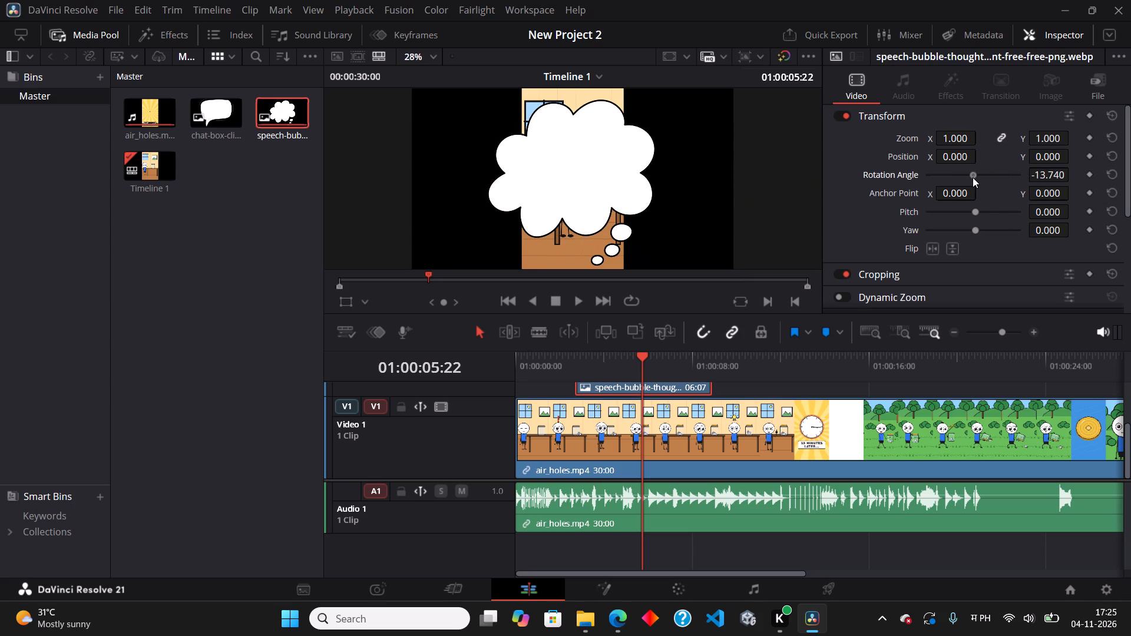
{"action": "left_click_drag", "start_coordinate": [976, 211], "coordinate": [921, 220]}
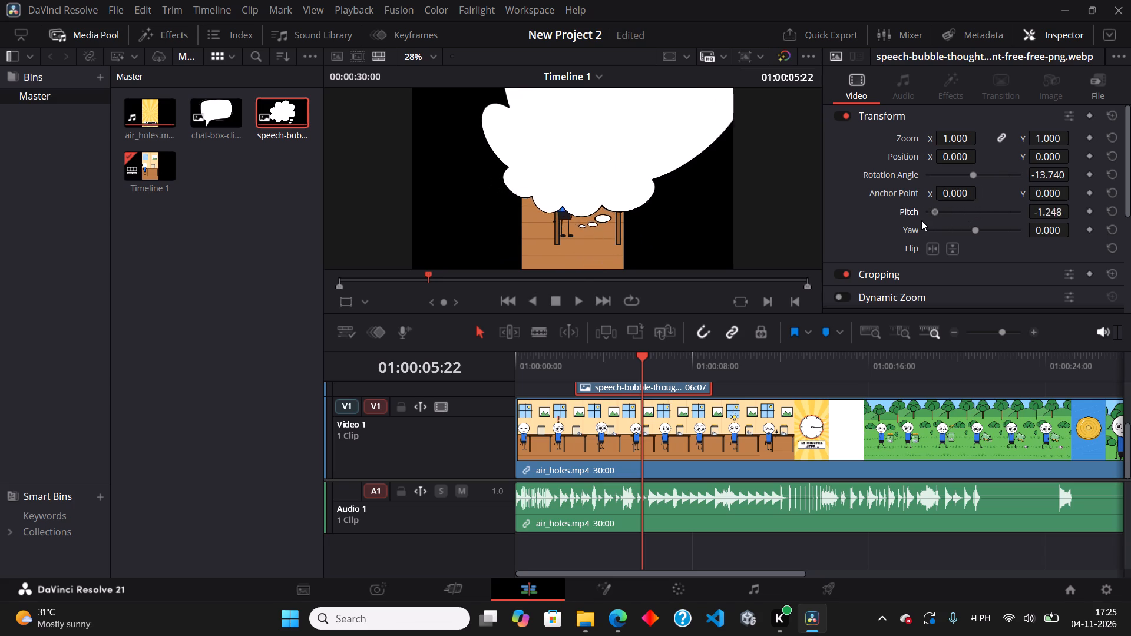
{"action": "left_click_drag", "start_coordinate": [921, 220], "coordinate": [967, 215]}
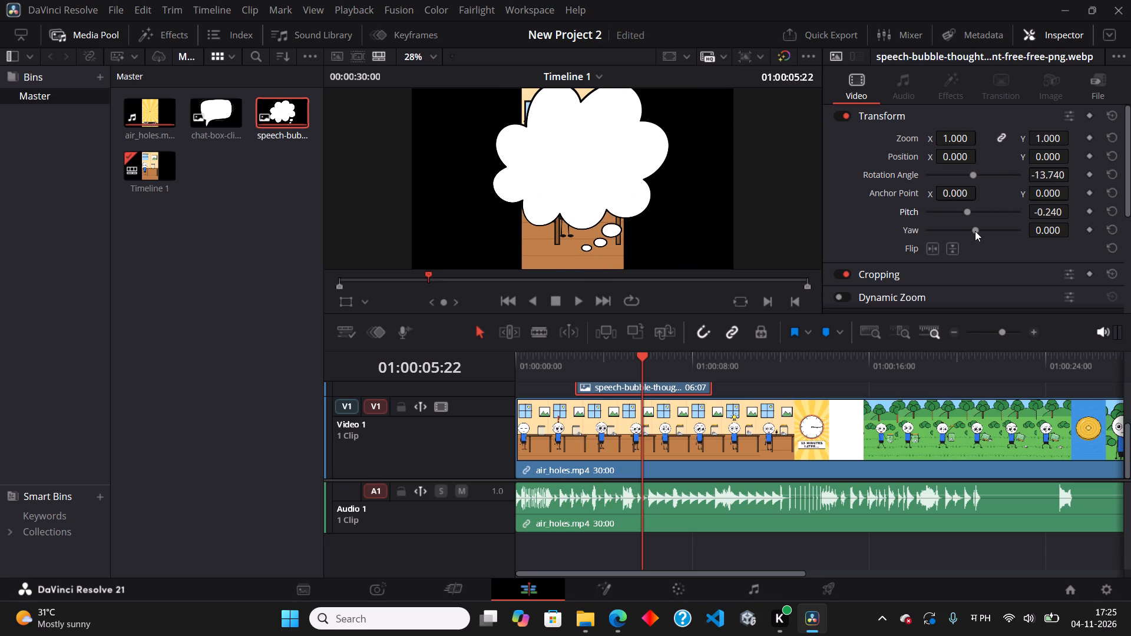
{"action": "left_click", "coordinate": [975, 231]}
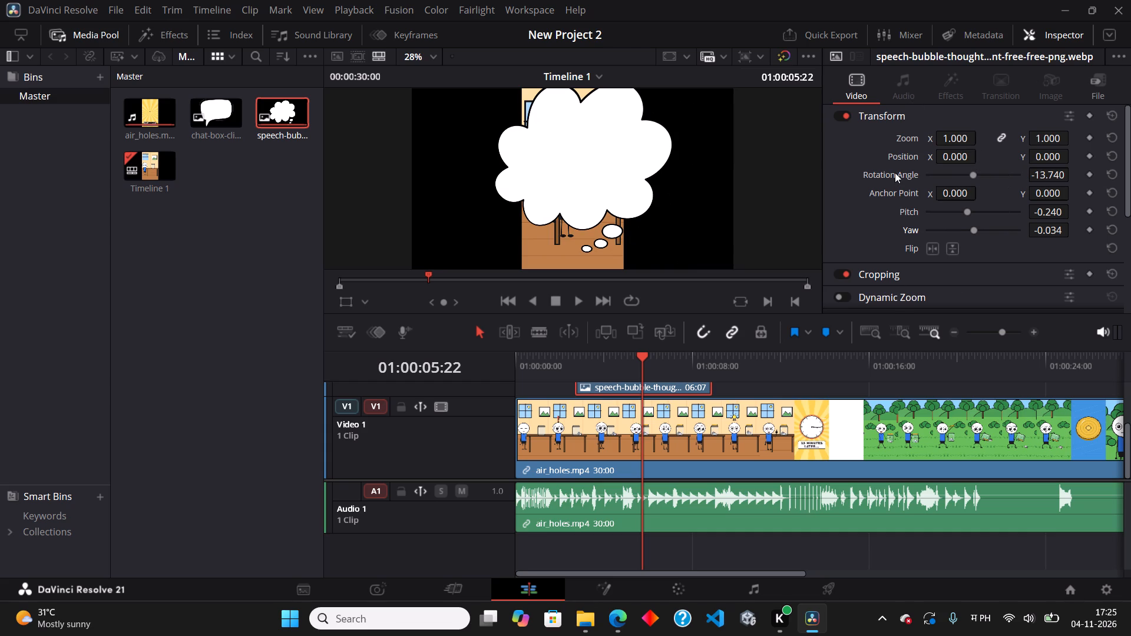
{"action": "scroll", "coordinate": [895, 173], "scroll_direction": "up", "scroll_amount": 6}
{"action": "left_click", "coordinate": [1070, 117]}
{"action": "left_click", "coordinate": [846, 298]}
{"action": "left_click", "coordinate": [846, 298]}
Scale the thought bubble down to a linked X and Y zoom of 0.280.
{"action": "left_click_drag", "start_coordinate": [967, 139], "coordinate": [955, 139]}
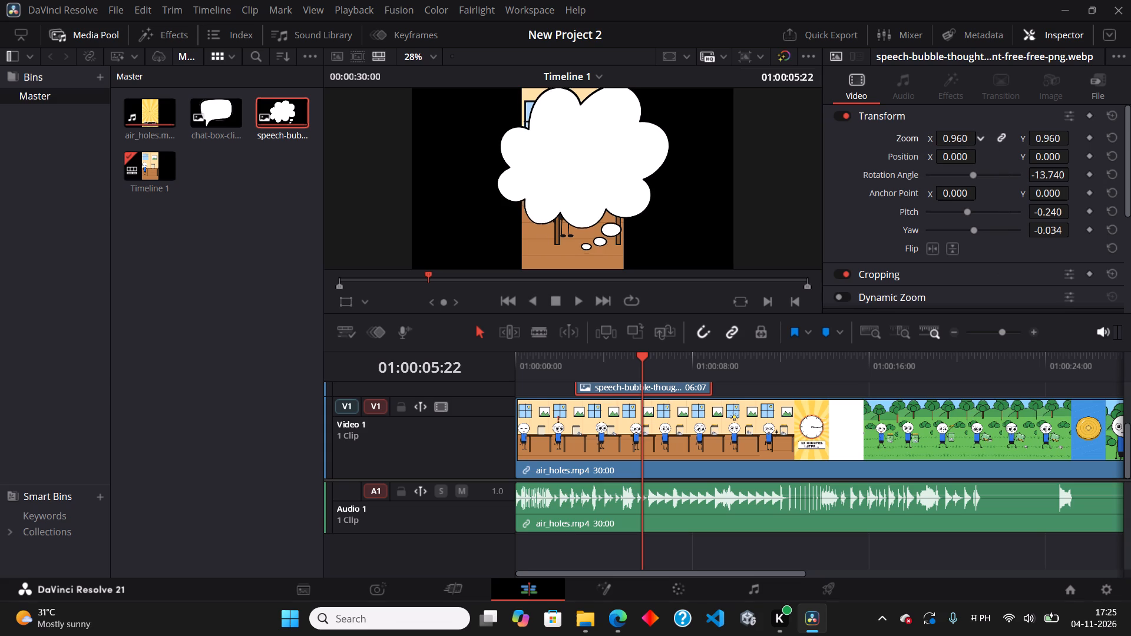
{"action": "left_click_drag", "start_coordinate": [955, 139], "coordinate": [928, 143]}
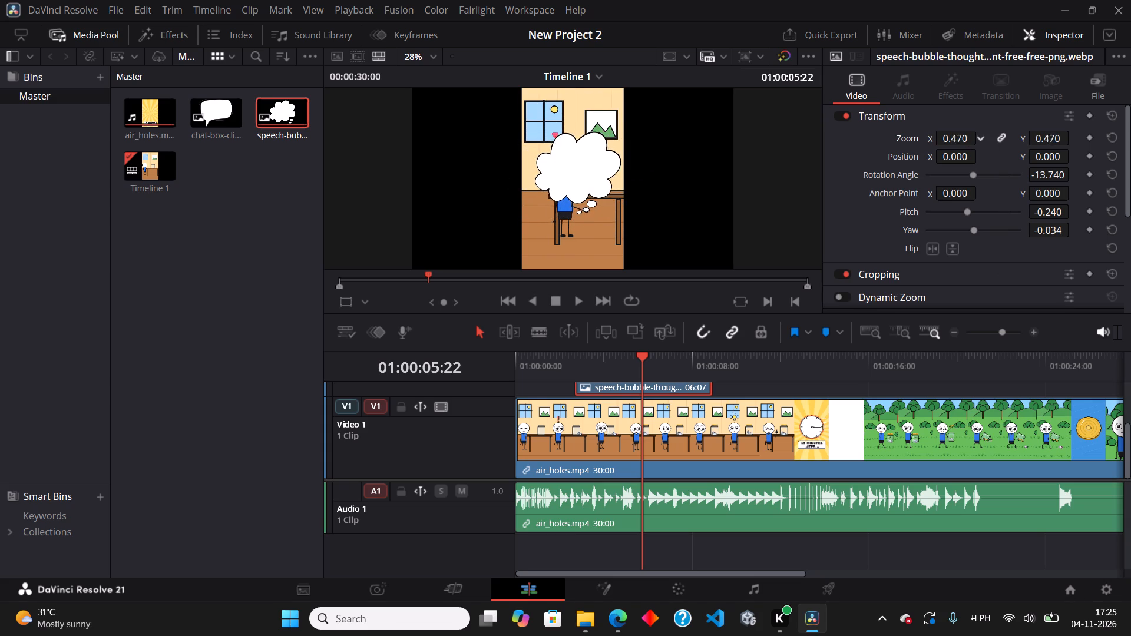
{"action": "left_click_drag", "start_coordinate": [928, 143], "coordinate": [914, 157]}
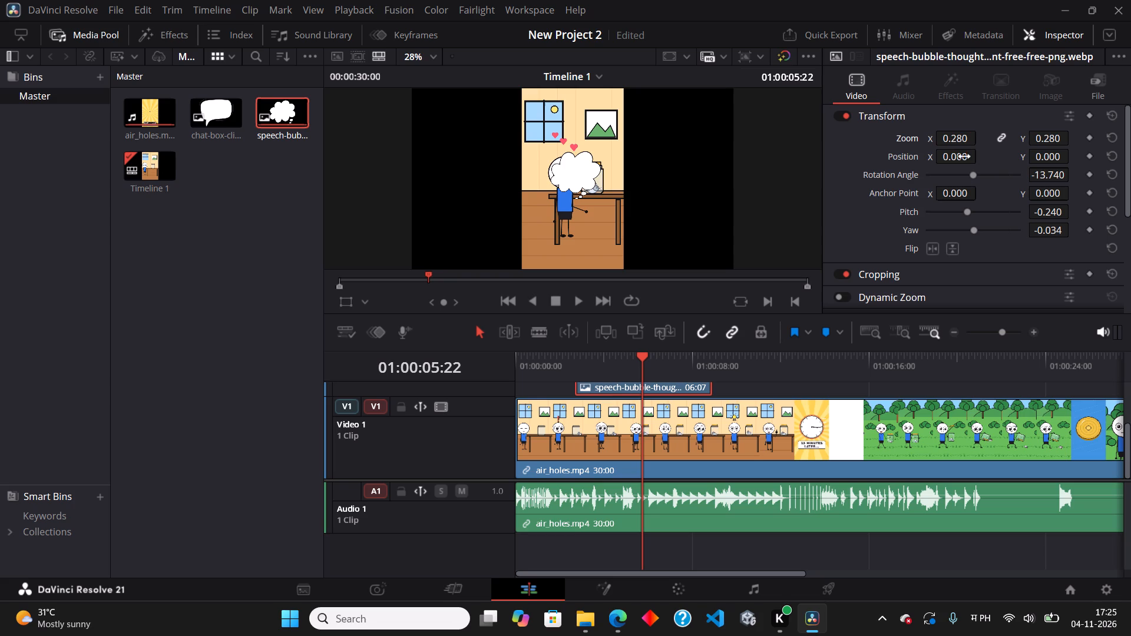
Set the thought bubble clip's position to X -58.000 and Y 206.000, above the character's head, and close its clip settings.
{"action": "left_click_drag", "start_coordinate": [964, 157], "coordinate": [983, 157]}
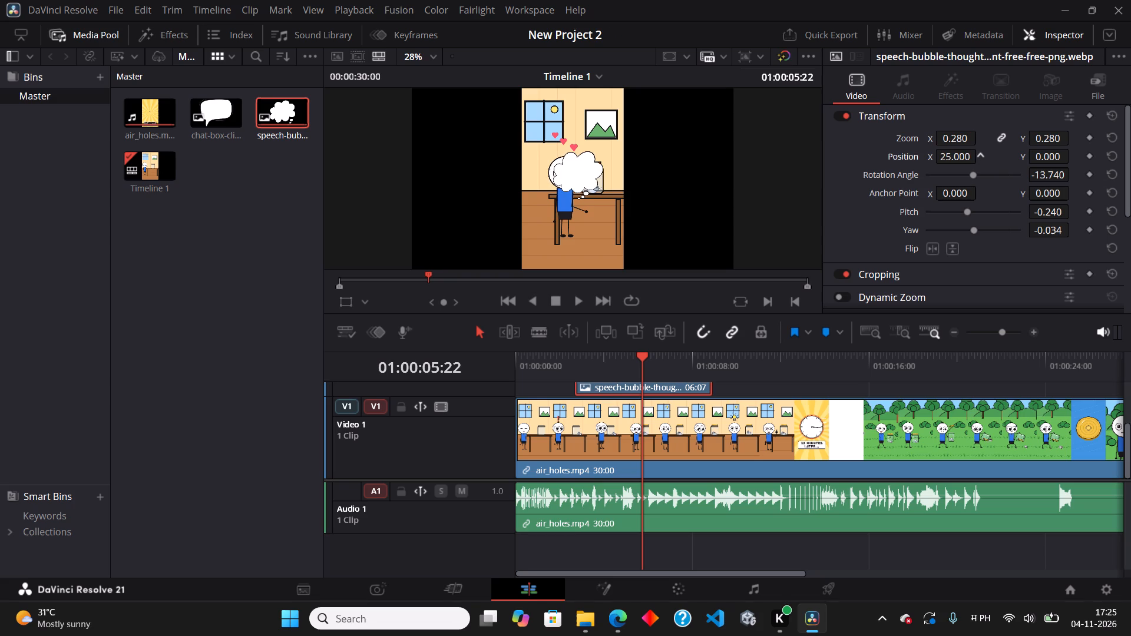
{"action": "left_click_drag", "start_coordinate": [983, 157], "coordinate": [922, 163]}
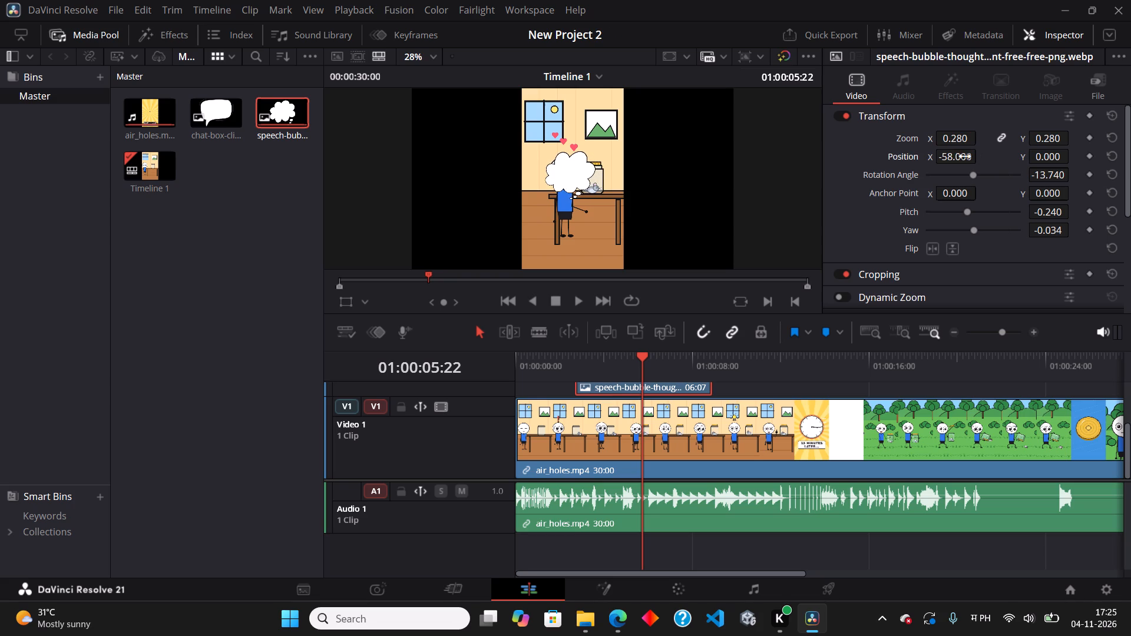
{"action": "left_click_drag", "start_coordinate": [1061, 157], "coordinate": [1048, 156]}
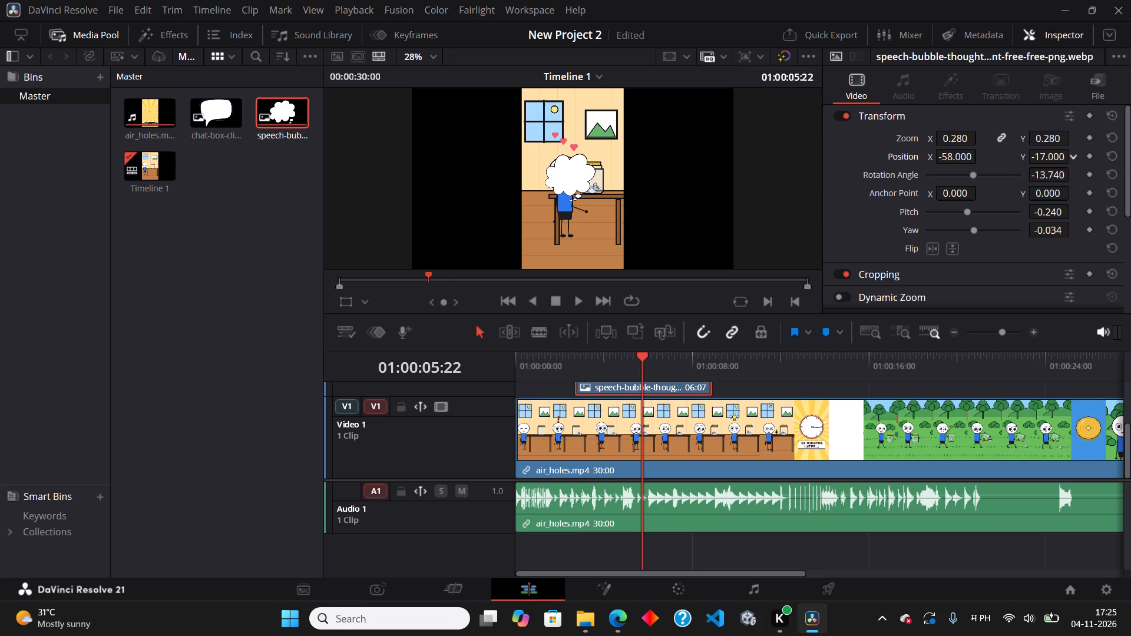
{"action": "left_click_drag", "start_coordinate": [1048, 156], "coordinate": [1073, 155]}
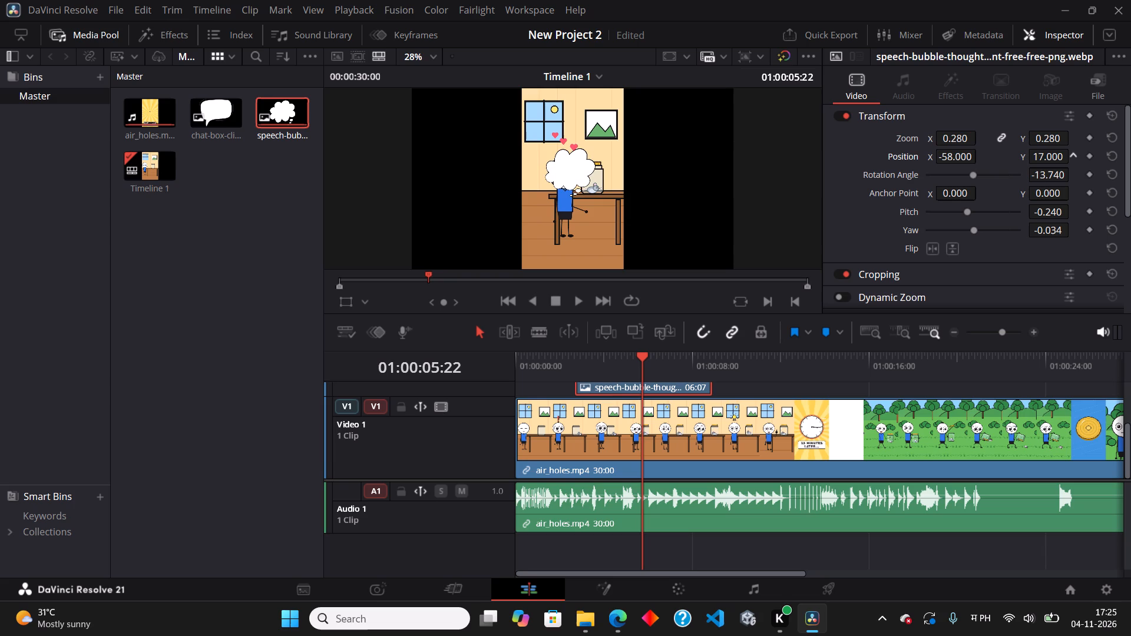
{"action": "left_click_drag", "start_coordinate": [1073, 155], "coordinate": [658, 317]}
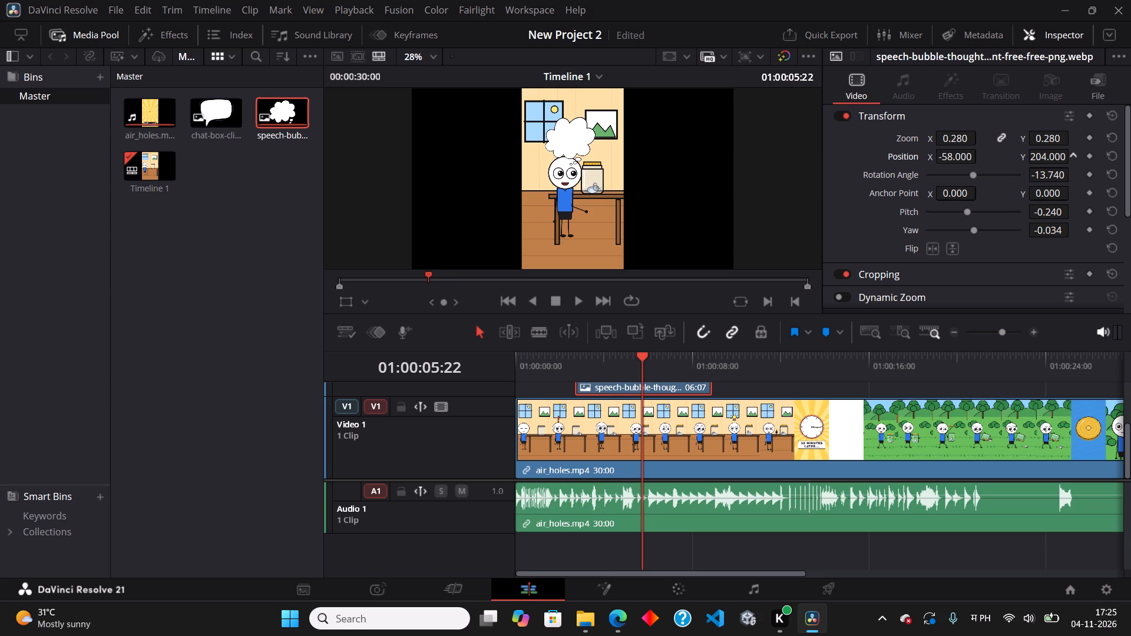
{"action": "left_click_drag", "start_coordinate": [658, 317], "coordinate": [661, 317]}
{"action": "left_click_drag", "start_coordinate": [661, 317], "coordinate": [660, 317]}
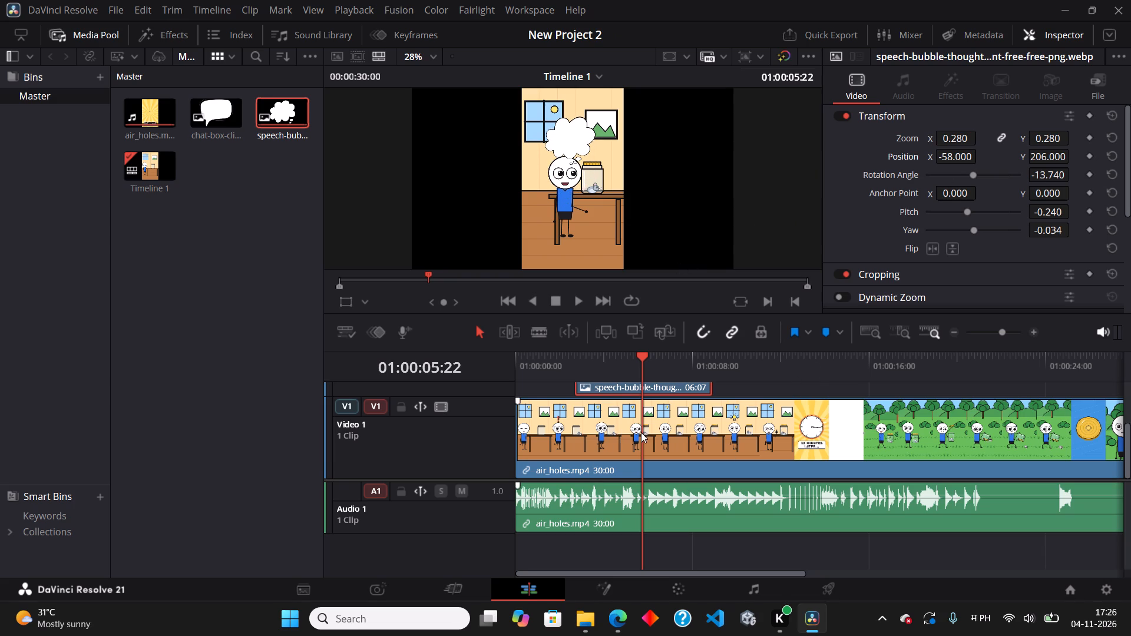
{"action": "left_click", "coordinate": [597, 429]}
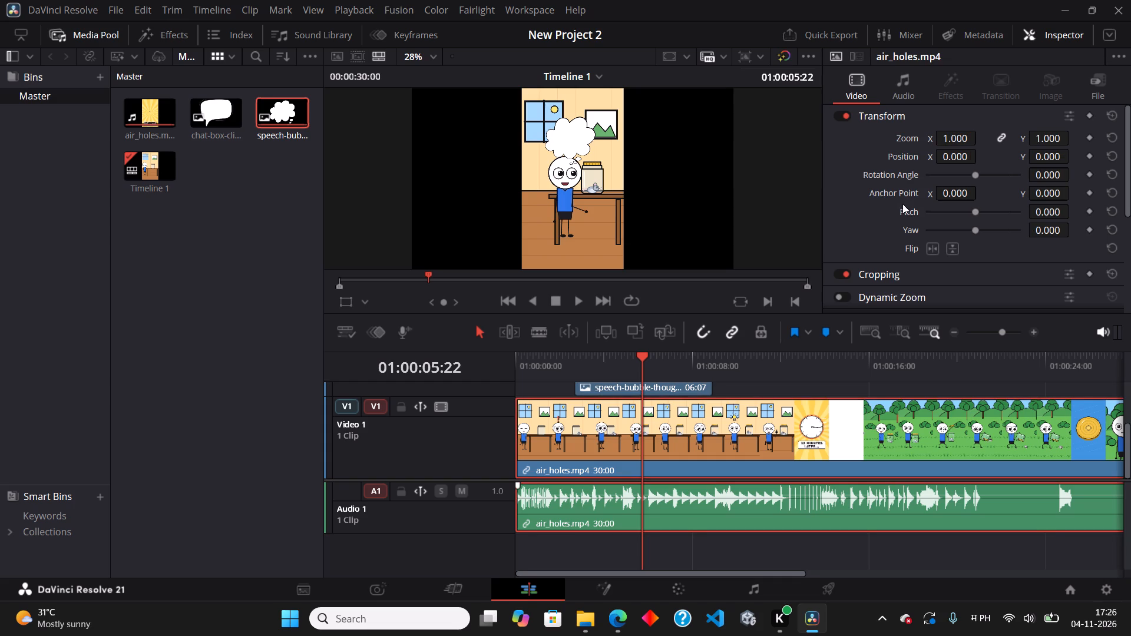
{"action": "left_click", "coordinate": [1059, 32]}
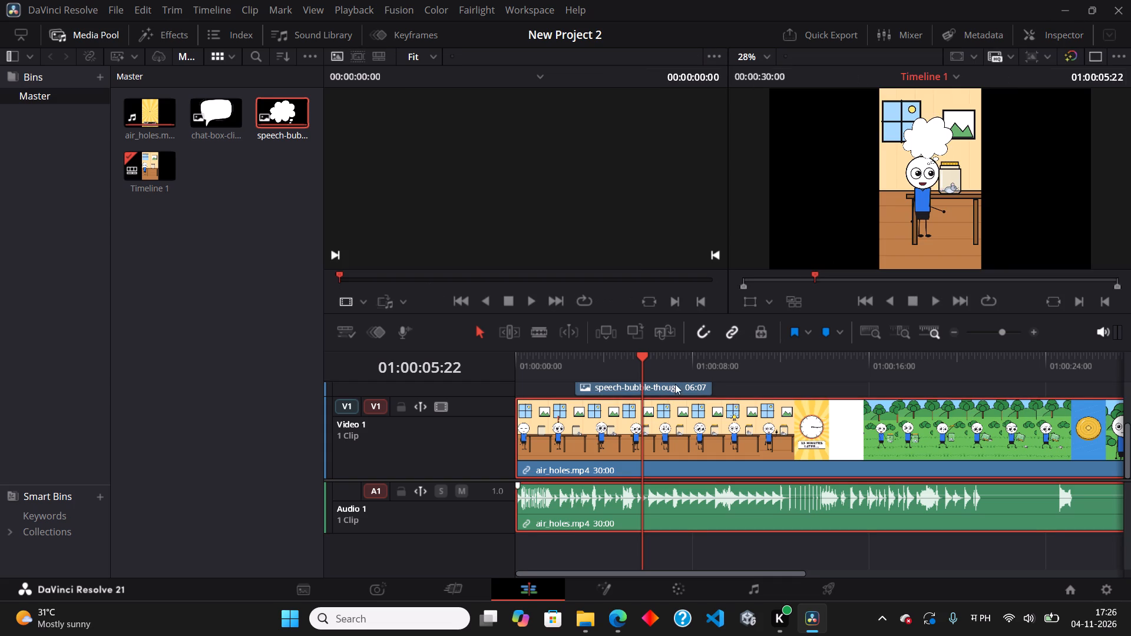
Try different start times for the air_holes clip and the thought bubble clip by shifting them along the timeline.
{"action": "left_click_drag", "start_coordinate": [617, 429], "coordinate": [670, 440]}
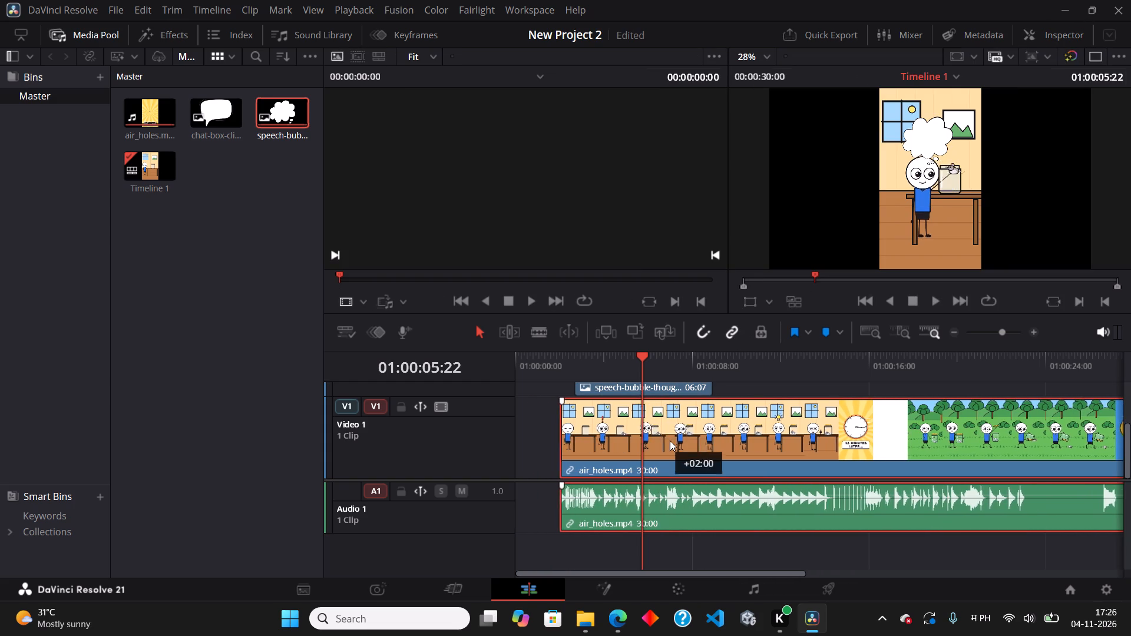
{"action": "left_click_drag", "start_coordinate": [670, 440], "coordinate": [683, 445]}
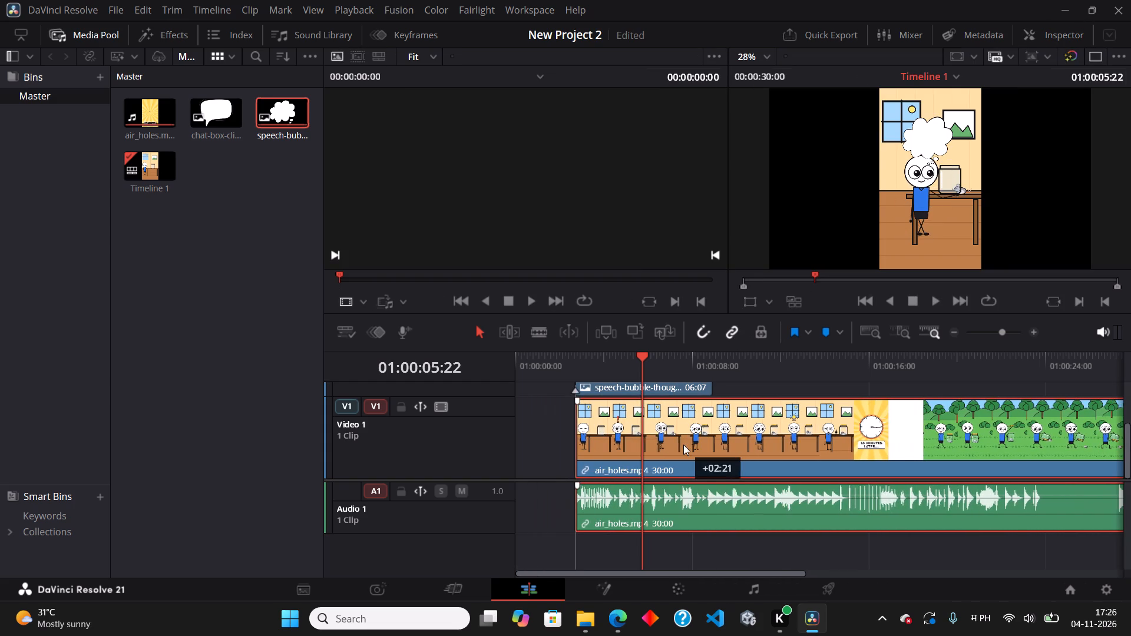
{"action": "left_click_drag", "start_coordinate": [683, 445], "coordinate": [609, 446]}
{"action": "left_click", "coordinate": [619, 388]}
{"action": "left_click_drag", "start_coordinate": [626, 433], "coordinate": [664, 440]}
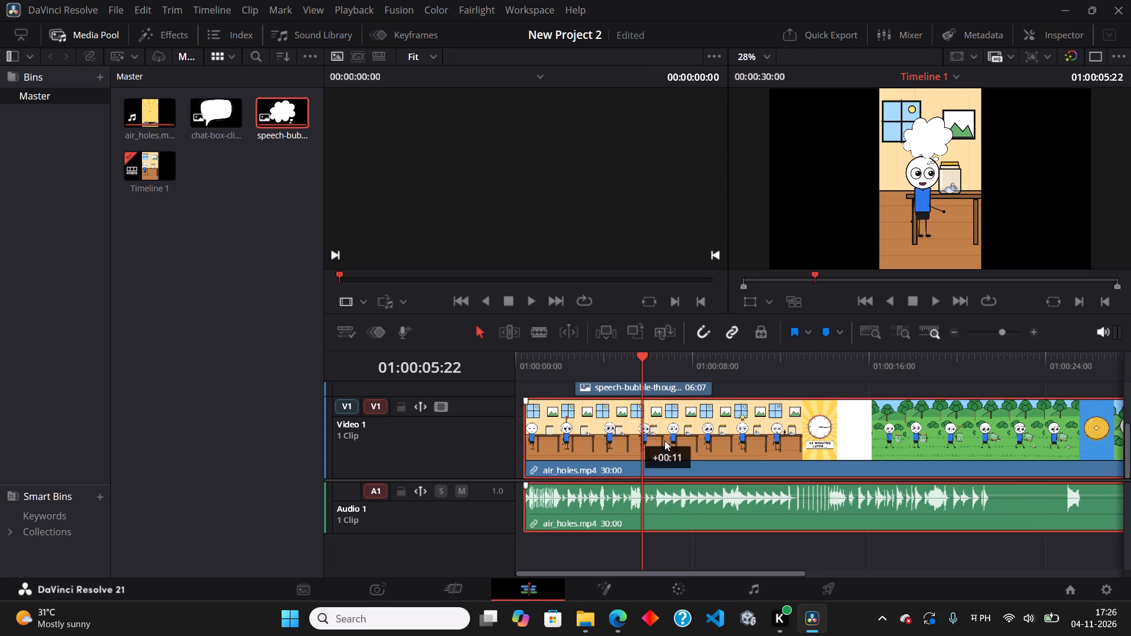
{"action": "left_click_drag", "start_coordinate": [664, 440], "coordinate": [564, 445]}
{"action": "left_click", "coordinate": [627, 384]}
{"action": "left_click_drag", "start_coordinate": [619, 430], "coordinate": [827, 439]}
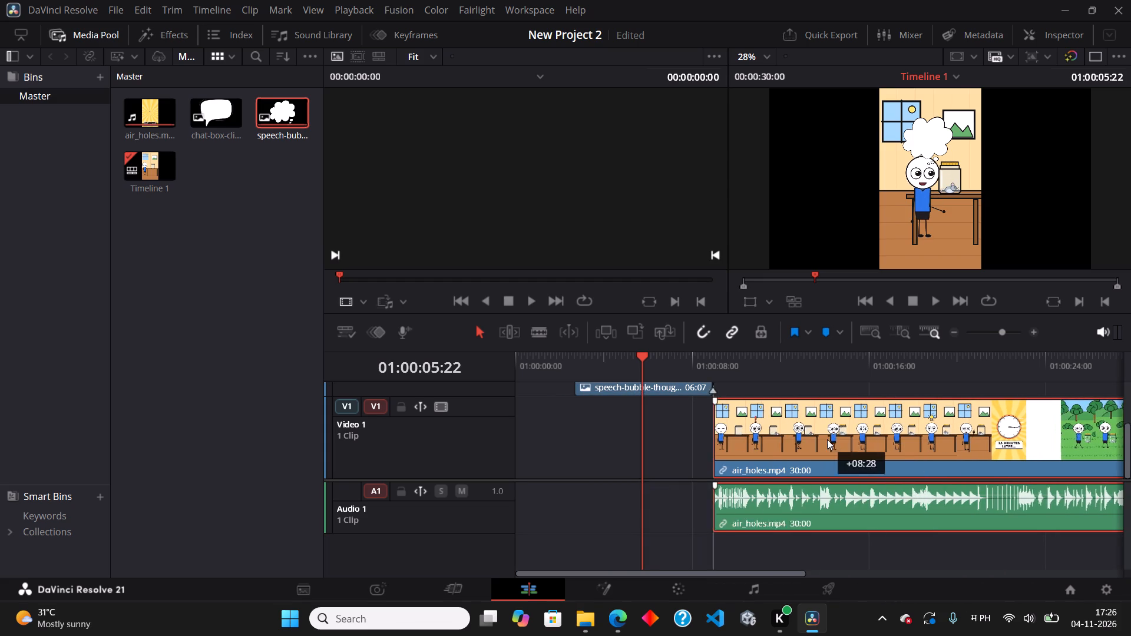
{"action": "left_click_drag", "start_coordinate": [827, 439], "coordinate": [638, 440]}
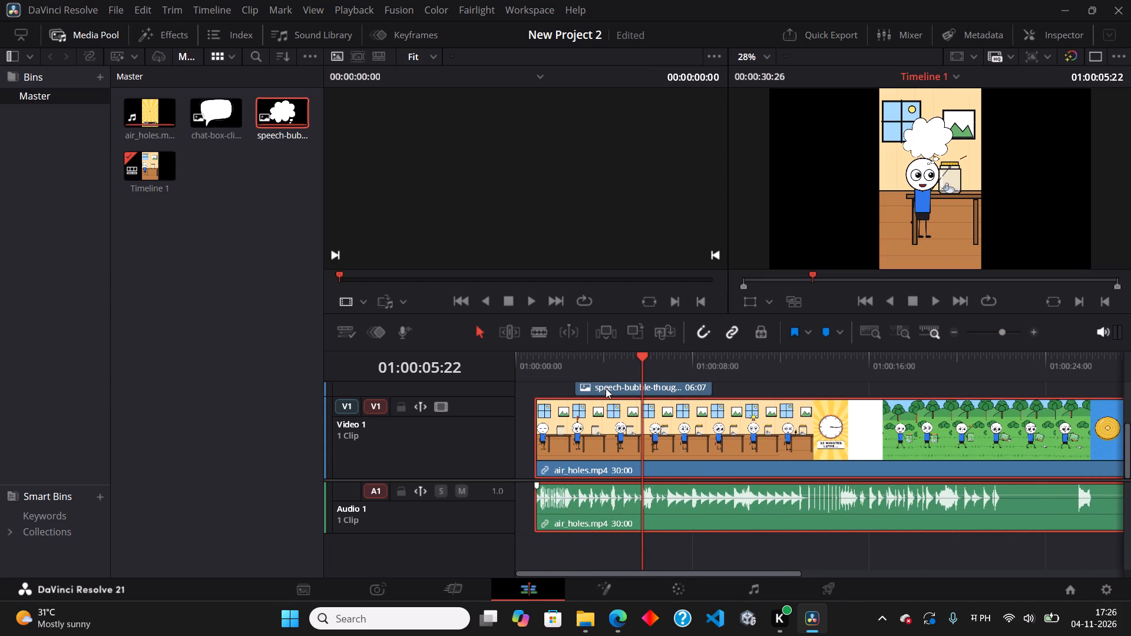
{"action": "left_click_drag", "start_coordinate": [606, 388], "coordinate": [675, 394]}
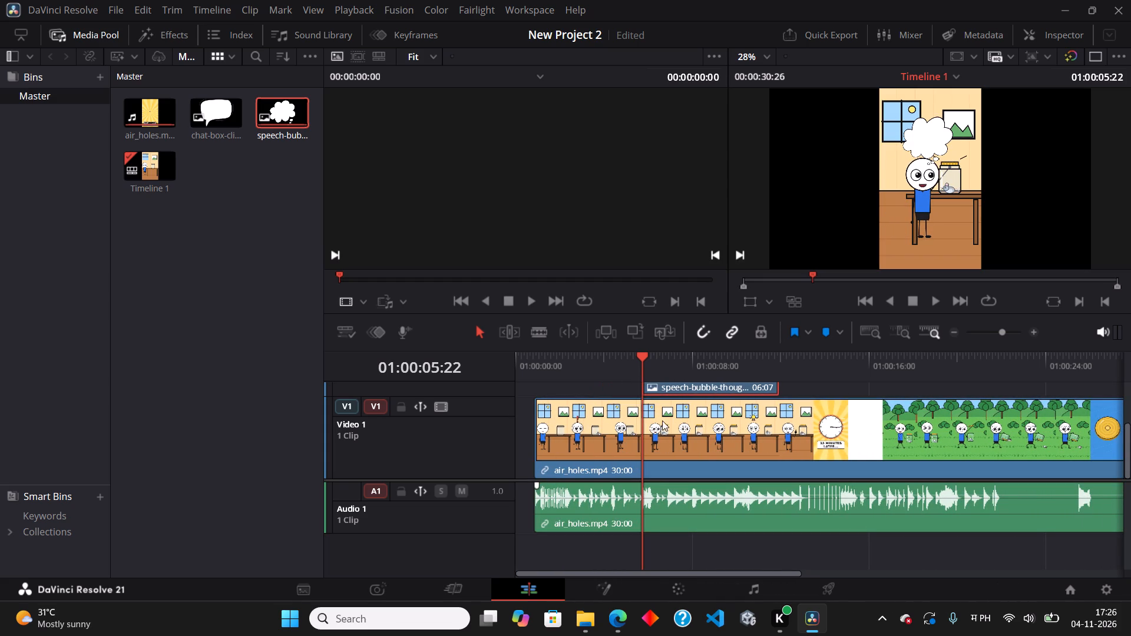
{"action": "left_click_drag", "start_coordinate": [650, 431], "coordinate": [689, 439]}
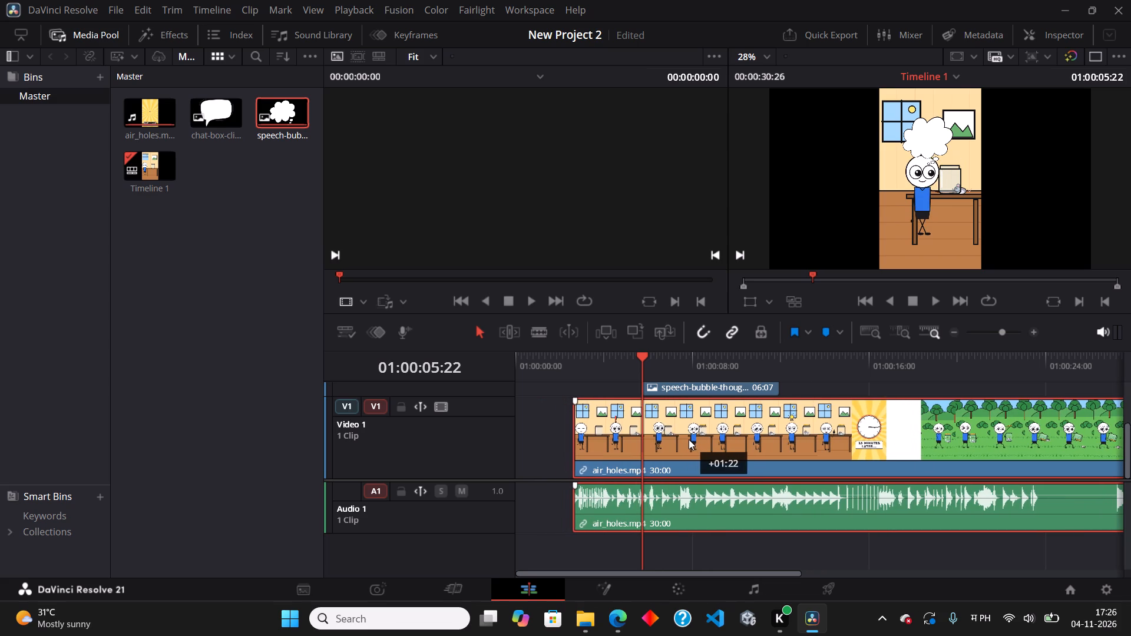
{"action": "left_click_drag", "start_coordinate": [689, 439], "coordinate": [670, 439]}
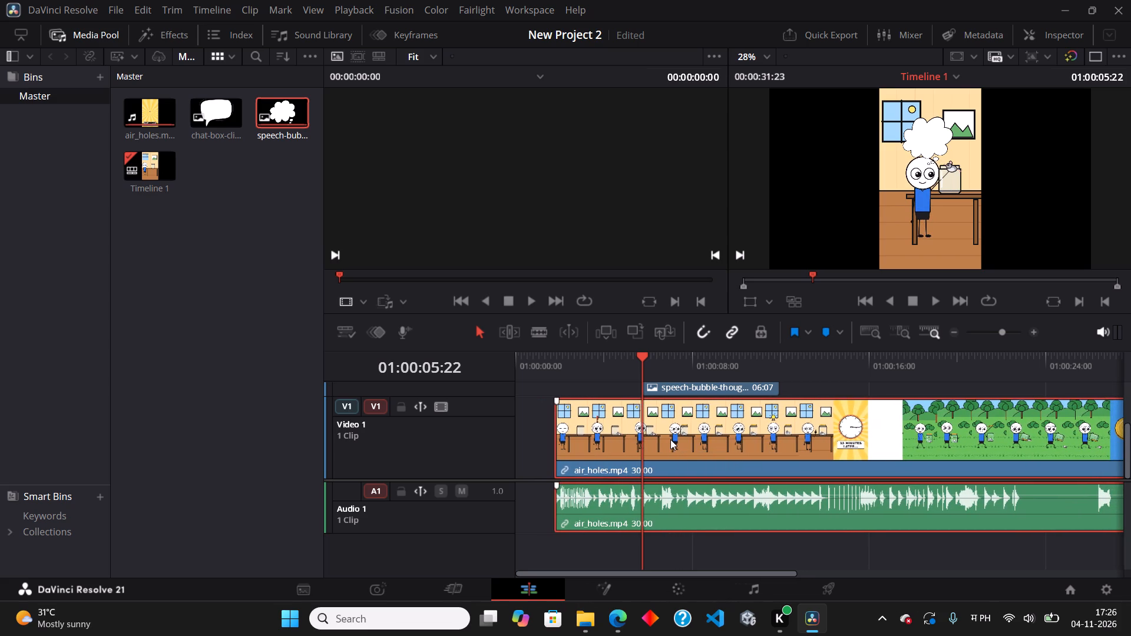
Move the thought bubble clip to start at about 01:00:05:11.
{"action": "left_click_drag", "start_coordinate": [657, 394], "coordinate": [651, 392]}
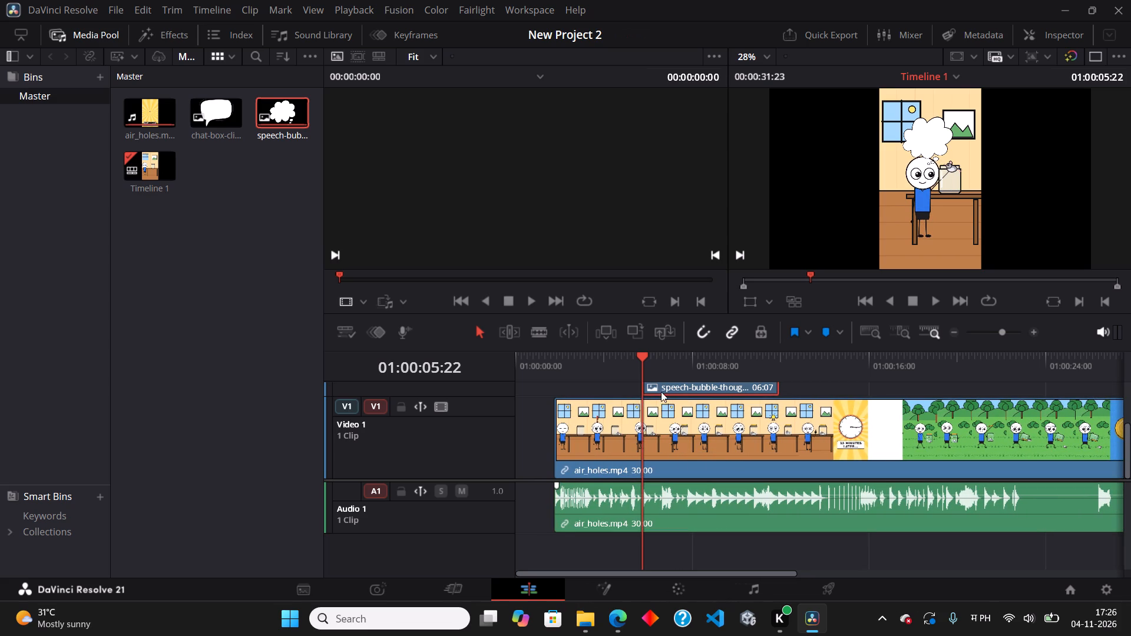
{"action": "left_click_drag", "start_coordinate": [664, 390], "coordinate": [656, 390]}
{"action": "left_click_drag", "start_coordinate": [656, 390], "coordinate": [662, 390]}
Move the air_holes clip with its audio to the start of the timeline at 01:00:00:00.
{"action": "left_click_drag", "start_coordinate": [785, 438], "coordinate": [749, 439]}
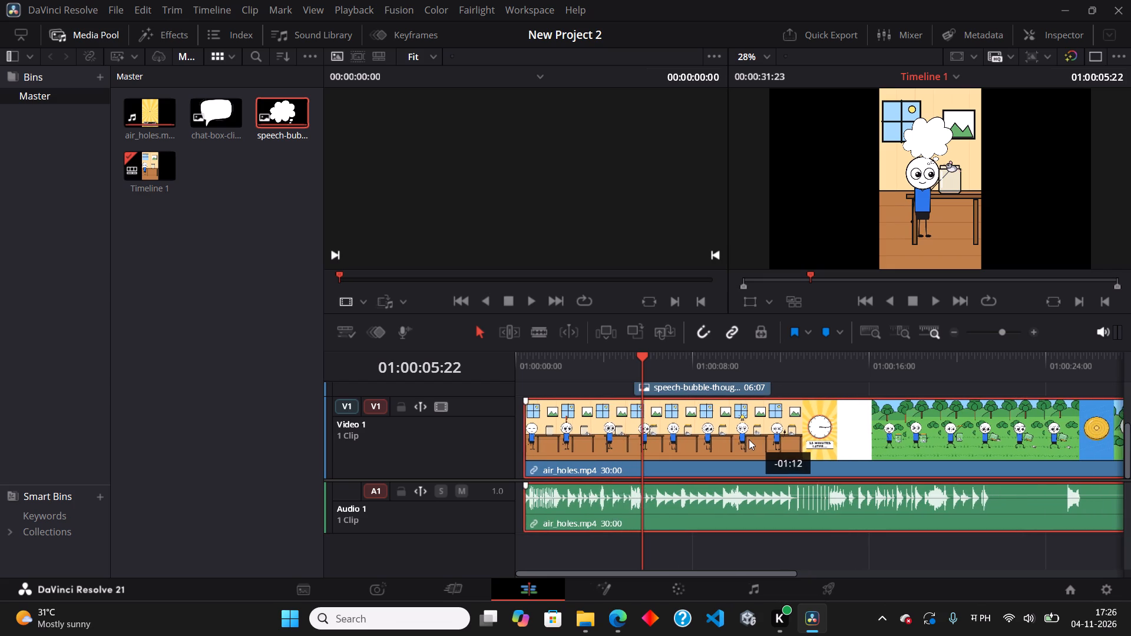
{"action": "left_click_drag", "start_coordinate": [749, 439], "coordinate": [637, 436]}
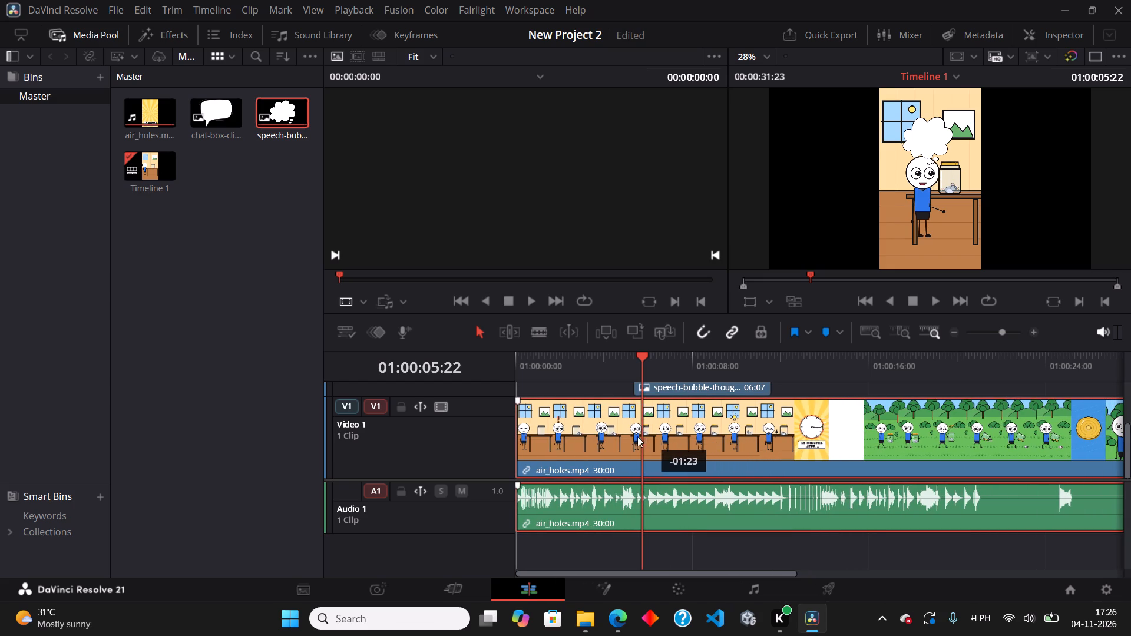
{"action": "left_click_drag", "start_coordinate": [637, 436], "coordinate": [636, 436]}
{"action": "left_click_drag", "start_coordinate": [696, 423], "coordinate": [666, 423]}
Trim the end of the thought bubble clip to 01:00:05:28, just before the character's expression changes.
{"action": "left_click_drag", "start_coordinate": [640, 357], "coordinate": [687, 368]}
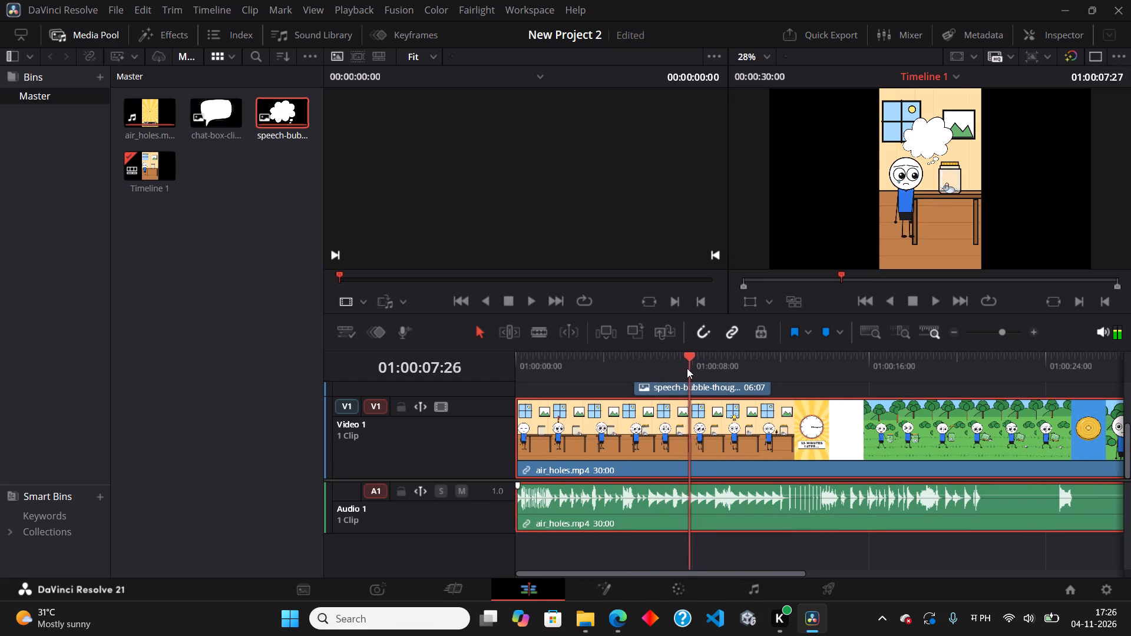
{"action": "left_click_drag", "start_coordinate": [687, 368], "coordinate": [664, 369]}
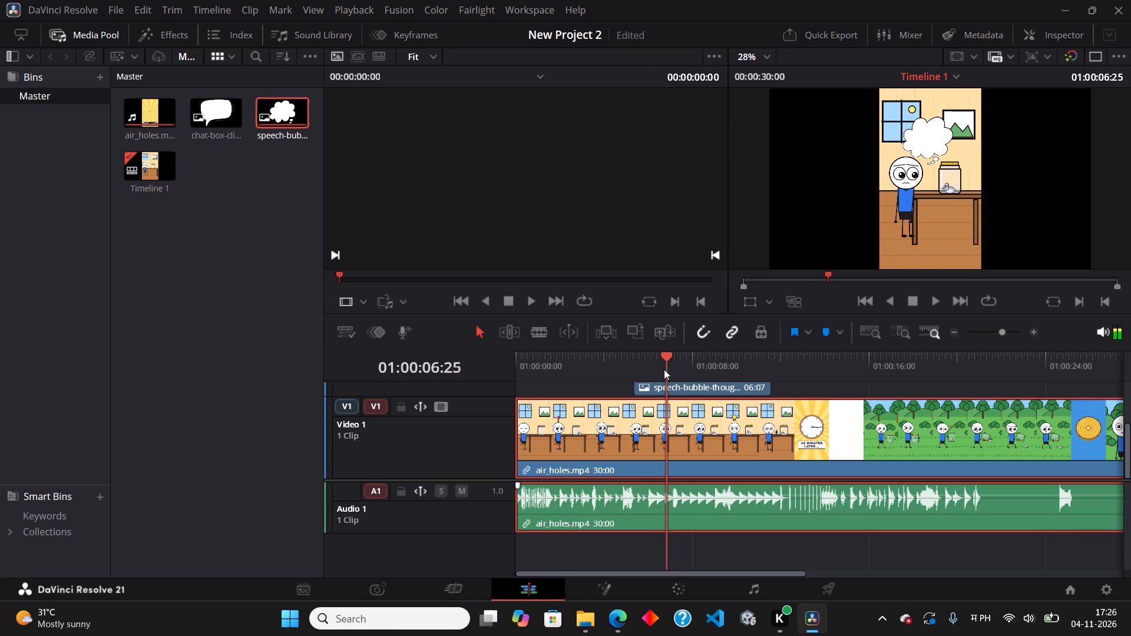
{"action": "left_click_drag", "start_coordinate": [664, 369], "coordinate": [615, 378]}
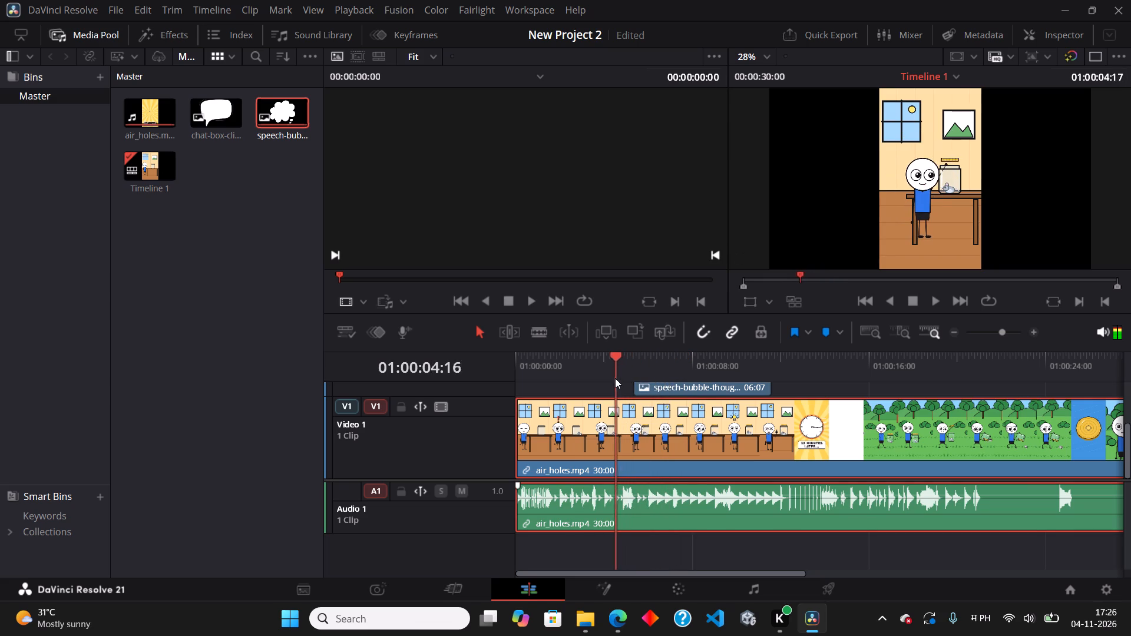
{"action": "left_click_drag", "start_coordinate": [615, 378], "coordinate": [630, 388]}
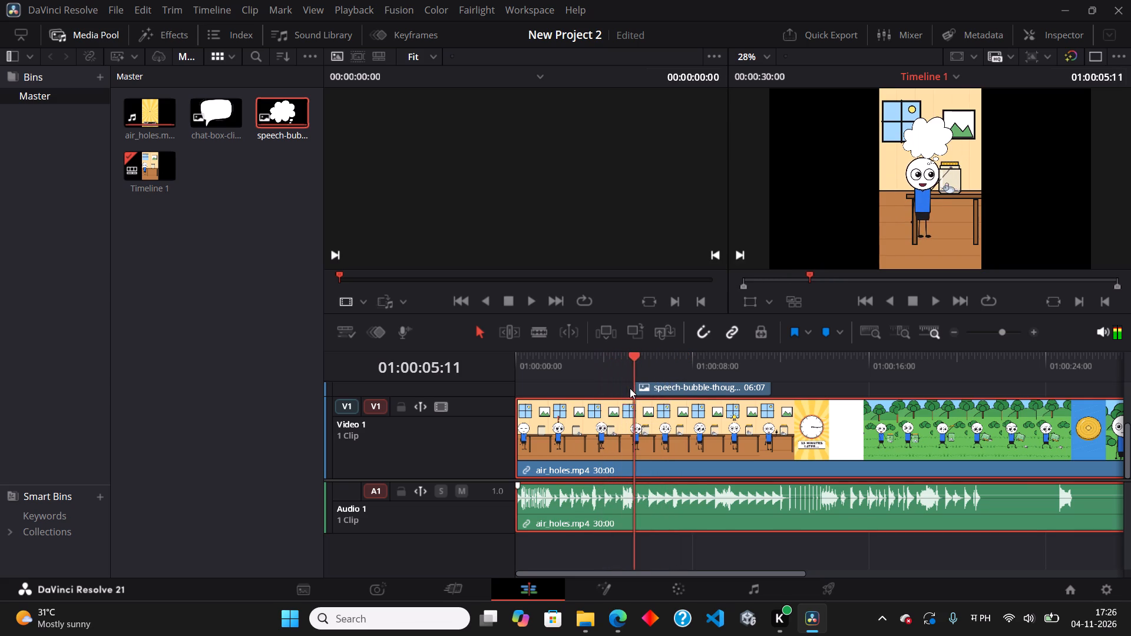
{"action": "left_click_drag", "start_coordinate": [630, 388], "coordinate": [648, 392]}
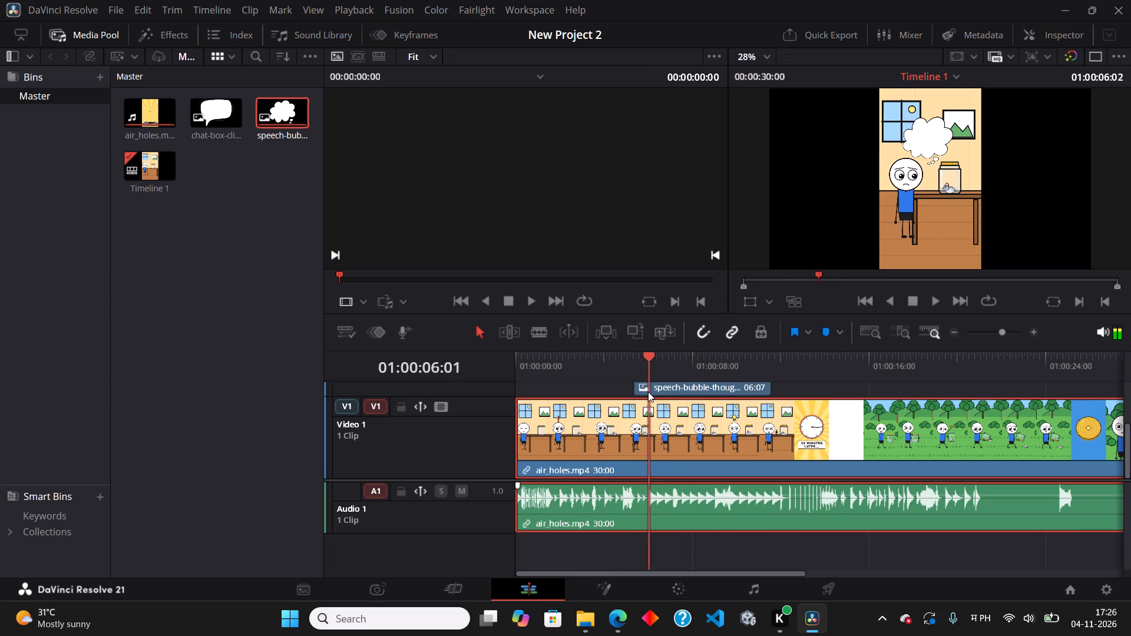
{"action": "left_click_drag", "start_coordinate": [648, 392], "coordinate": [647, 392]}
{"action": "left_click", "coordinate": [647, 386]}
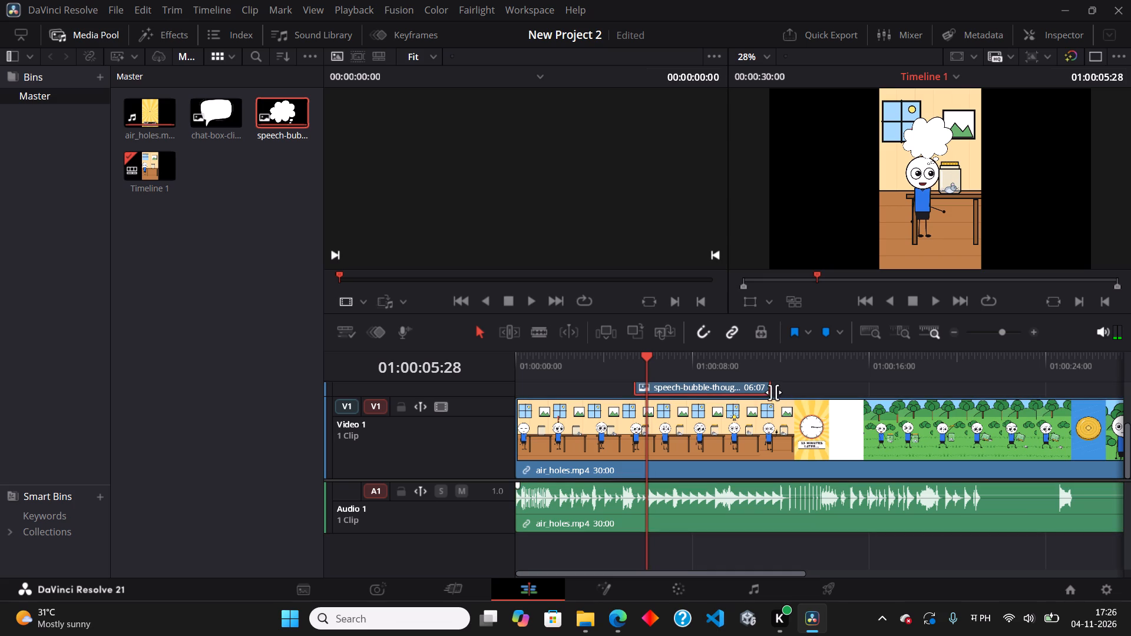
{"action": "left_click_drag", "start_coordinate": [773, 392], "coordinate": [656, 403]}
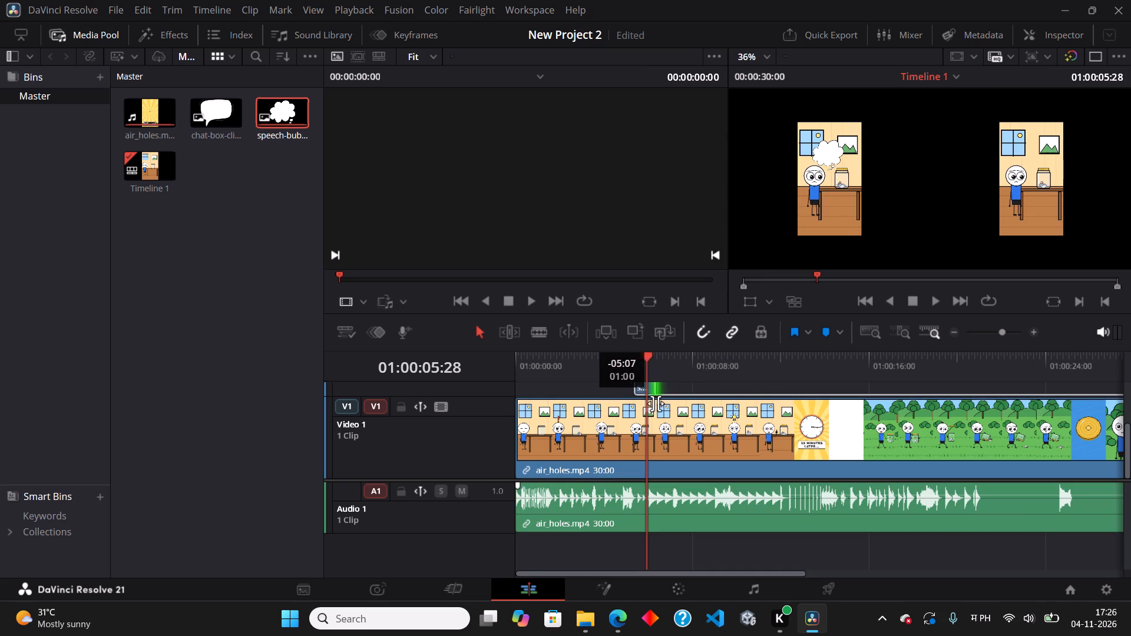
{"action": "left_click_drag", "start_coordinate": [656, 403], "coordinate": [649, 405]}
{"action": "left_click", "coordinate": [700, 387]}
{"action": "left_click_drag", "start_coordinate": [711, 387], "coordinate": [715, 387]}
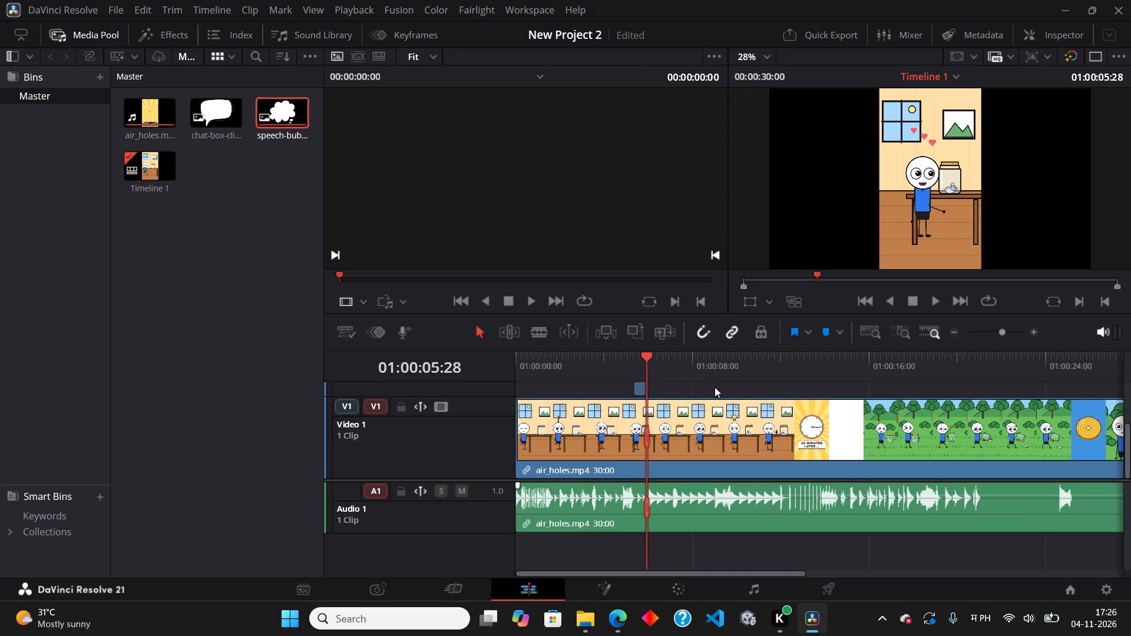
{"action": "left_click_drag", "start_coordinate": [715, 387], "coordinate": [793, 389]}
Play the timeline from 01:00:05:28 to review the scenes after the thought bubble.
{"action": "left_click", "coordinate": [931, 302]}
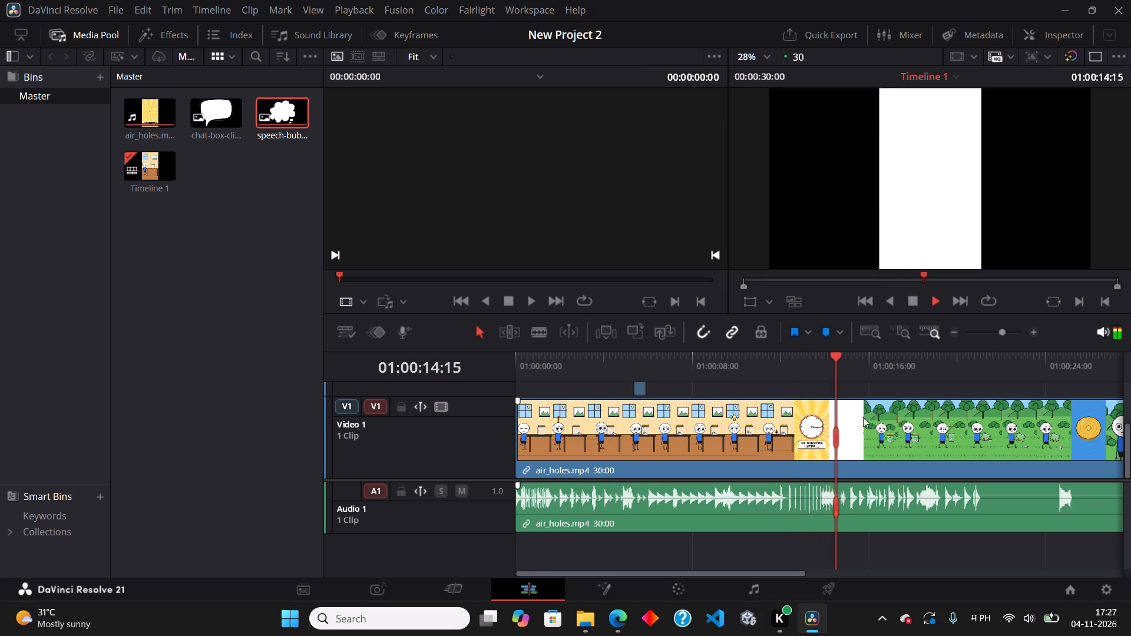
Shift the air_holes clip with its audio about 19 frames later on the timeline.
{"action": "left_click_drag", "start_coordinate": [851, 429], "coordinate": [865, 431]}
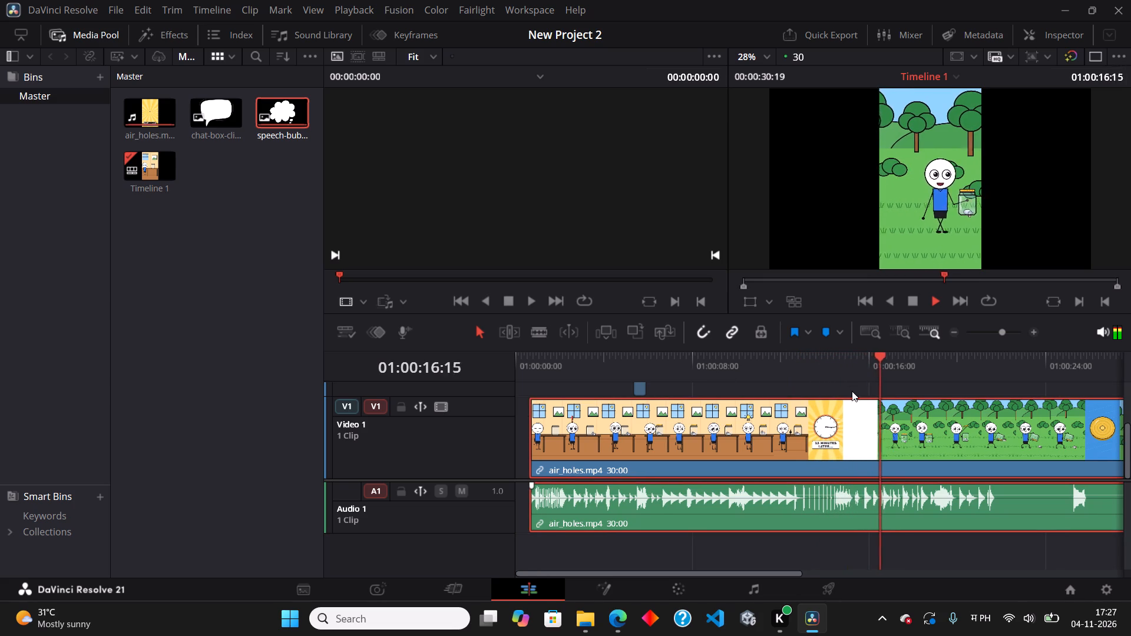
Scrub the timeline around 01:00:14:25 to examine the change from the 15 MINUTES LATER clock scene to the white screen.
{"action": "left_click_drag", "start_coordinate": [887, 356], "coordinate": [834, 370]}
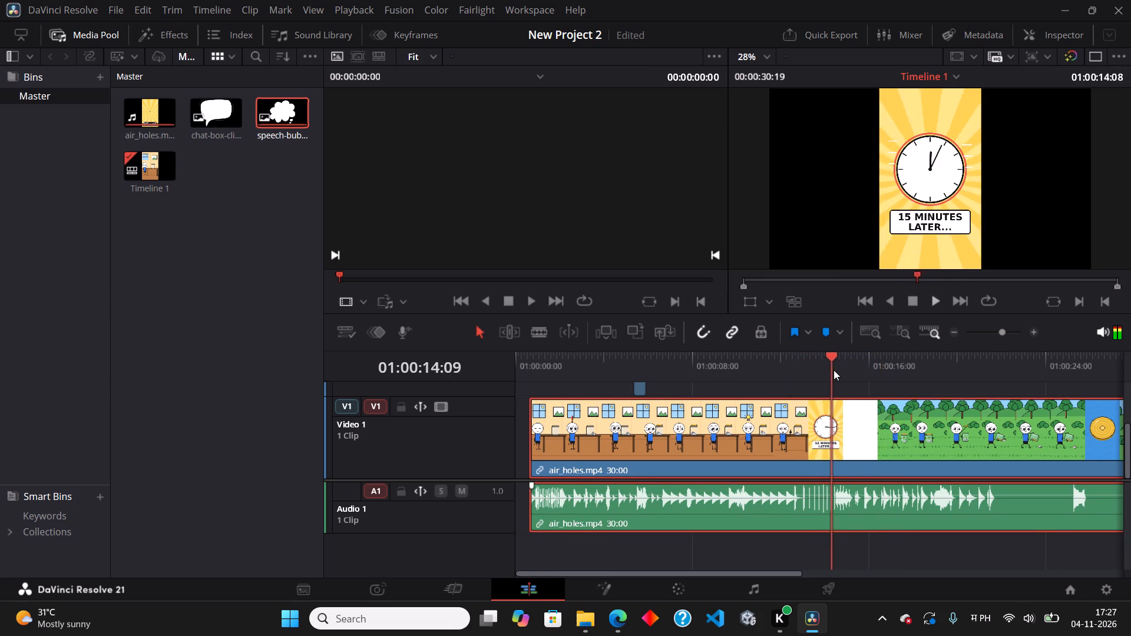
{"action": "left_click_drag", "start_coordinate": [834, 370], "coordinate": [845, 379]}
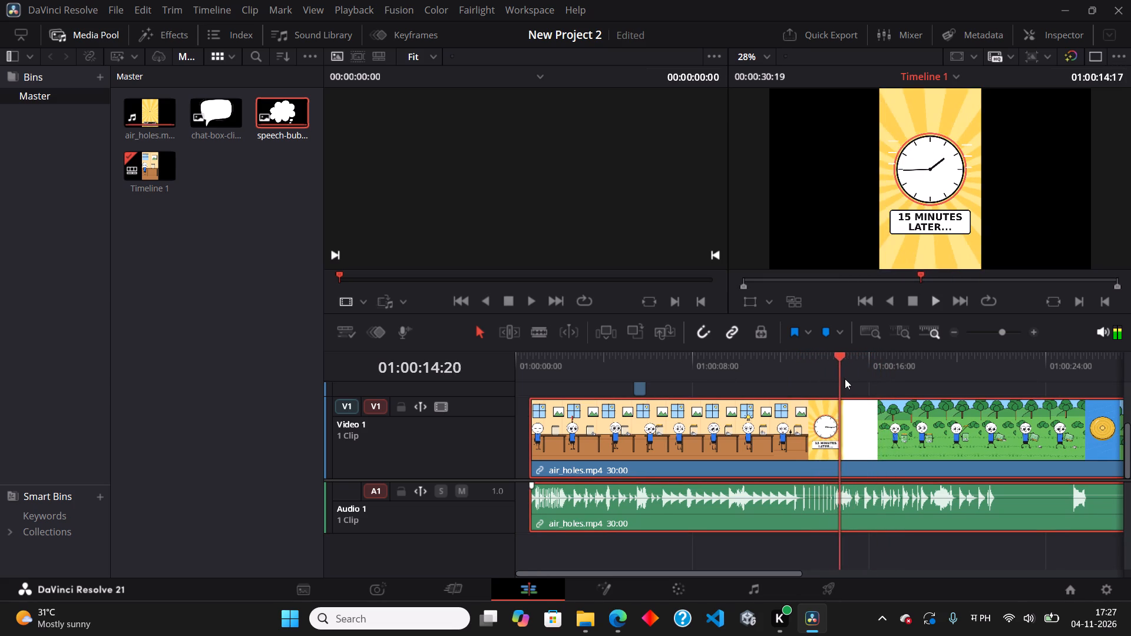
{"action": "left_click_drag", "start_coordinate": [845, 379], "coordinate": [849, 386]}
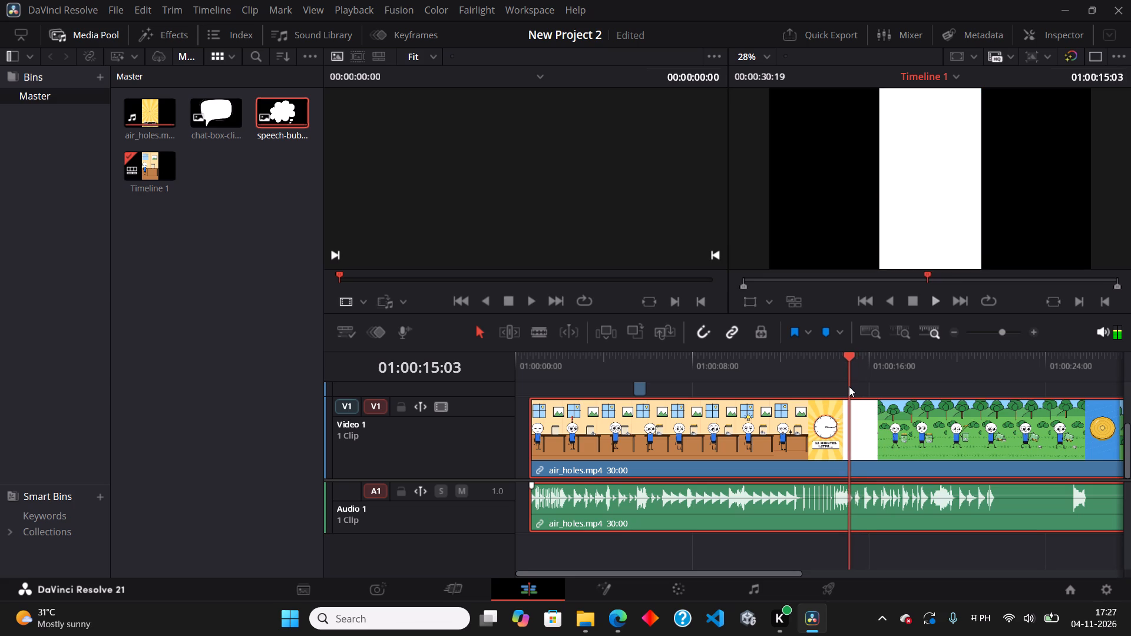
{"action": "left_click_drag", "start_coordinate": [849, 386], "coordinate": [844, 387]}
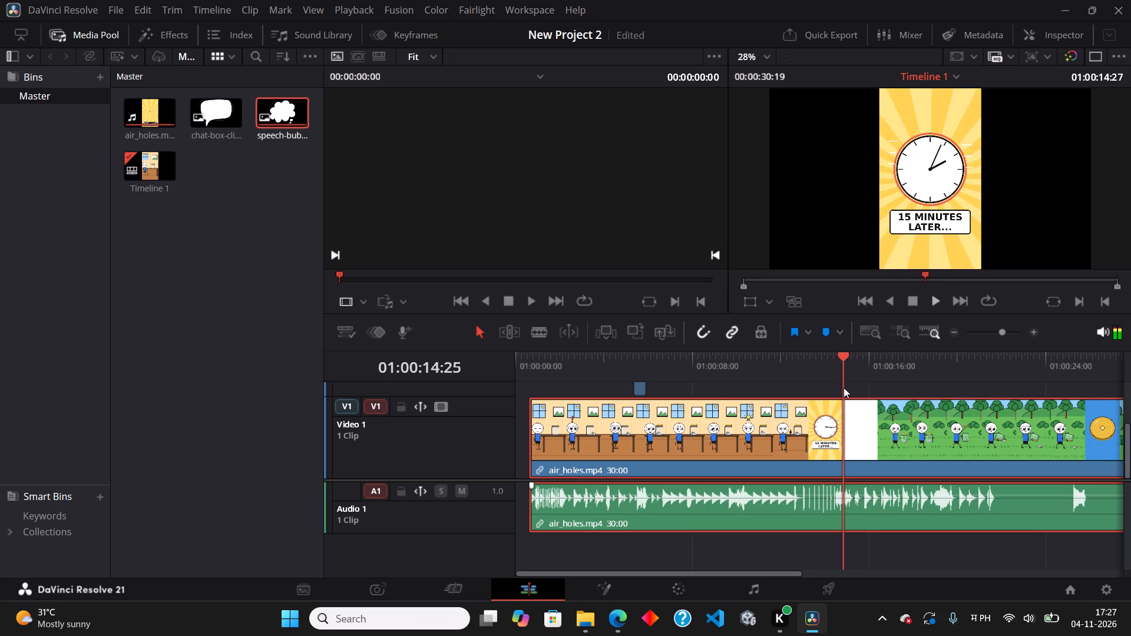
{"action": "left_click_drag", "start_coordinate": [844, 387], "coordinate": [844, 389]}
{"action": "left_click_drag", "start_coordinate": [859, 365], "coordinate": [841, 370]}
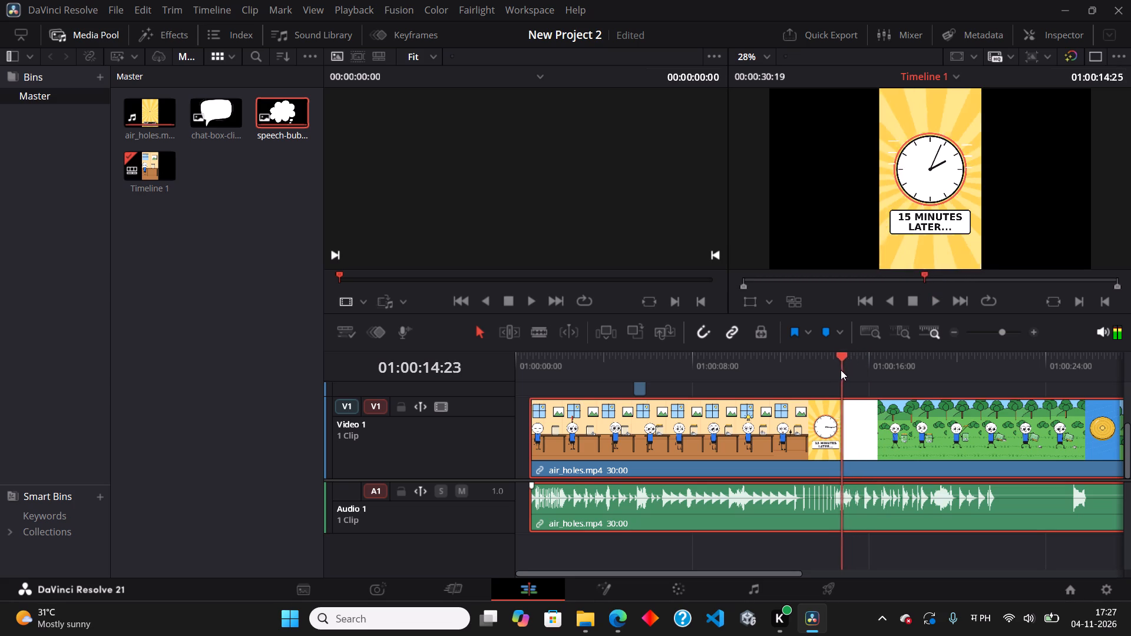
{"action": "left_click_drag", "start_coordinate": [841, 370], "coordinate": [840, 370]}
{"action": "left_click", "coordinate": [910, 300]}
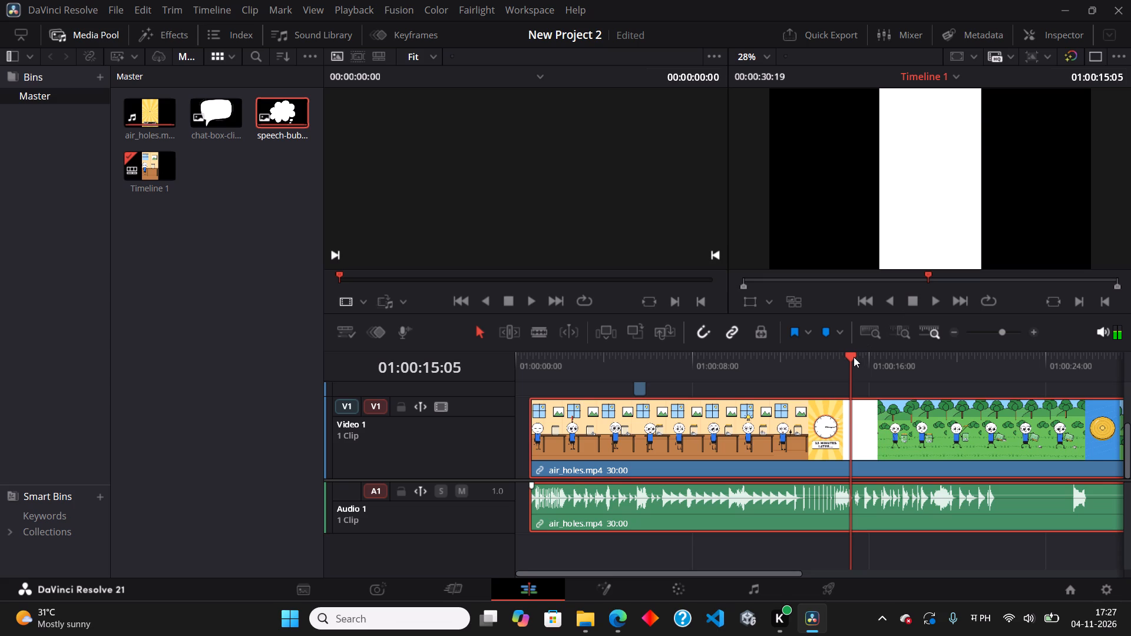
{"action": "left_click_drag", "start_coordinate": [851, 358], "coordinate": [844, 359]}
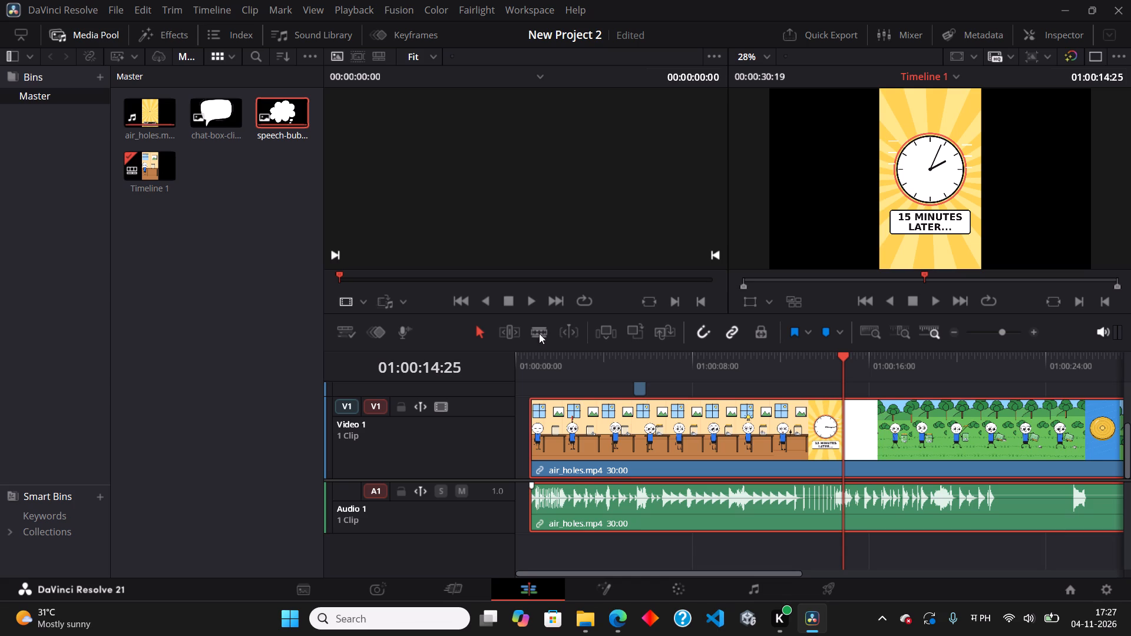
Switch to Dynamic Trim mode and play the timeline from 01:00:00:19 to review the indoor scenes up to the light bulb moment.
{"action": "left_click", "coordinate": [571, 331]}
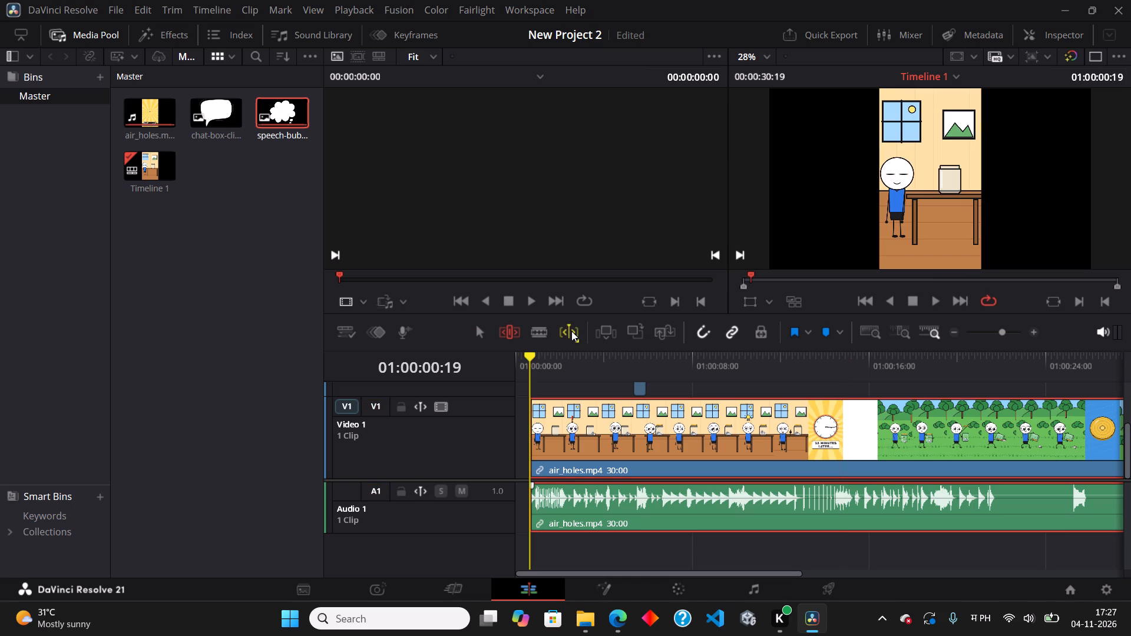
{"action": "left_click", "coordinate": [918, 300]}
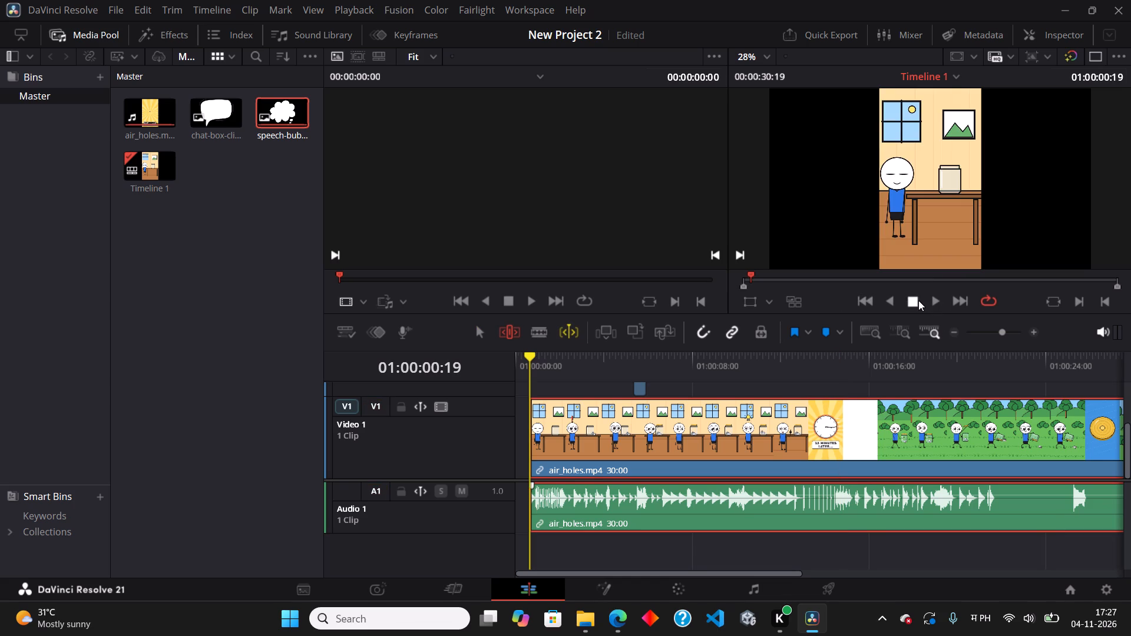
{"action": "left_click", "coordinate": [932, 301]}
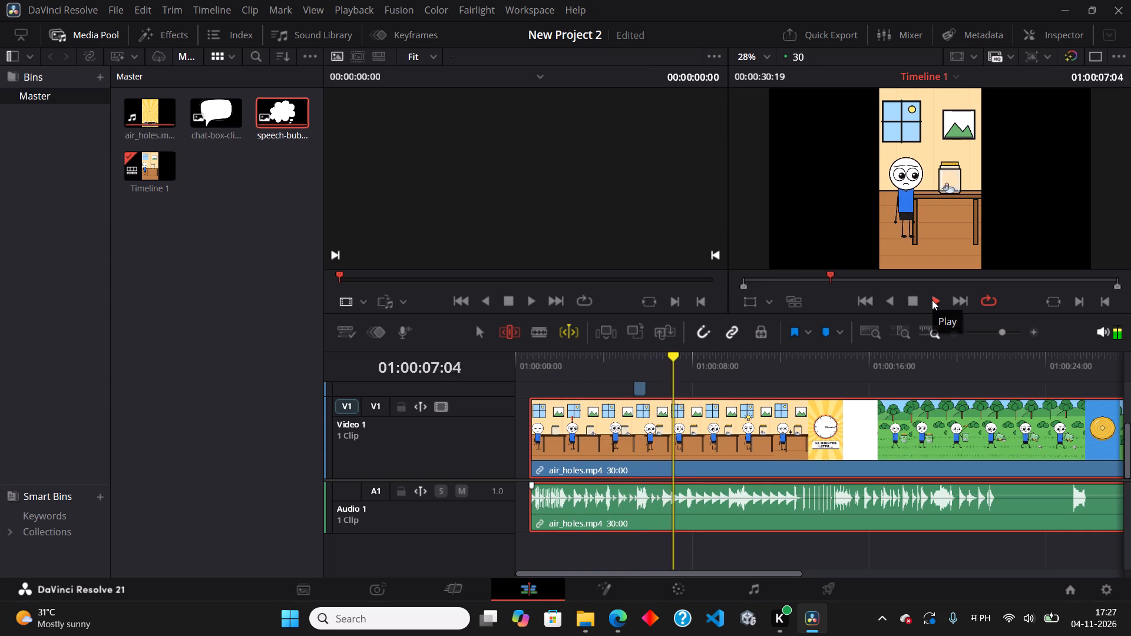
{"action": "left_click", "coordinate": [698, 353]}
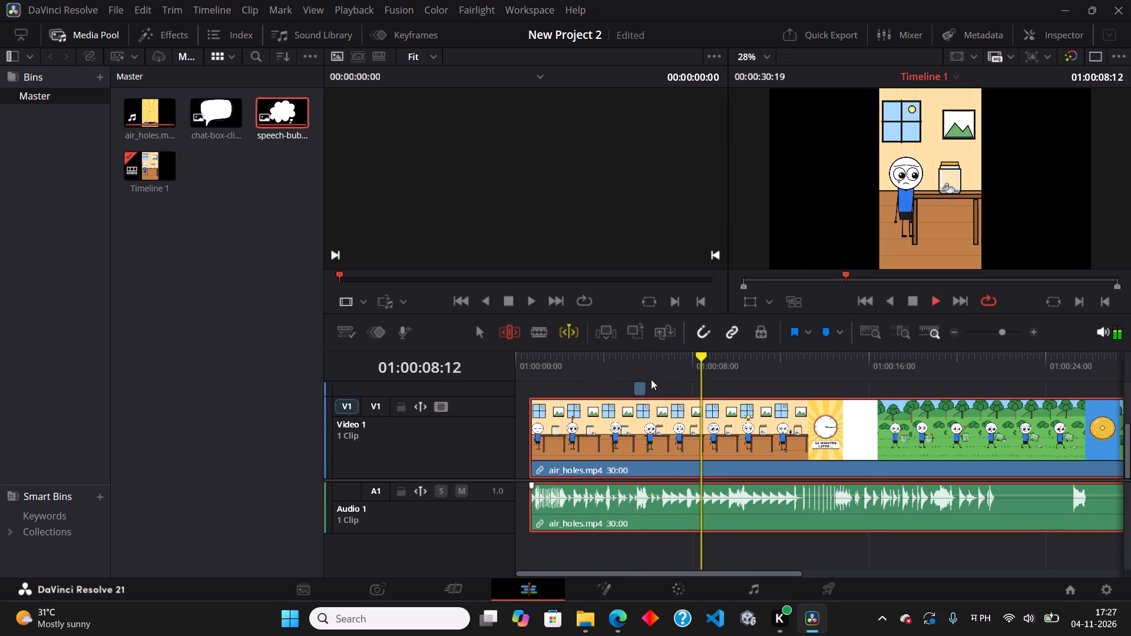
{"action": "left_click_drag", "start_coordinate": [729, 352], "coordinate": [714, 356]}
{"action": "left_click", "coordinate": [915, 309]}
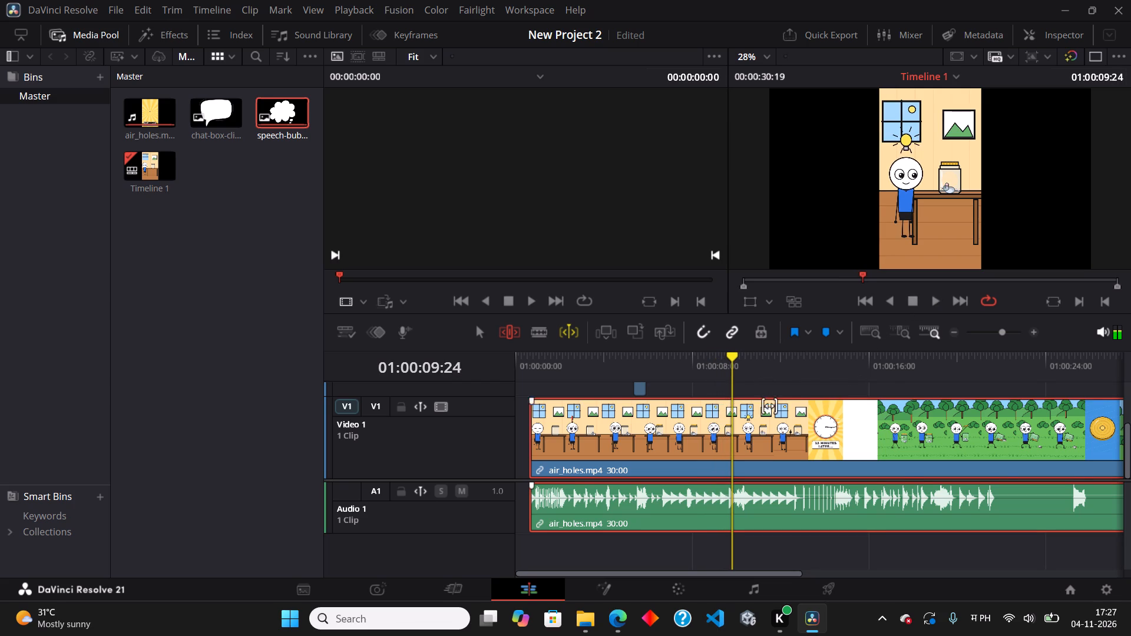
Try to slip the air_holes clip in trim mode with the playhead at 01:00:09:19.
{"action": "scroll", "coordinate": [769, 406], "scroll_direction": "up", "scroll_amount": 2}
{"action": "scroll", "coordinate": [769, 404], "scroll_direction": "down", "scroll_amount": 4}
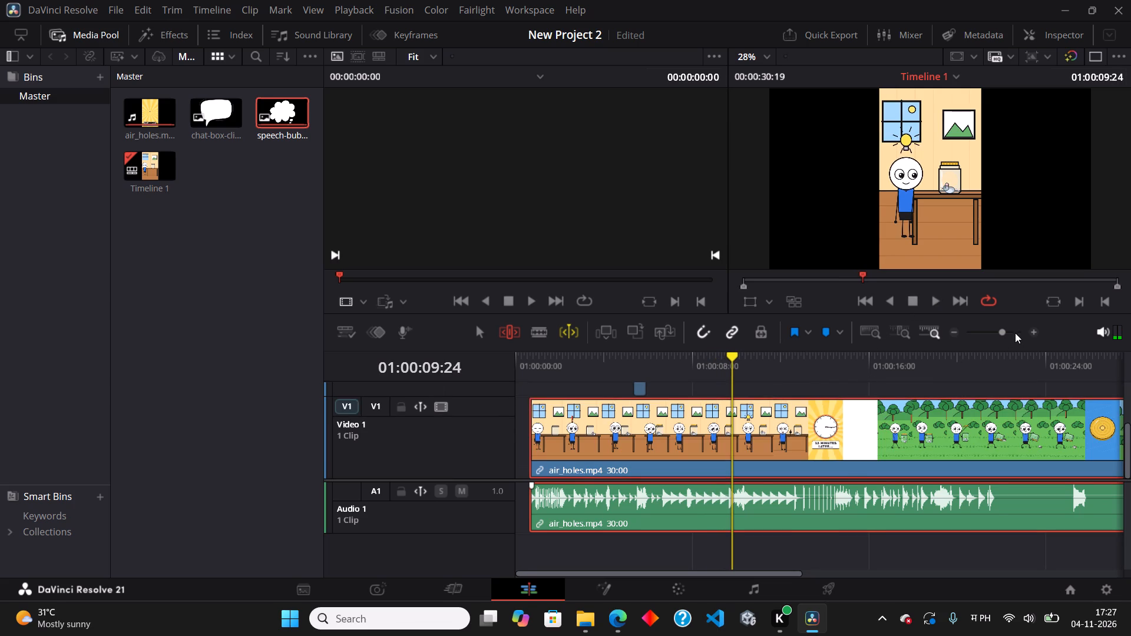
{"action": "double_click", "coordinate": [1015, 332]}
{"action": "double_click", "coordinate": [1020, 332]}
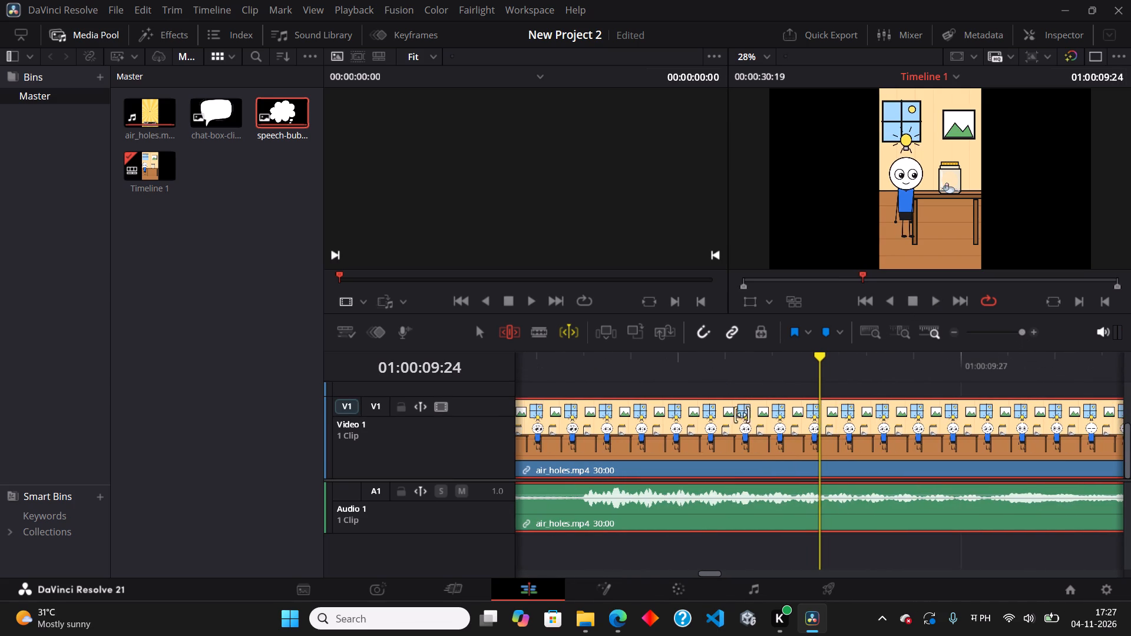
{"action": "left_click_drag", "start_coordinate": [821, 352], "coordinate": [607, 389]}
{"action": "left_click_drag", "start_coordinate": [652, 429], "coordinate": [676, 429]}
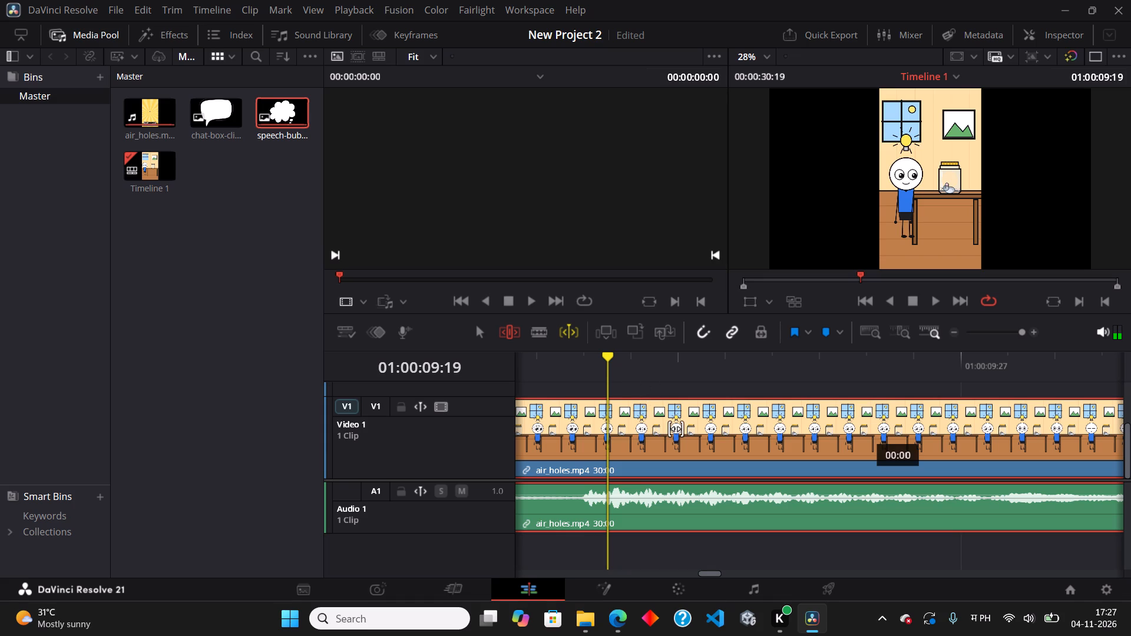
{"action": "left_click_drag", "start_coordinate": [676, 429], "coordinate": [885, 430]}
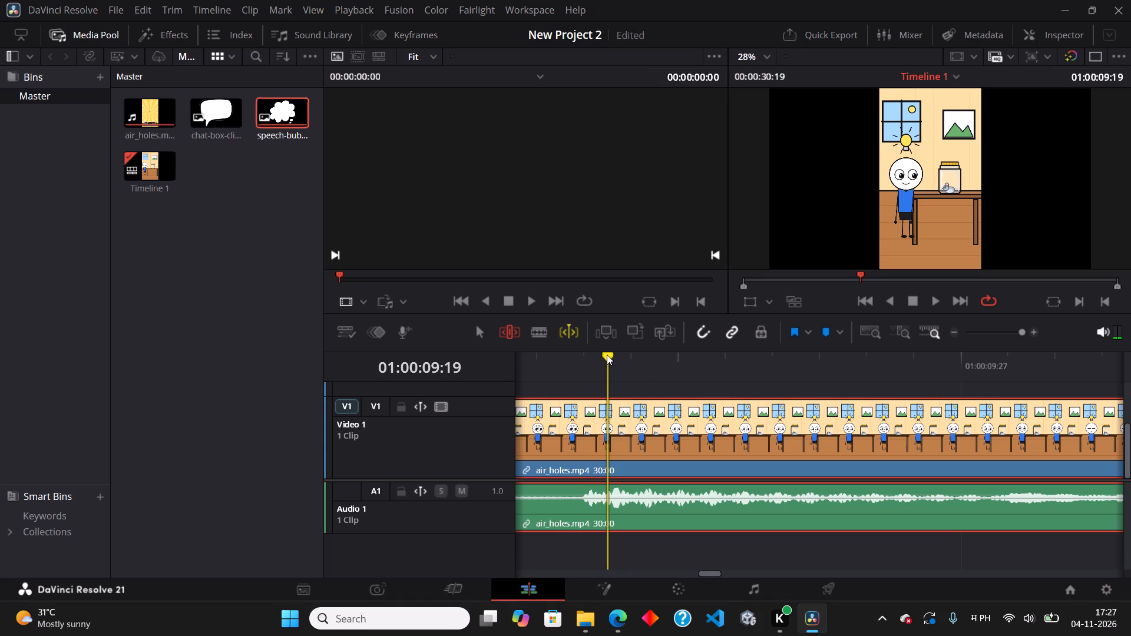
Scrub back from 01:00:09:19 to about 01:00:01:20 and forward to 01:00:05:19 to examine the indoor scene changes and thought bubble placement.
{"action": "left_click_drag", "start_coordinate": [606, 354], "coordinate": [555, 375]}
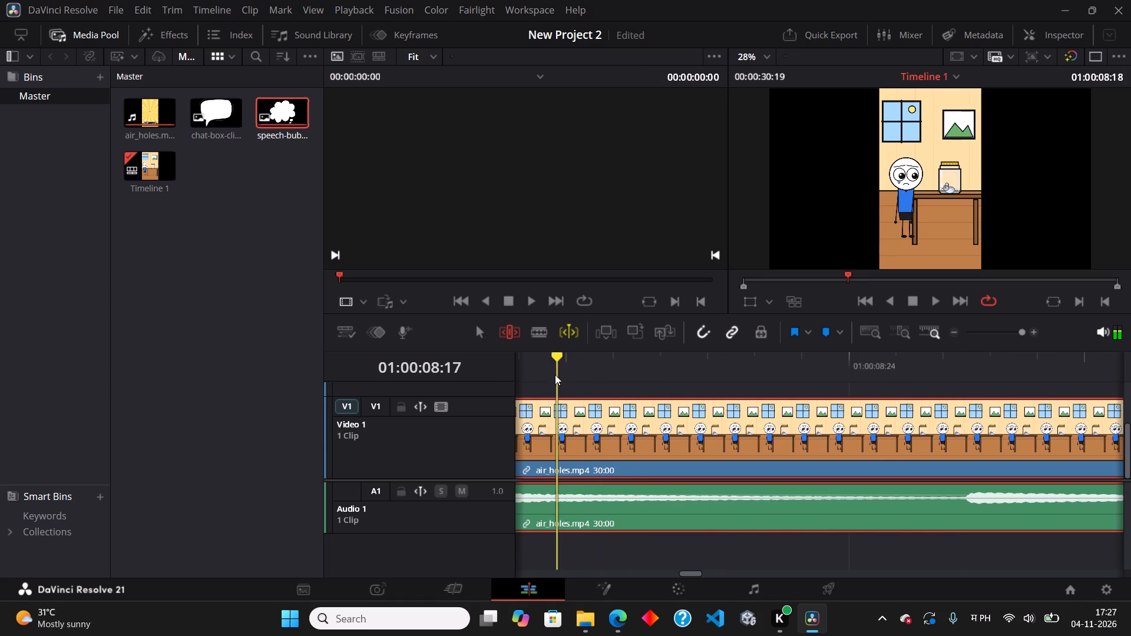
{"action": "left_click_drag", "start_coordinate": [555, 375], "coordinate": [514, 370]}
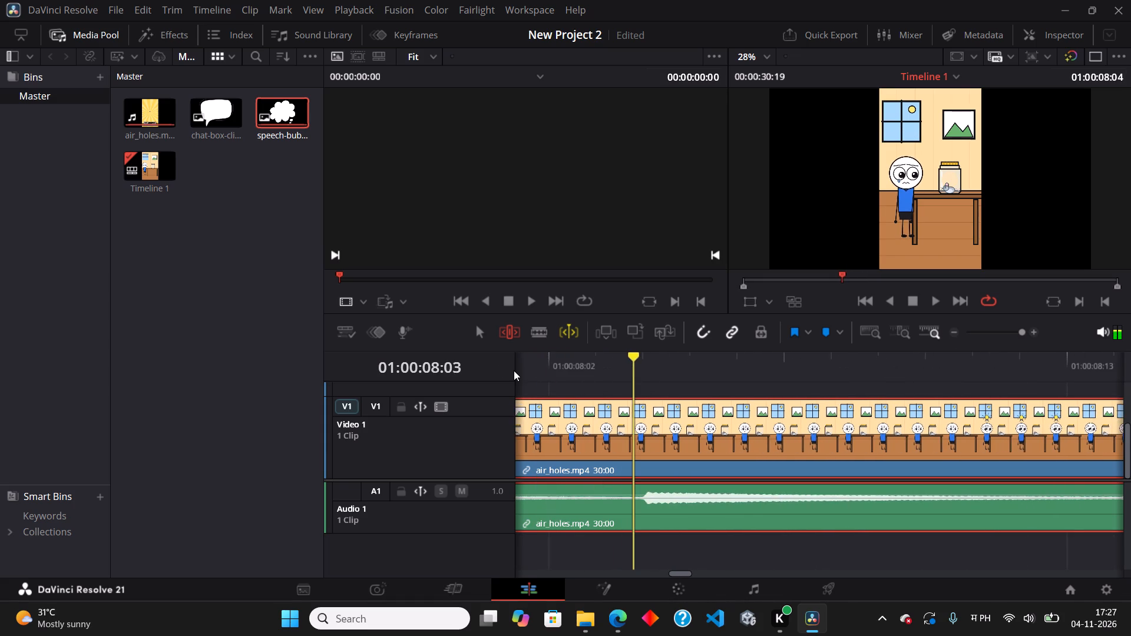
{"action": "left_click_drag", "start_coordinate": [514, 370], "coordinate": [491, 370]}
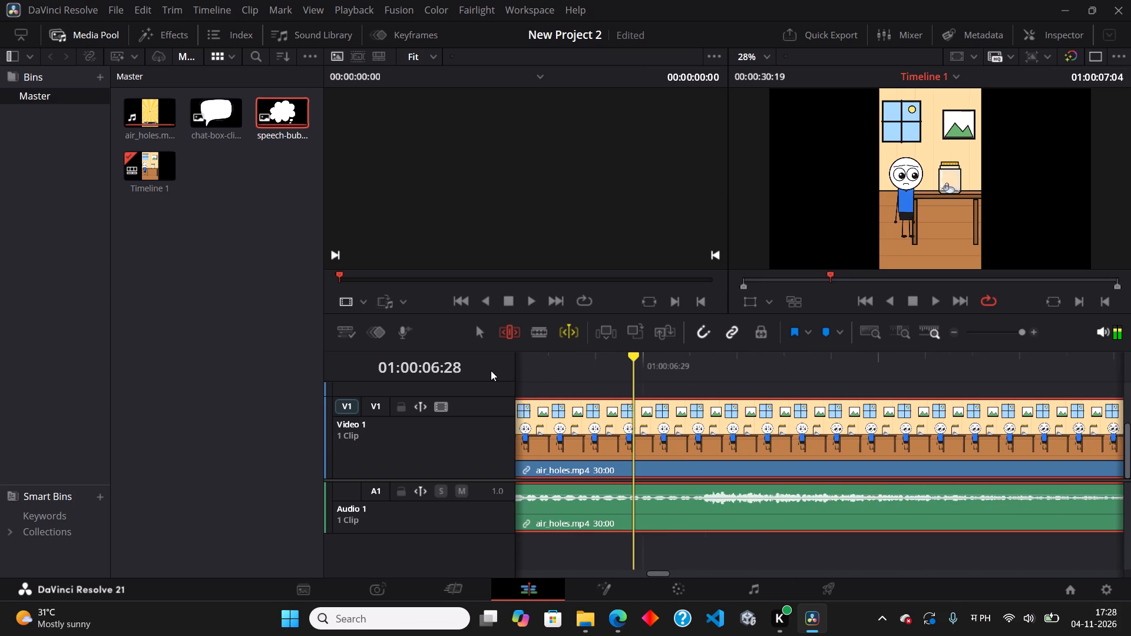
{"action": "left_click_drag", "start_coordinate": [491, 370], "coordinate": [450, 379]}
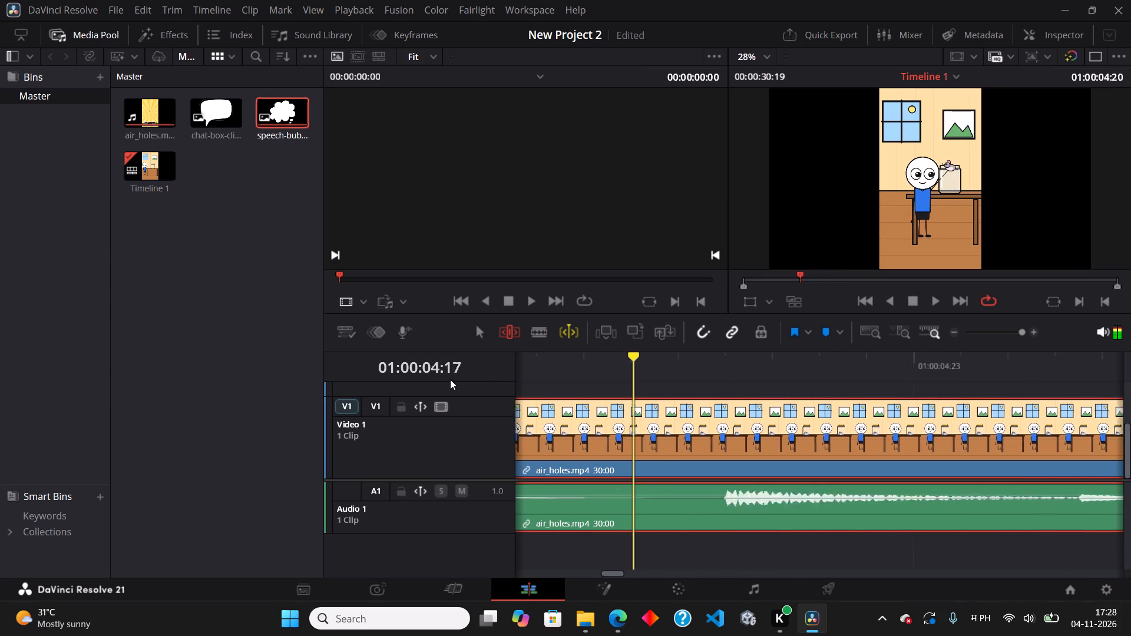
{"action": "left_click_drag", "start_coordinate": [450, 379], "coordinate": [557, 380]}
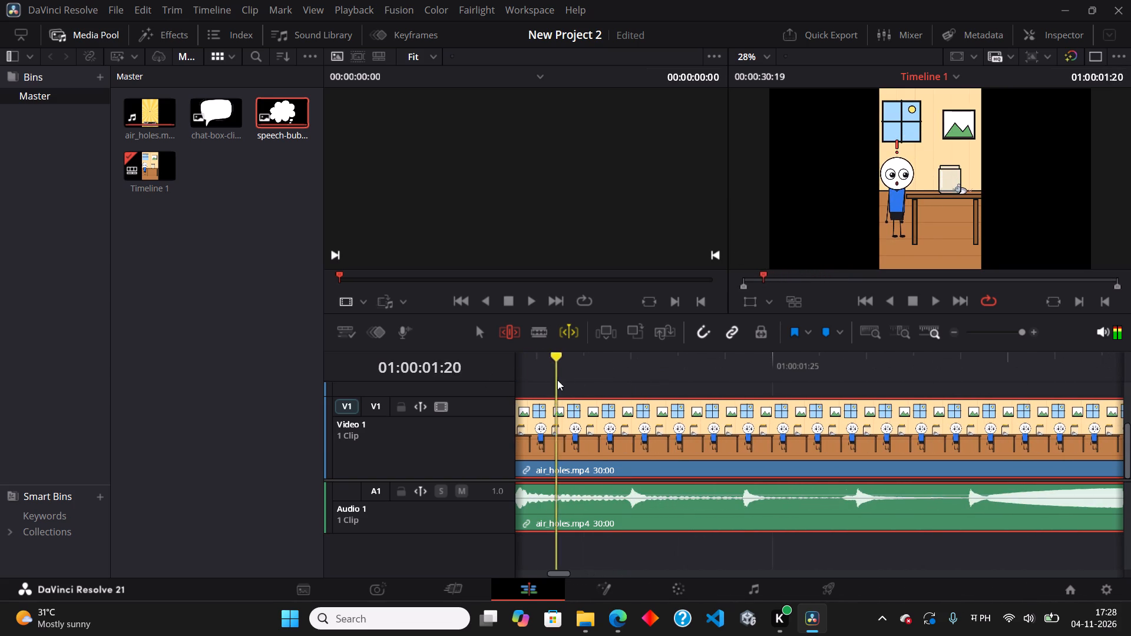
{"action": "left_click_drag", "start_coordinate": [557, 380], "coordinate": [1130, 390]}
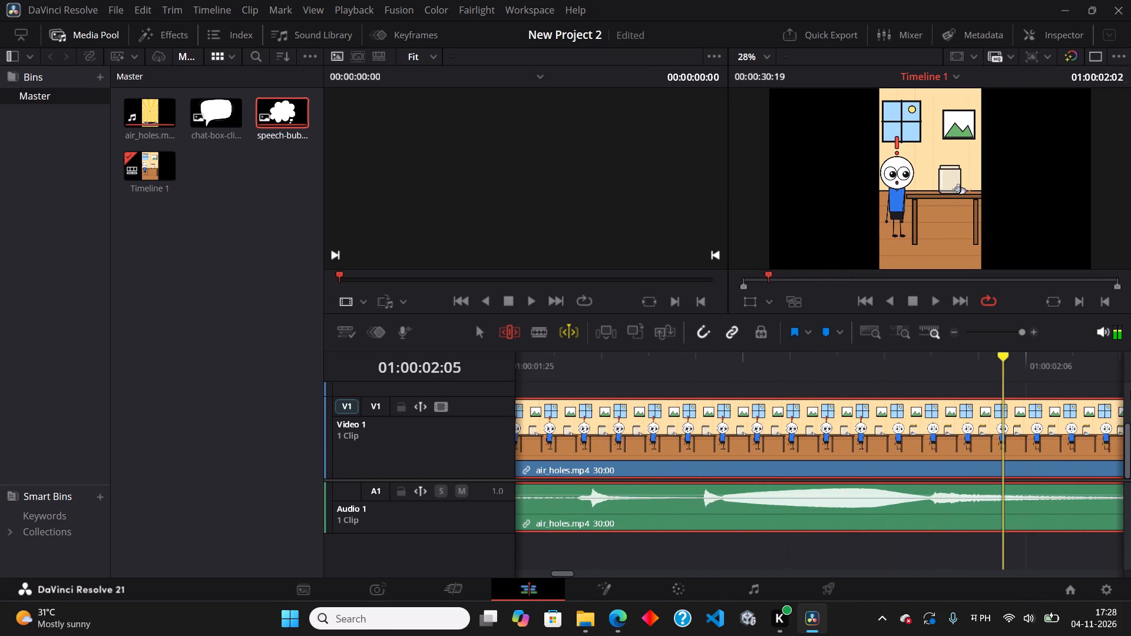
{"action": "left_click_drag", "start_coordinate": [1130, 390], "coordinate": [1130, 403]}
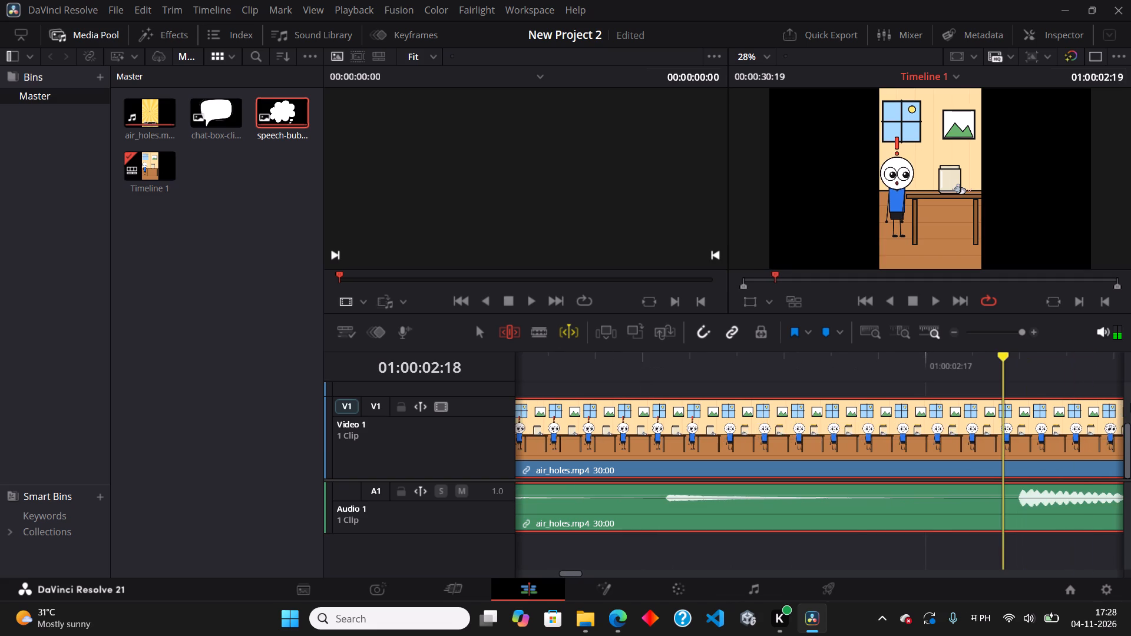
{"action": "left_click_drag", "start_coordinate": [1130, 403], "coordinate": [1110, 405]}
{"action": "left_click_drag", "start_coordinate": [1084, 356], "coordinate": [1130, 360]}
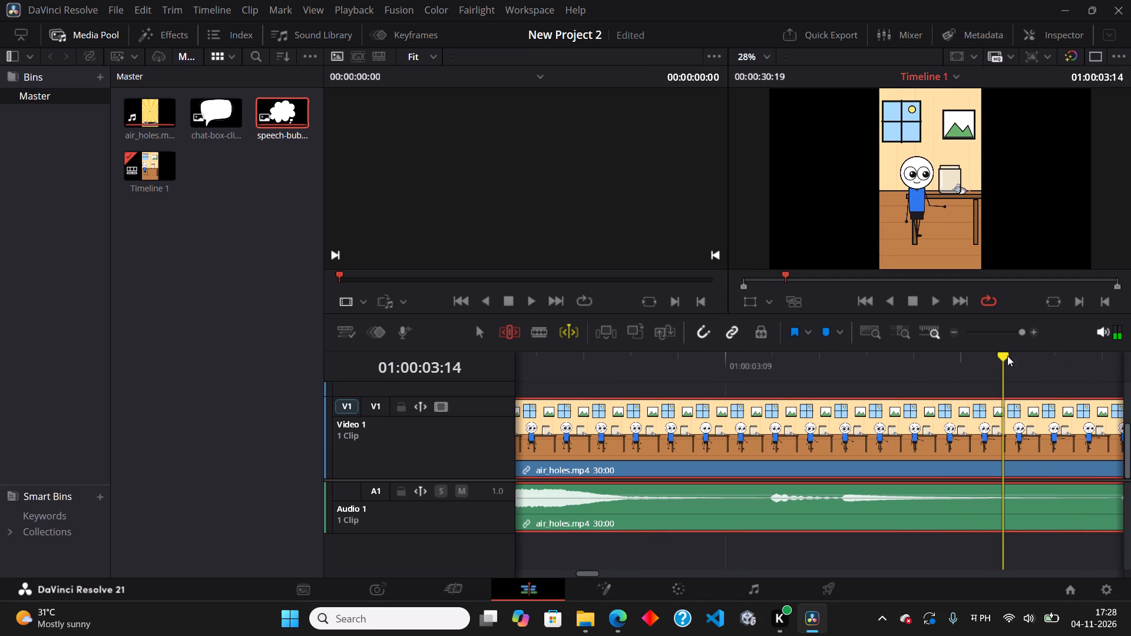
{"action": "left_click_drag", "start_coordinate": [1005, 356], "coordinate": [1130, 377]}
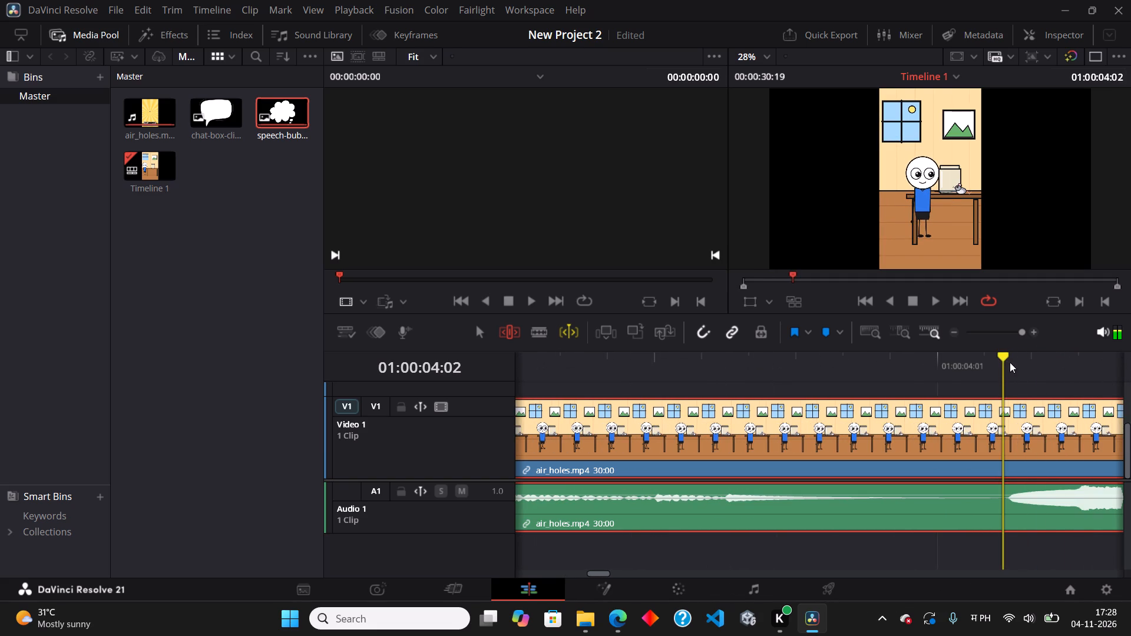
{"action": "left_click_drag", "start_coordinate": [1004, 356], "coordinate": [1110, 357]}
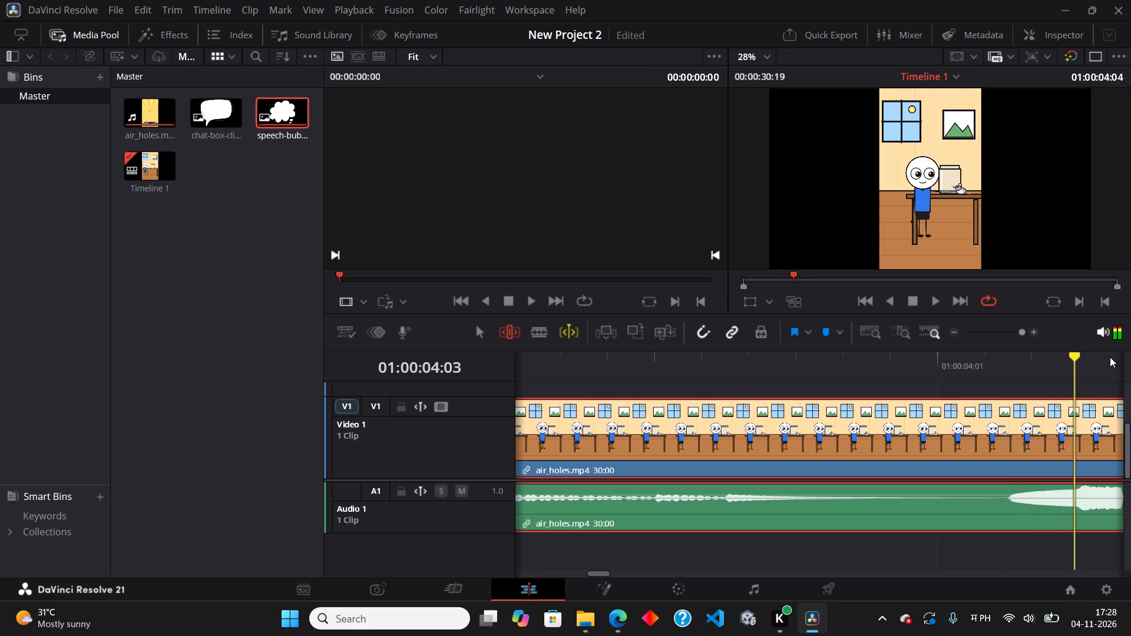
{"action": "left_click_drag", "start_coordinate": [1110, 357], "coordinate": [1130, 360]}
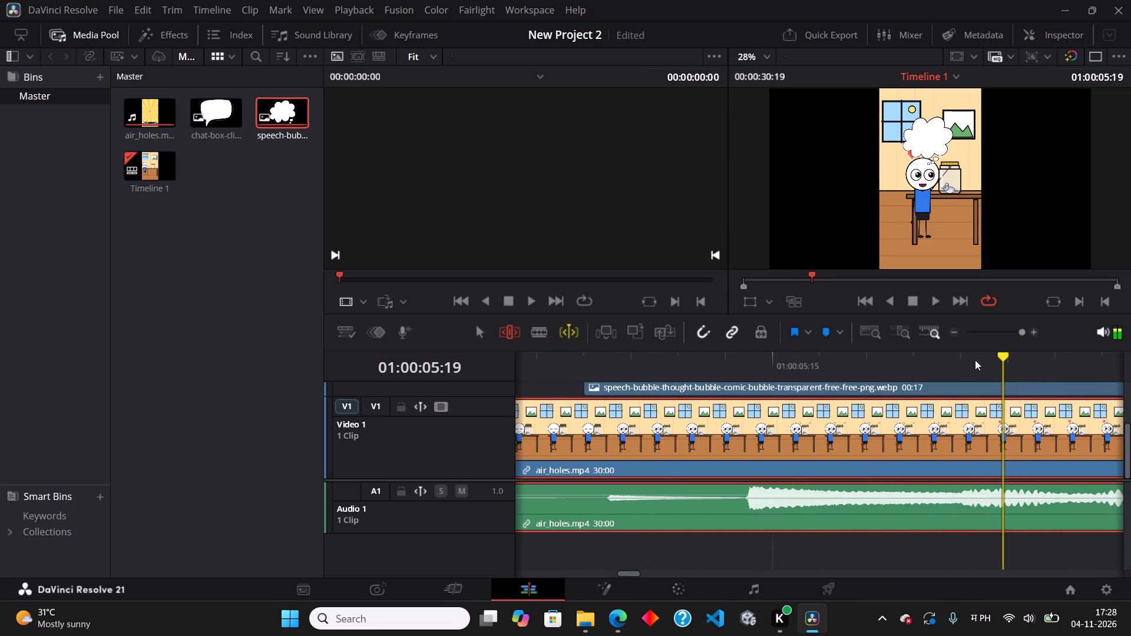
Scrub from 01:00:05:19 to about 01:00:06:20 and back to 01:00:06:17 to examine the change from the hearts scene to the sad pose.
{"action": "left_click_drag", "start_coordinate": [1002, 357], "coordinate": [1017, 369]}
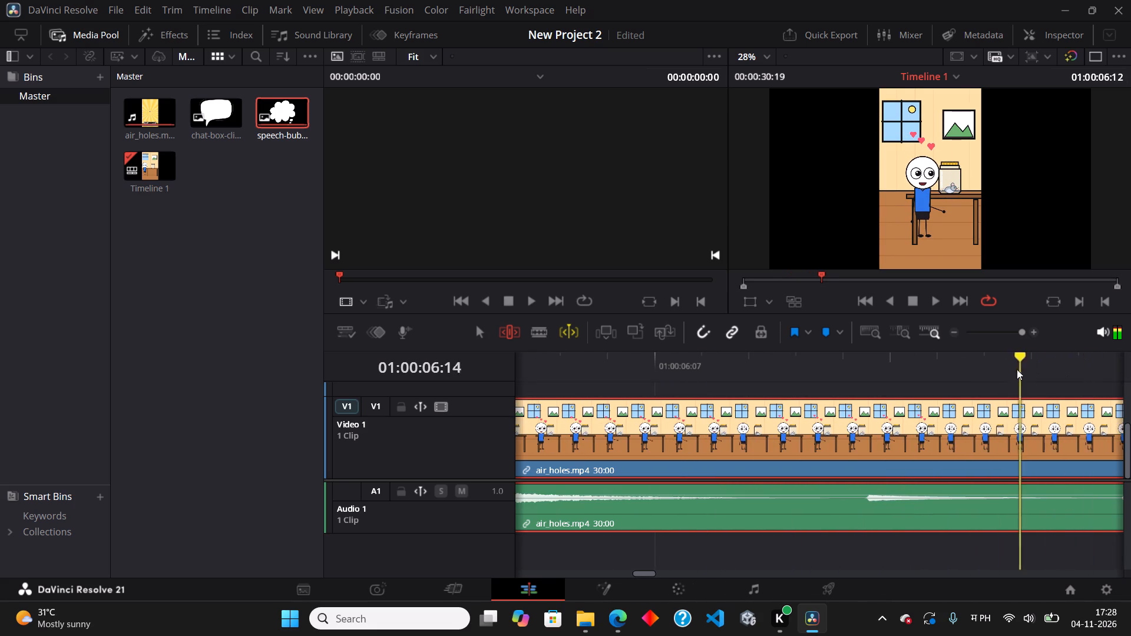
{"action": "left_click_drag", "start_coordinate": [1017, 369], "coordinate": [1033, 374]}
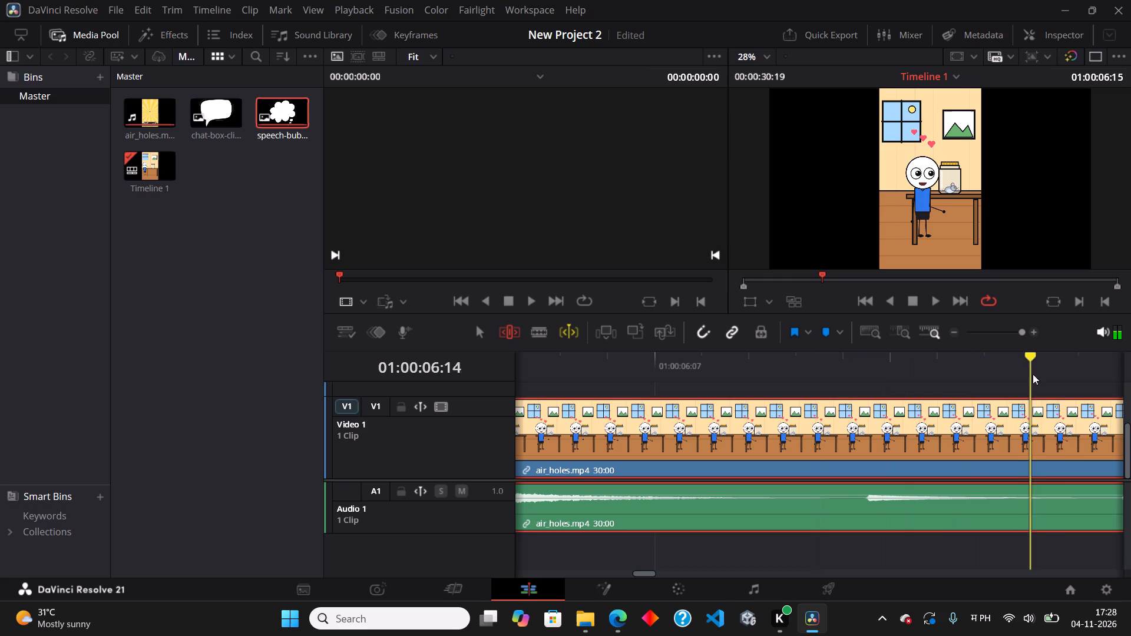
{"action": "left_click_drag", "start_coordinate": [1033, 374], "coordinate": [1115, 379]}
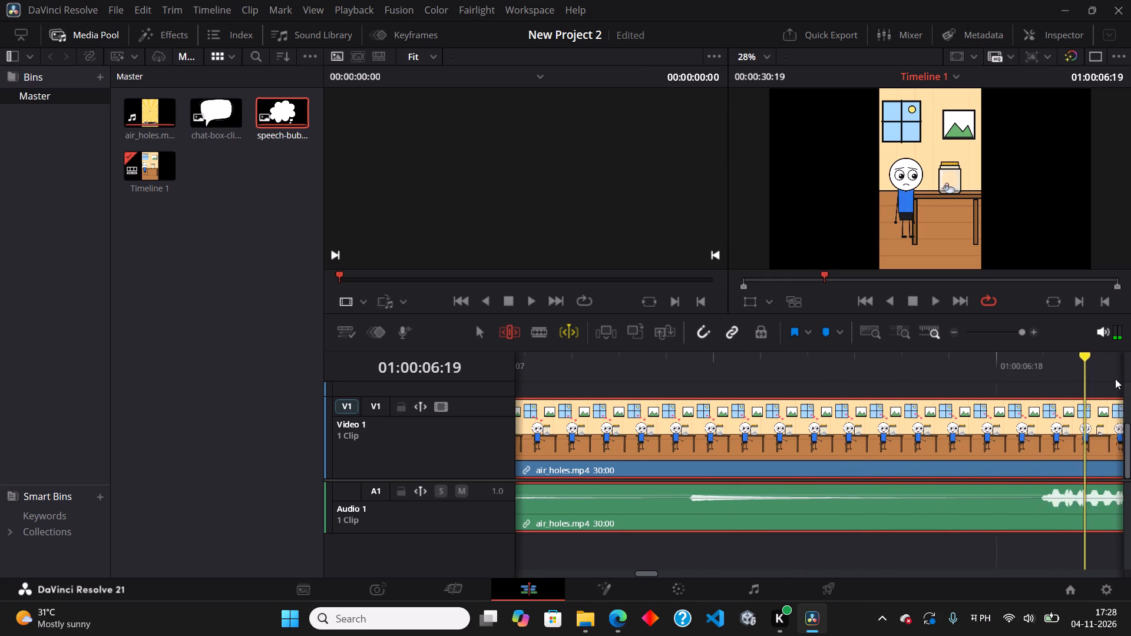
{"action": "left_click_drag", "start_coordinate": [1115, 379], "coordinate": [931, 388]}
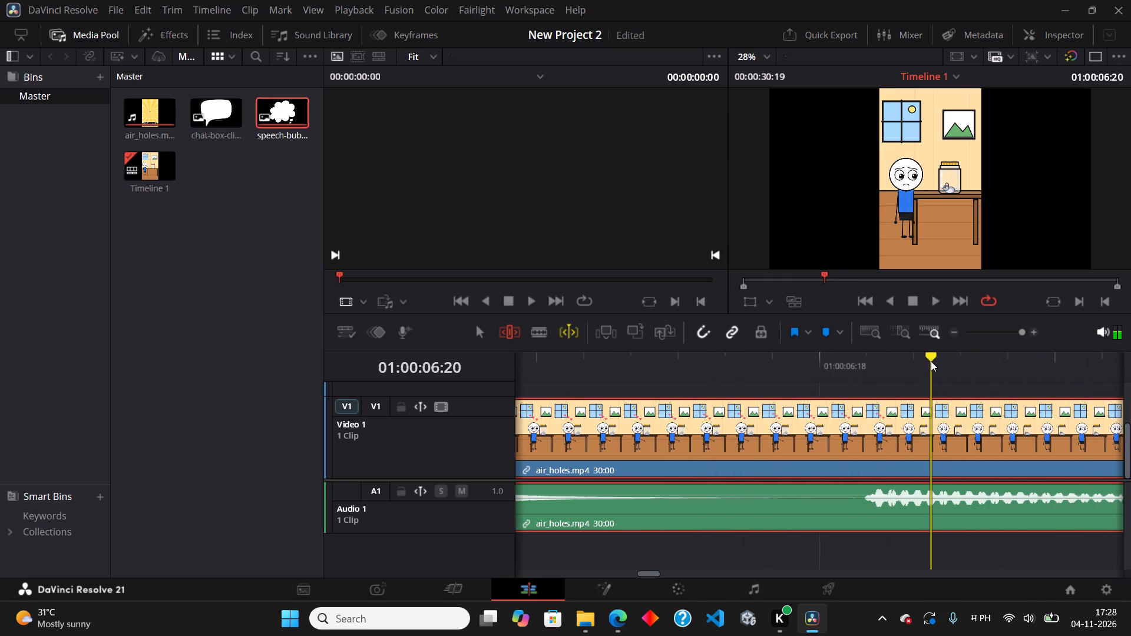
{"action": "left_click_drag", "start_coordinate": [930, 355], "coordinate": [839, 367]}
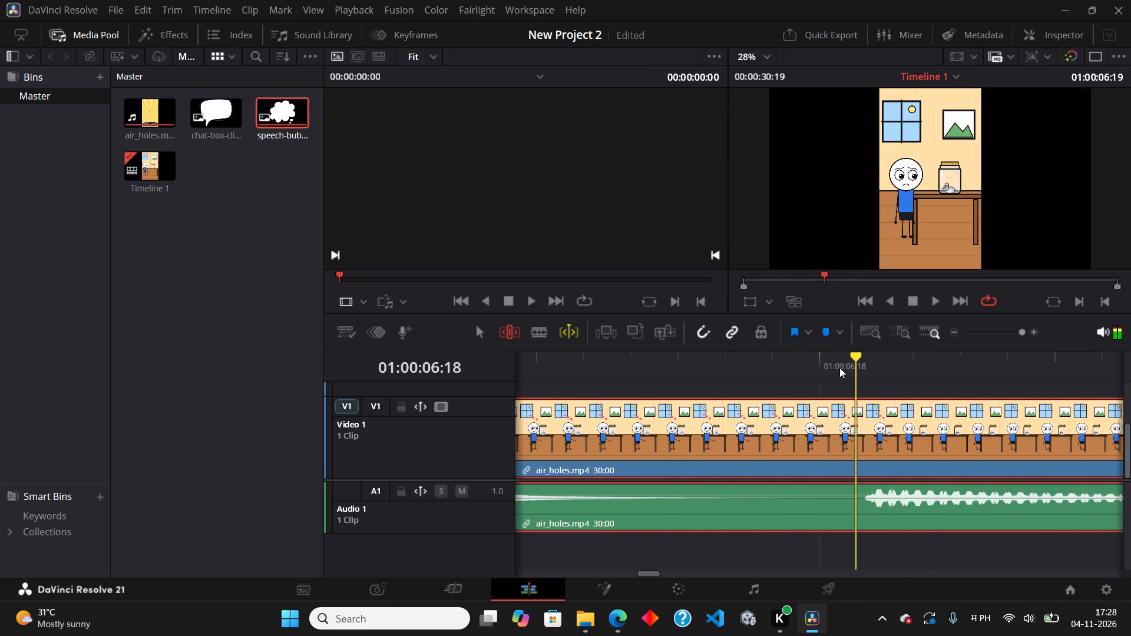
{"action": "left_click_drag", "start_coordinate": [839, 367], "coordinate": [822, 370]}
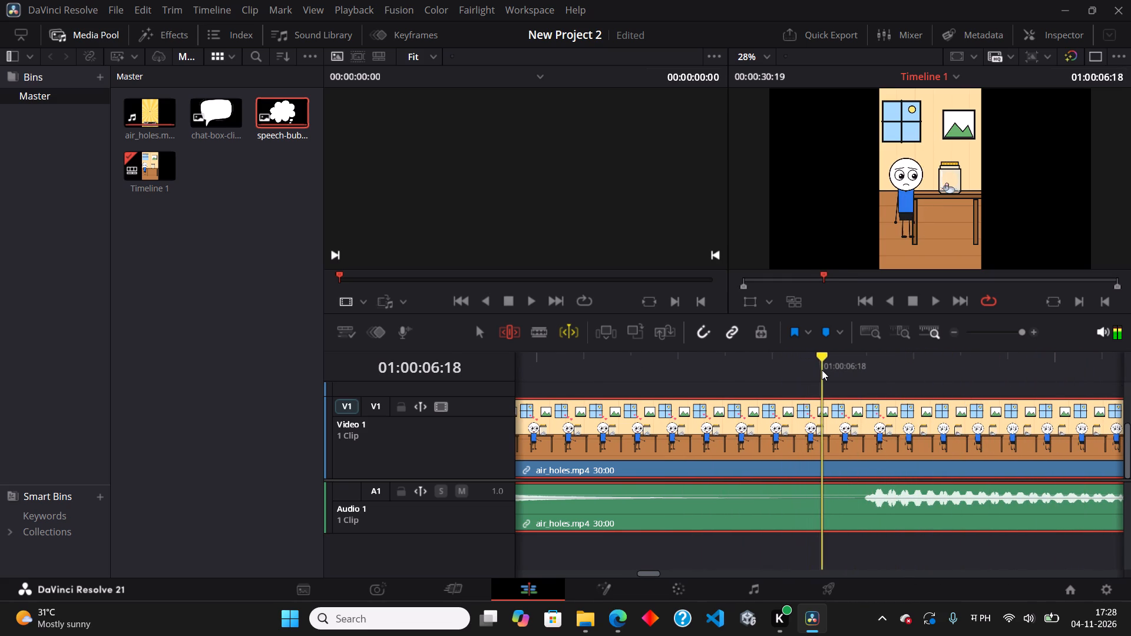
{"action": "left_click_drag", "start_coordinate": [822, 370], "coordinate": [816, 370]}
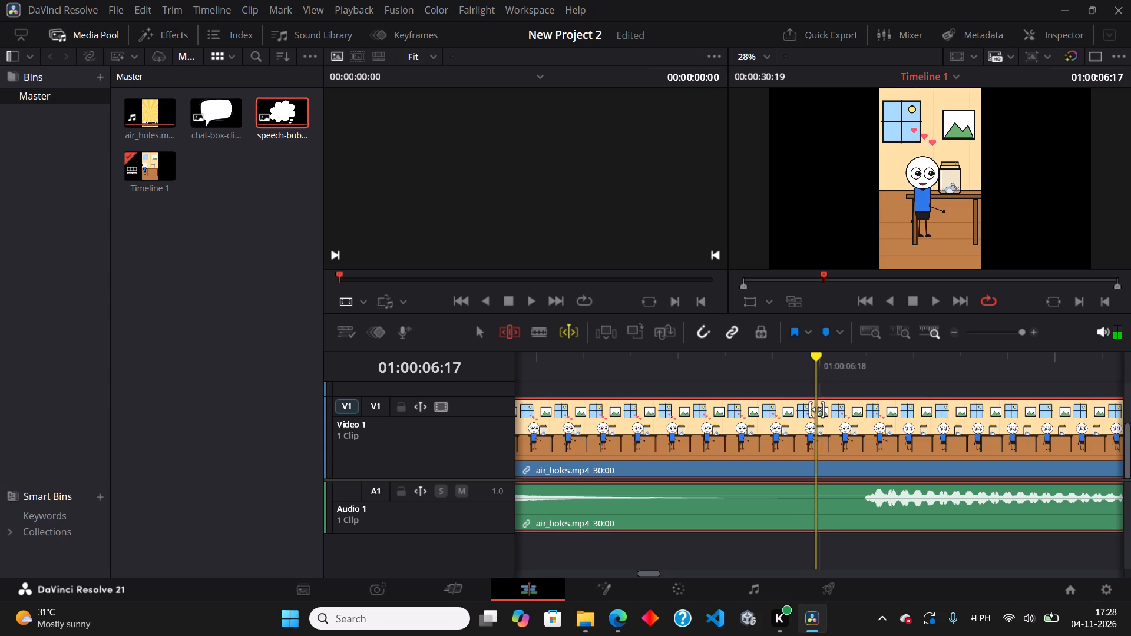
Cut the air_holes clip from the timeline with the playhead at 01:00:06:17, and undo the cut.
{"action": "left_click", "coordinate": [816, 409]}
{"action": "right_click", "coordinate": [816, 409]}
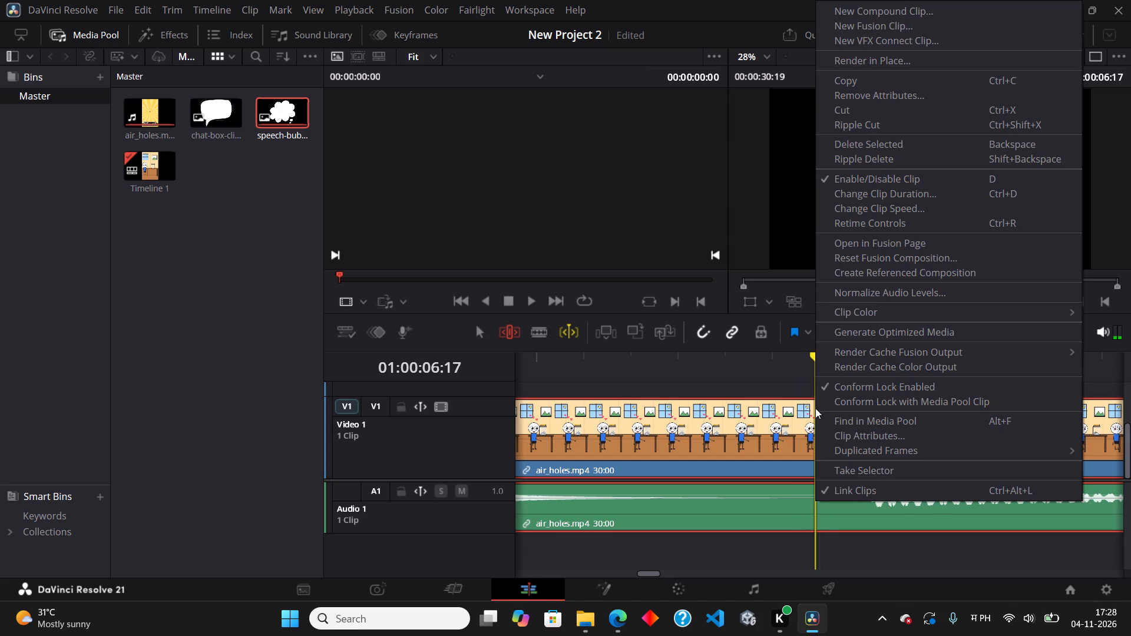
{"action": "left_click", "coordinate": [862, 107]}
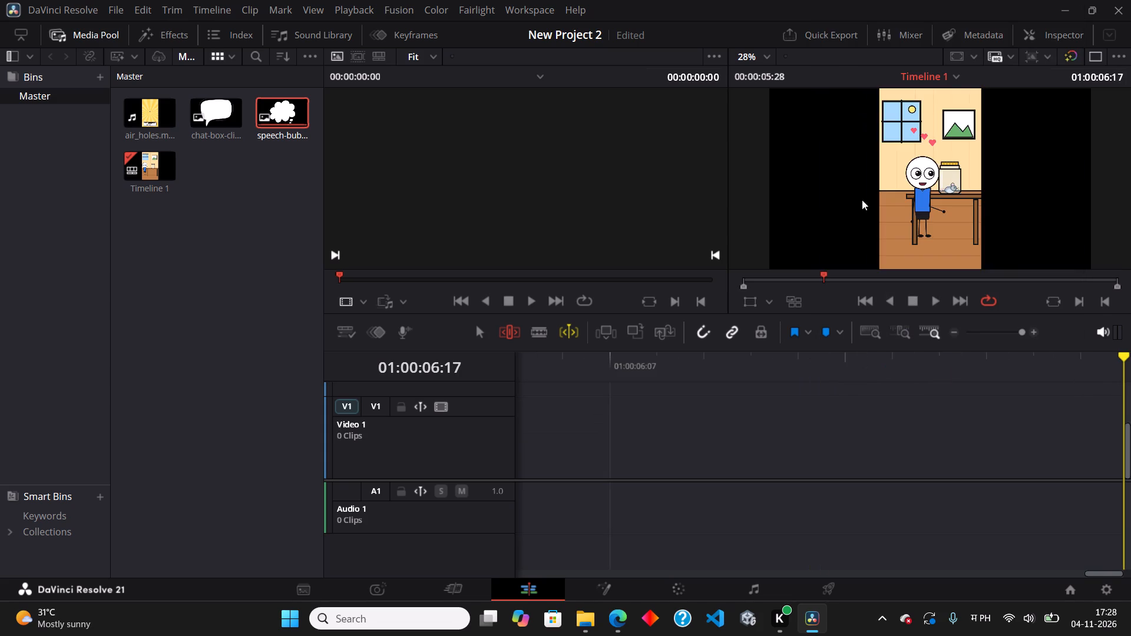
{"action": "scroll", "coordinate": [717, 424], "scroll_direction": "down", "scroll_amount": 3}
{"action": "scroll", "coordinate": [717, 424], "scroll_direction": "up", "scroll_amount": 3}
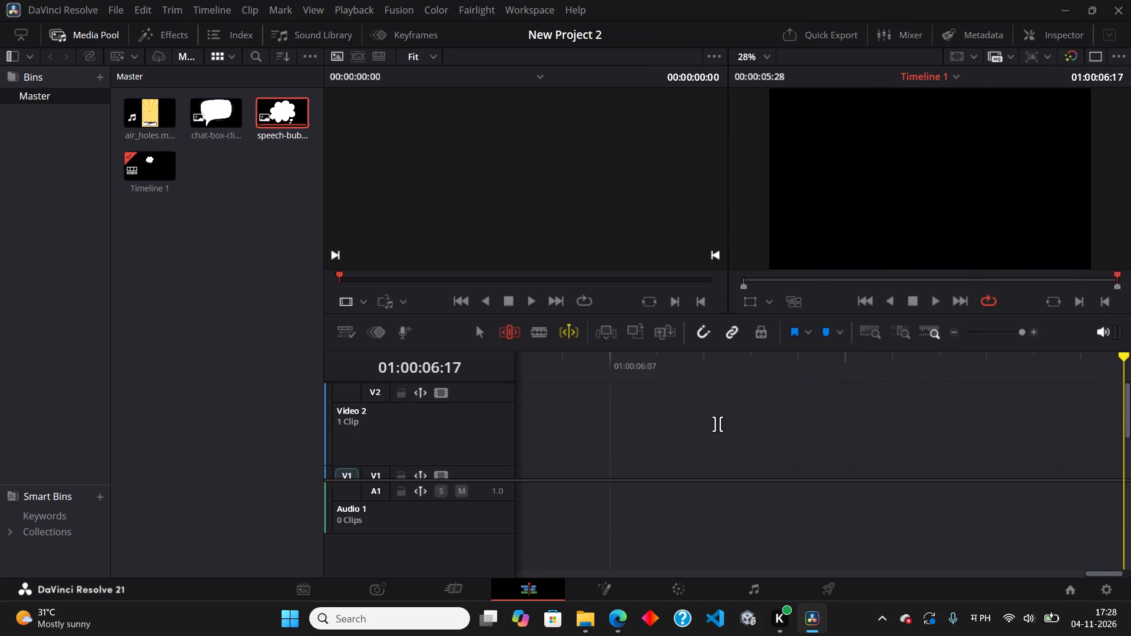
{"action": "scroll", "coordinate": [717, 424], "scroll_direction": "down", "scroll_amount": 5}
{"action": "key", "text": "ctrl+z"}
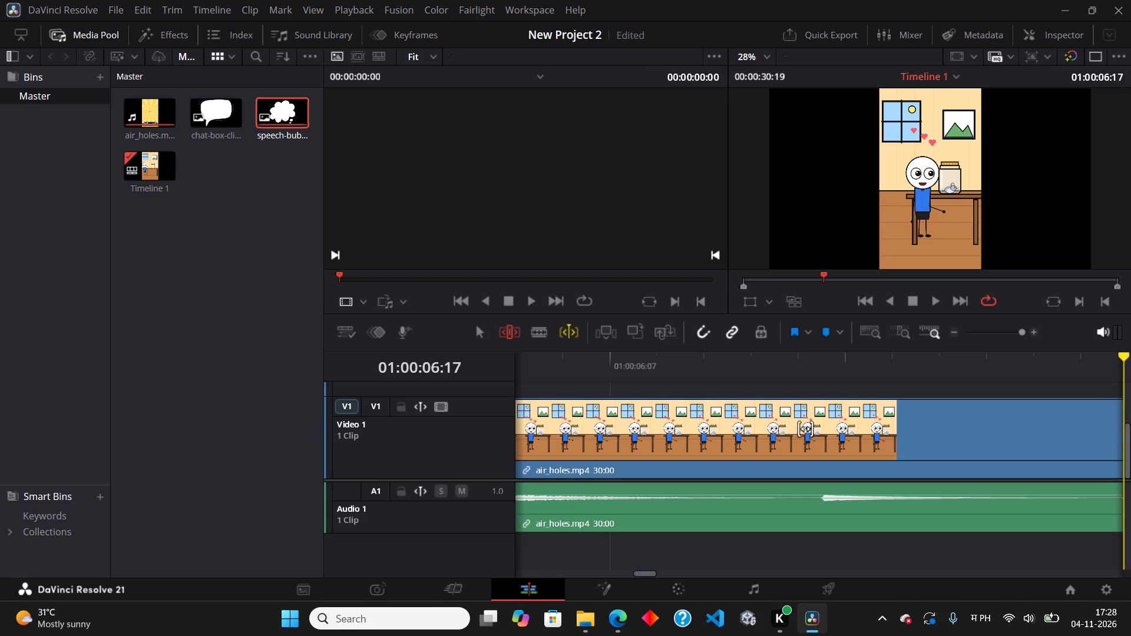
Scrub the air_holes clip between about 01:00:06:05 and 01:00:07:00 to pin down the pose change around 01:00:06:18.
{"action": "left_click", "coordinate": [806, 428]}
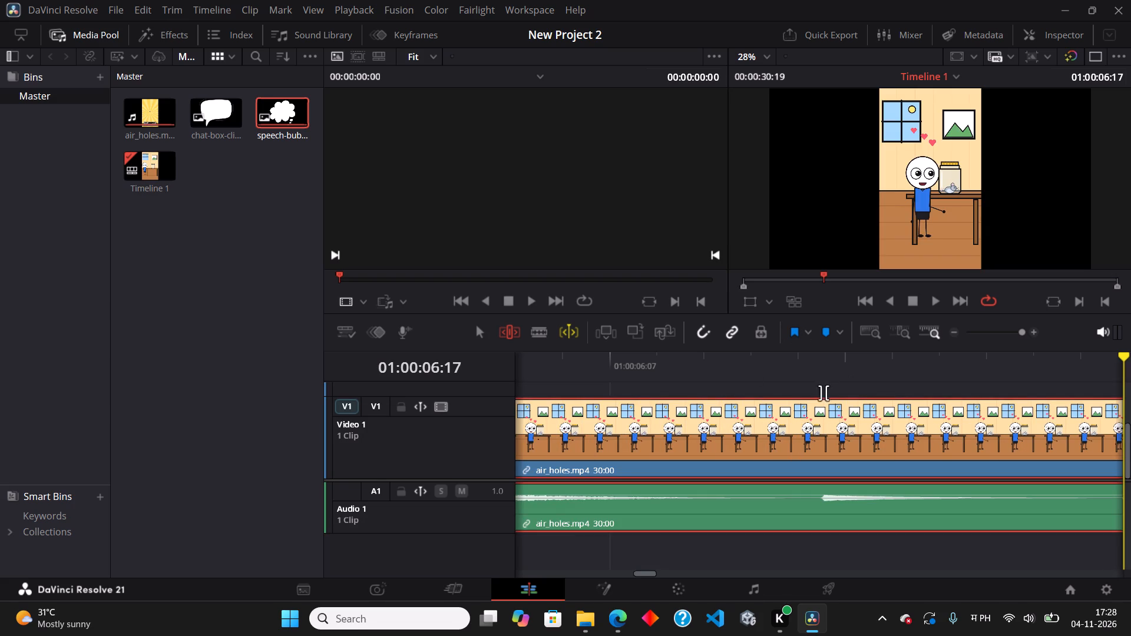
{"action": "left_click_drag", "start_coordinate": [1120, 354], "coordinate": [818, 366]}
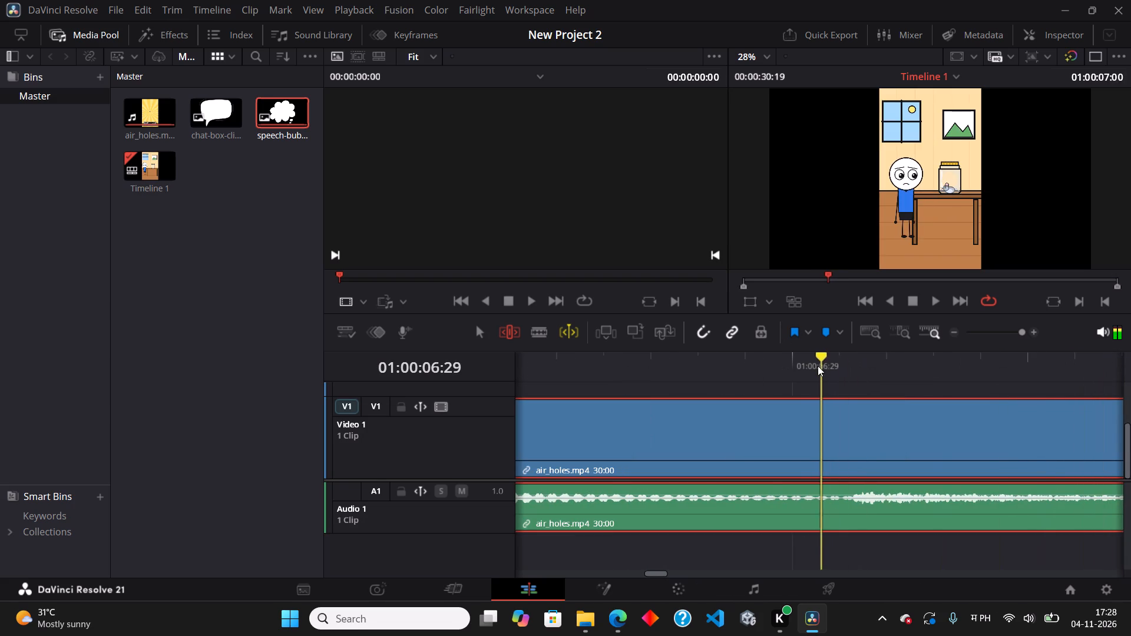
{"action": "left_click_drag", "start_coordinate": [818, 366], "coordinate": [565, 386]}
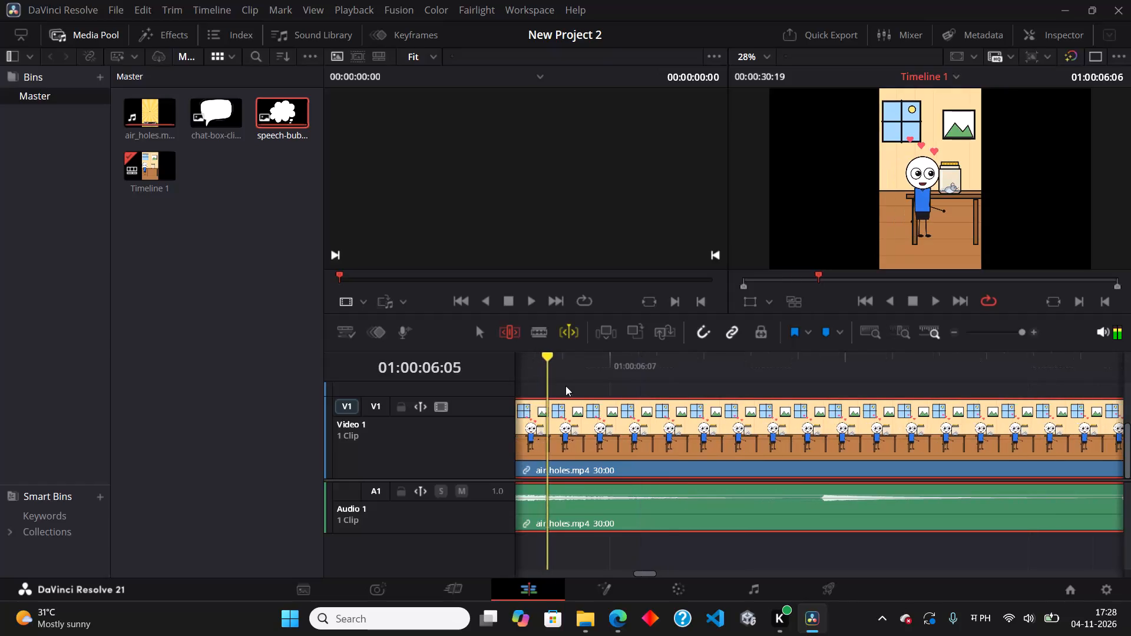
{"action": "left_click_drag", "start_coordinate": [565, 386], "coordinate": [843, 394]}
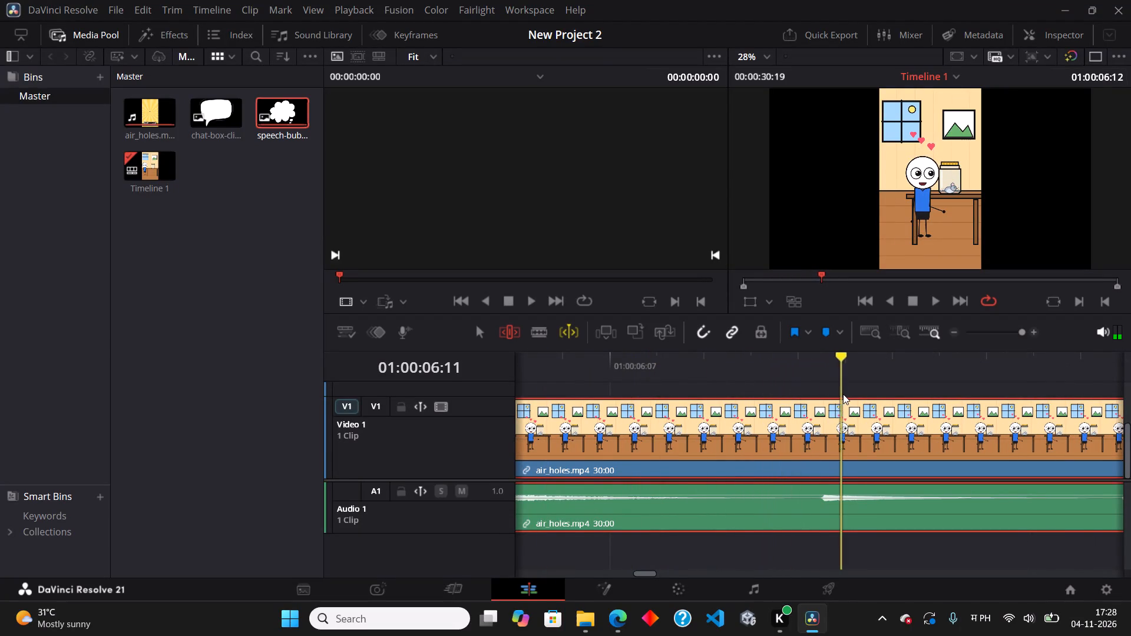
{"action": "left_click_drag", "start_coordinate": [843, 394], "coordinate": [918, 398]}
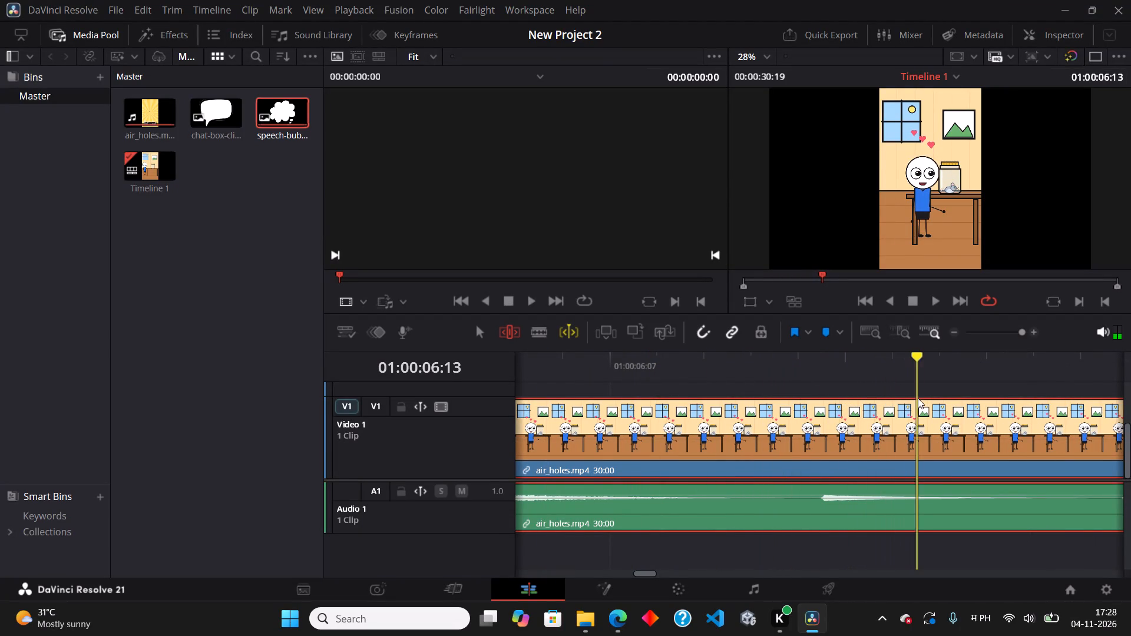
{"action": "left_click_drag", "start_coordinate": [918, 398], "coordinate": [1044, 407]}
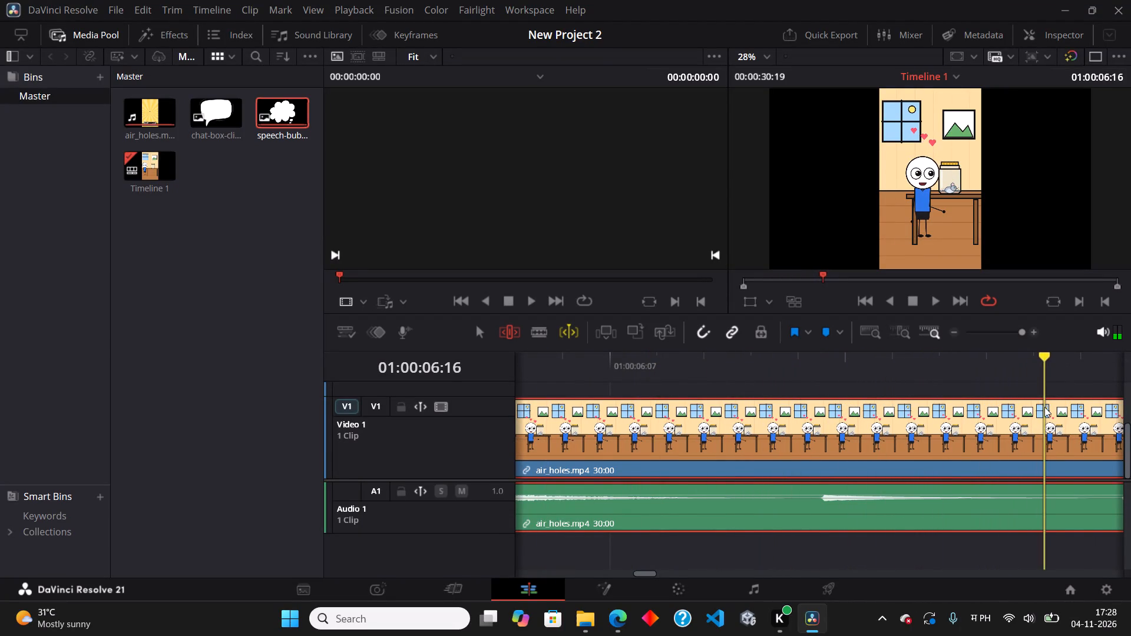
{"action": "left_click_drag", "start_coordinate": [1044, 407], "coordinate": [766, 409]}
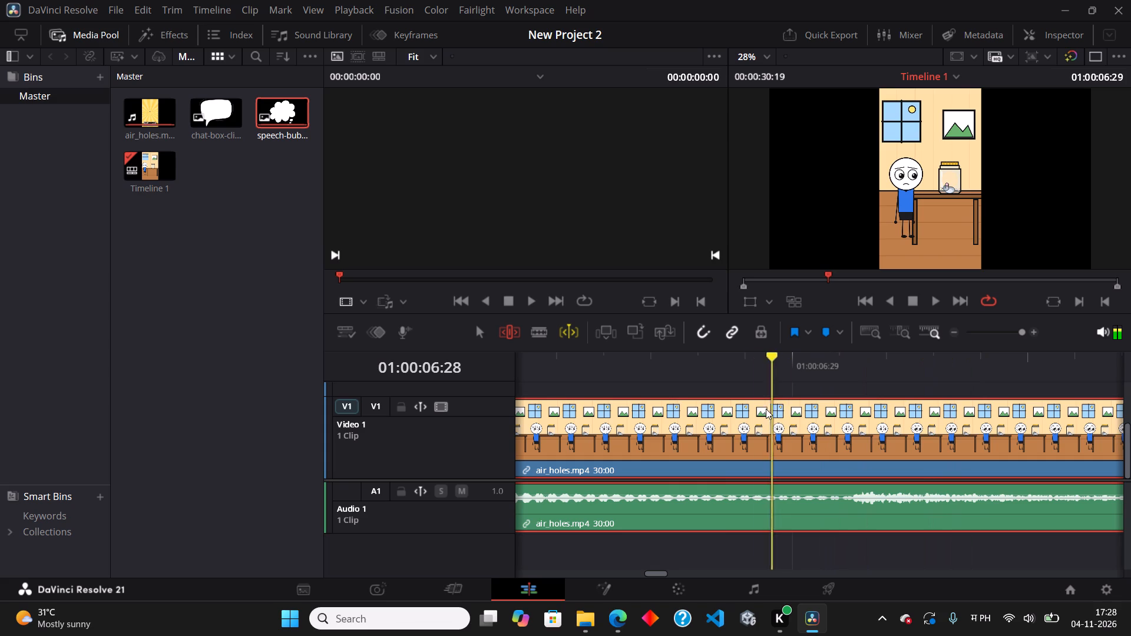
{"action": "left_click_drag", "start_coordinate": [766, 409], "coordinate": [551, 409]}
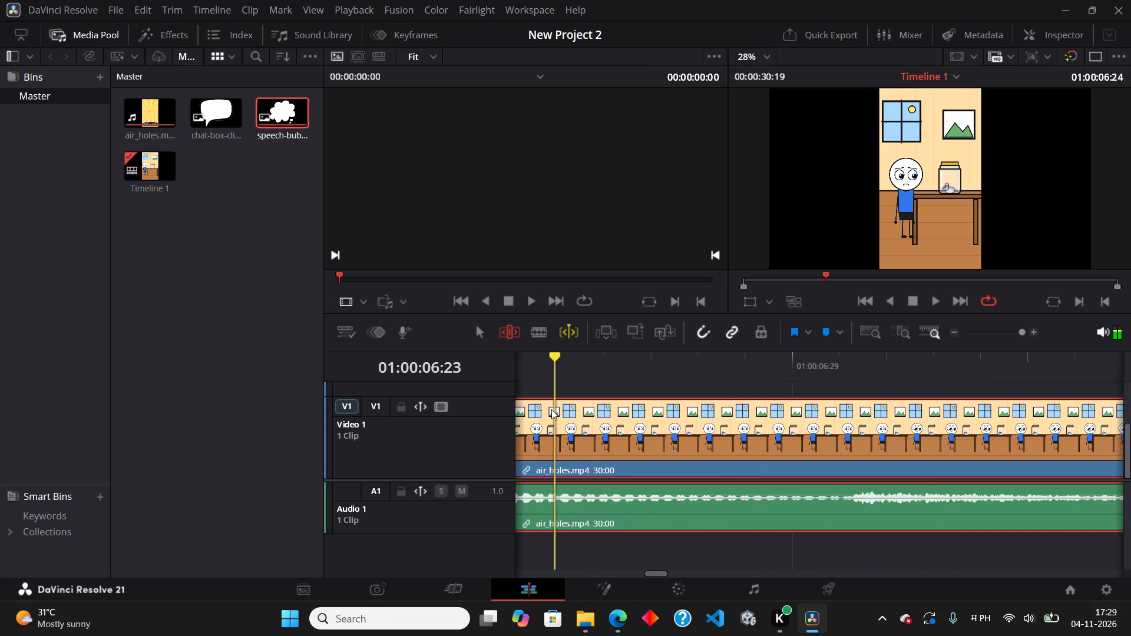
{"action": "left_click_drag", "start_coordinate": [551, 409], "coordinate": [533, 415]}
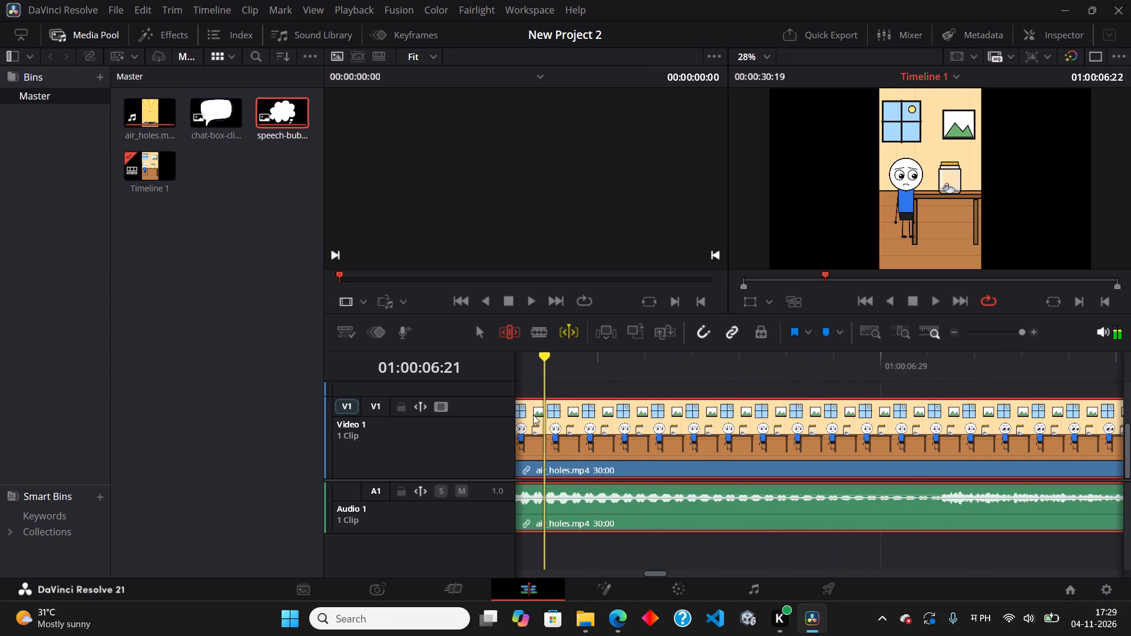
{"action": "left_click_drag", "start_coordinate": [533, 415], "coordinate": [574, 412]}
{"action": "scroll", "coordinate": [550, 415], "scroll_direction": "down", "scroll_amount": 1}
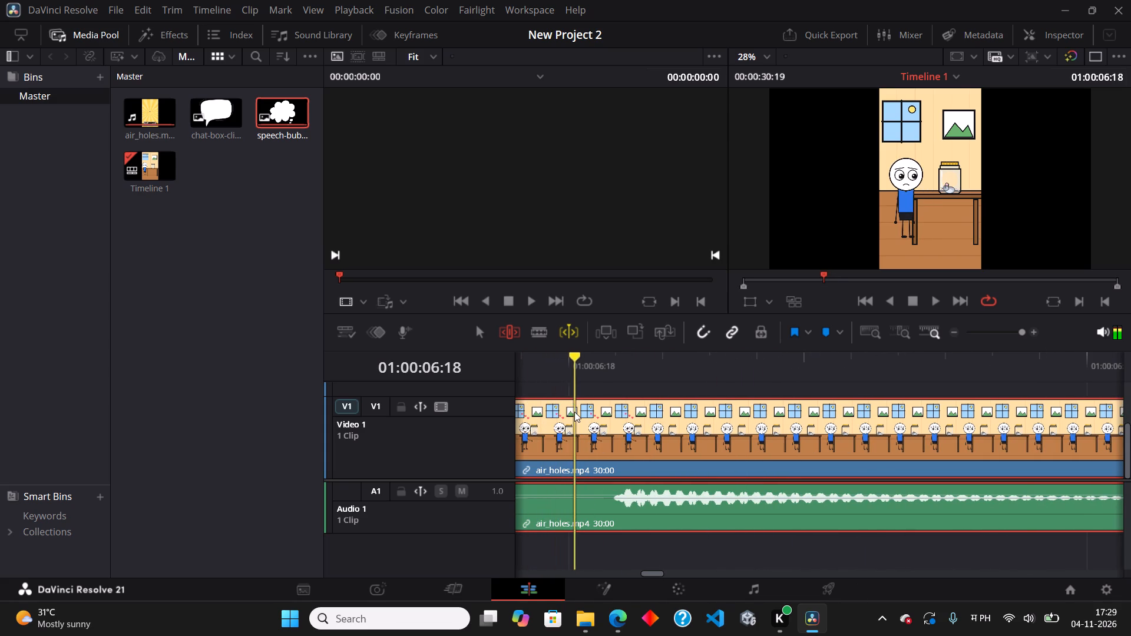
{"action": "left_click_drag", "start_coordinate": [574, 412], "coordinate": [568, 413]}
{"action": "left_click_drag", "start_coordinate": [565, 355], "coordinate": [571, 356]}
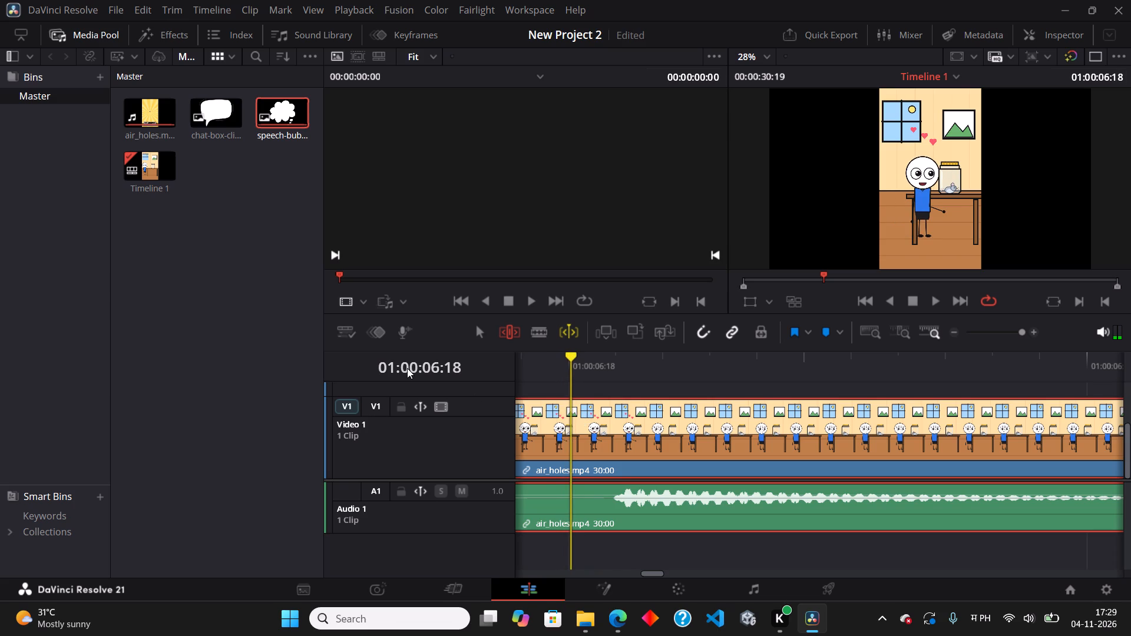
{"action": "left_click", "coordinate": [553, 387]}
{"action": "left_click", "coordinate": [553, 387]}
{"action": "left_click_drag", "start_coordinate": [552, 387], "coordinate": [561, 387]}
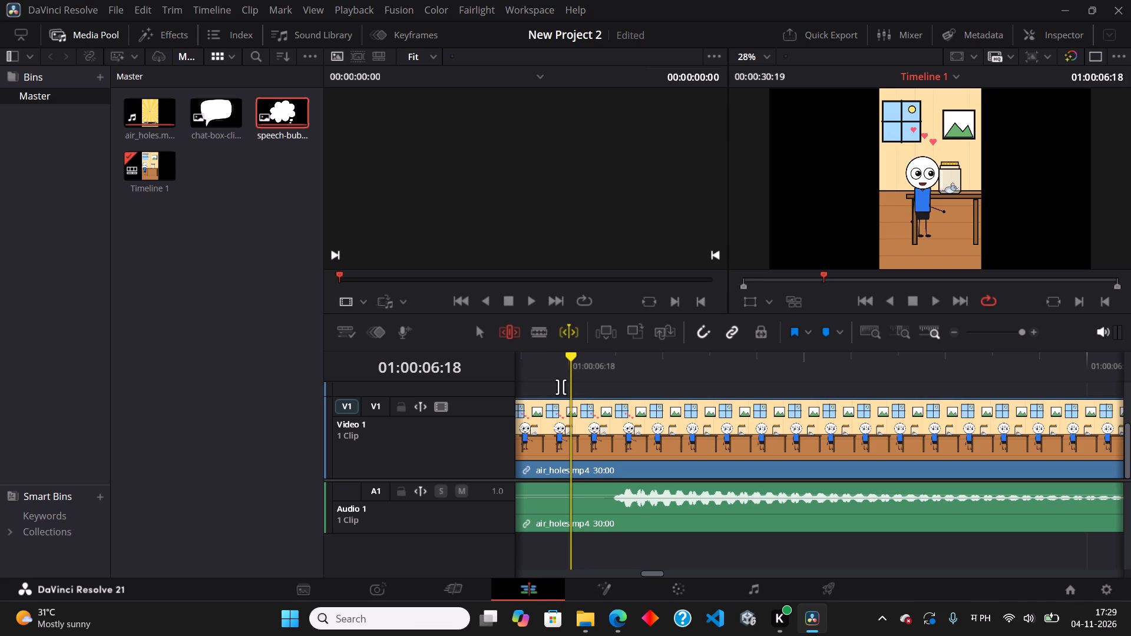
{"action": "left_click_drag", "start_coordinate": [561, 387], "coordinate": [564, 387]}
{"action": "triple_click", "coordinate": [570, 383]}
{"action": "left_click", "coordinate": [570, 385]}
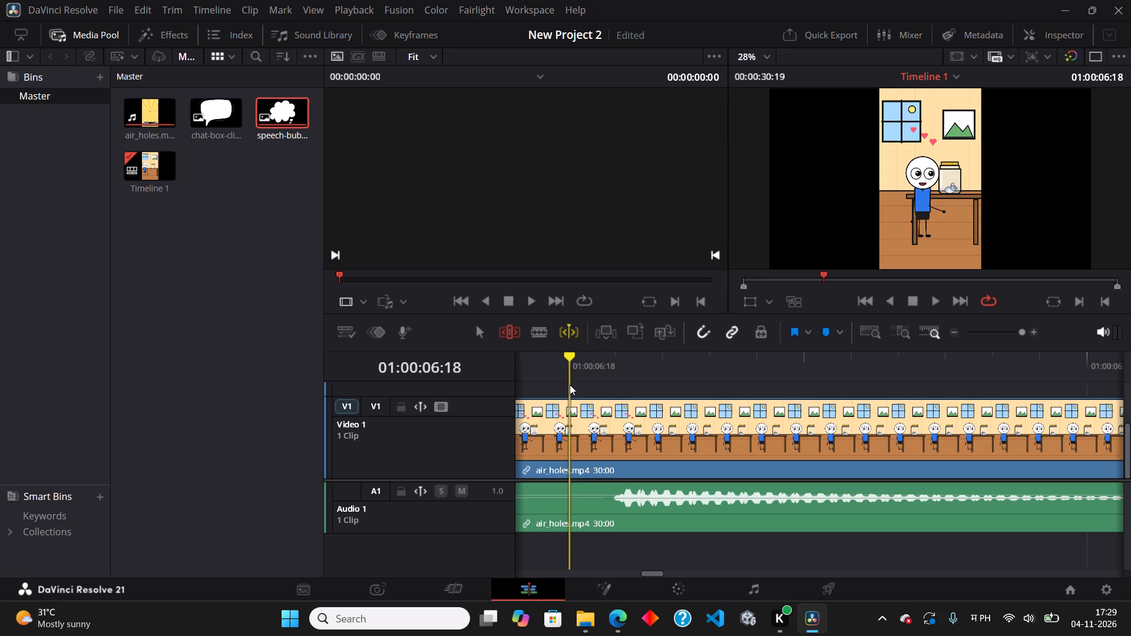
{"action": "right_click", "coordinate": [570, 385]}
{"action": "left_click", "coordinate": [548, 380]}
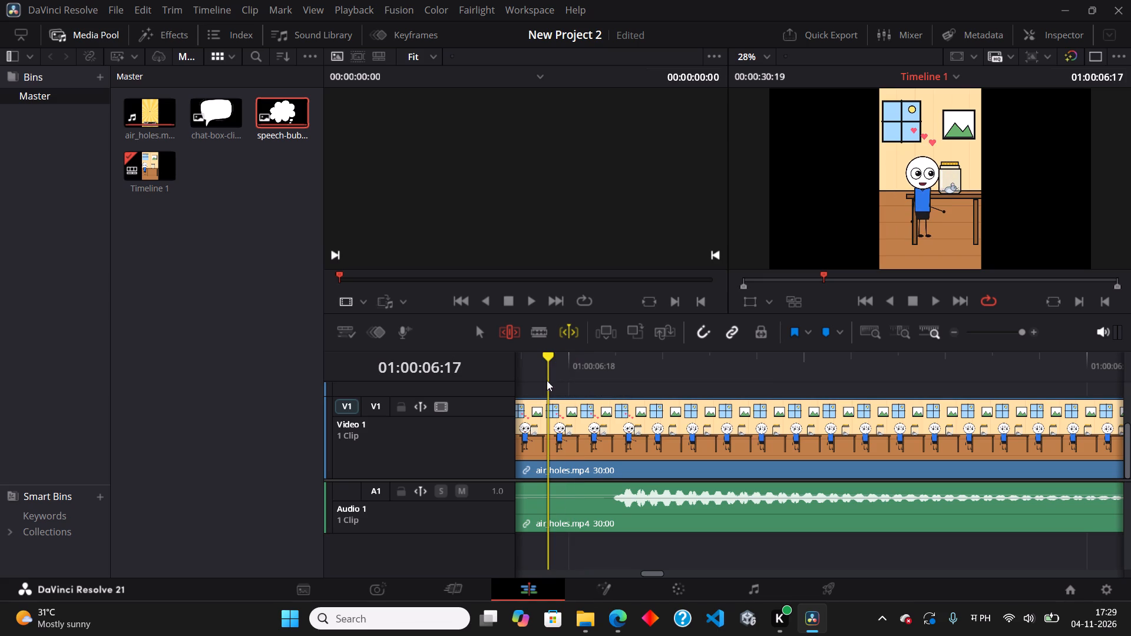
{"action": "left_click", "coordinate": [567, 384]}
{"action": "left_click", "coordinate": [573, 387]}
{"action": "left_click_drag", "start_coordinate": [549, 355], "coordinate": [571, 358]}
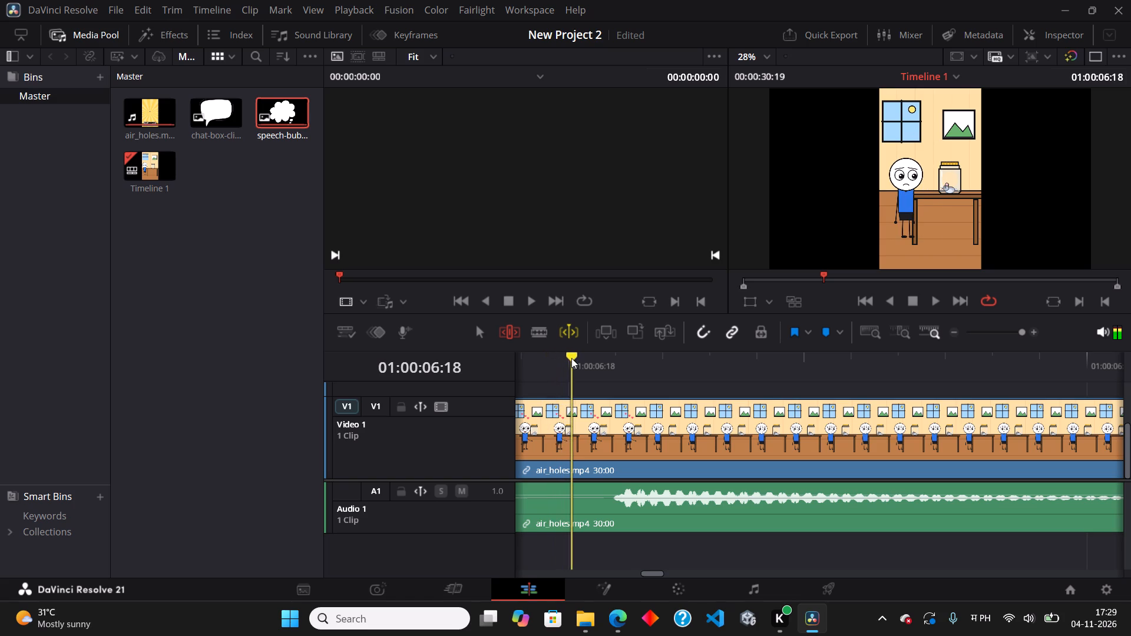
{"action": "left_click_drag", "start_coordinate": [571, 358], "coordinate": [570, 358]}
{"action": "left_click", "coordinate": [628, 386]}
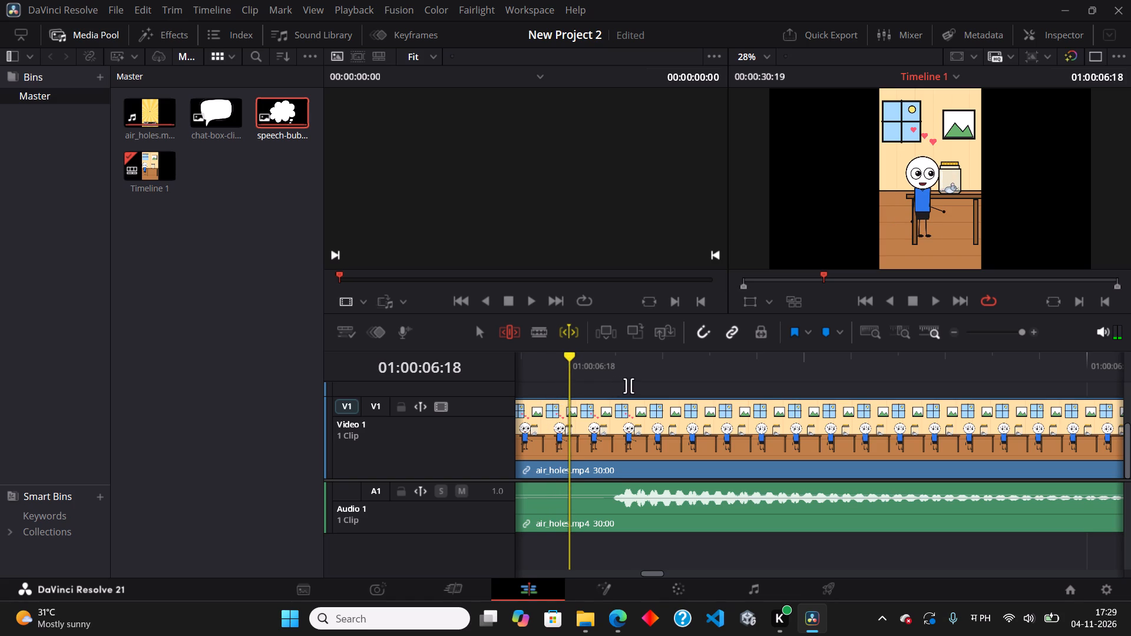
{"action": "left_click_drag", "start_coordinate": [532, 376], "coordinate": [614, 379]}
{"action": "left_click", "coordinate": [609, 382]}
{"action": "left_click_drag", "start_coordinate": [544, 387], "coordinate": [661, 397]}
Return the playhead to the start of the timeline at 01:00:00:00.
{"action": "left_click_drag", "start_coordinate": [608, 357], "coordinate": [488, 369]}
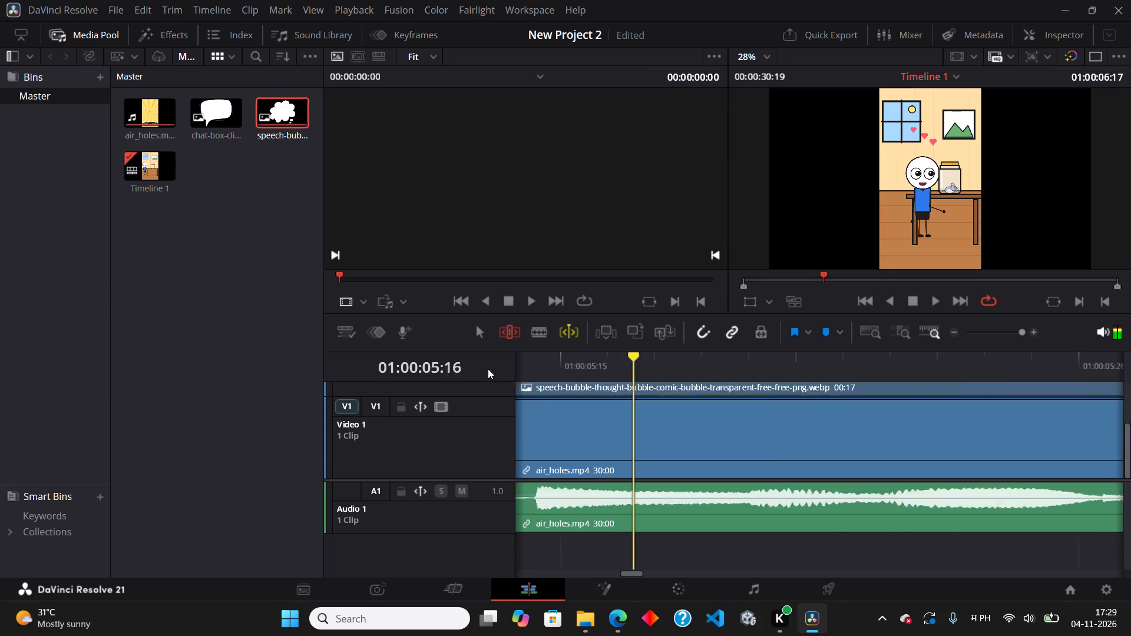
{"action": "left_click_drag", "start_coordinate": [488, 369], "coordinate": [435, 383]}
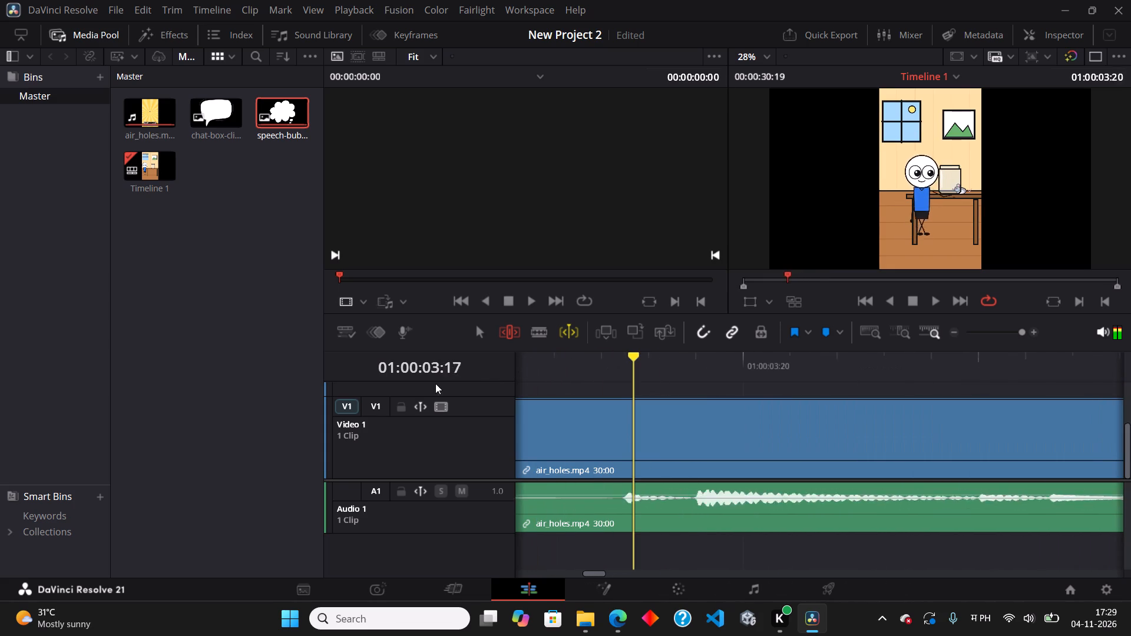
{"action": "left_click_drag", "start_coordinate": [435, 383], "coordinate": [407, 390]}
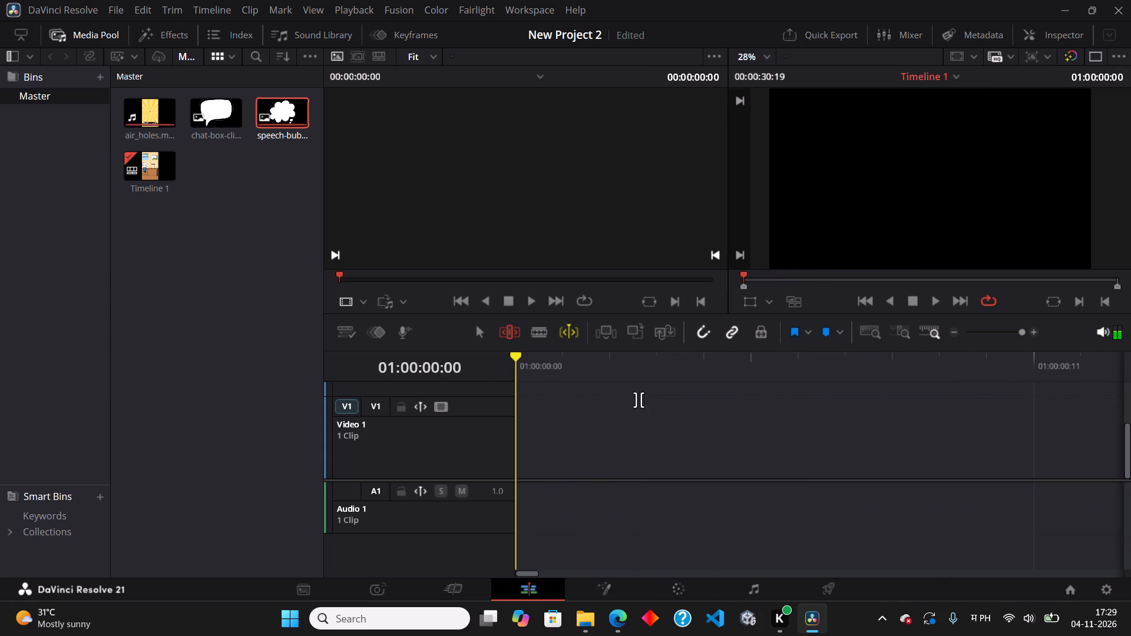
{"action": "scroll", "coordinate": [582, 438], "scroll_direction": "down", "scroll_amount": 8}
{"action": "left_click", "coordinate": [983, 330]}
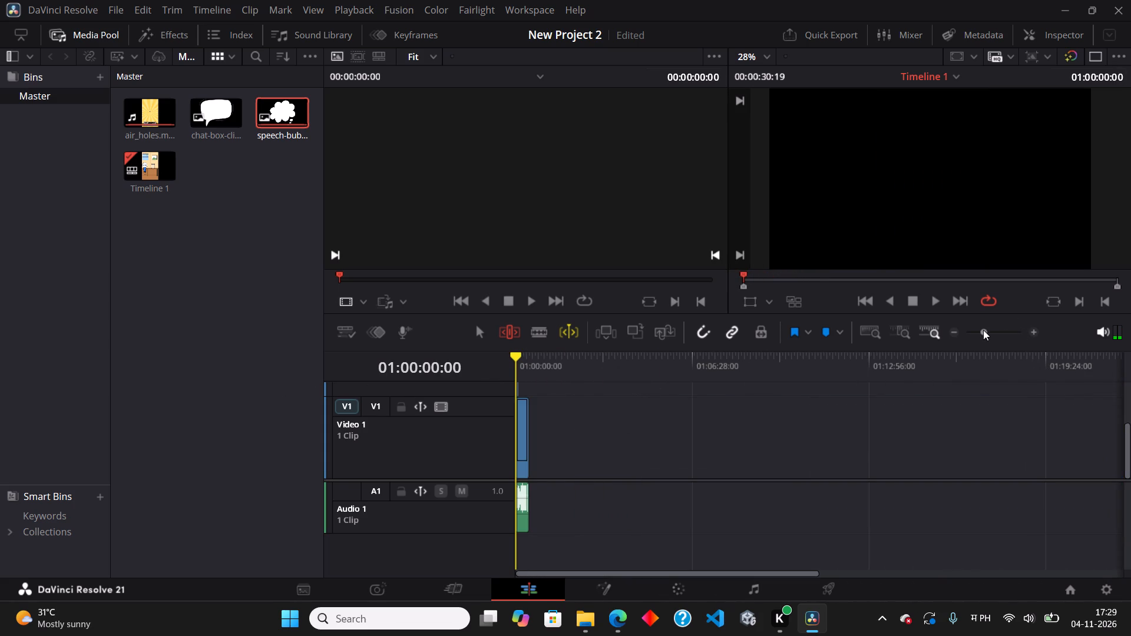
{"action": "left_click", "coordinate": [975, 332]}
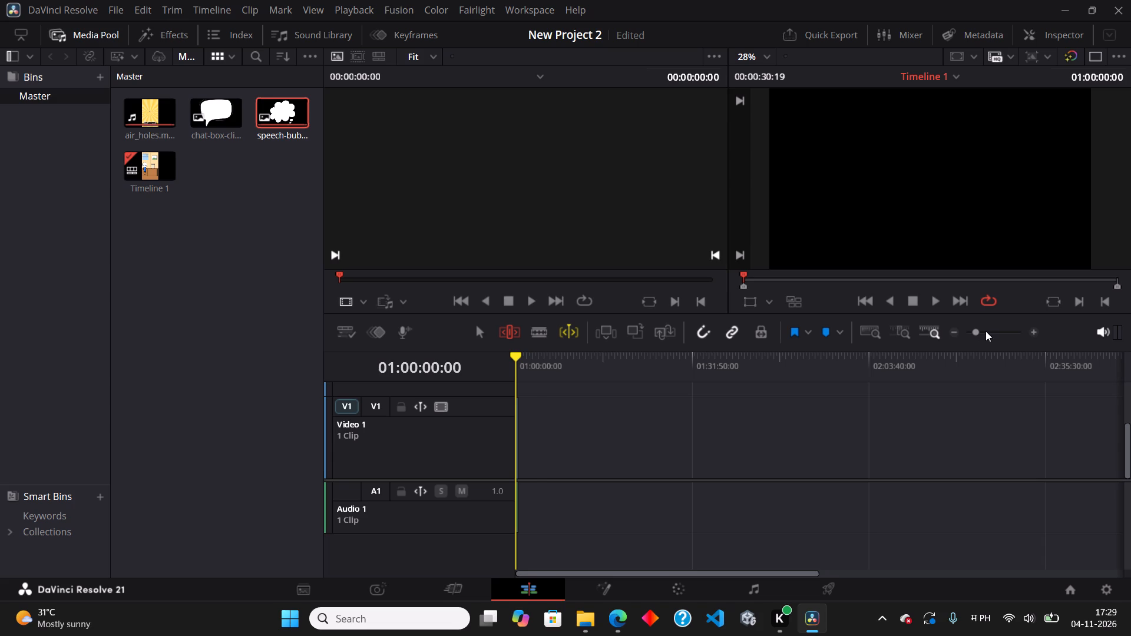
{"action": "left_click", "coordinate": [986, 331]}
{"action": "left_click", "coordinate": [1000, 330]}
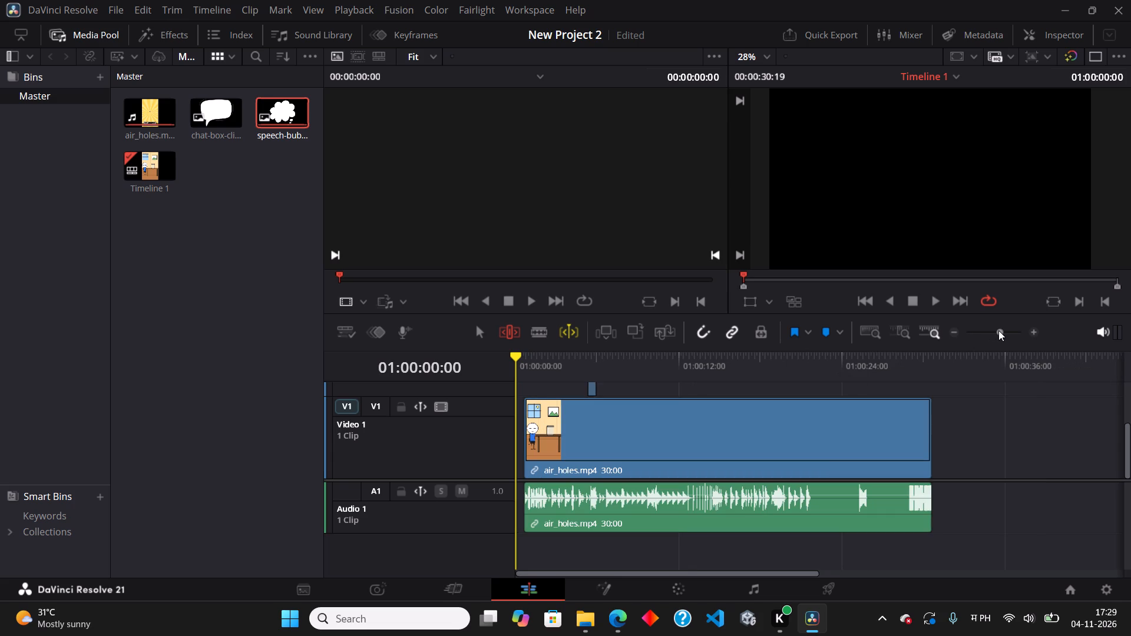
{"action": "left_click", "coordinate": [1008, 331]}
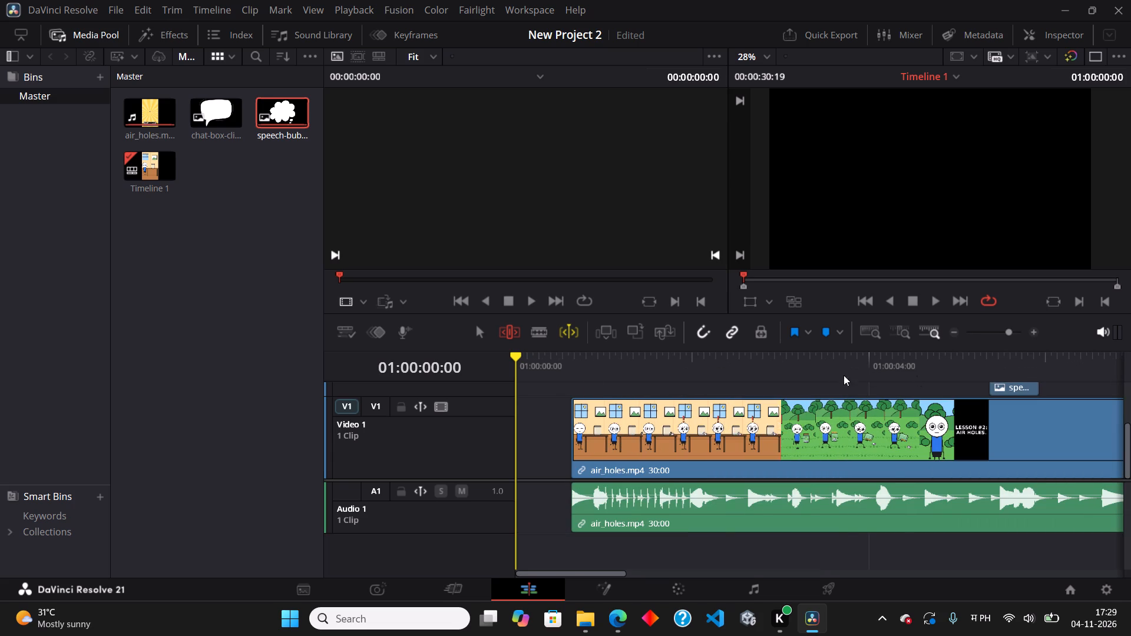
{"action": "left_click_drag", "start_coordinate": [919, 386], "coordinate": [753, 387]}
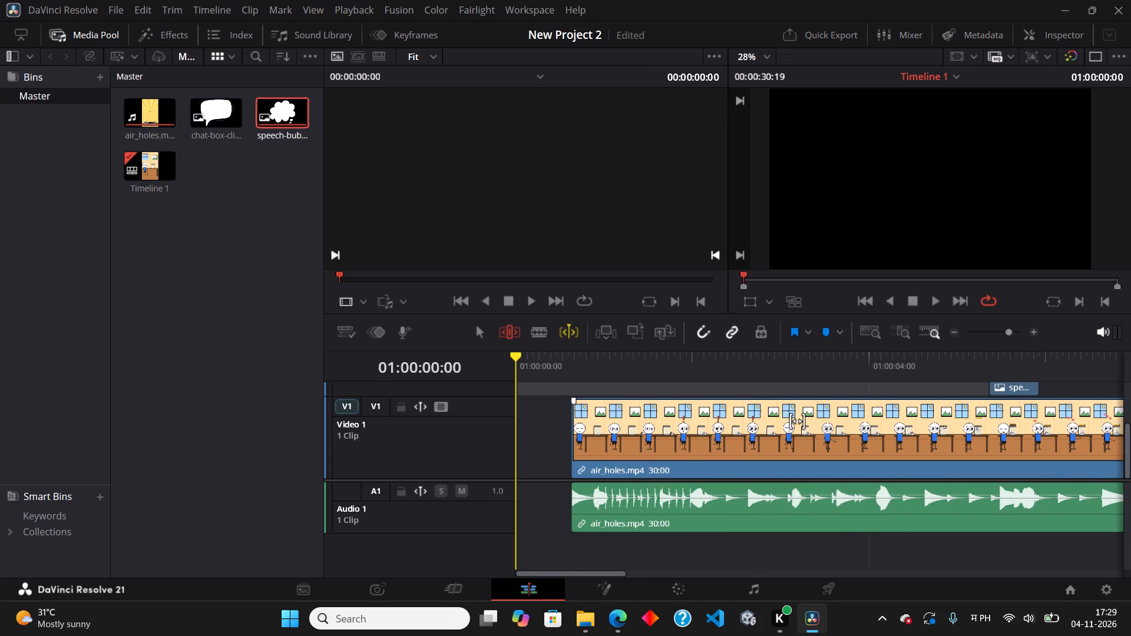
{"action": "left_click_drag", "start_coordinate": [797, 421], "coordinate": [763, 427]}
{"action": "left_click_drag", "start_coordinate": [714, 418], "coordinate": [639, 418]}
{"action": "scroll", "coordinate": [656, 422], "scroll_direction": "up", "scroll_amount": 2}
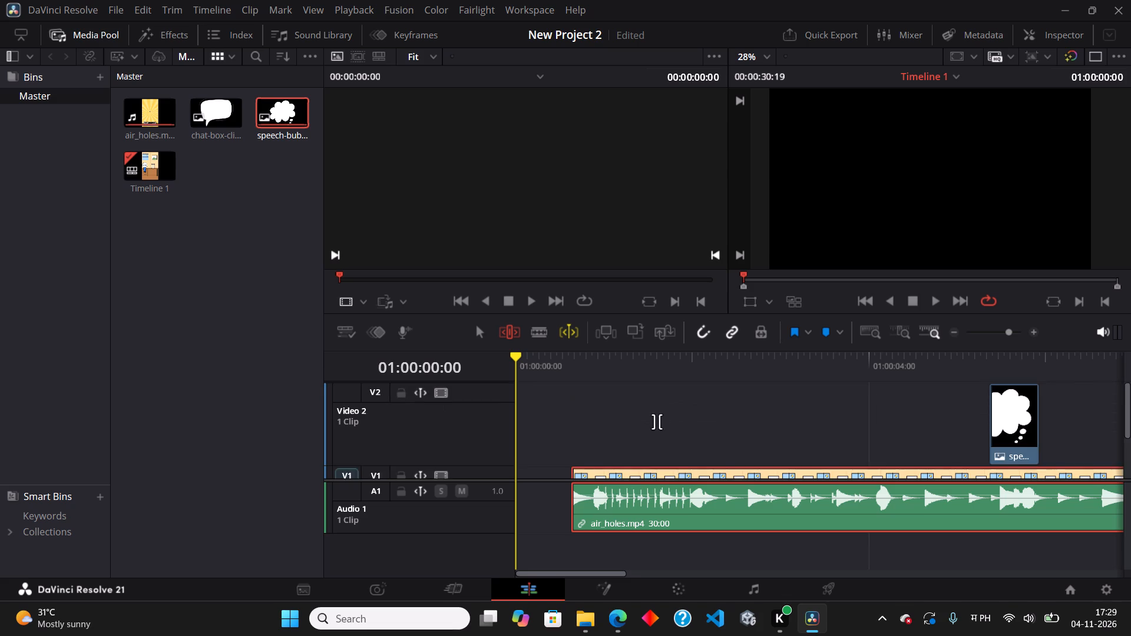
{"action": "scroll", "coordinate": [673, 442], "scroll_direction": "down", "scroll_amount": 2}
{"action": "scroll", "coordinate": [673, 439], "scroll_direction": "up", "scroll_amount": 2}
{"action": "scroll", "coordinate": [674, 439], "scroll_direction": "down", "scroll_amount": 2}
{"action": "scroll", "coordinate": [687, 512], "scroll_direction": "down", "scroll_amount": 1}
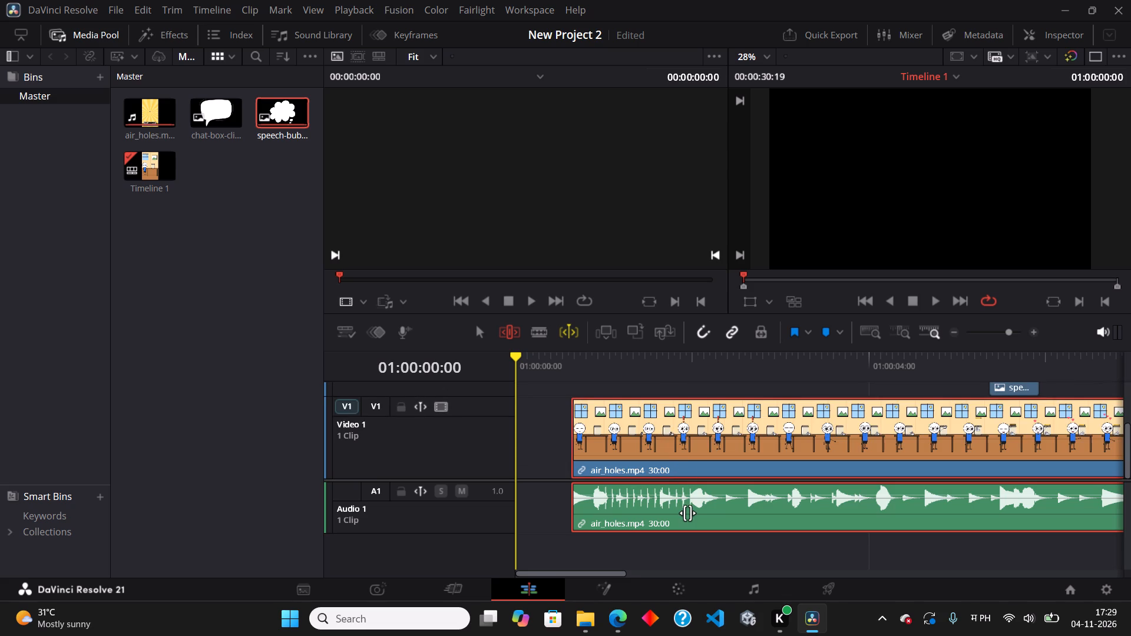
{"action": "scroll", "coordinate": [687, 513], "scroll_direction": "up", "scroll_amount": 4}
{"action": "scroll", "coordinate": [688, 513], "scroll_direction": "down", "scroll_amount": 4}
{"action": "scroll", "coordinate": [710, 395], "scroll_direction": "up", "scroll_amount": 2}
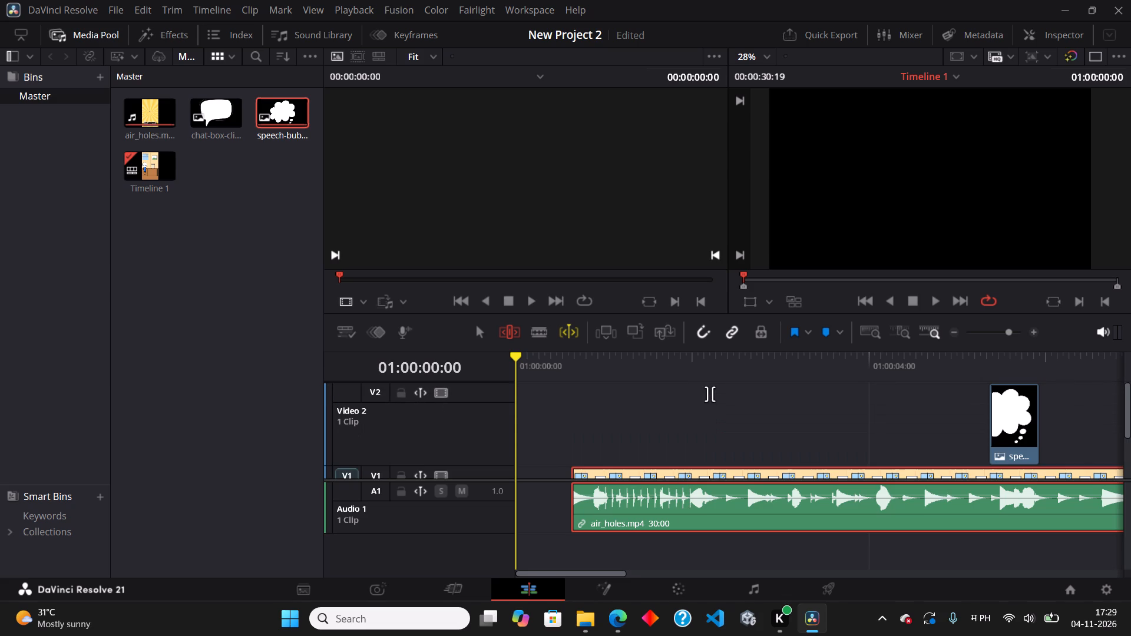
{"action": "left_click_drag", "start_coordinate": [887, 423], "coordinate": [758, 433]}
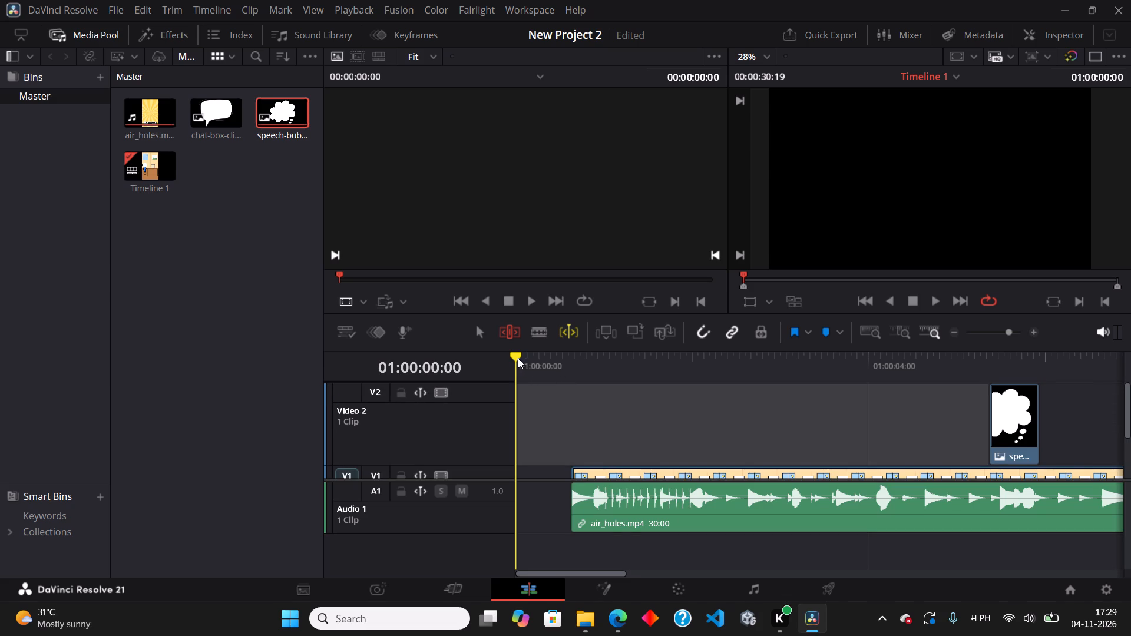
Extend the end of the speech-bubble image clip on Video 2 to the pose change at 01:00:06:19, making it 01:08 long.
{"action": "left_click_drag", "start_coordinate": [516, 357], "coordinate": [1008, 370]}
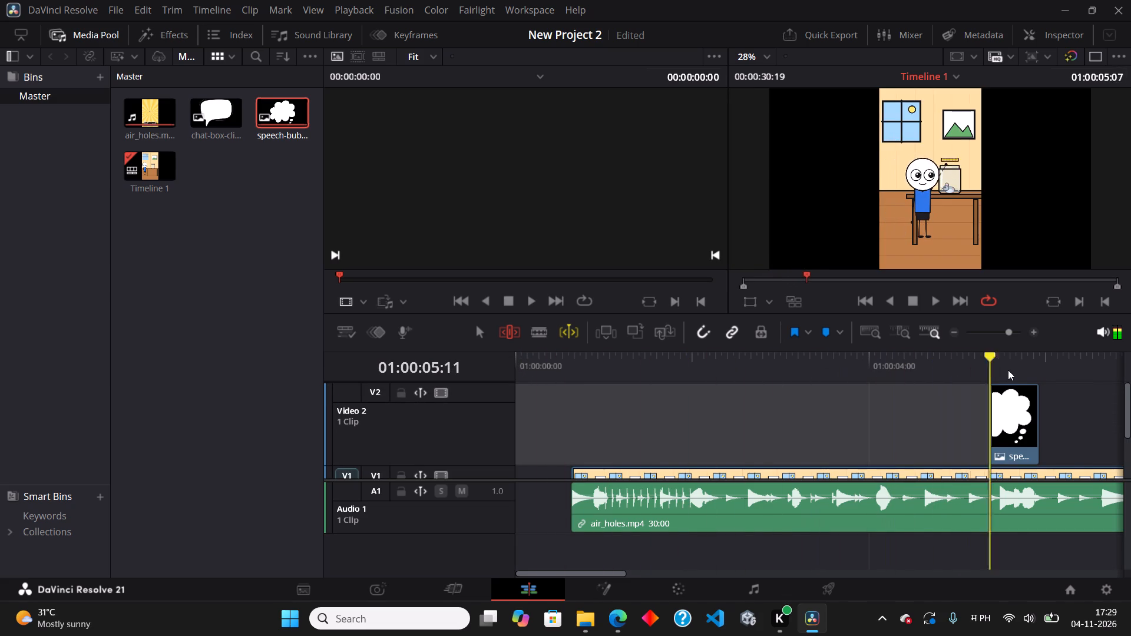
{"action": "left_click_drag", "start_coordinate": [1008, 370], "coordinate": [1094, 373]}
{"action": "left_click_drag", "start_coordinate": [946, 417], "coordinate": [825, 438]}
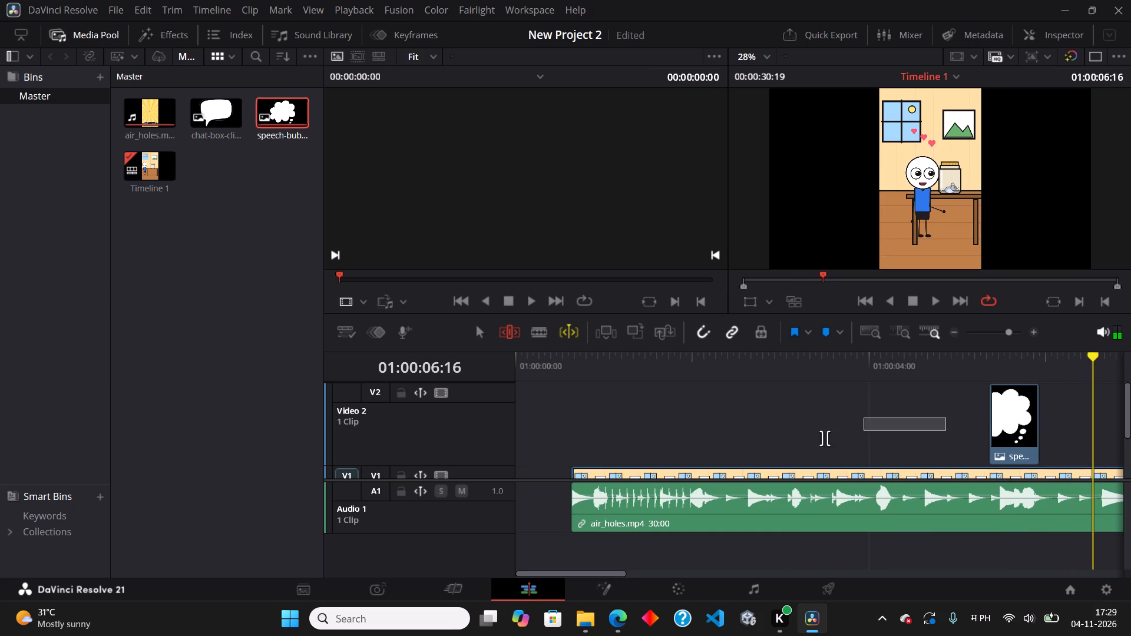
{"action": "left_click_drag", "start_coordinate": [825, 438], "coordinate": [775, 442]}
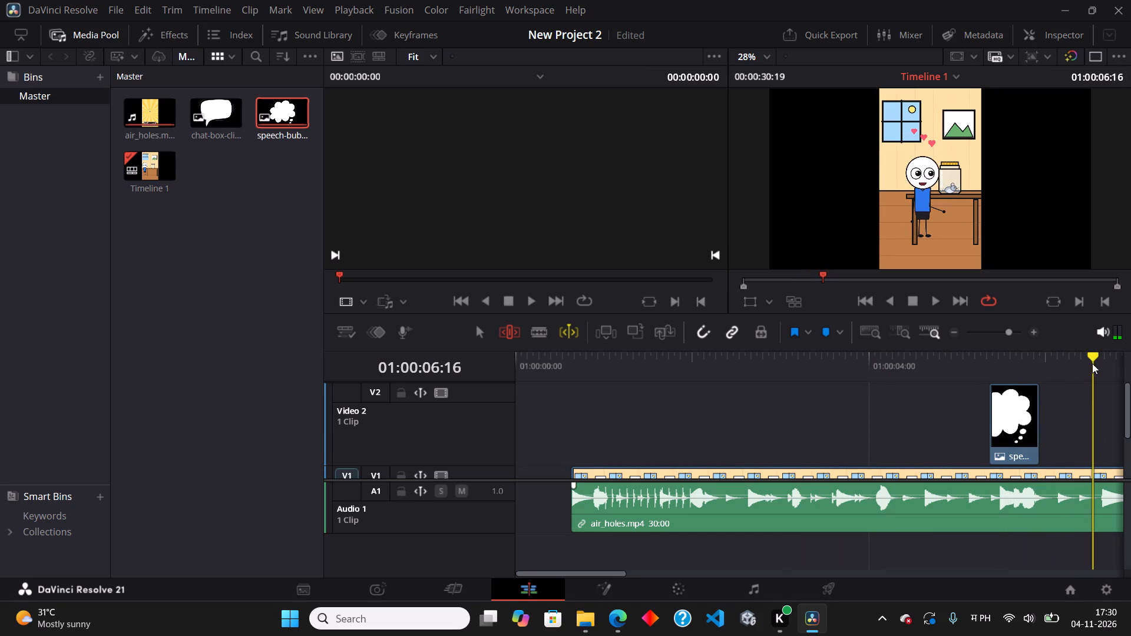
{"action": "left_click_drag", "start_coordinate": [1091, 355], "coordinate": [572, 400]}
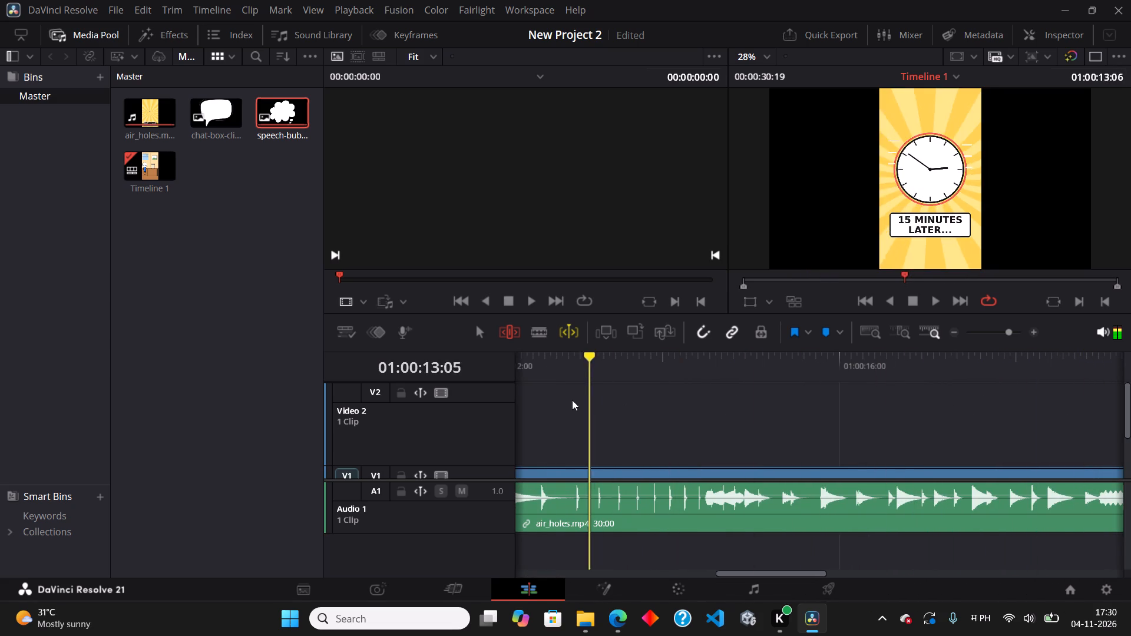
{"action": "left_click_drag", "start_coordinate": [572, 400], "coordinate": [824, 384]}
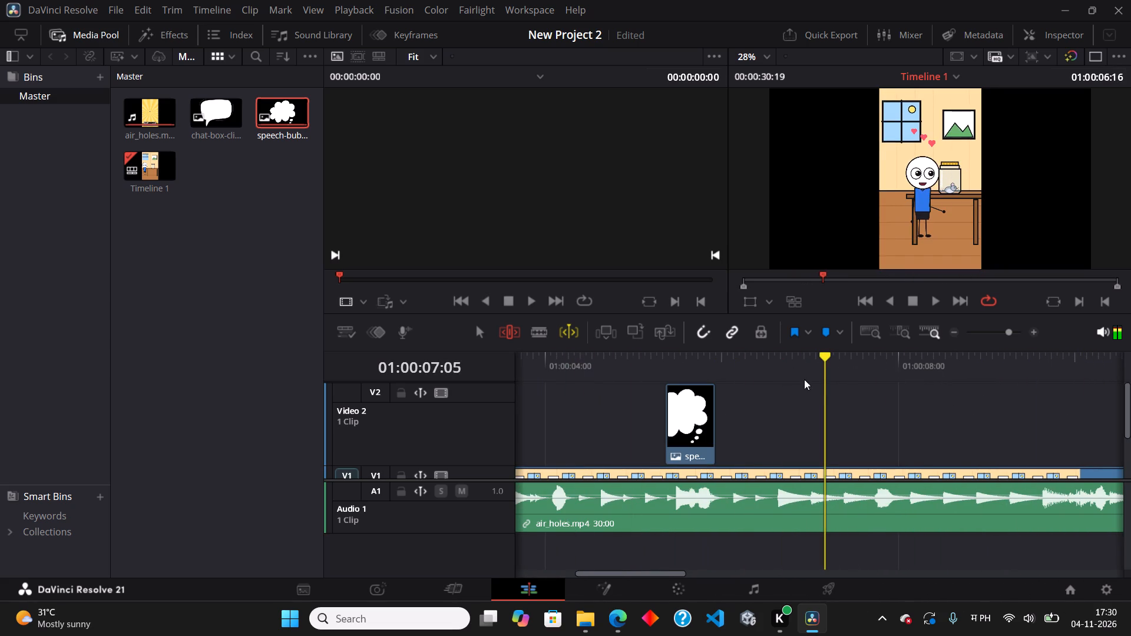
{"action": "left_click_drag", "start_coordinate": [826, 357], "coordinate": [809, 356]}
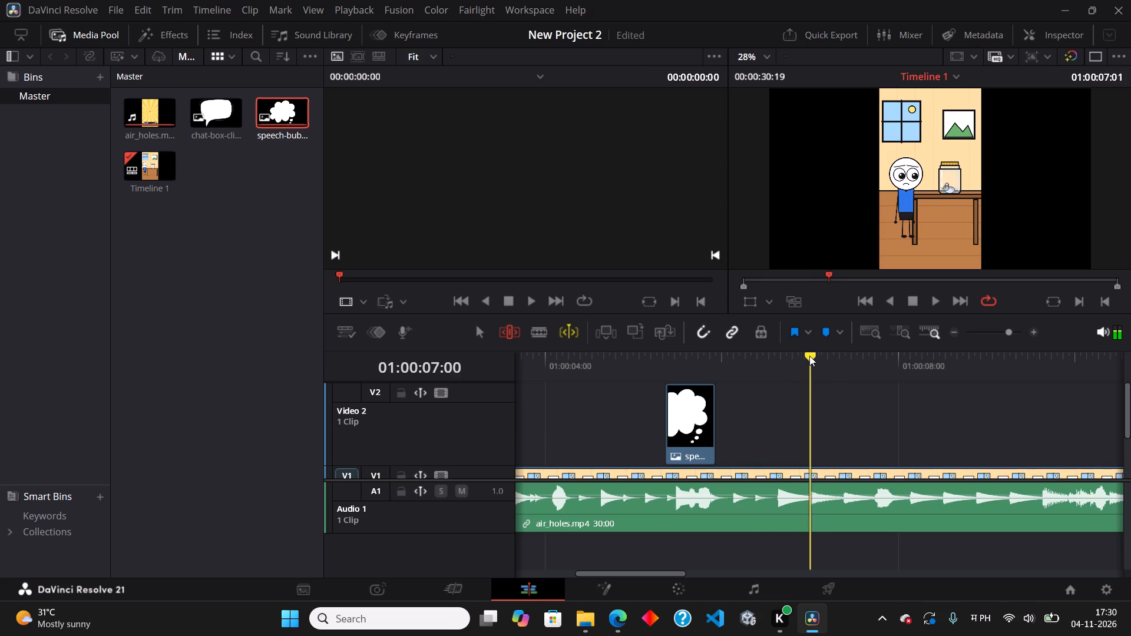
{"action": "left_click_drag", "start_coordinate": [809, 356], "coordinate": [778, 362]}
{"action": "left_click", "coordinate": [705, 439]}
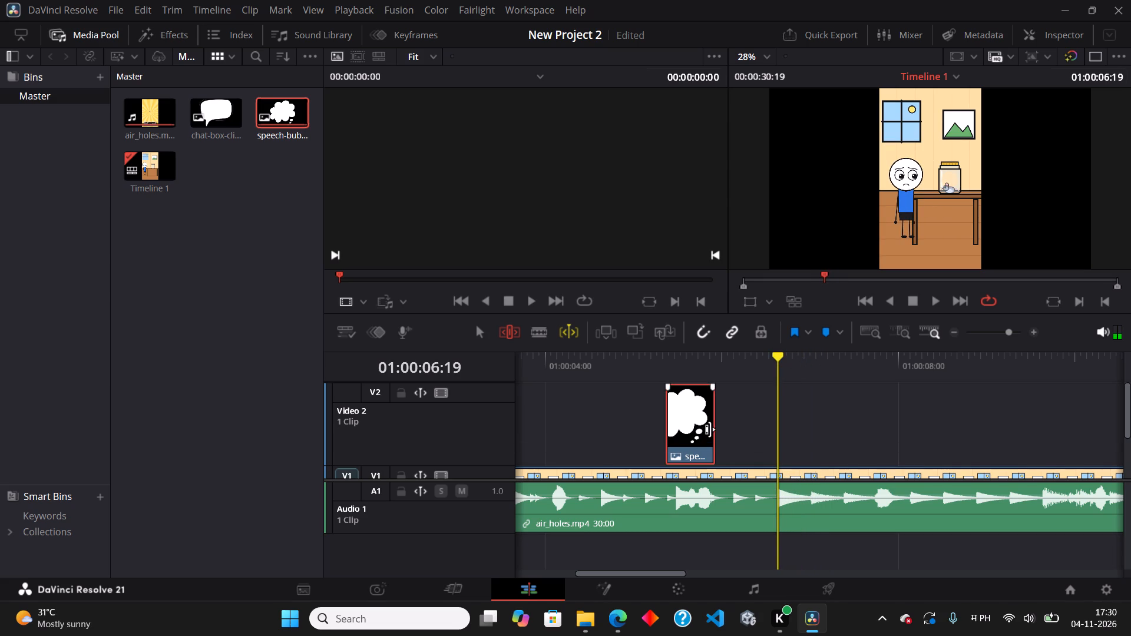
{"action": "left_click_drag", "start_coordinate": [715, 426], "coordinate": [763, 426]}
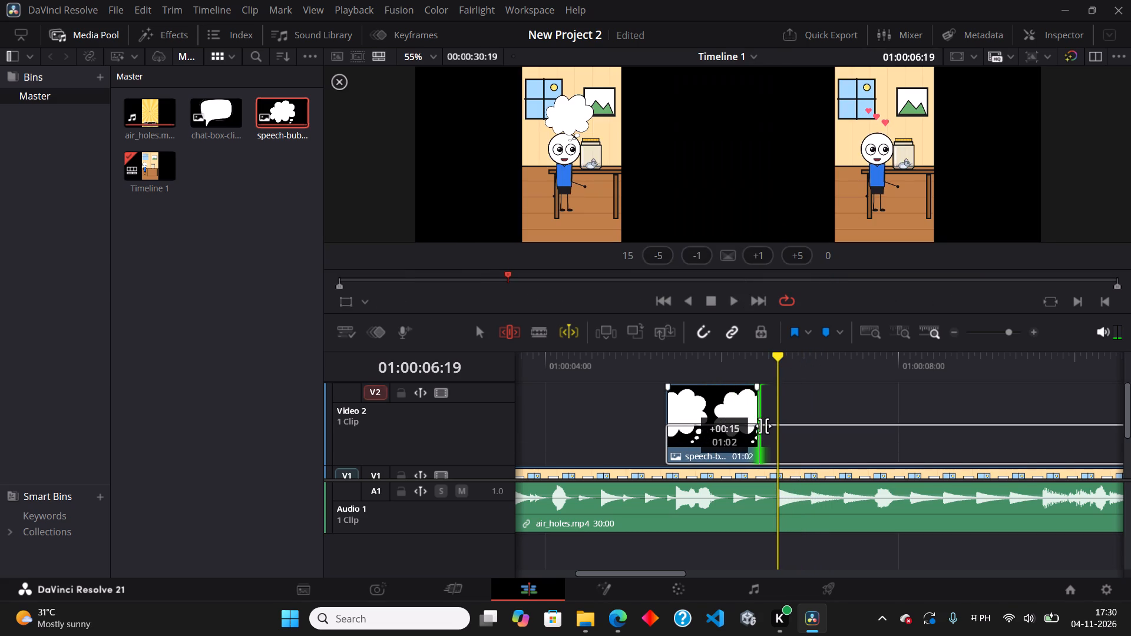
{"action": "left_click_drag", "start_coordinate": [763, 426], "coordinate": [773, 426]}
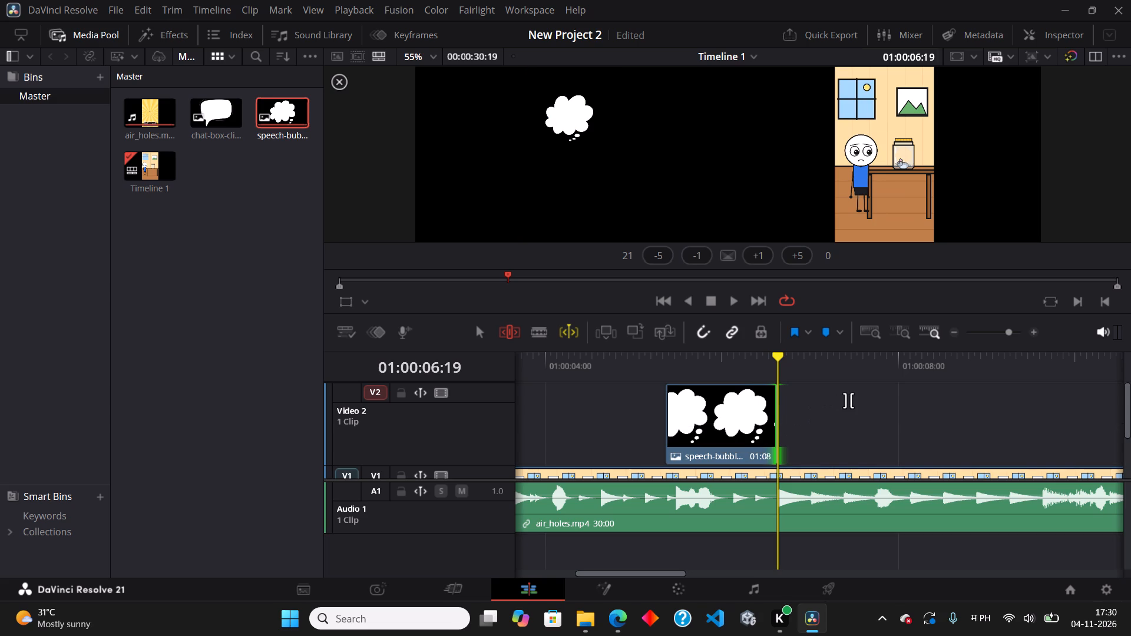
Review the edit by playing the timeline from 01:00:00:00 and stopping at about 01:00:22:03.
{"action": "left_click", "coordinate": [871, 366]}
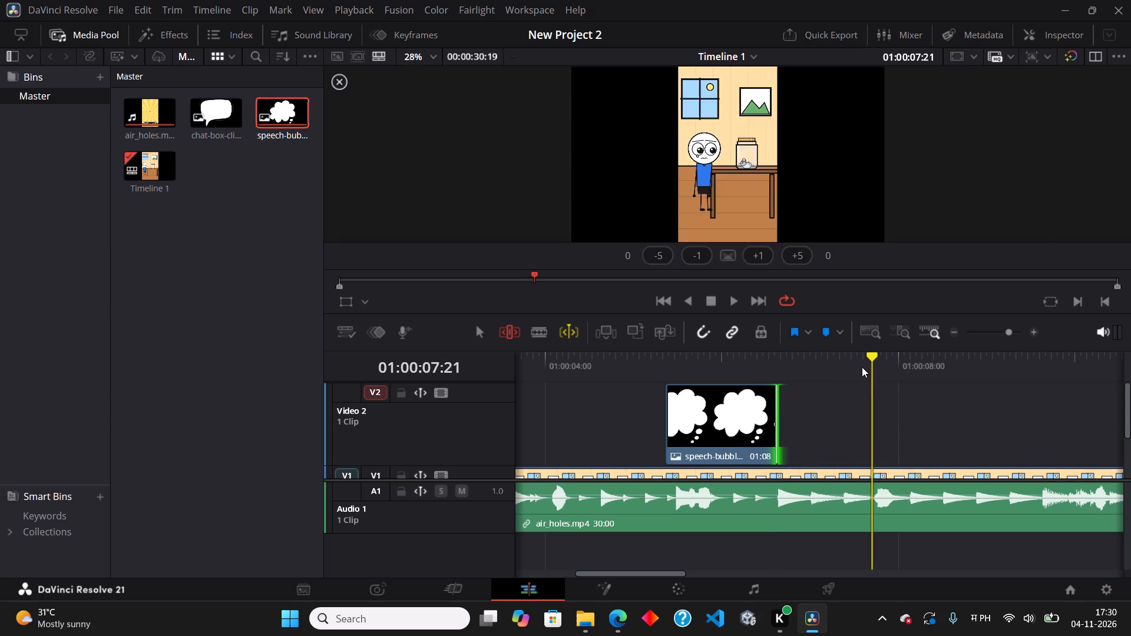
{"action": "left_click", "coordinate": [790, 363]}
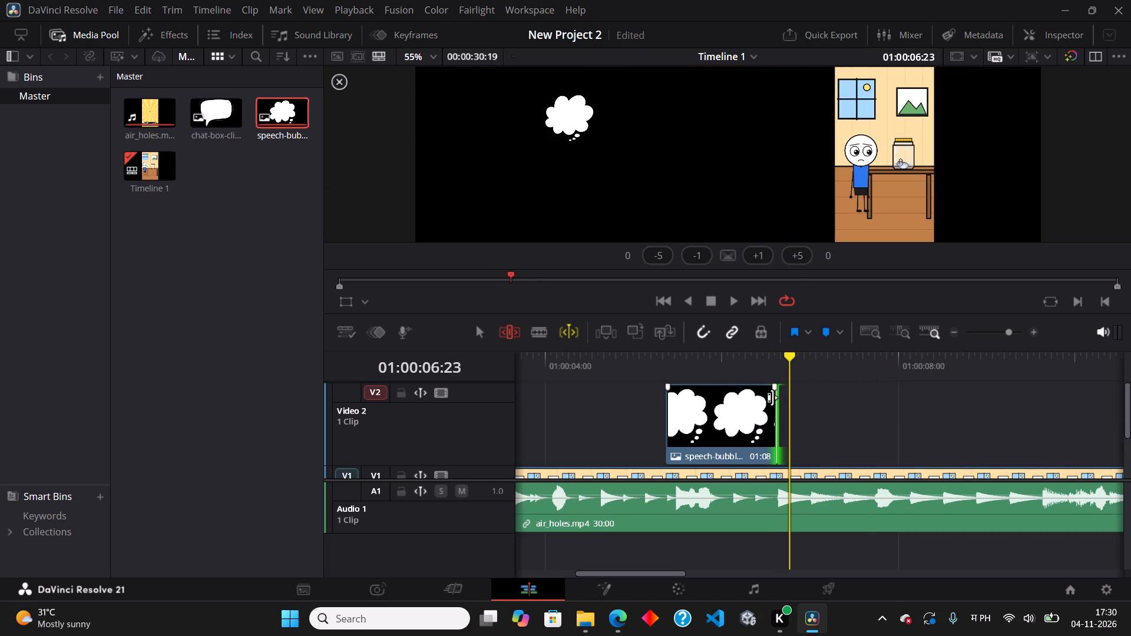
{"action": "left_click_drag", "start_coordinate": [673, 365], "coordinate": [490, 365]}
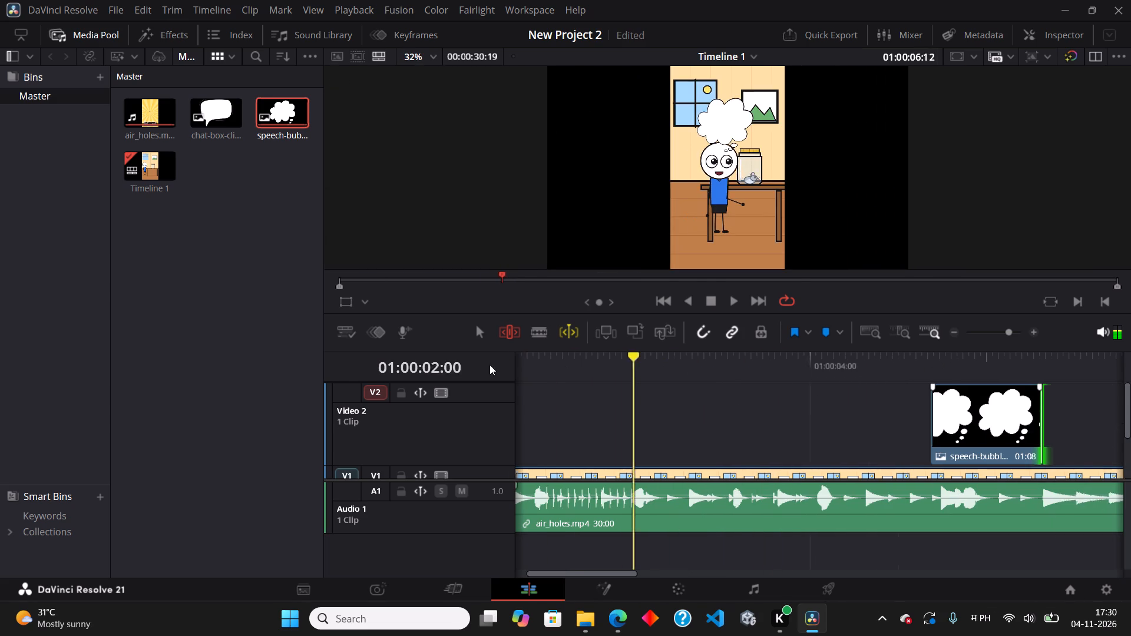
{"action": "left_click_drag", "start_coordinate": [490, 365], "coordinate": [452, 365]}
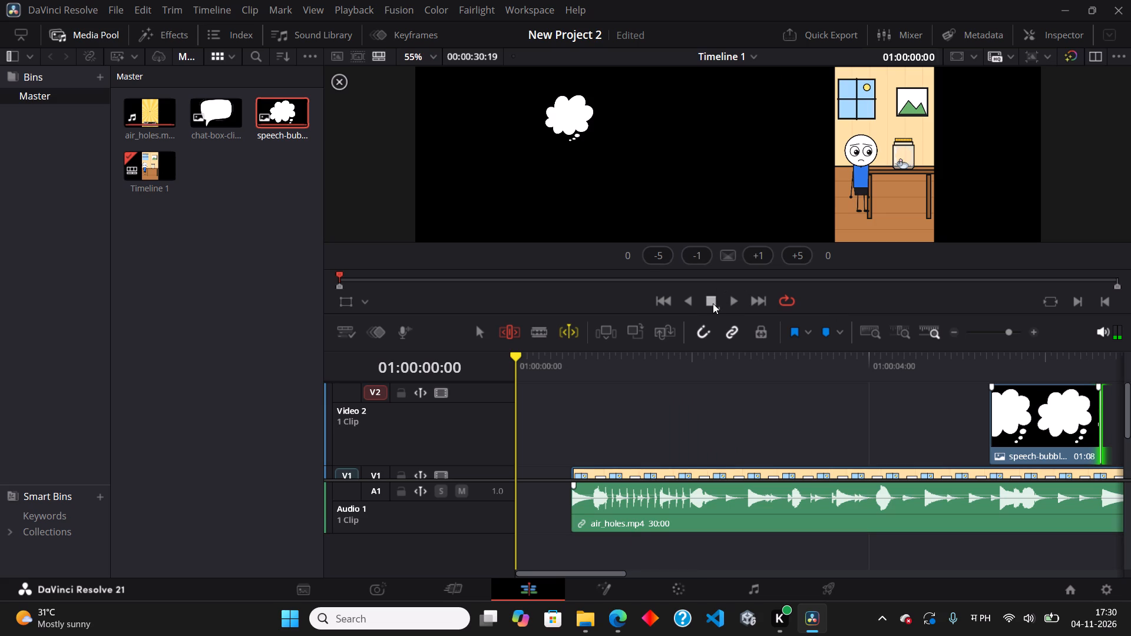
{"action": "left_click", "coordinate": [729, 302]}
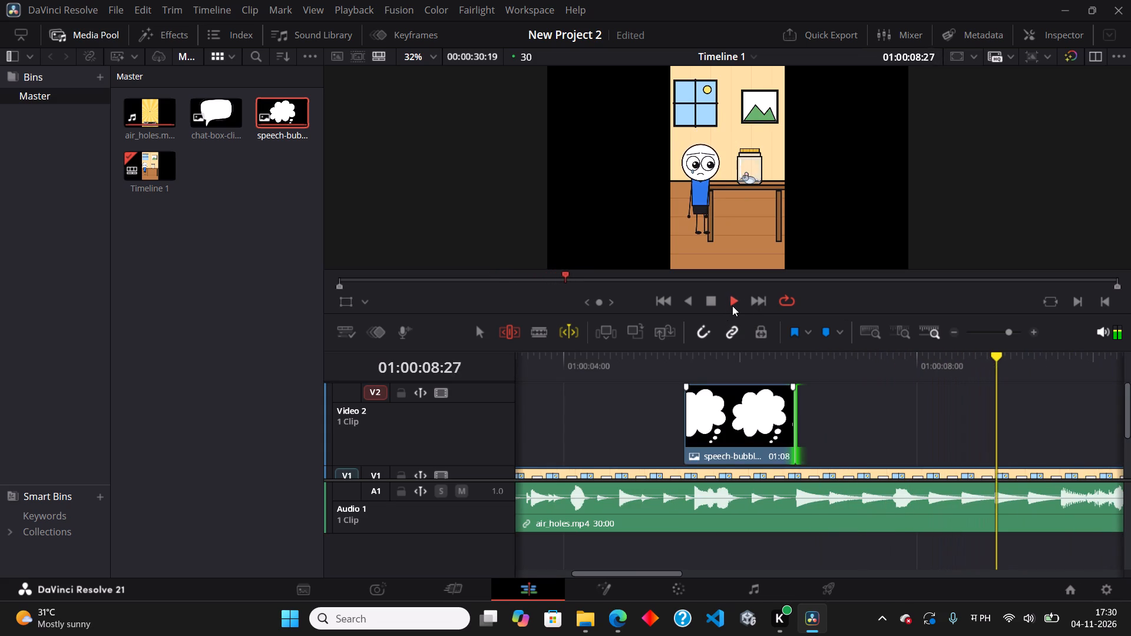
{"action": "left_click", "coordinate": [732, 306]}
{"action": "left_click", "coordinate": [731, 299]}
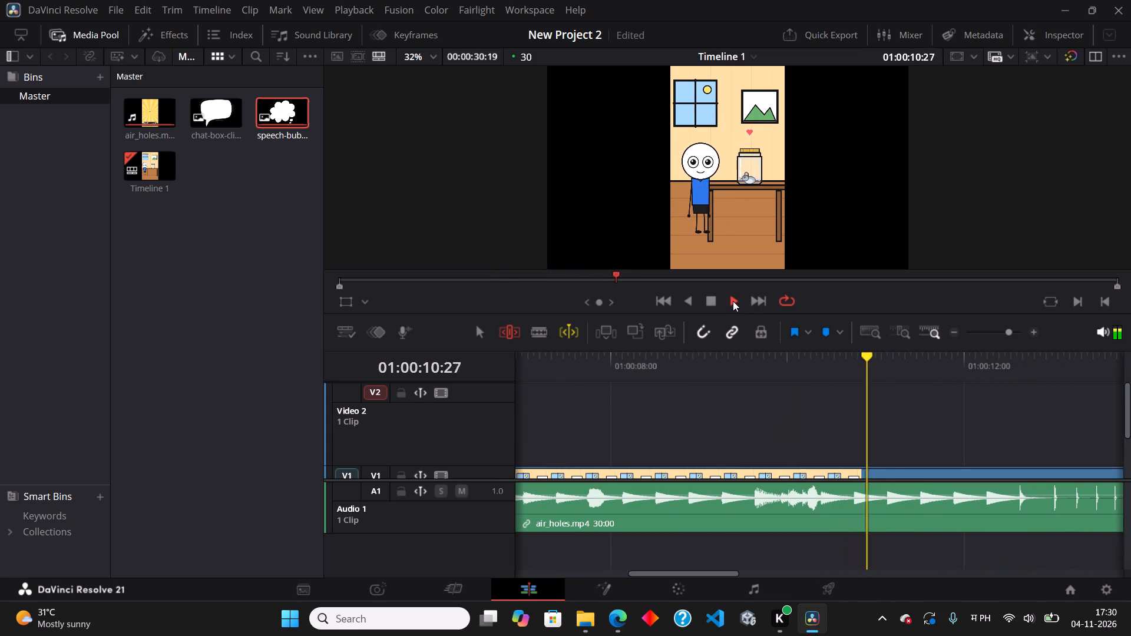
{"action": "left_click", "coordinate": [733, 302]}
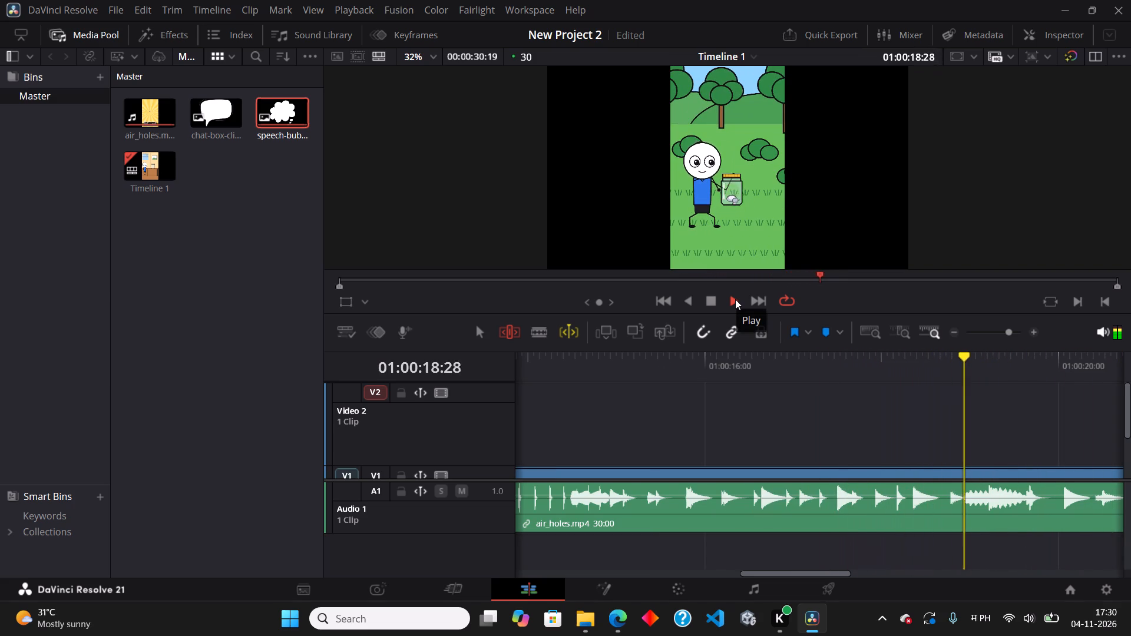
{"action": "left_click", "coordinate": [731, 304]}
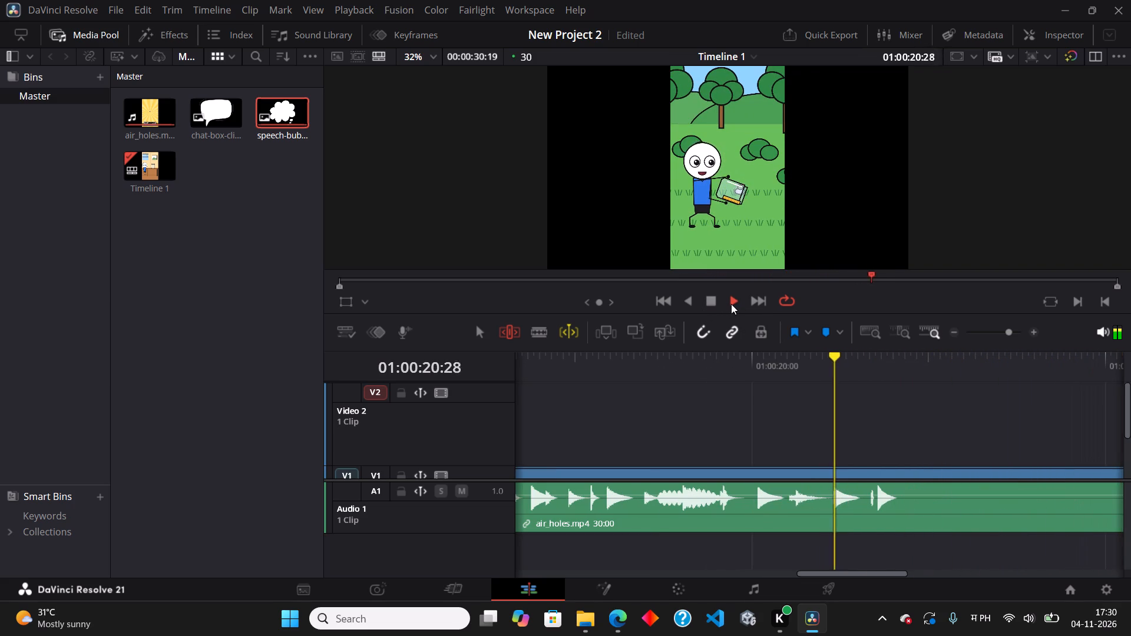
{"action": "left_click", "coordinate": [703, 304]}
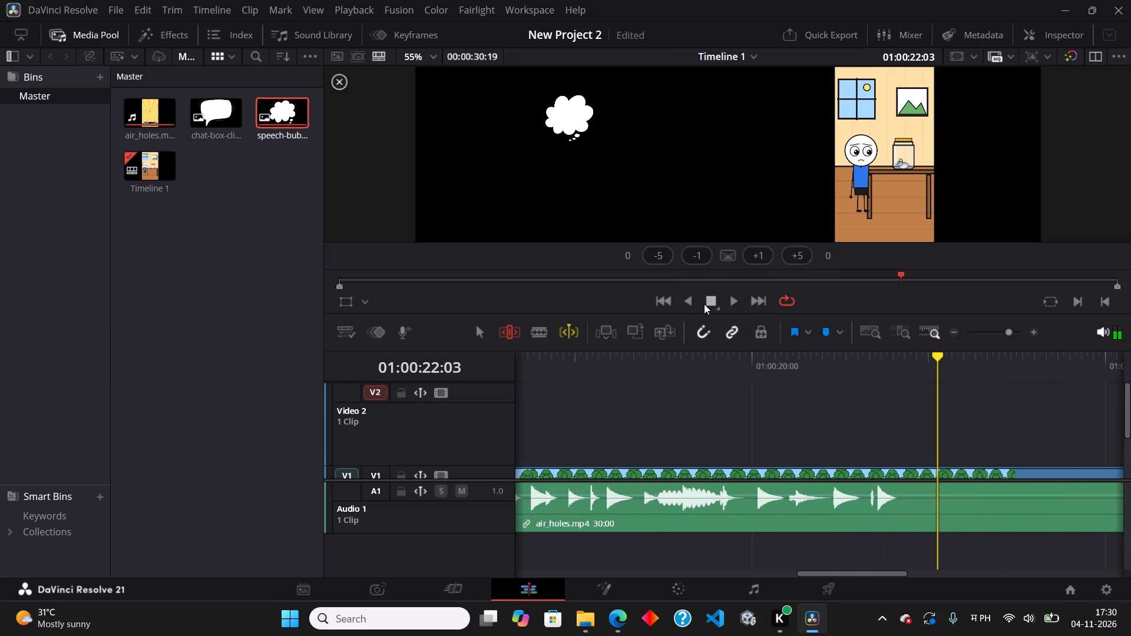
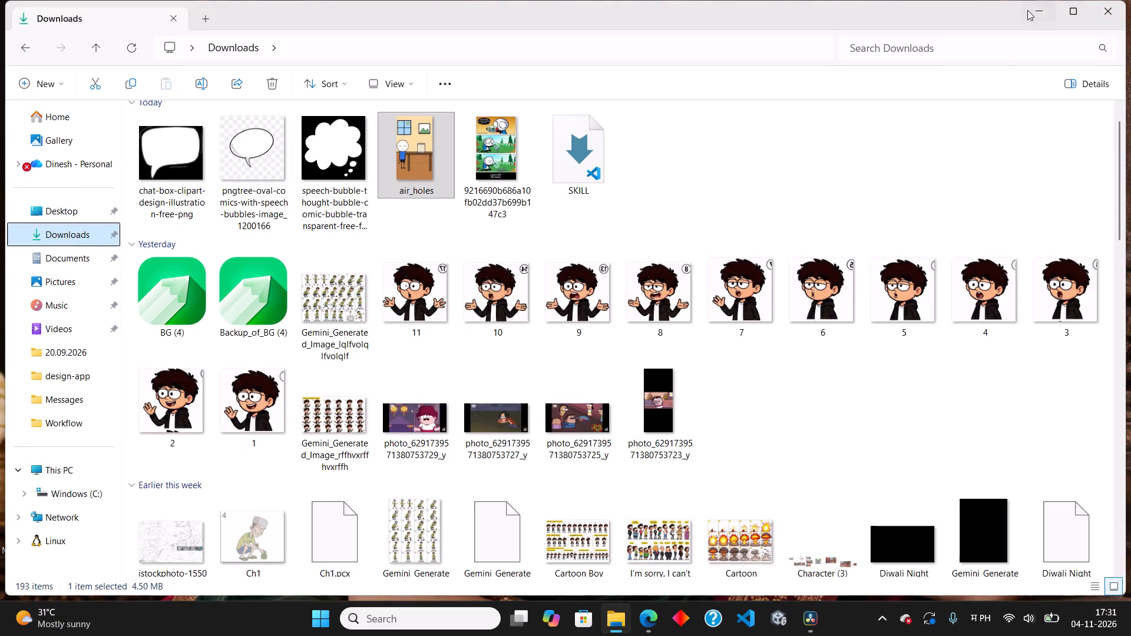
Clear the Downloads window out of the way and launch Kuro from the desktop.
{"action": "left_click", "coordinate": [1043, 7]}
{"action": "double_click", "coordinate": [88, 175]}
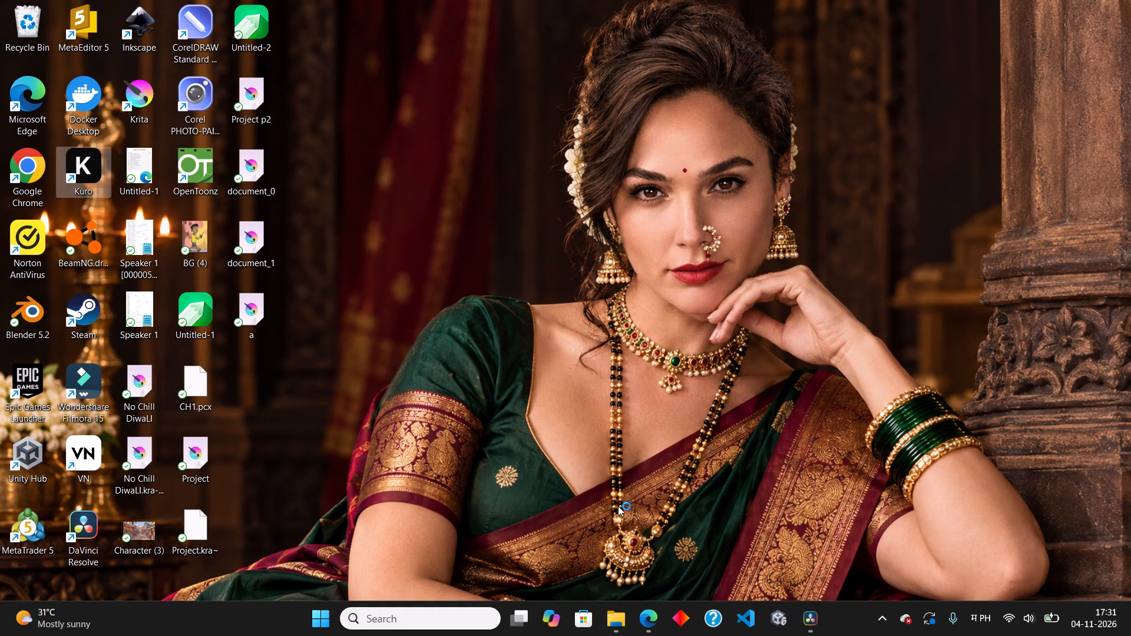
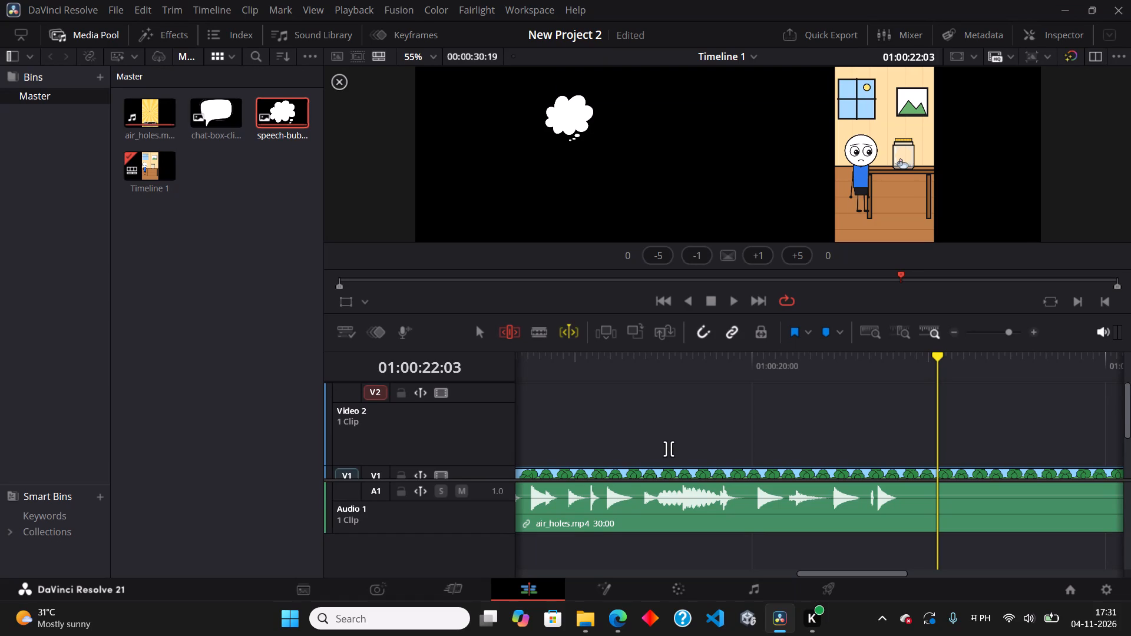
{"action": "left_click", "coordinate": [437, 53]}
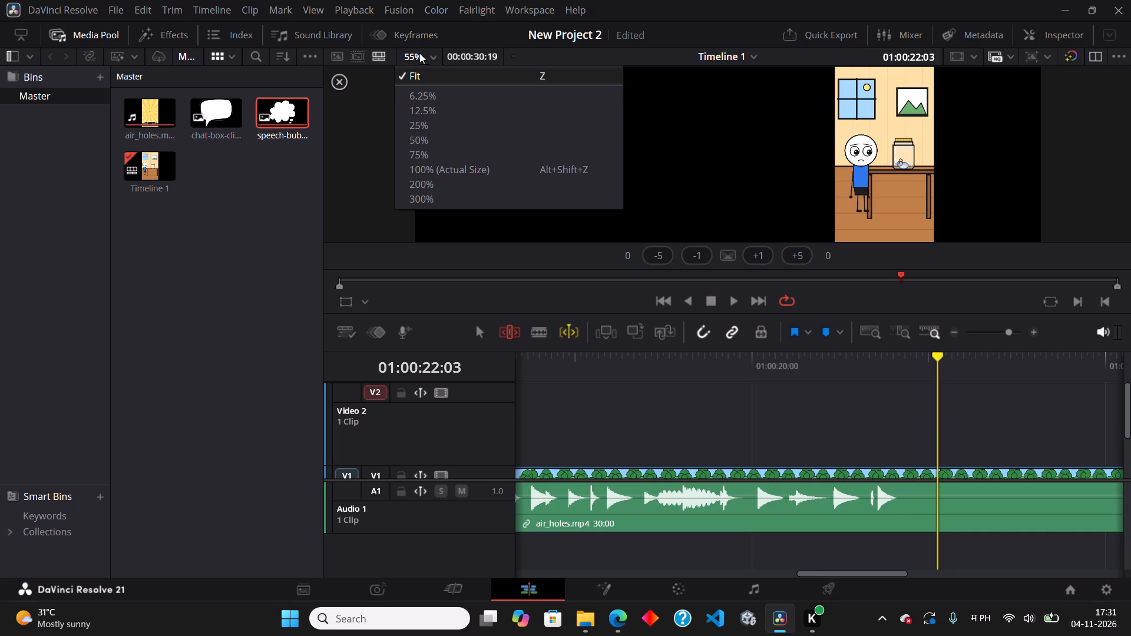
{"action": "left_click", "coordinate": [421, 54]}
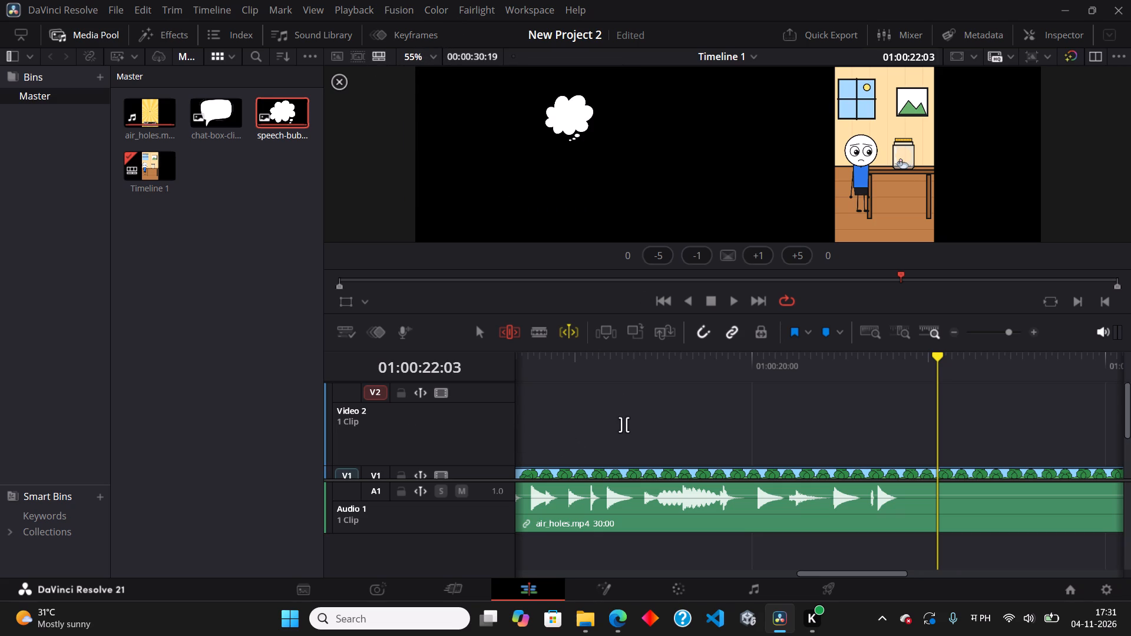
Shift the air_holes.mp4 clip, with its linked audio, about 3 seconds later on Timeline 1.
{"action": "left_click_drag", "start_coordinate": [795, 490], "coordinate": [726, 502]}
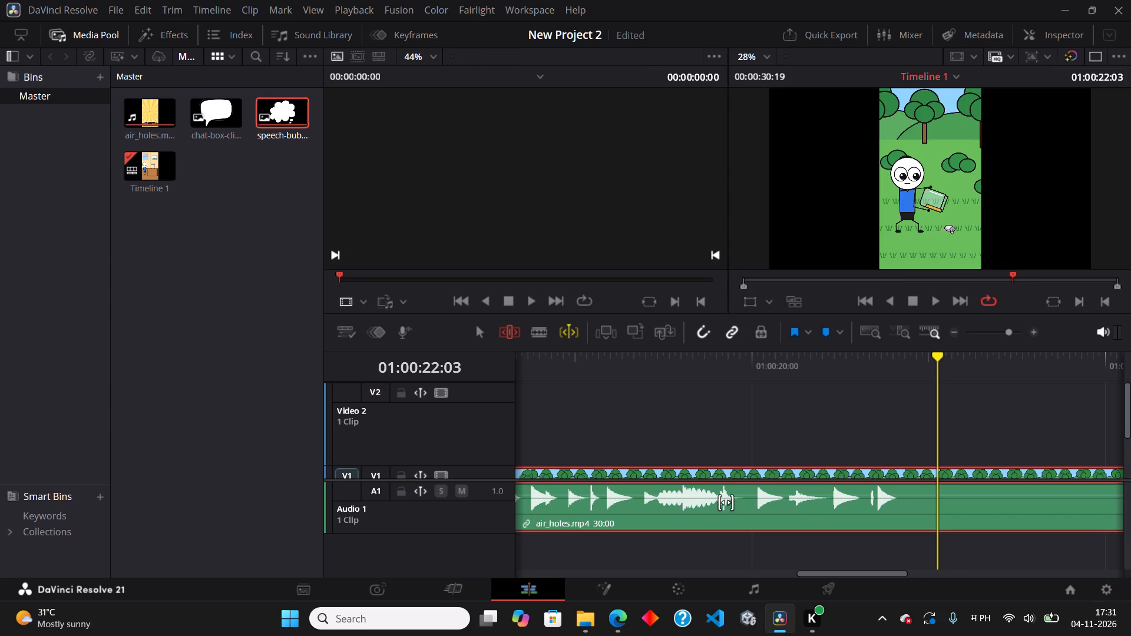
{"action": "left_click", "coordinate": [820, 490]}
{"action": "left_click_drag", "start_coordinate": [738, 515], "coordinate": [1029, 509]}
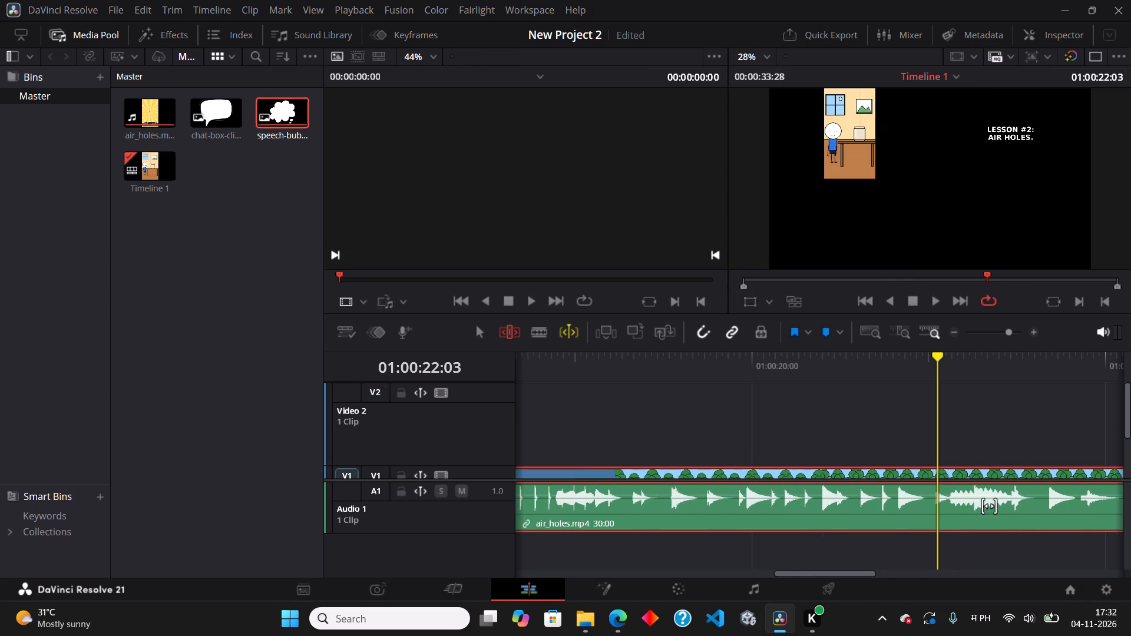
{"action": "left_click_drag", "start_coordinate": [753, 506], "coordinate": [1038, 494]}
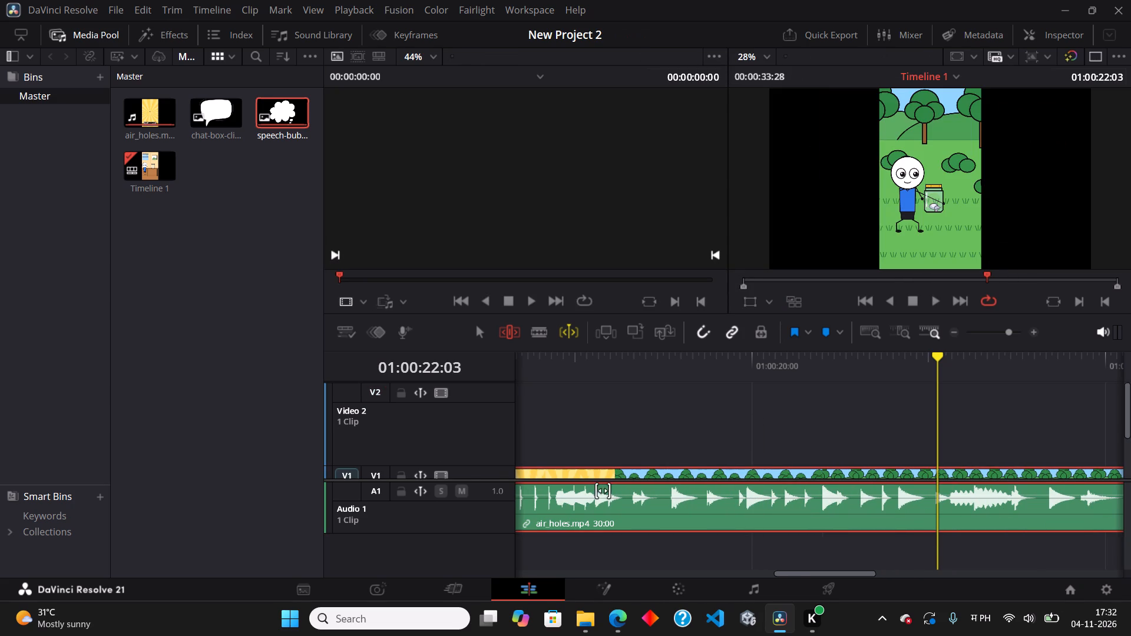
{"action": "left_click_drag", "start_coordinate": [626, 503], "coordinate": [798, 509]}
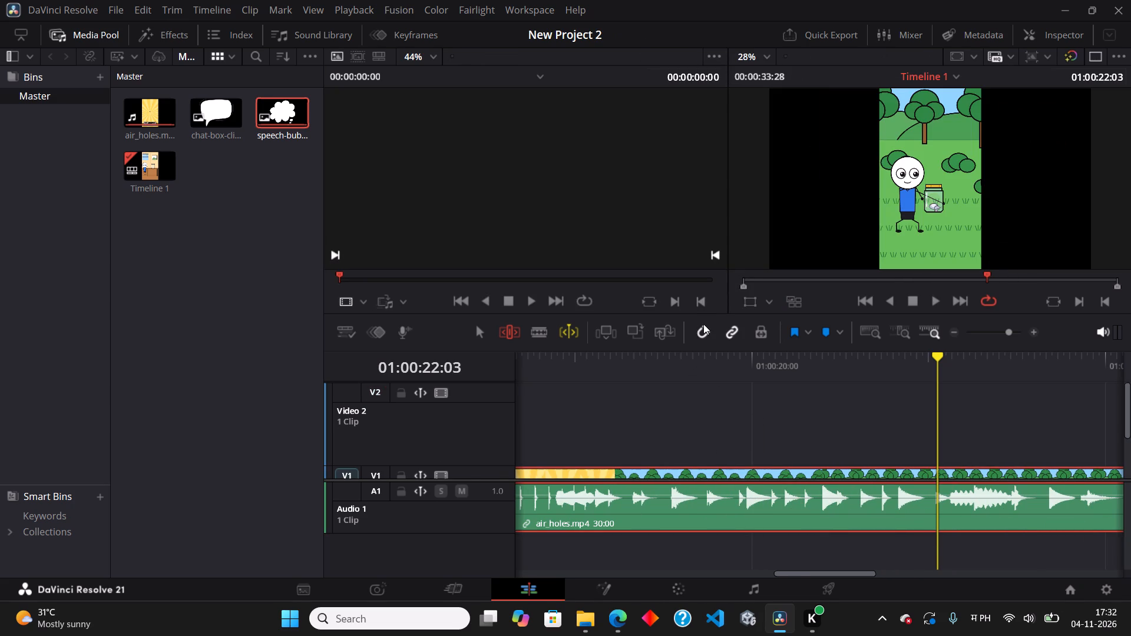
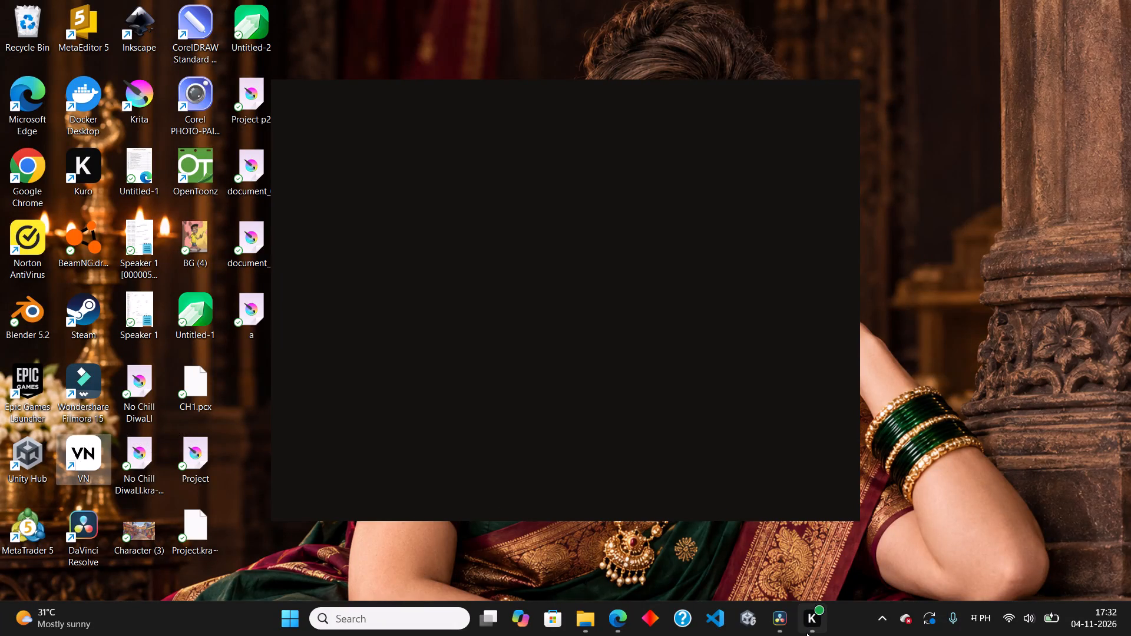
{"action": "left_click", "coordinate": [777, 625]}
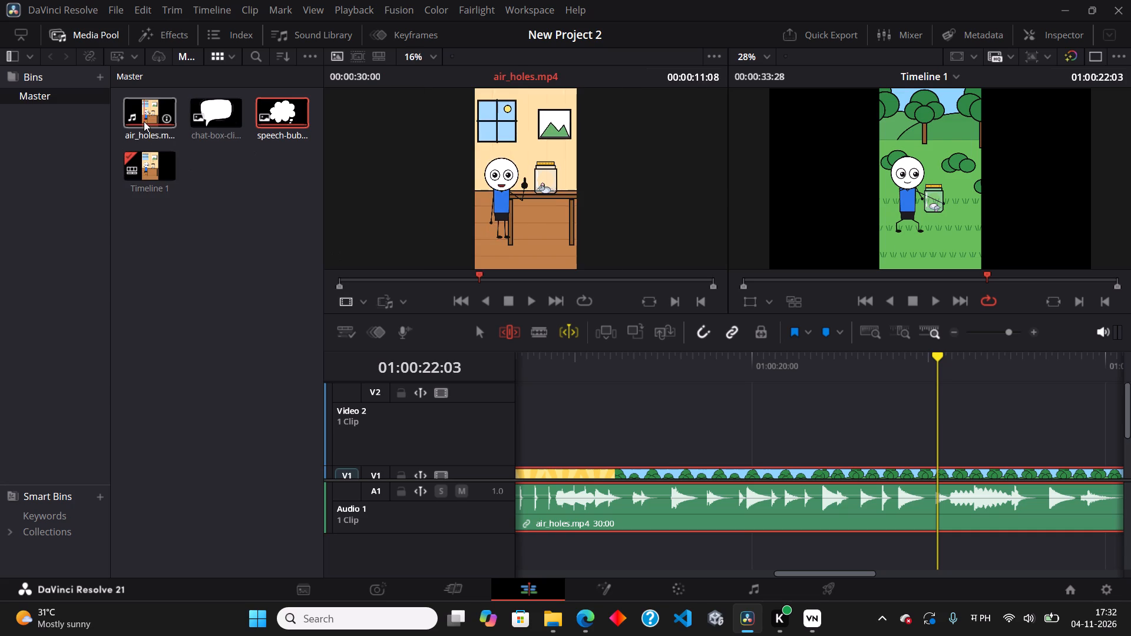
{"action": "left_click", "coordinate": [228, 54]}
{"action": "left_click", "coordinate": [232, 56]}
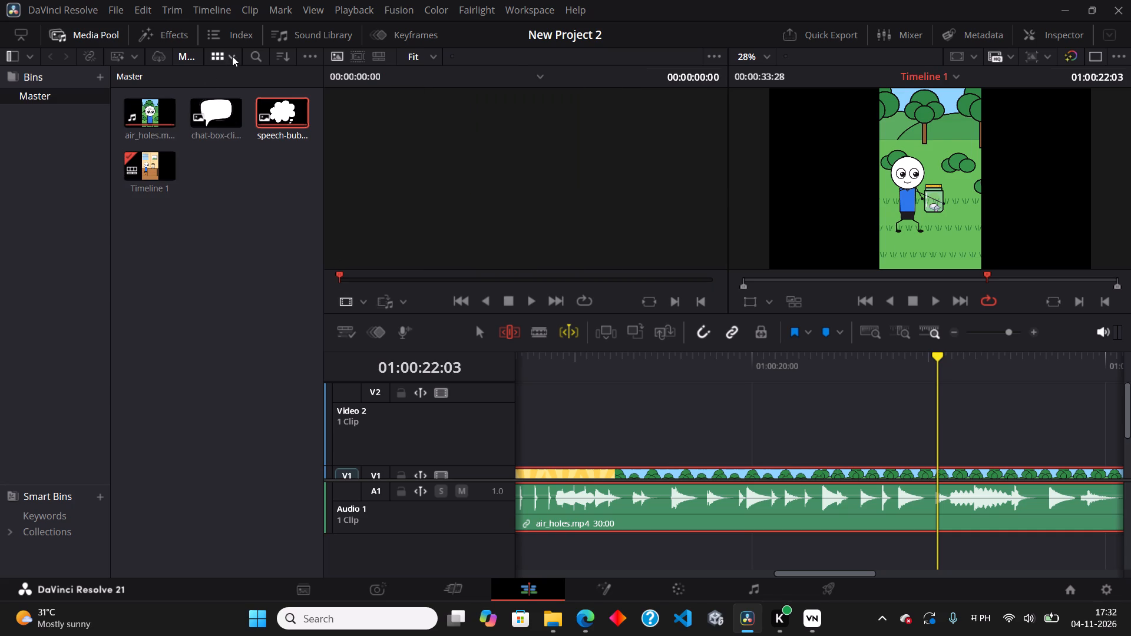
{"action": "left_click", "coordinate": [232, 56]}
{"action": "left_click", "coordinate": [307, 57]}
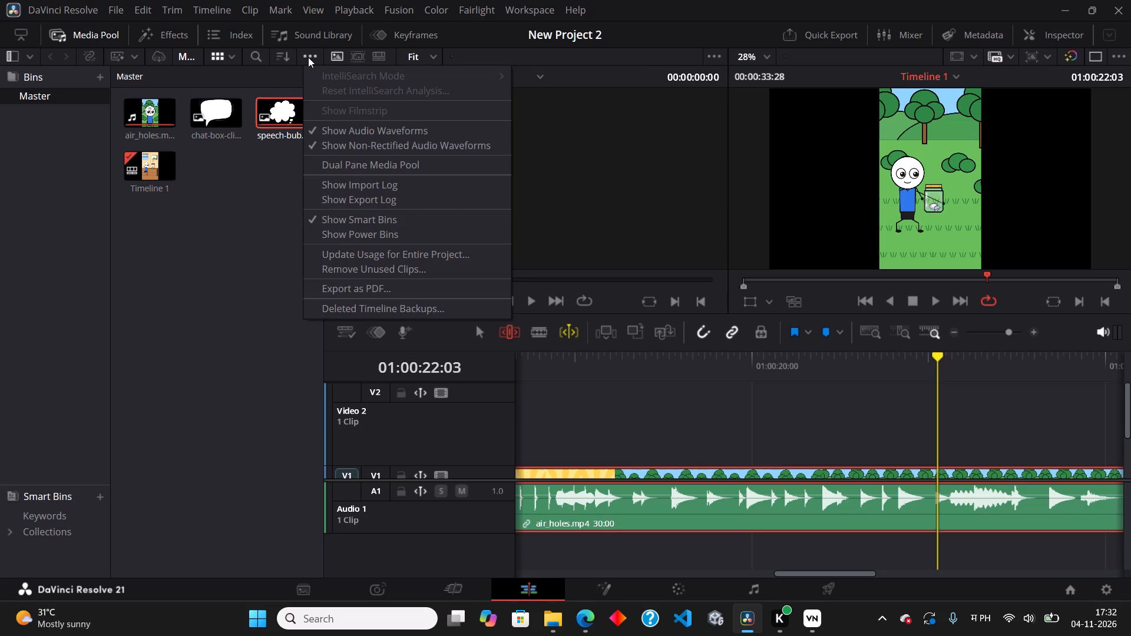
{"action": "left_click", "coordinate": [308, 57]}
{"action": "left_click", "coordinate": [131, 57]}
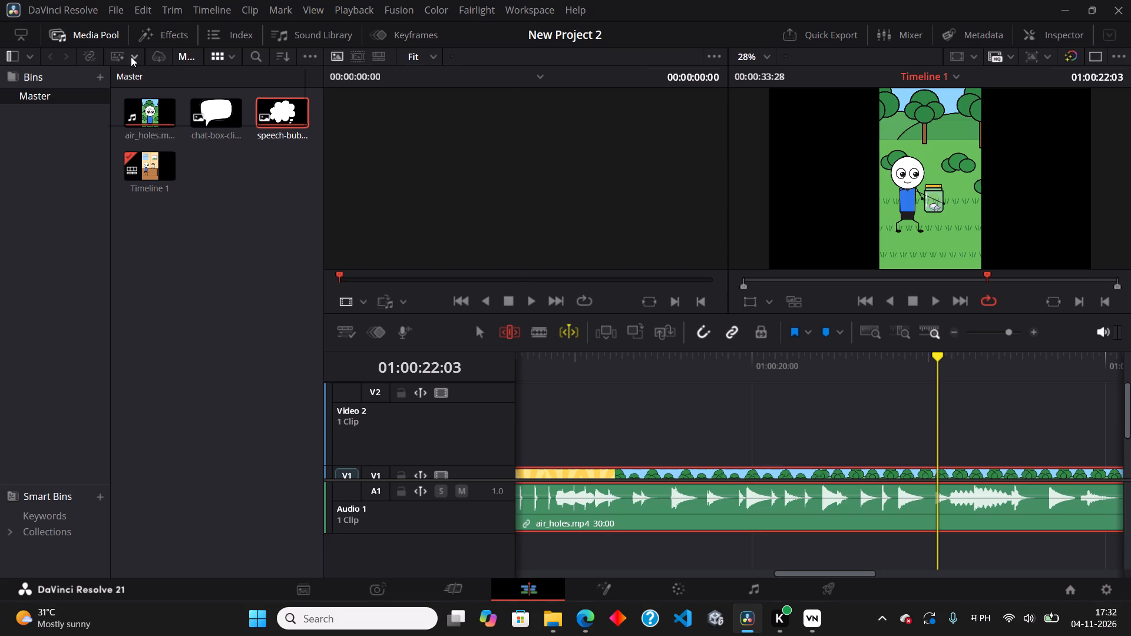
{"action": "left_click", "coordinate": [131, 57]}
Switch to VN and delete the two Nov 4, 2026 projects.
{"action": "left_click", "coordinate": [818, 618]}
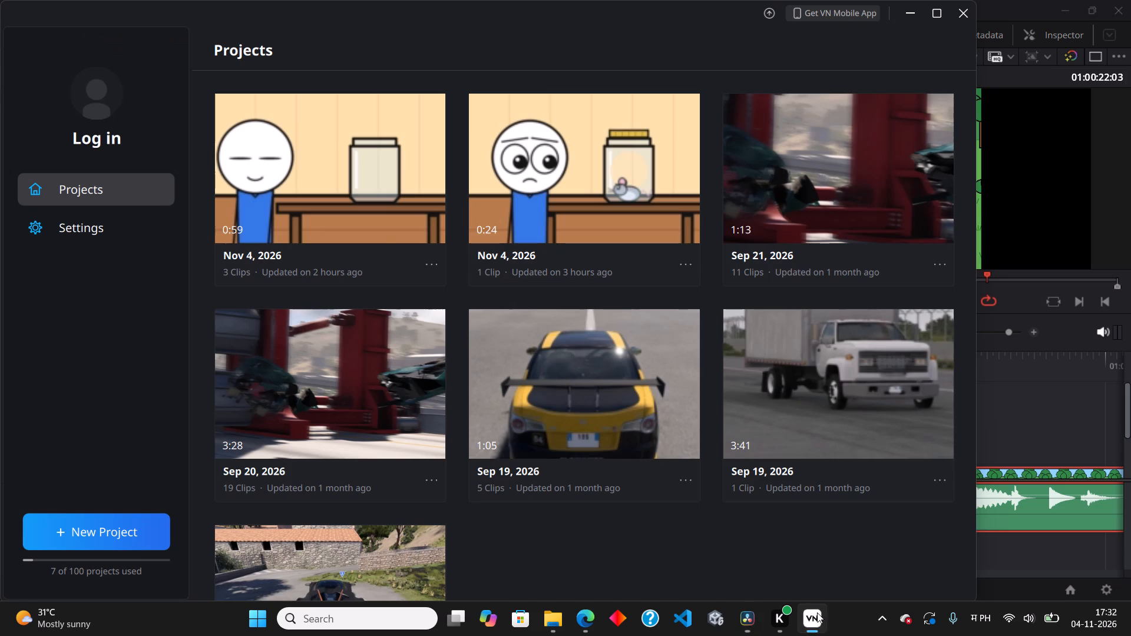
{"action": "left_click", "coordinate": [434, 264]}
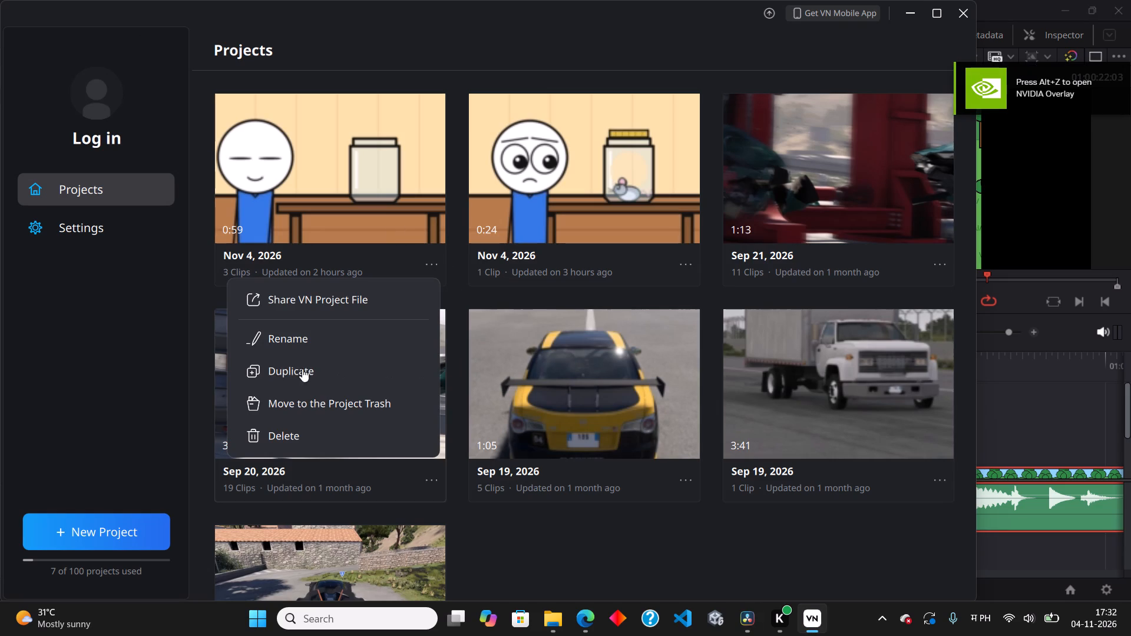
{"action": "left_click", "coordinate": [303, 435]}
{"action": "left_click", "coordinate": [601, 319]}
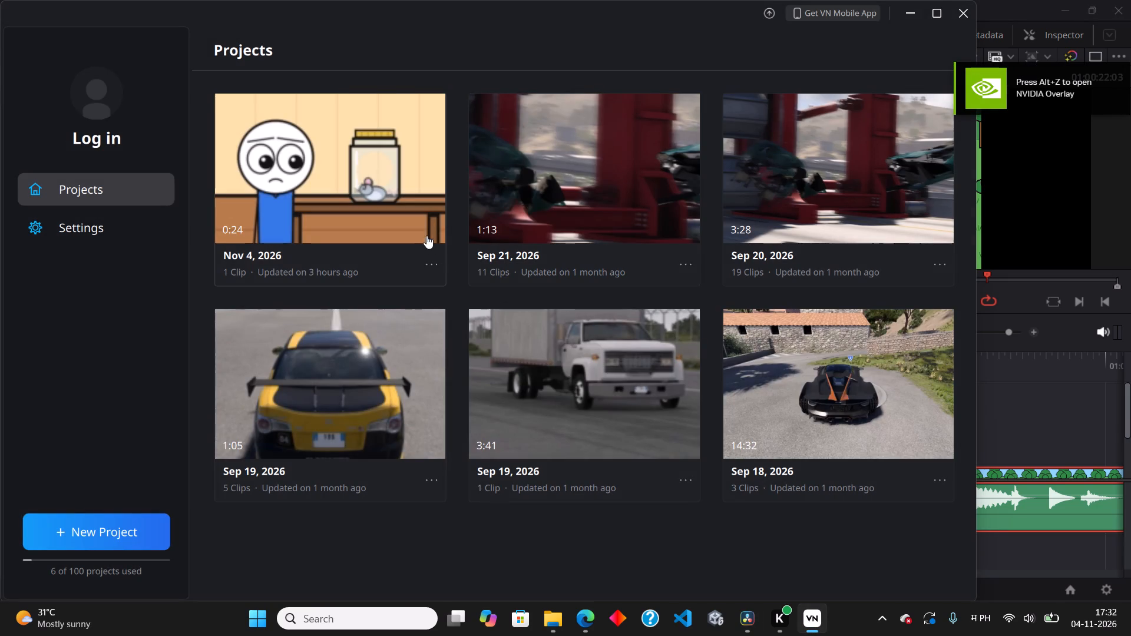
{"action": "left_click", "coordinate": [432, 262]}
{"action": "left_click", "coordinate": [311, 430]}
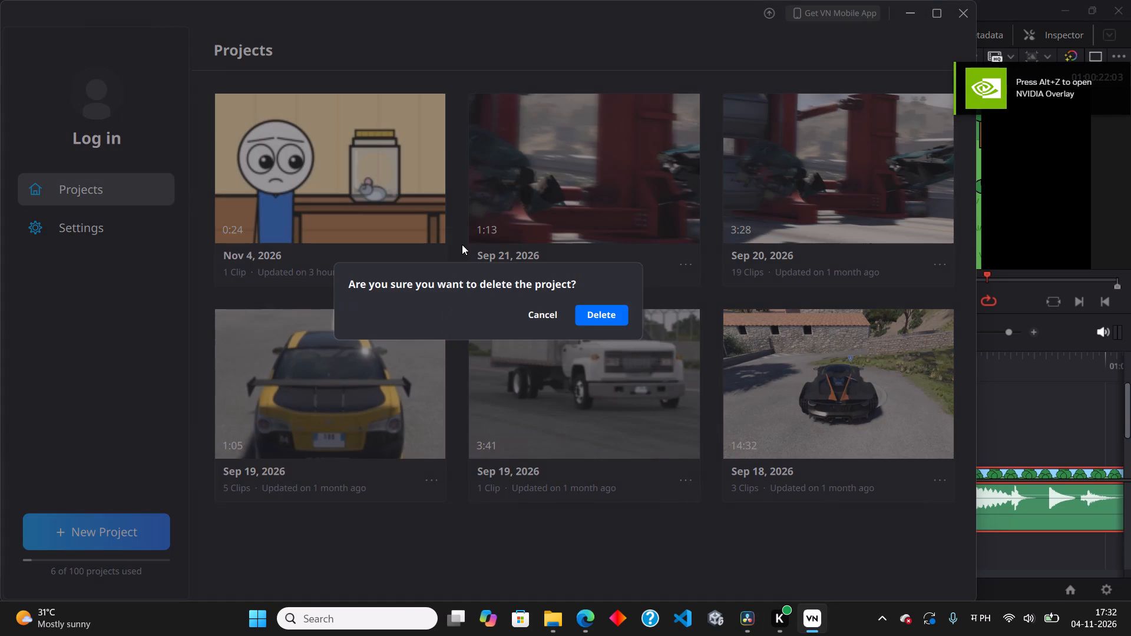
{"action": "left_click", "coordinate": [599, 320]}
Delete the Sep 21, 2026 and Sep 20, 2026 projects from VN's project list.
{"action": "left_click", "coordinate": [433, 263]}
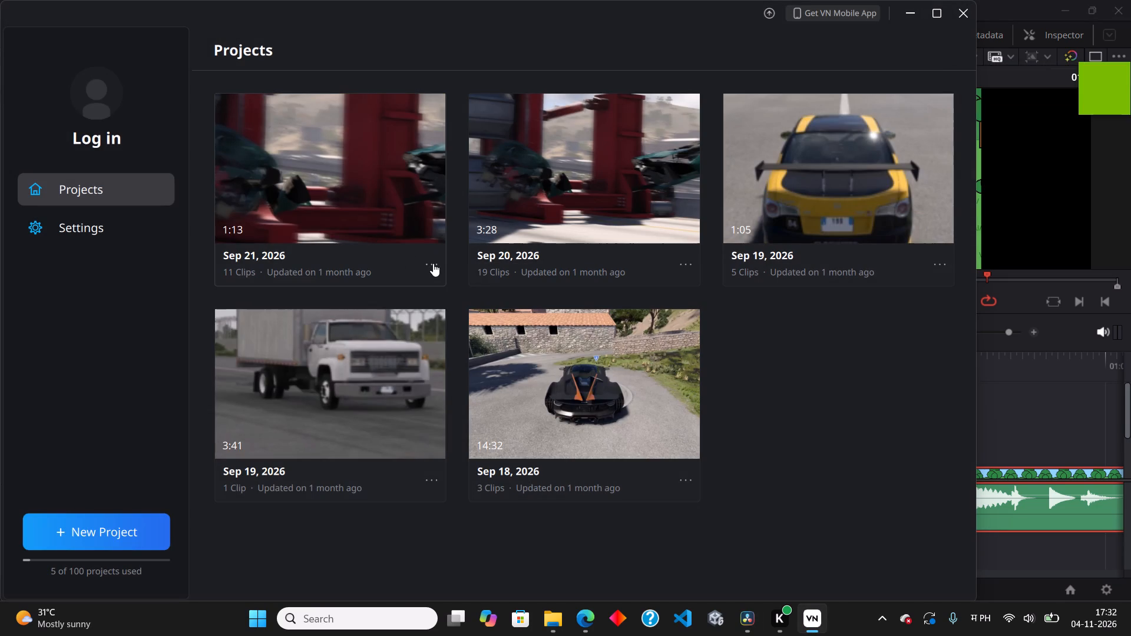
{"action": "left_click", "coordinate": [382, 445]}
{"action": "left_click", "coordinate": [593, 307]}
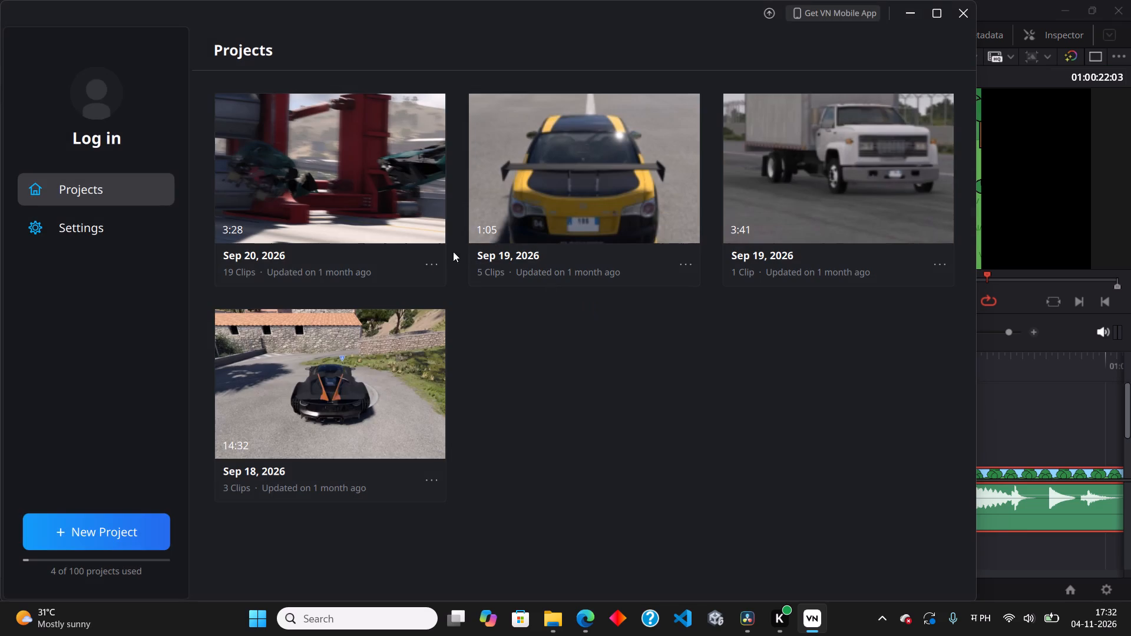
{"action": "left_click", "coordinate": [431, 266]}
{"action": "left_click", "coordinate": [378, 448]}
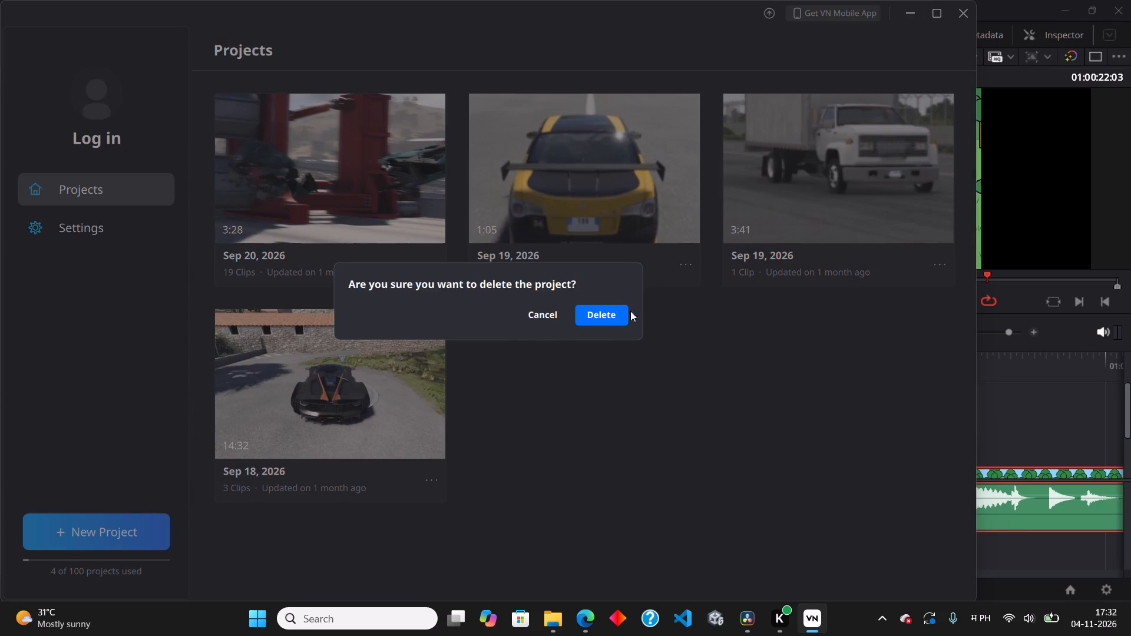
{"action": "left_click", "coordinate": [612, 311]}
Delete the remaining three projects, the two from Sep 19, 2026 and the one from Sep 18, 2026.
{"action": "left_click", "coordinate": [441, 259]}
{"action": "left_click", "coordinate": [296, 442]}
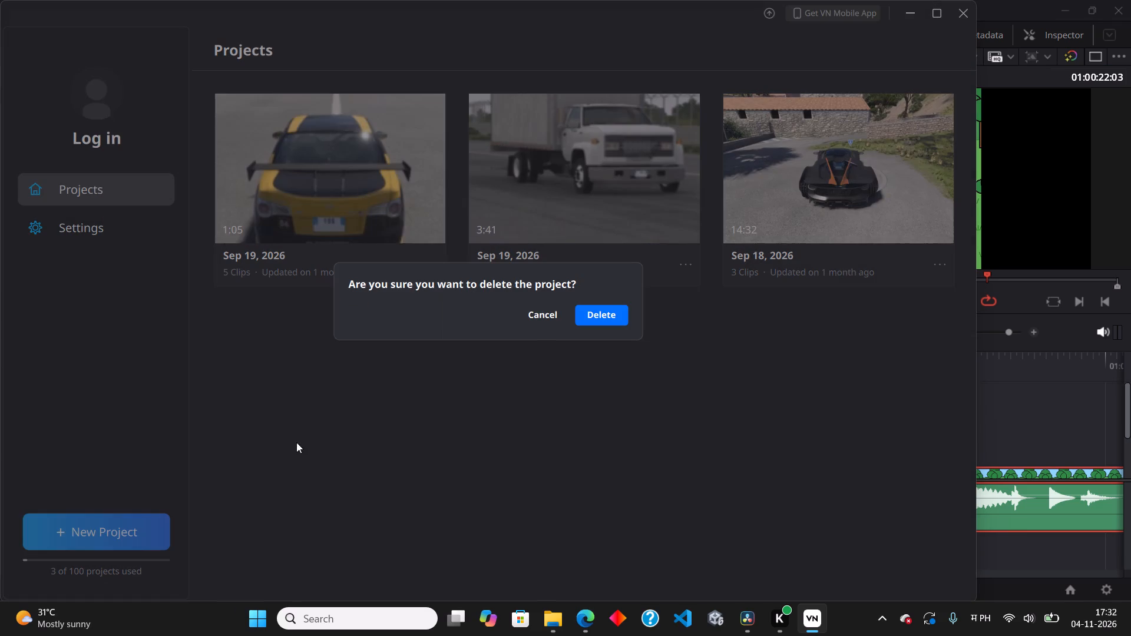
{"action": "left_click", "coordinate": [600, 320]}
{"action": "left_click", "coordinate": [427, 264]}
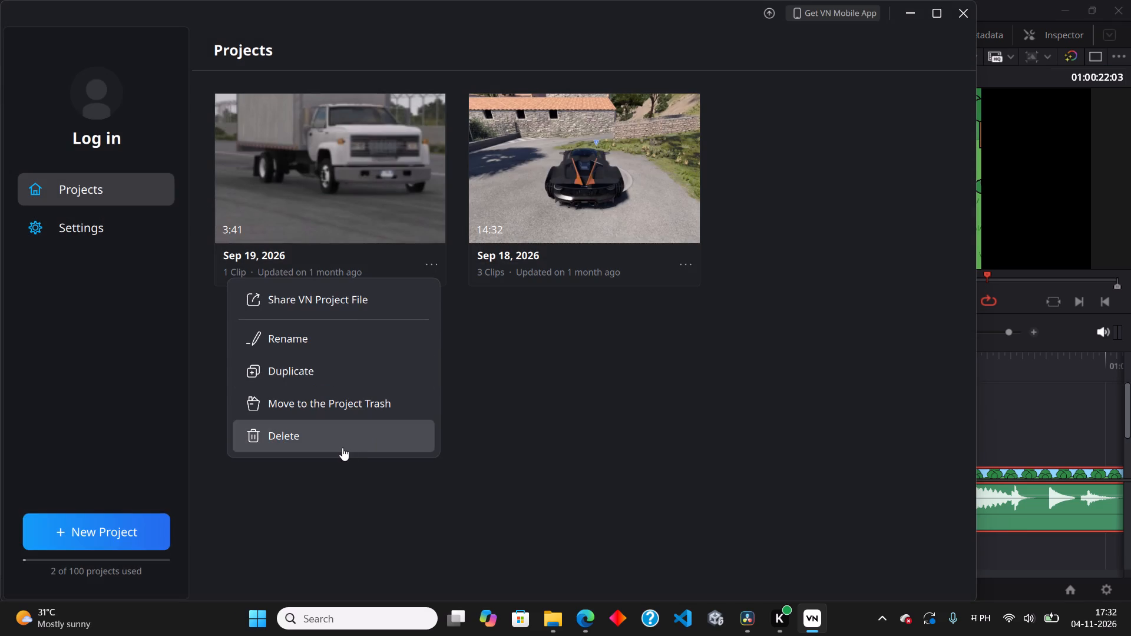
{"action": "left_click", "coordinate": [342, 448]}
{"action": "left_click", "coordinate": [614, 317]}
{"action": "left_click", "coordinate": [432, 267]}
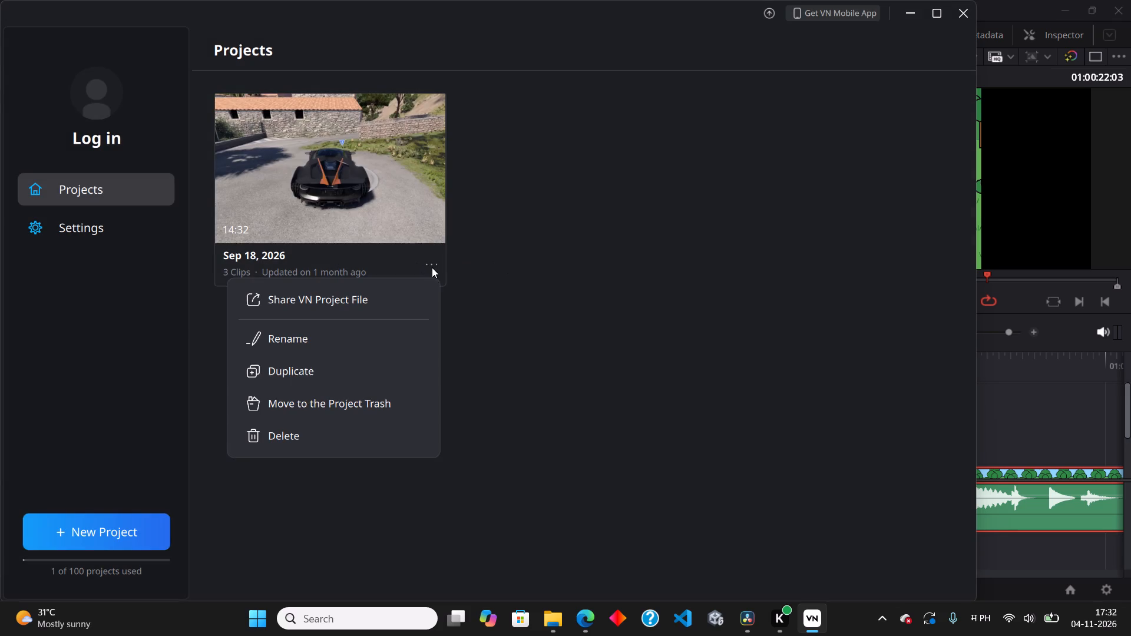
{"action": "left_click", "coordinate": [316, 429]}
{"action": "left_click", "coordinate": [616, 316]}
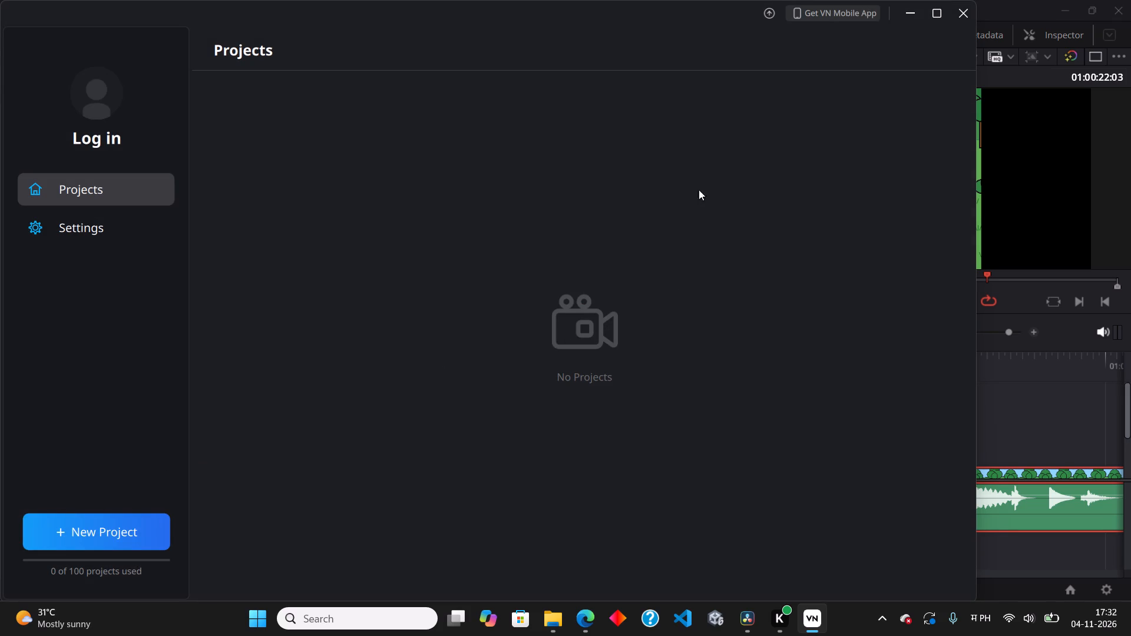
Maximize the VN window and create a new project.
{"action": "left_click", "coordinate": [933, 14]}
{"action": "left_click", "coordinate": [46, 515]}
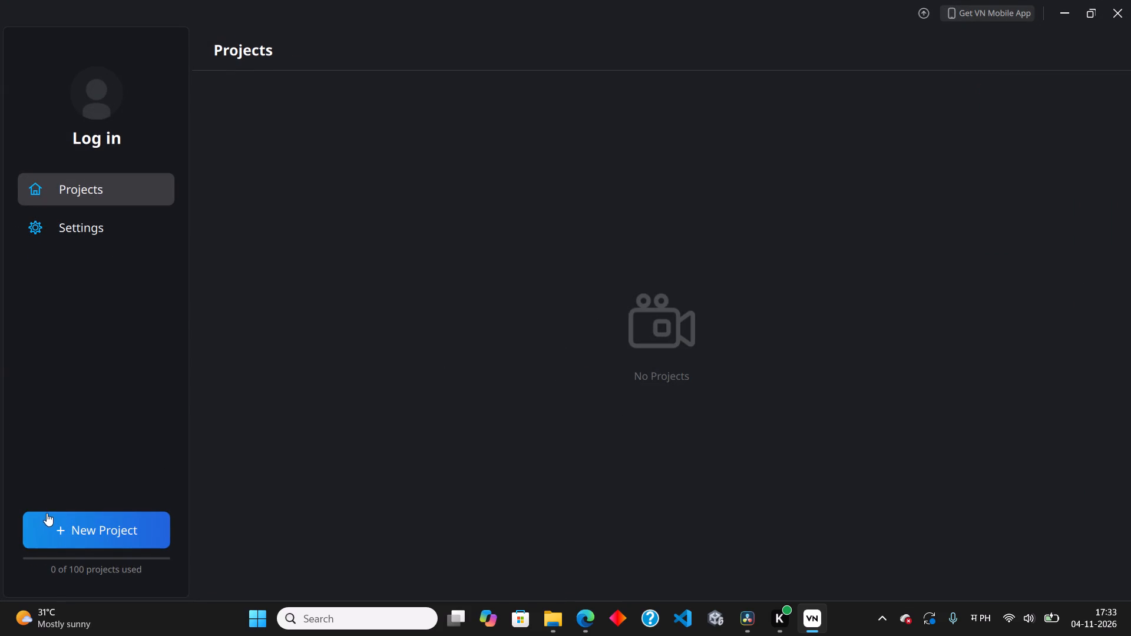
{"action": "left_click", "coordinate": [143, 519]}
Add the 0:30 stick-figure video from the Favorite media to the start of the main video track.
{"action": "left_click", "coordinate": [139, 183]}
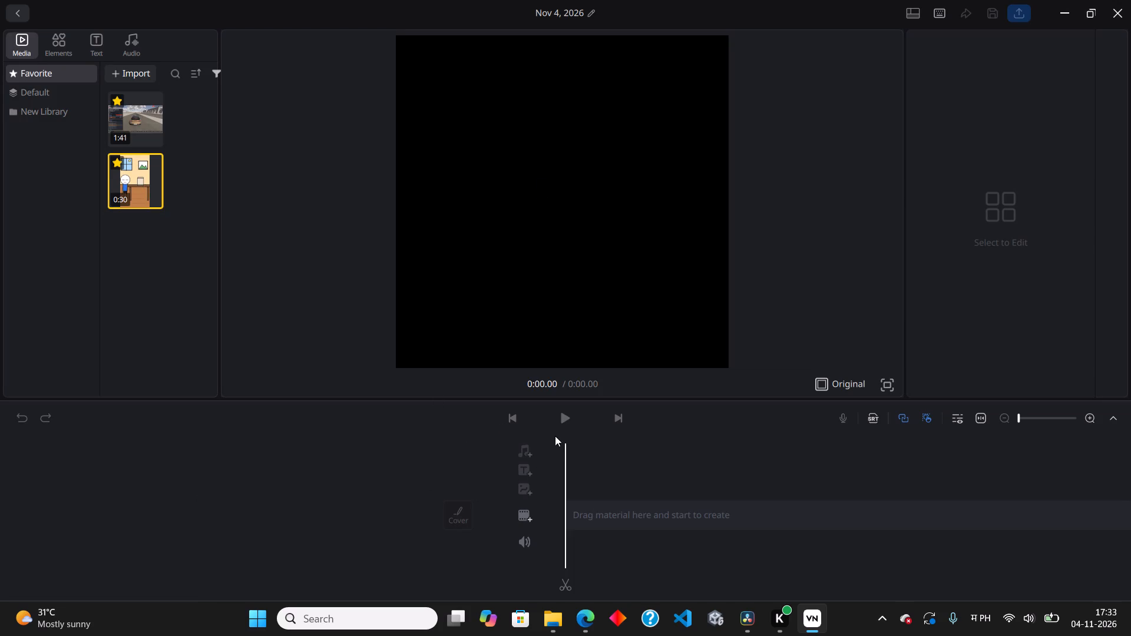
{"action": "left_click", "coordinate": [562, 423]}
{"action": "left_click", "coordinate": [562, 415]}
{"action": "left_click_drag", "start_coordinate": [131, 185], "coordinate": [306, 190]}
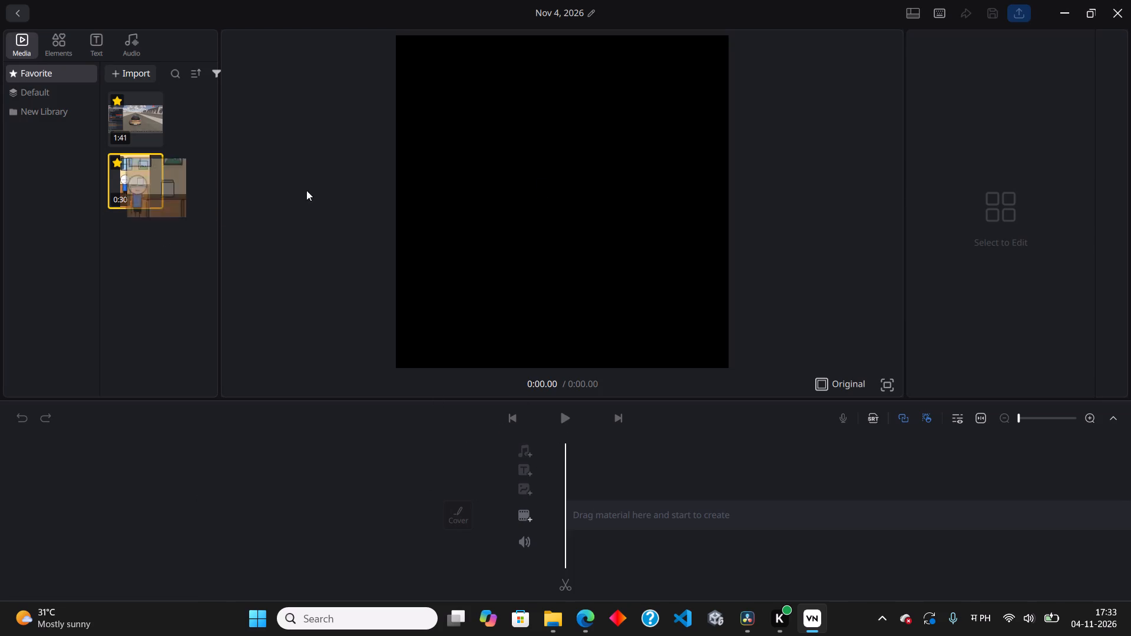
{"action": "left_click_drag", "start_coordinate": [306, 190], "coordinate": [485, 190]}
{"action": "left_click_drag", "start_coordinate": [128, 177], "coordinate": [696, 506]}
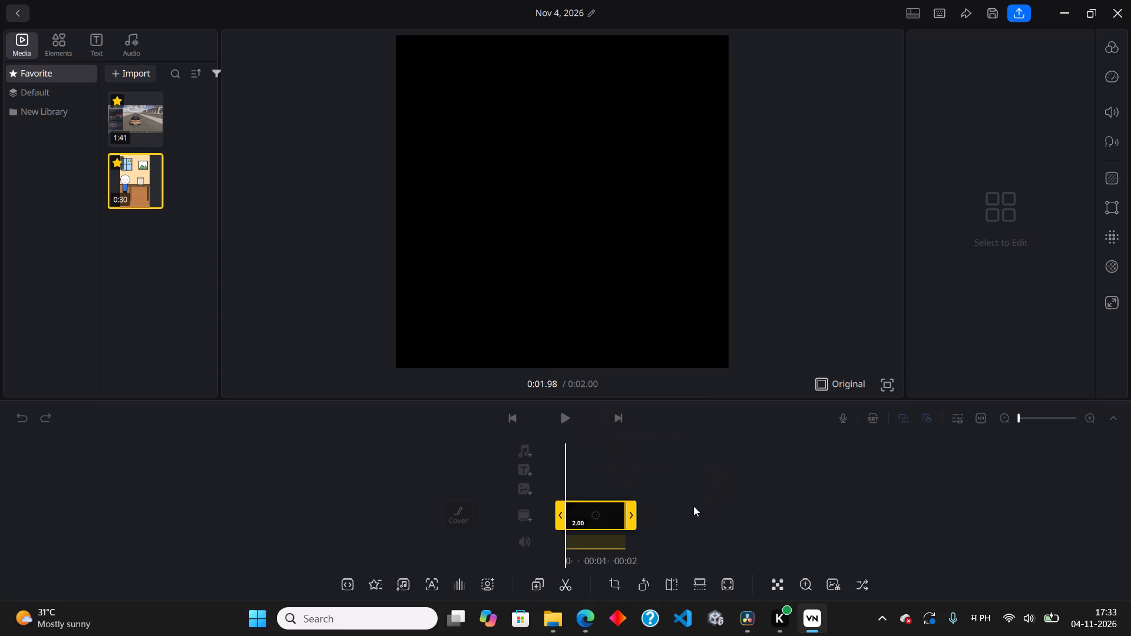
{"action": "left_click", "coordinate": [278, 470]}
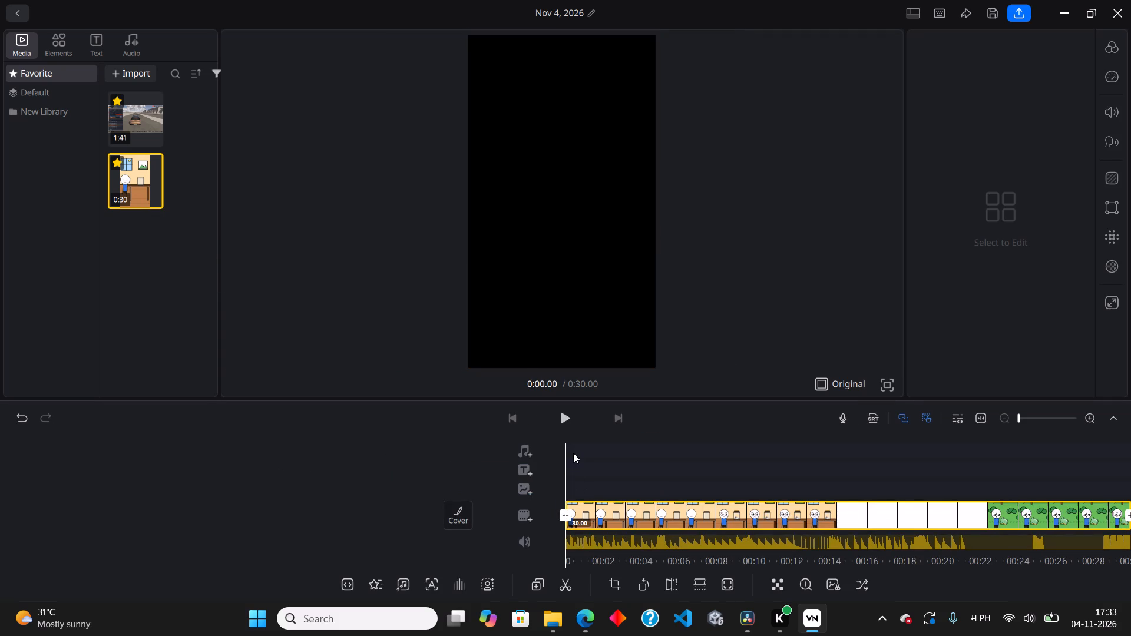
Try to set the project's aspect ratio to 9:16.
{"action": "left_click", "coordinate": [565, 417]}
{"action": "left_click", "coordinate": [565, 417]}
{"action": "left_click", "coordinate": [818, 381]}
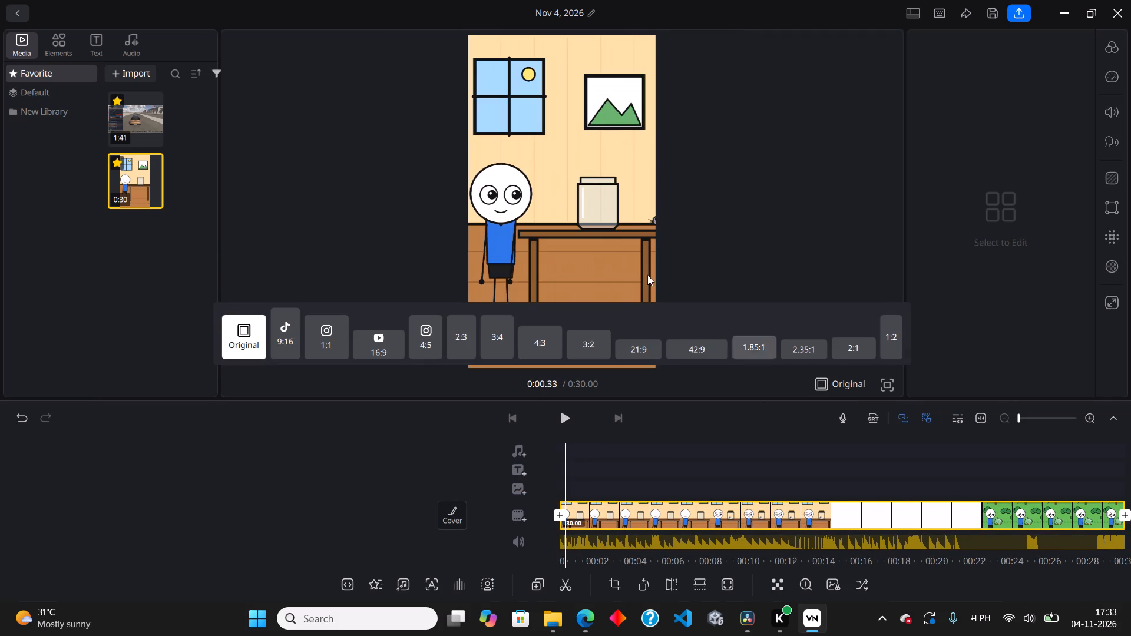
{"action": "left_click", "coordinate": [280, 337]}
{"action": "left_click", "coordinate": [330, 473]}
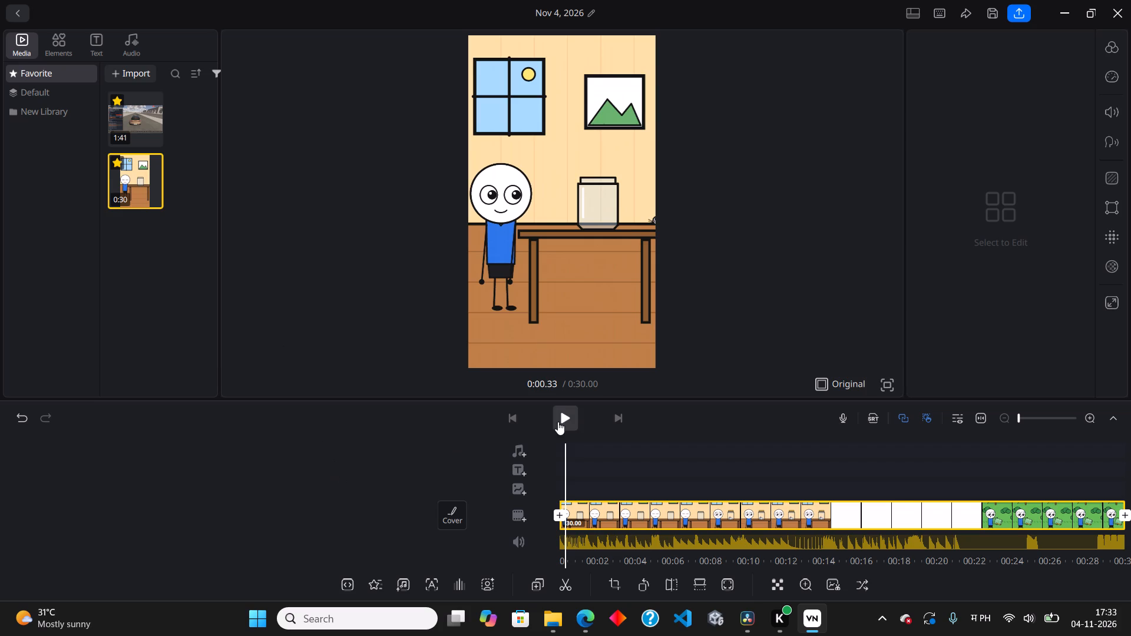
Overlay the speech-bubble-thought-bubble image from Downloads at about 3.5 s, where the character stands beside the jar.
{"action": "left_click", "coordinate": [561, 420]}
{"action": "left_click", "coordinate": [563, 420]}
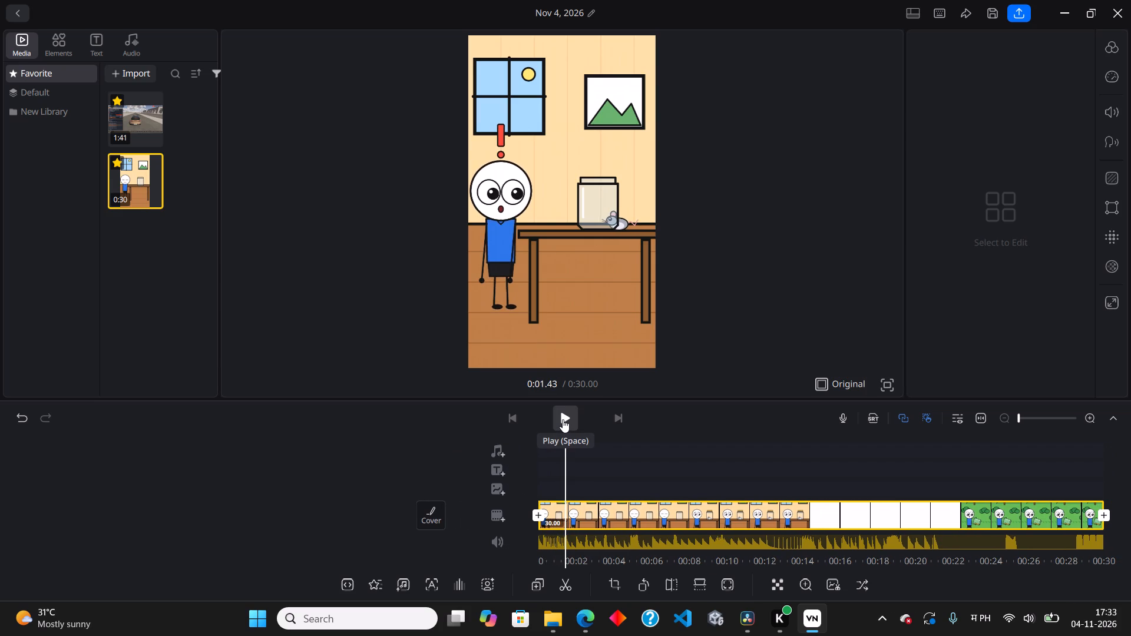
{"action": "left_click", "coordinate": [563, 419]}
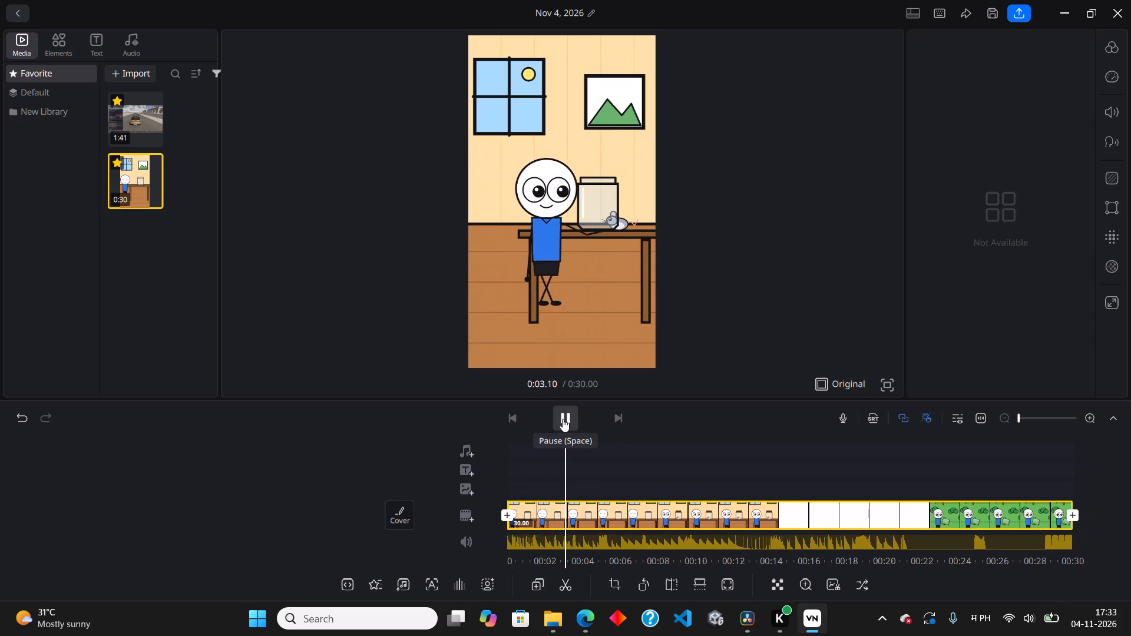
{"action": "left_click", "coordinate": [563, 419]}
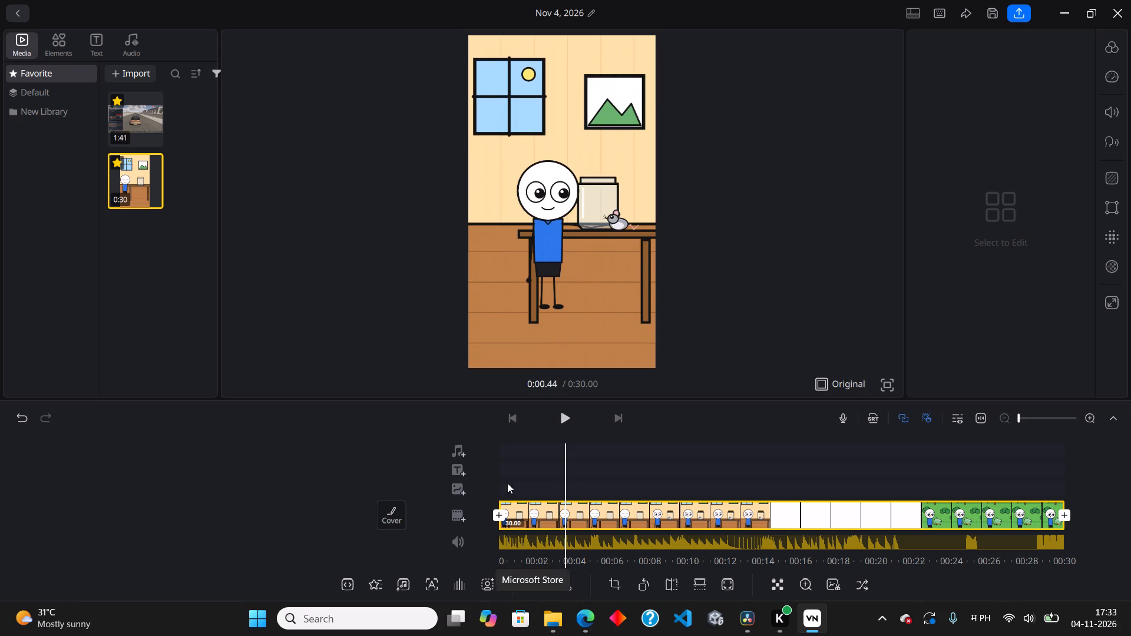
{"action": "left_click", "coordinate": [457, 493]}
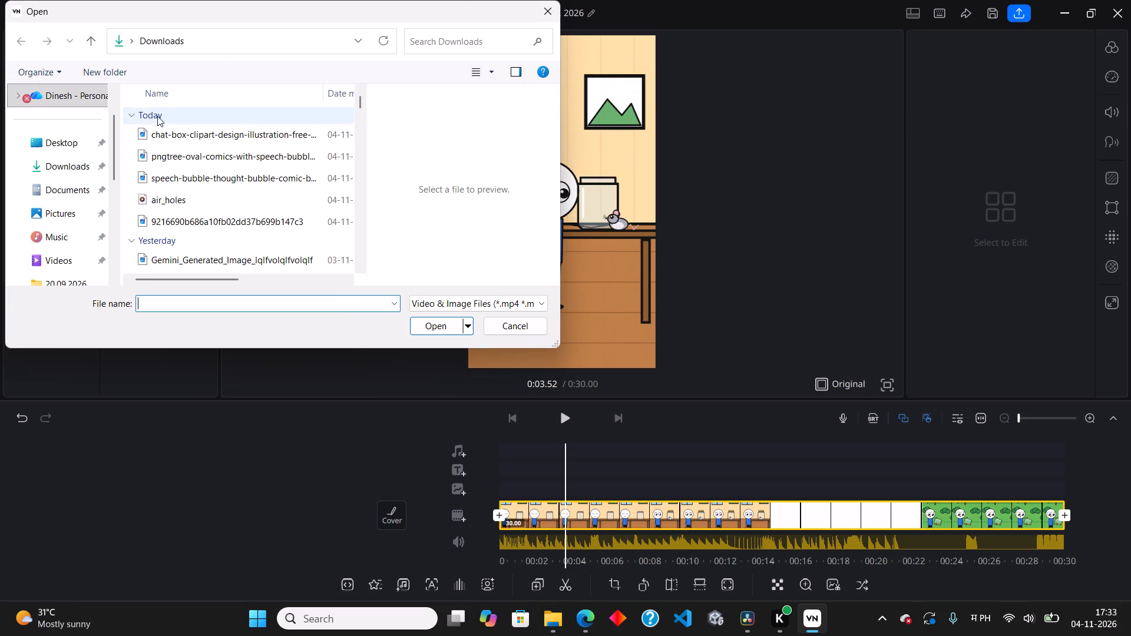
{"action": "left_click", "coordinate": [177, 133]}
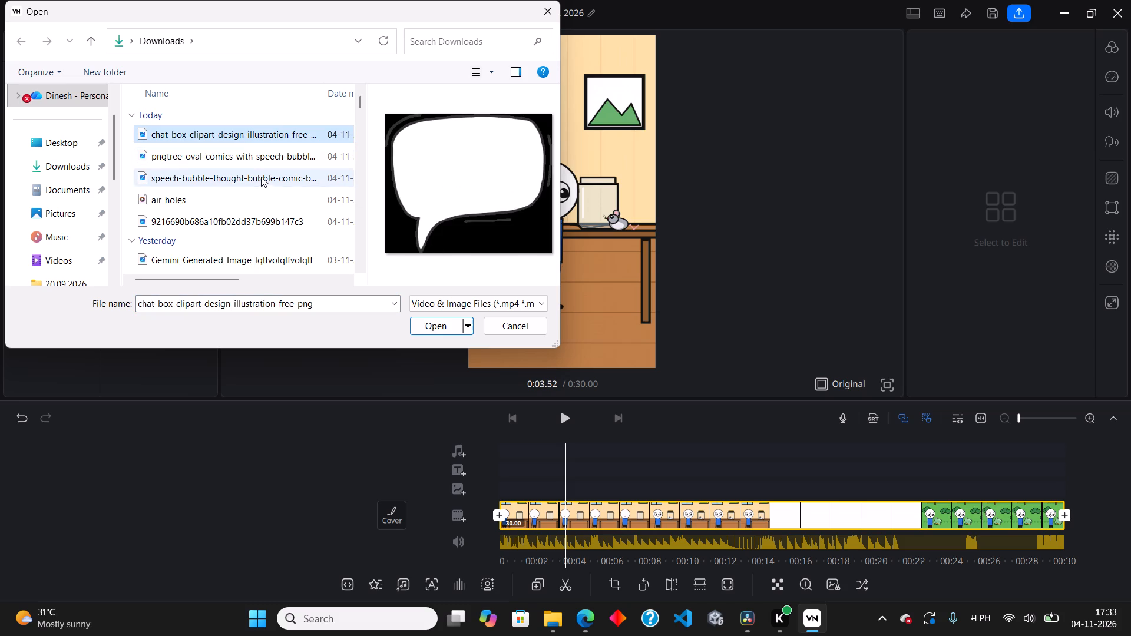
{"action": "left_click", "coordinate": [236, 158]}
{"action": "left_click", "coordinate": [240, 181]}
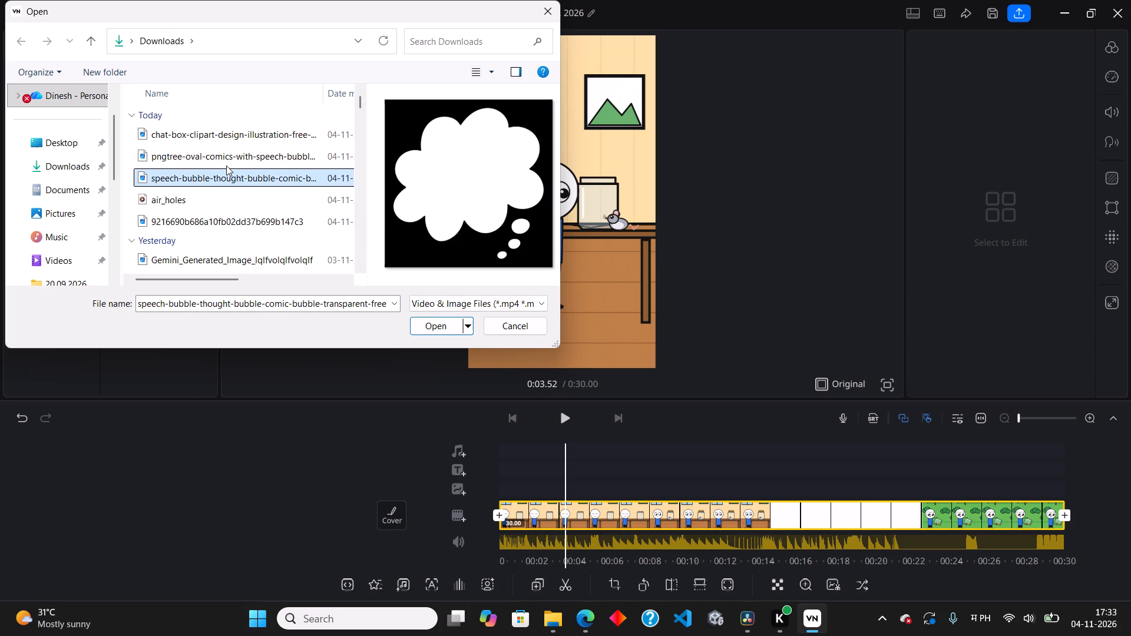
{"action": "left_click", "coordinate": [447, 332]}
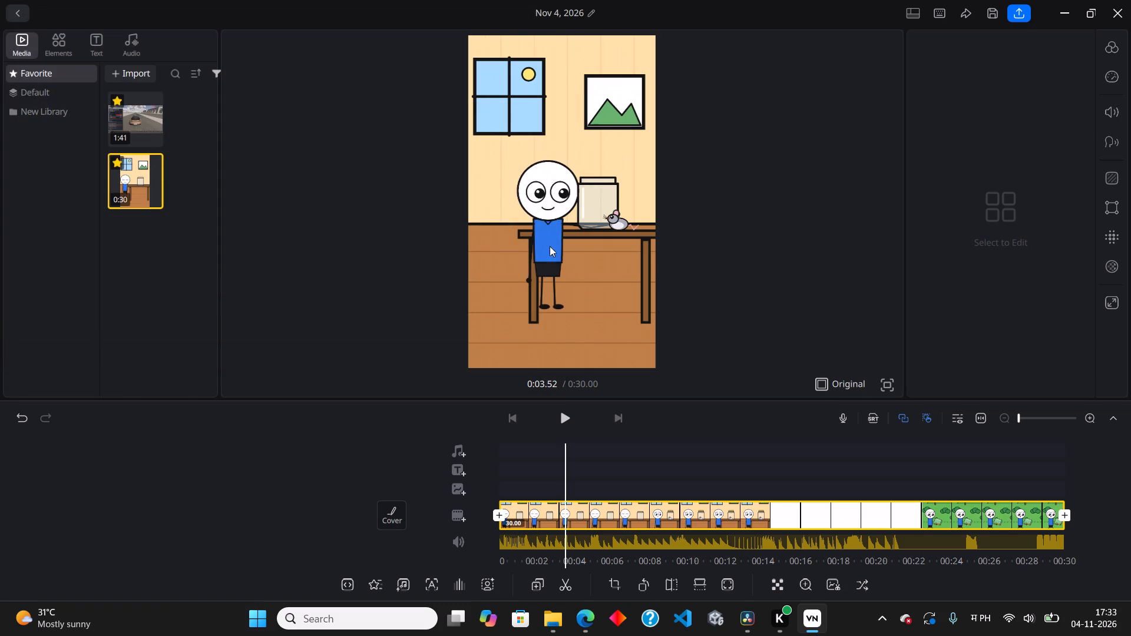
Shrink the thought-bubble overlay to about half its size and place it just above the character's head.
{"action": "left_click_drag", "start_coordinate": [564, 204], "coordinate": [557, 163]}
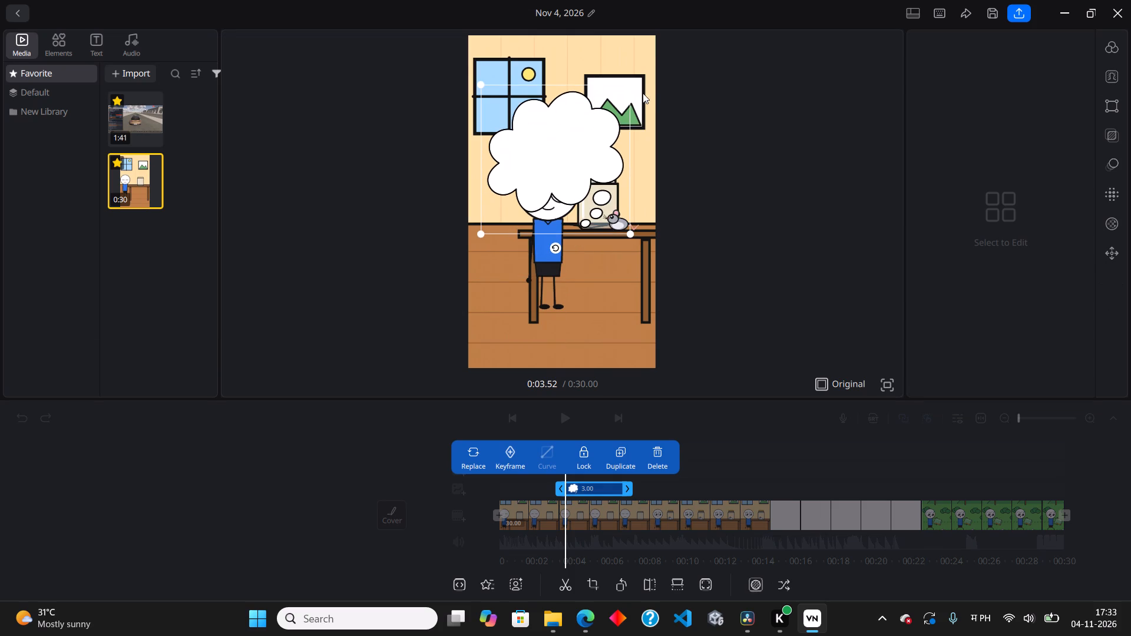
{"action": "left_click_drag", "start_coordinate": [629, 88], "coordinate": [567, 147]}
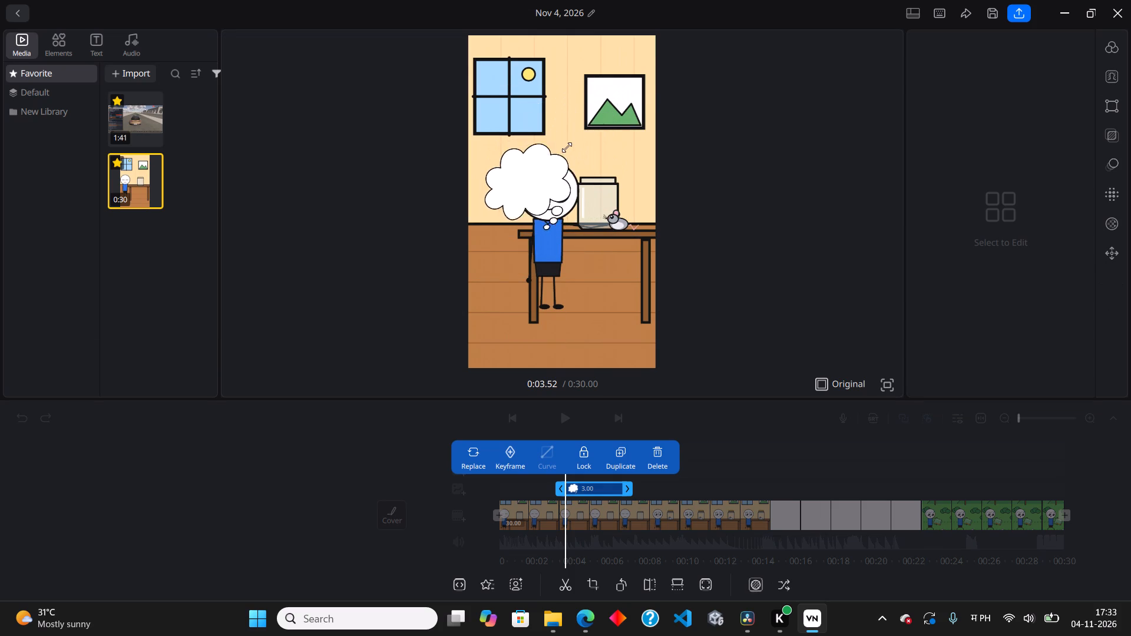
{"action": "left_click_drag", "start_coordinate": [567, 147], "coordinate": [551, 165]}
{"action": "left_click_drag", "start_coordinate": [512, 193], "coordinate": [549, 134]}
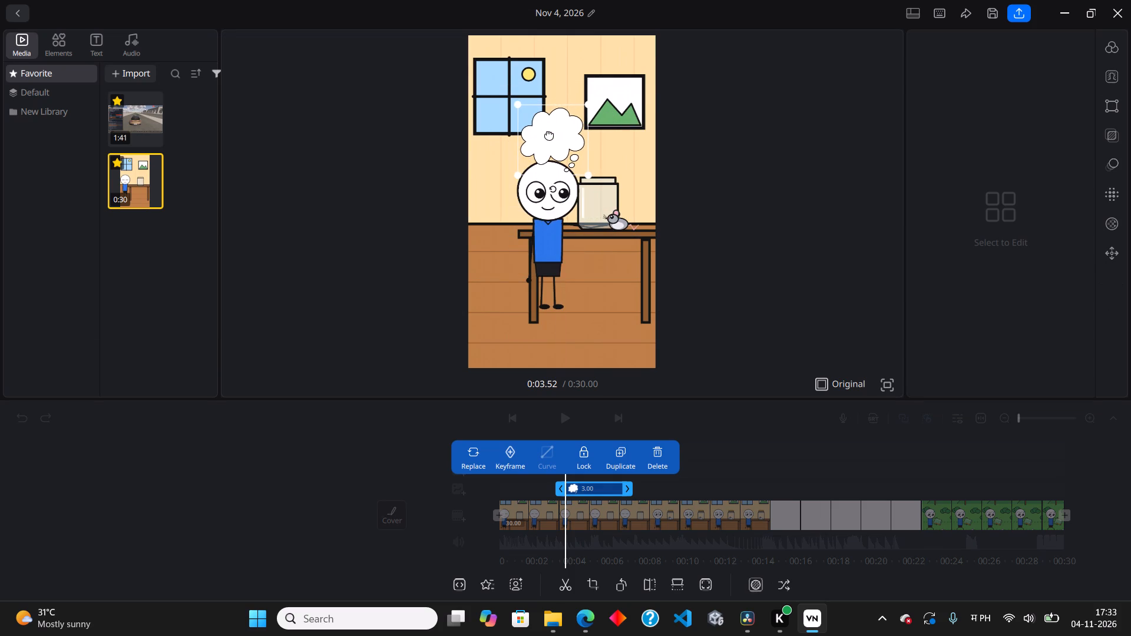
Shift the thought bubble slightly and enlarge it a little so it sits just above the character's head.
{"action": "left_click_drag", "start_coordinate": [549, 134], "coordinate": [545, 137]}
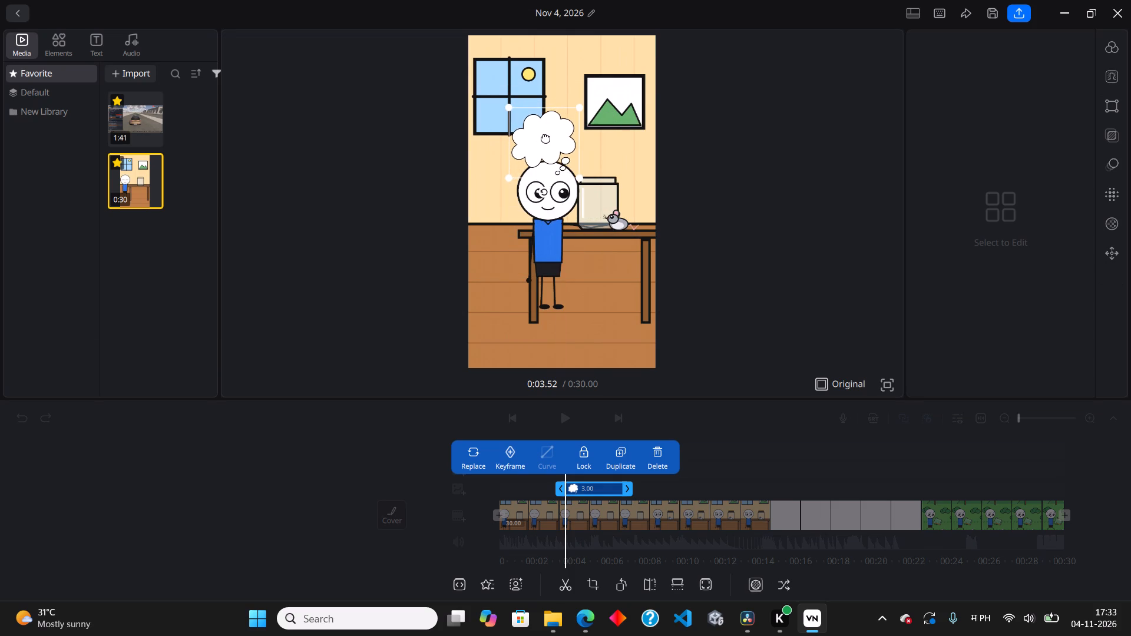
{"action": "left_click_drag", "start_coordinate": [545, 137], "coordinate": [540, 138]}
{"action": "left_click_drag", "start_coordinate": [580, 109], "coordinate": [587, 101]}
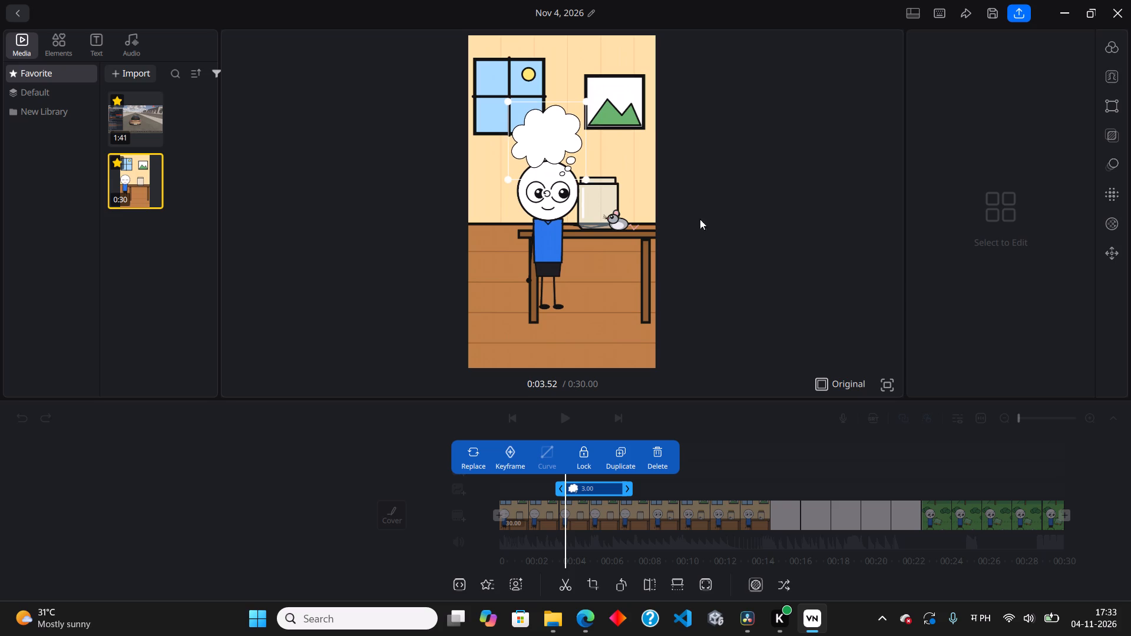
{"action": "left_click", "coordinate": [721, 219]}
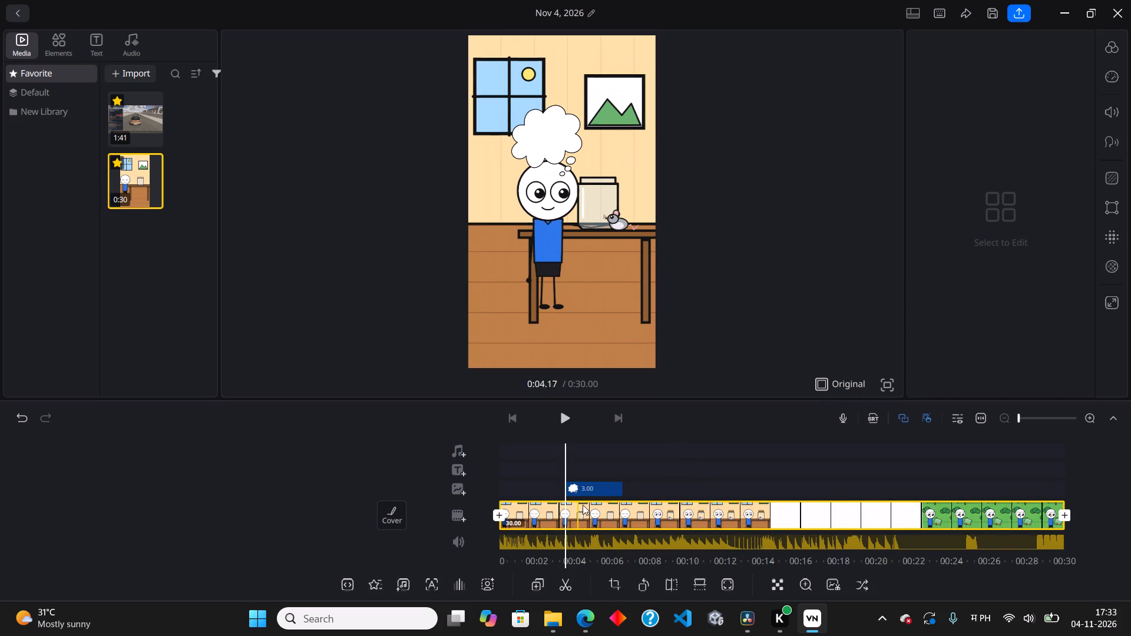
Extend the start of the thought-bubble clip slightly earlier on the timeline, making the clip 3.03 s long.
{"action": "left_click_drag", "start_coordinate": [583, 505], "coordinate": [574, 506]}
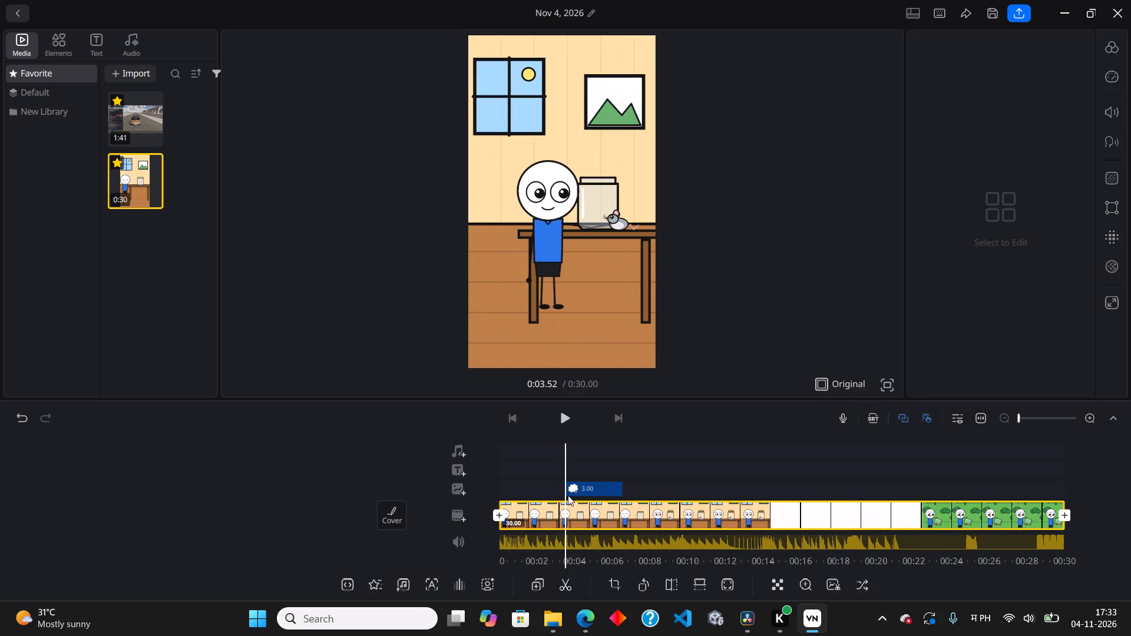
{"action": "scroll", "coordinate": [565, 492], "scroll_direction": "up", "scroll_amount": 6}
{"action": "left_click", "coordinate": [1038, 417]}
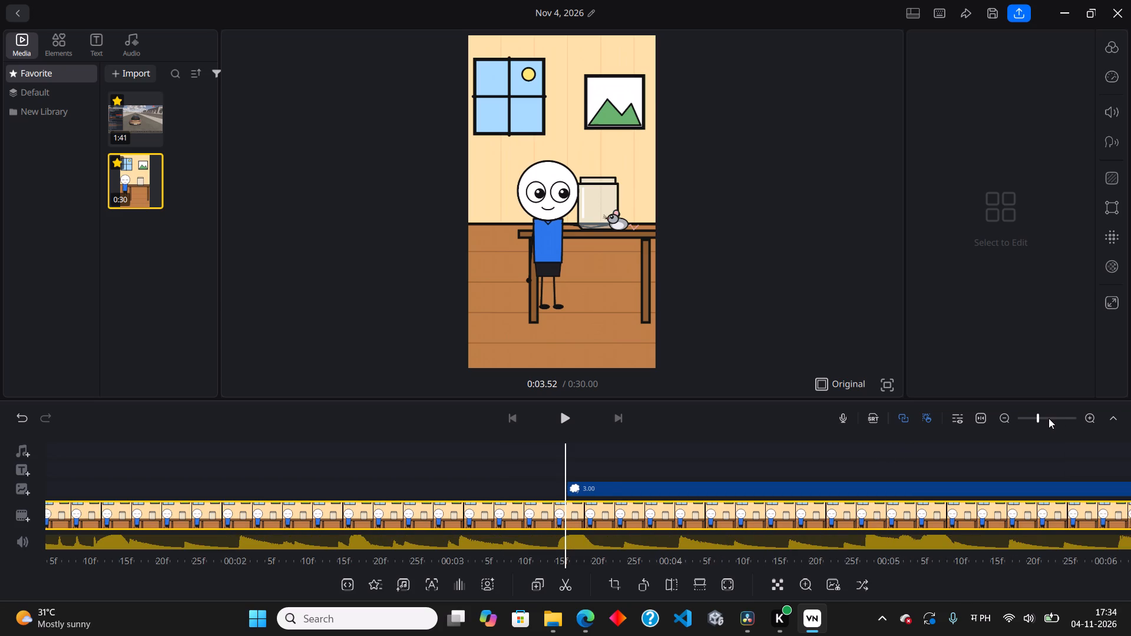
{"action": "left_click", "coordinate": [569, 487]}
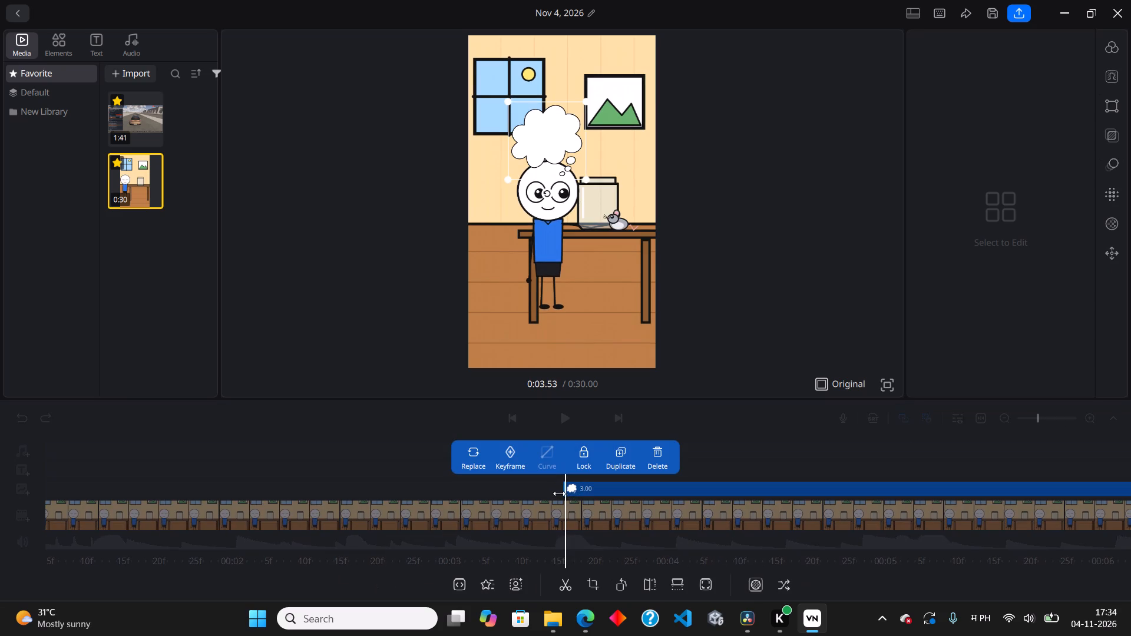
{"action": "left_click_drag", "start_coordinate": [560, 491], "coordinate": [554, 490]}
{"action": "left_click", "coordinate": [423, 488]}
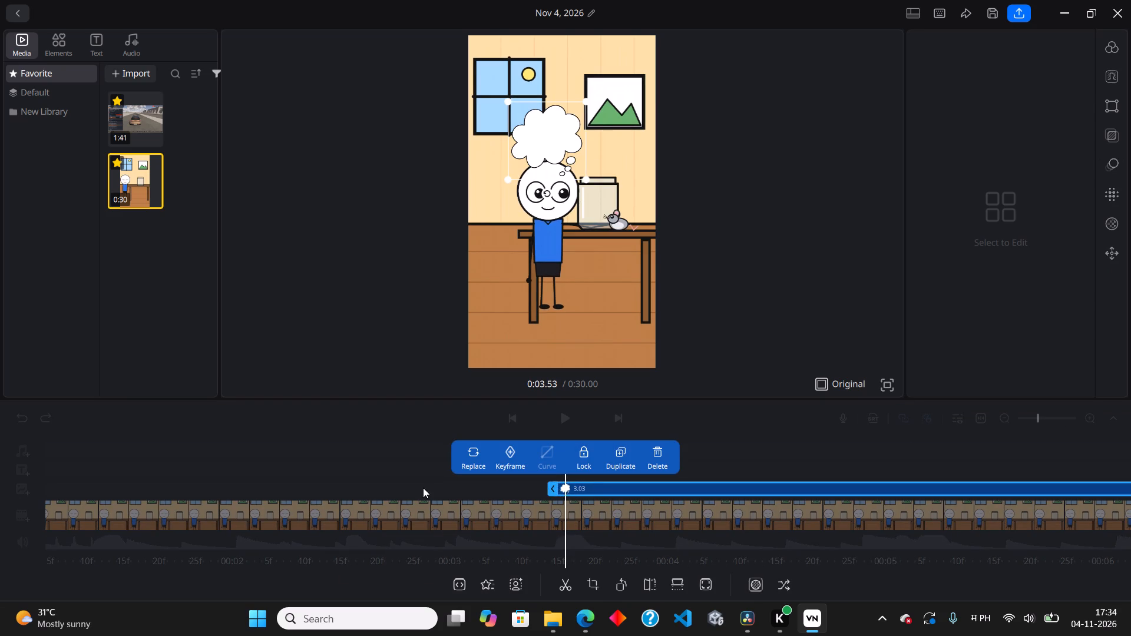
{"action": "left_click_drag", "start_coordinate": [385, 476], "coordinate": [398, 472]}
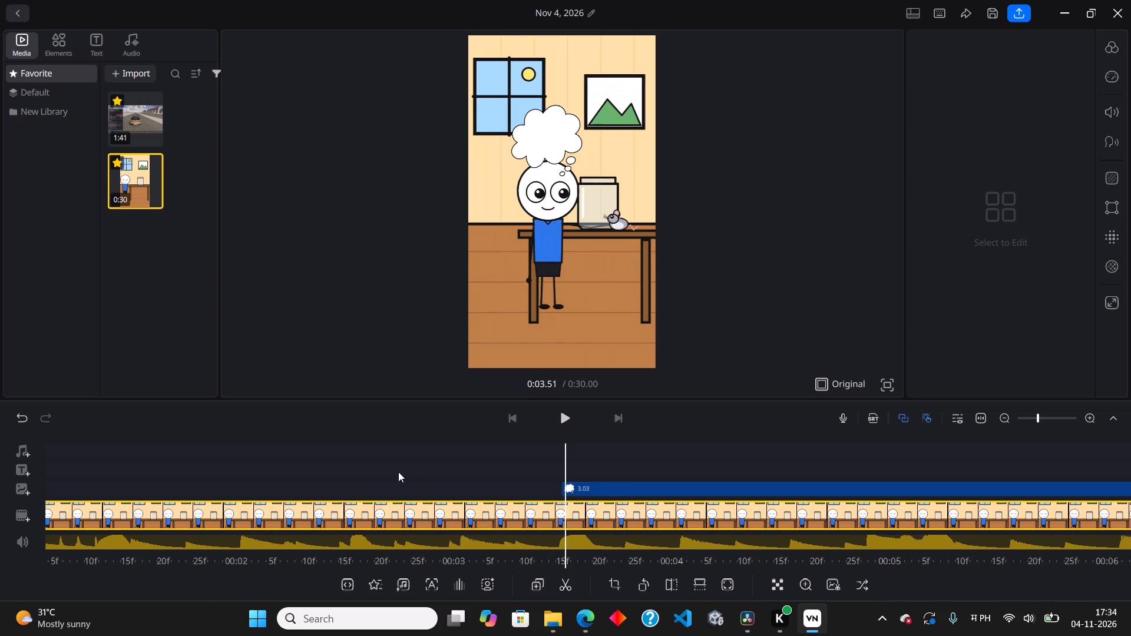
Trim the end of the thought-bubble clip back toward the scene change near 6 s, to a length of 2.73 s.
{"action": "left_click_drag", "start_coordinate": [398, 472], "coordinate": [140, 503]}
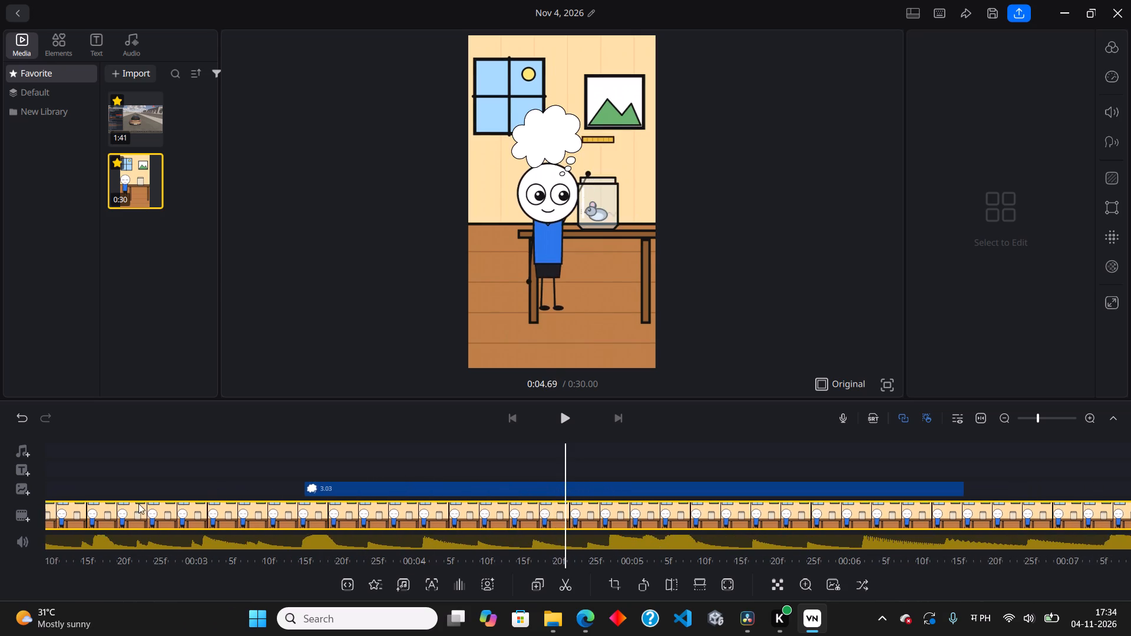
{"action": "left_click_drag", "start_coordinate": [589, 463], "coordinate": [315, 461]}
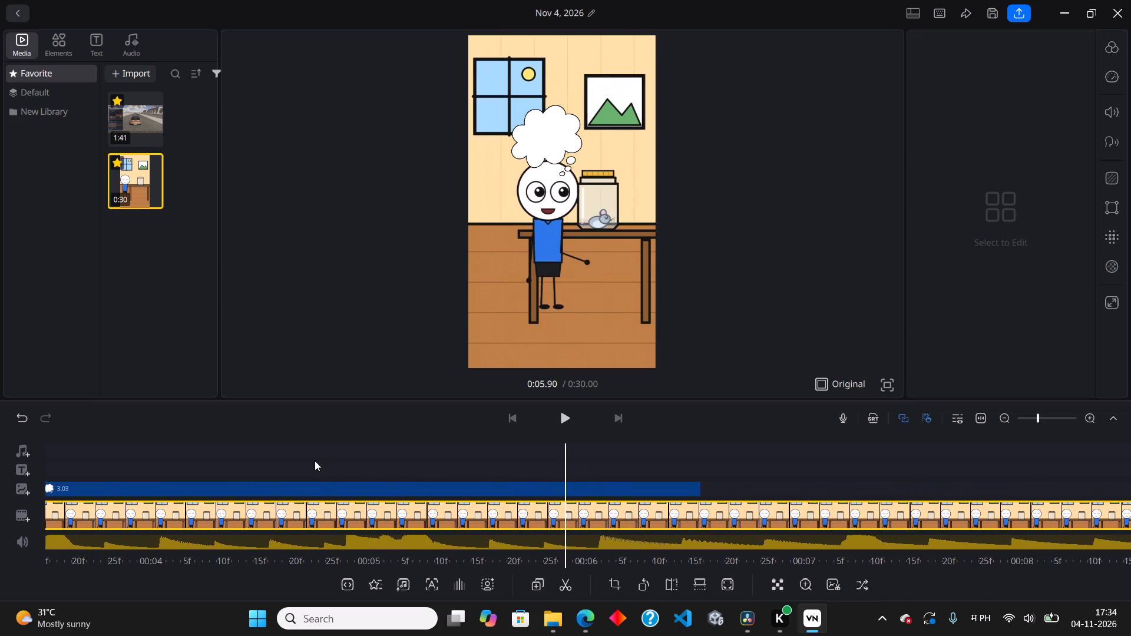
{"action": "left_click_drag", "start_coordinate": [315, 461], "coordinate": [210, 460]}
{"action": "left_click_drag", "start_coordinate": [530, 466], "coordinate": [550, 466]}
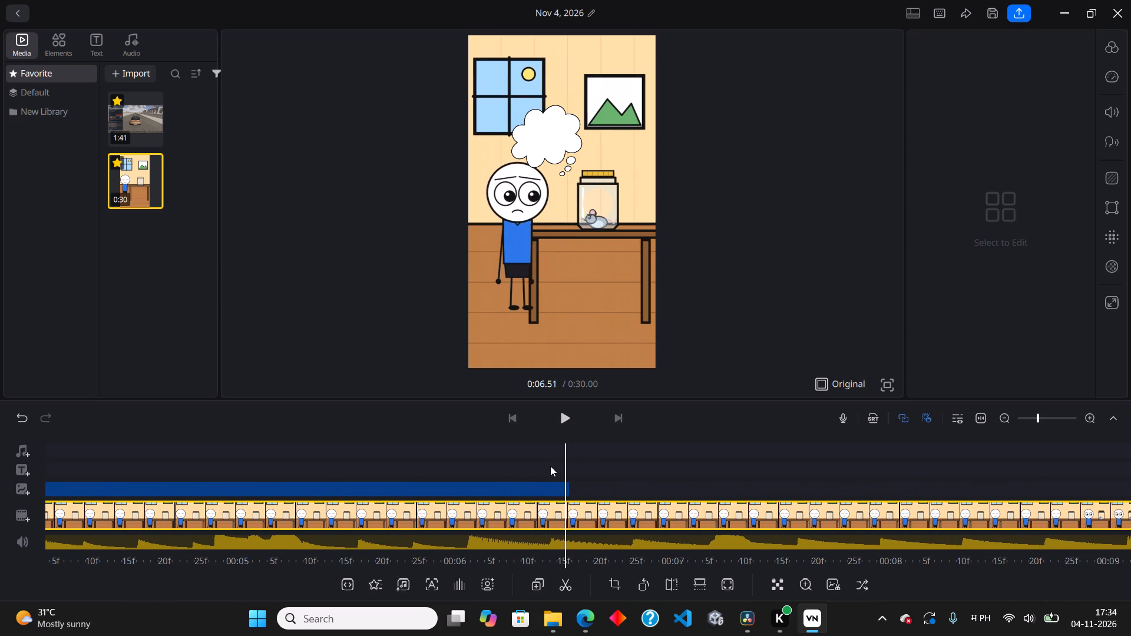
{"action": "left_click_drag", "start_coordinate": [550, 466], "coordinate": [666, 471]}
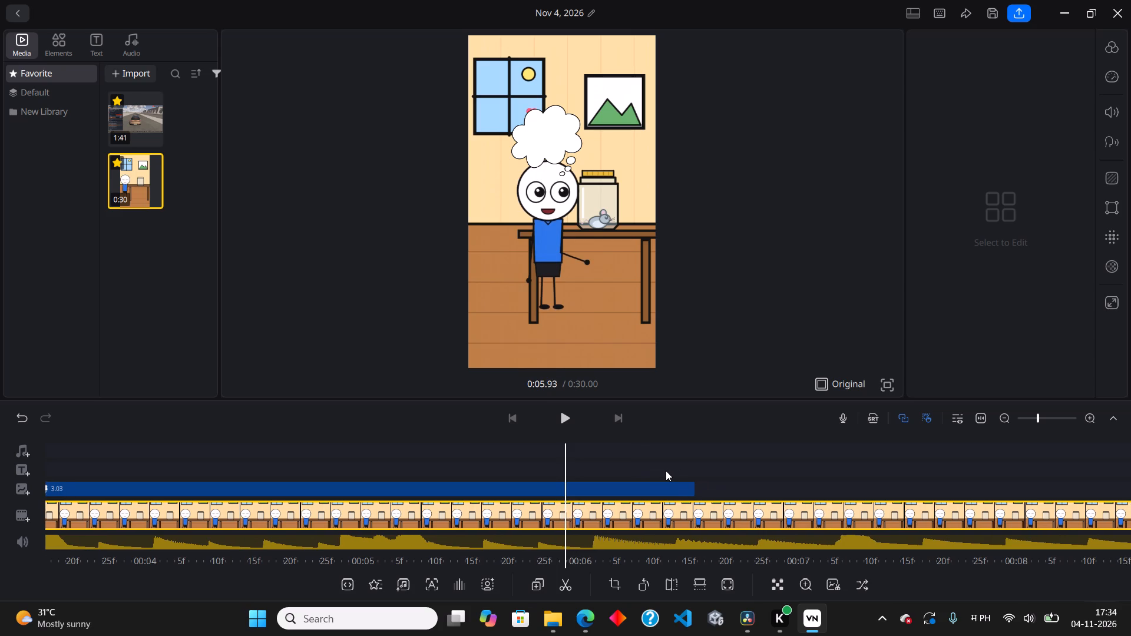
{"action": "left_click_drag", "start_coordinate": [666, 471], "coordinate": [649, 472]}
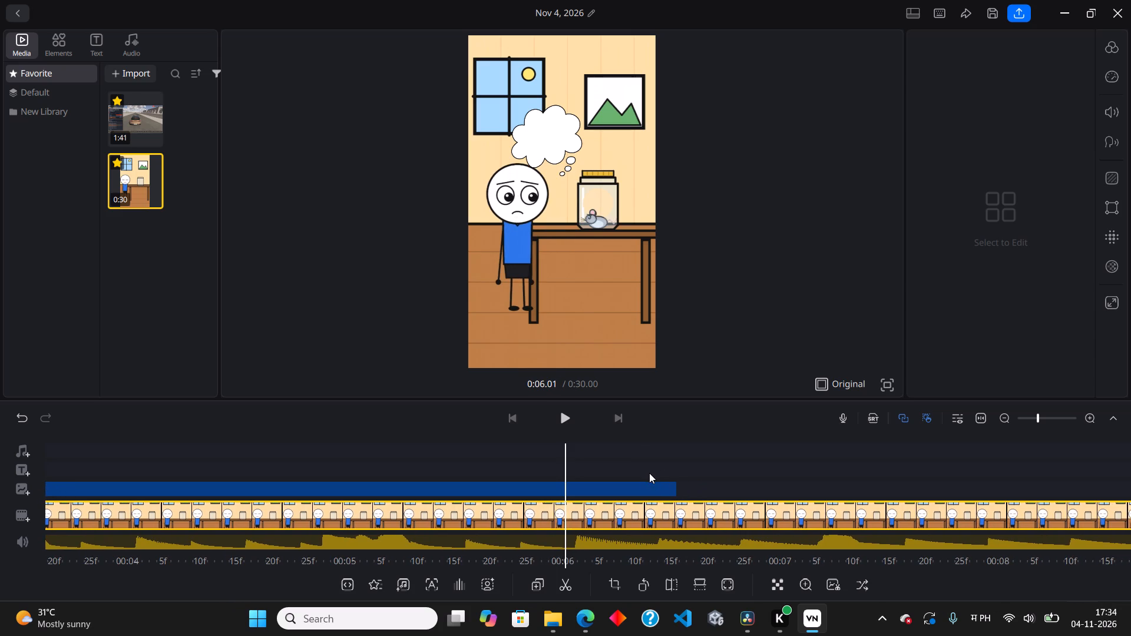
{"action": "left_click", "coordinate": [670, 492]}
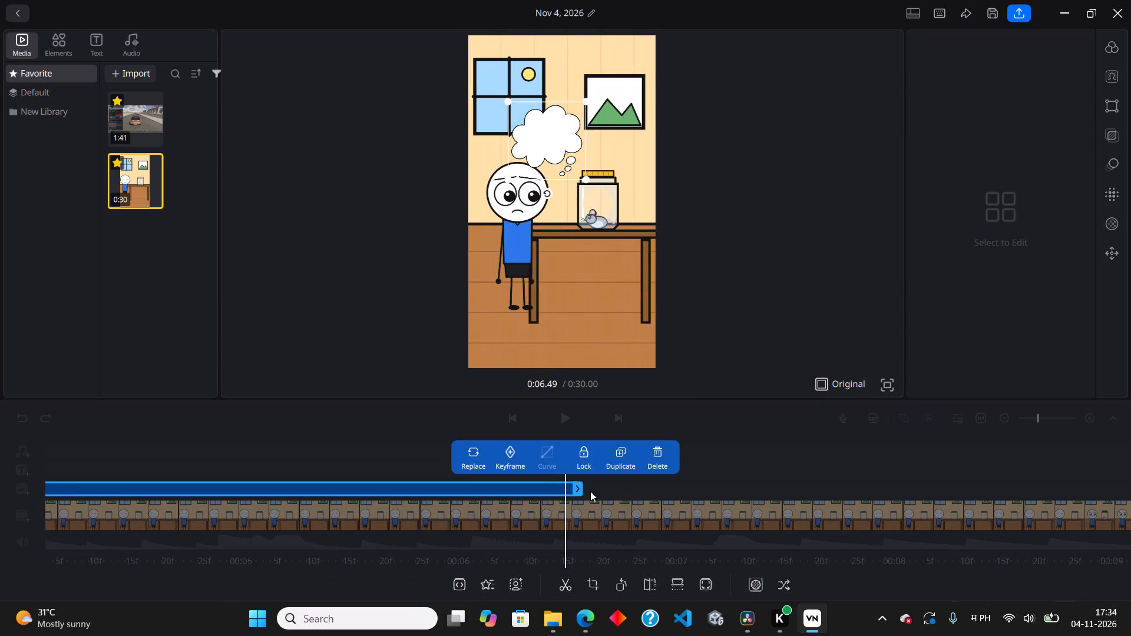
{"action": "left_click_drag", "start_coordinate": [575, 487], "coordinate": [509, 492]}
{"action": "left_click", "coordinate": [617, 488]}
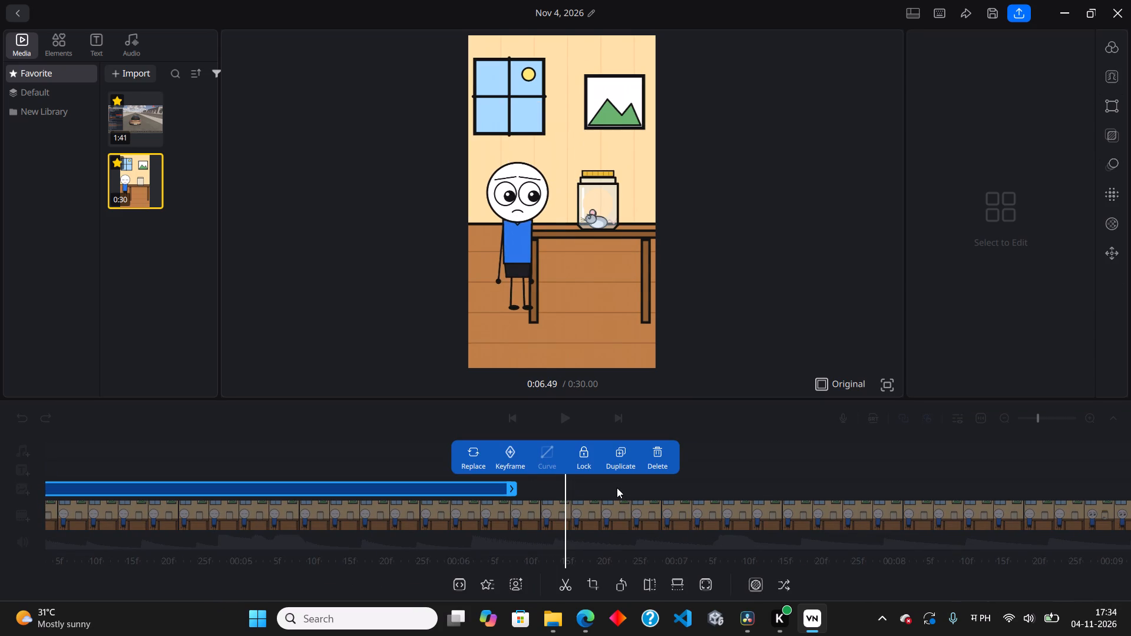
Trim the thought-bubble clip's end further to 2.49 s so it stops at about 6 s, where the worried-face scene begins.
{"action": "left_click_drag", "start_coordinate": [619, 486], "coordinate": [689, 488]}
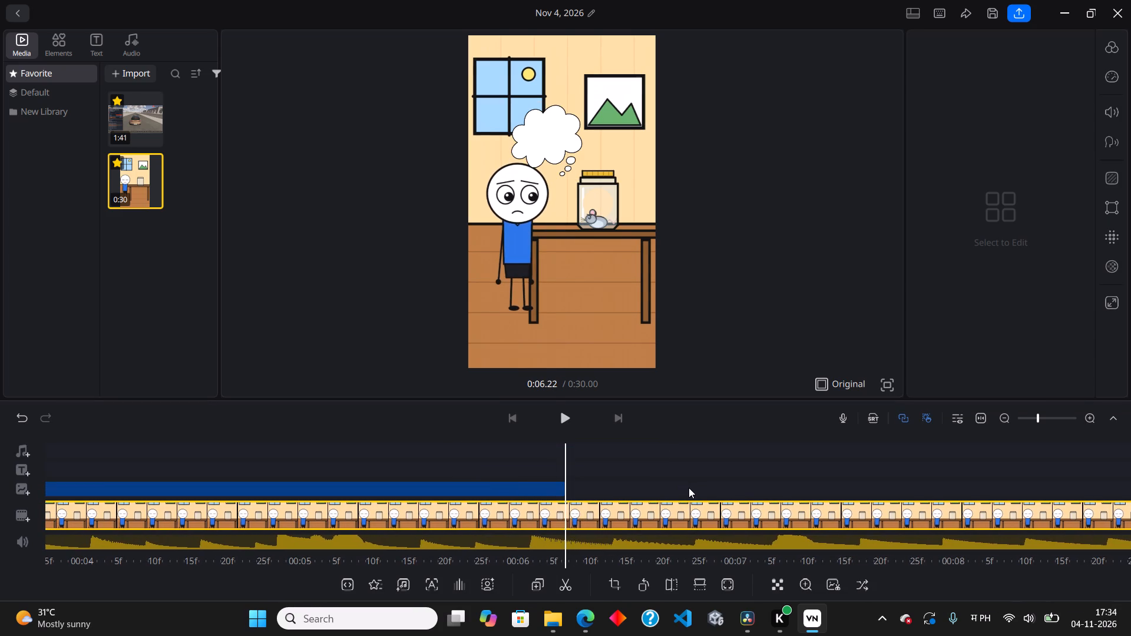
{"action": "left_click_drag", "start_coordinate": [689, 488], "coordinate": [713, 499]}
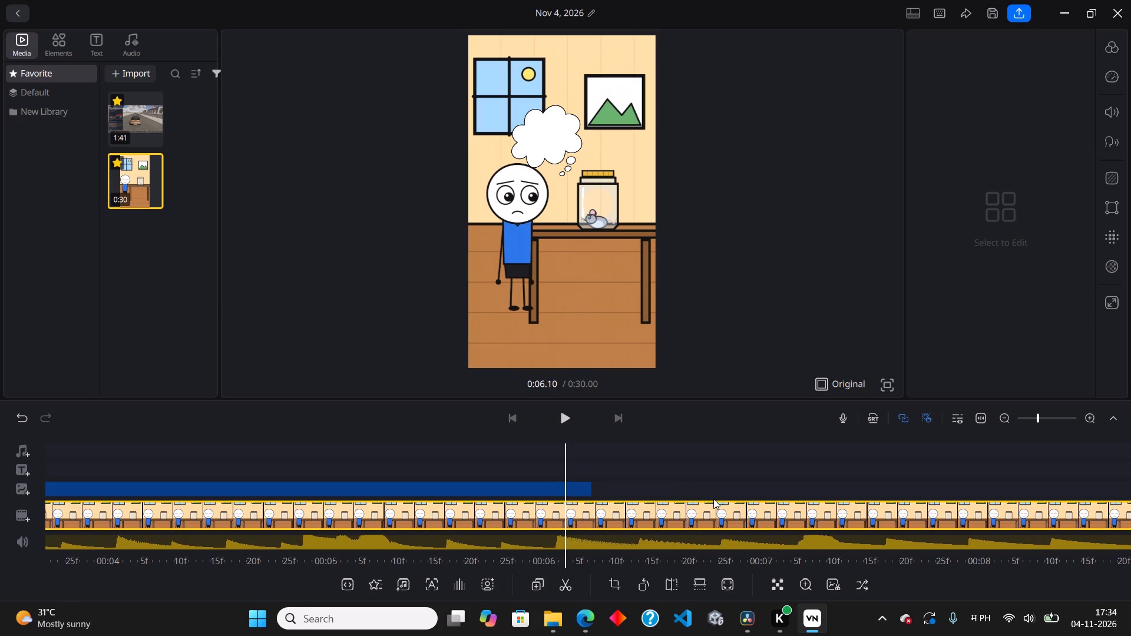
{"action": "left_click_drag", "start_coordinate": [713, 499], "coordinate": [749, 514]}
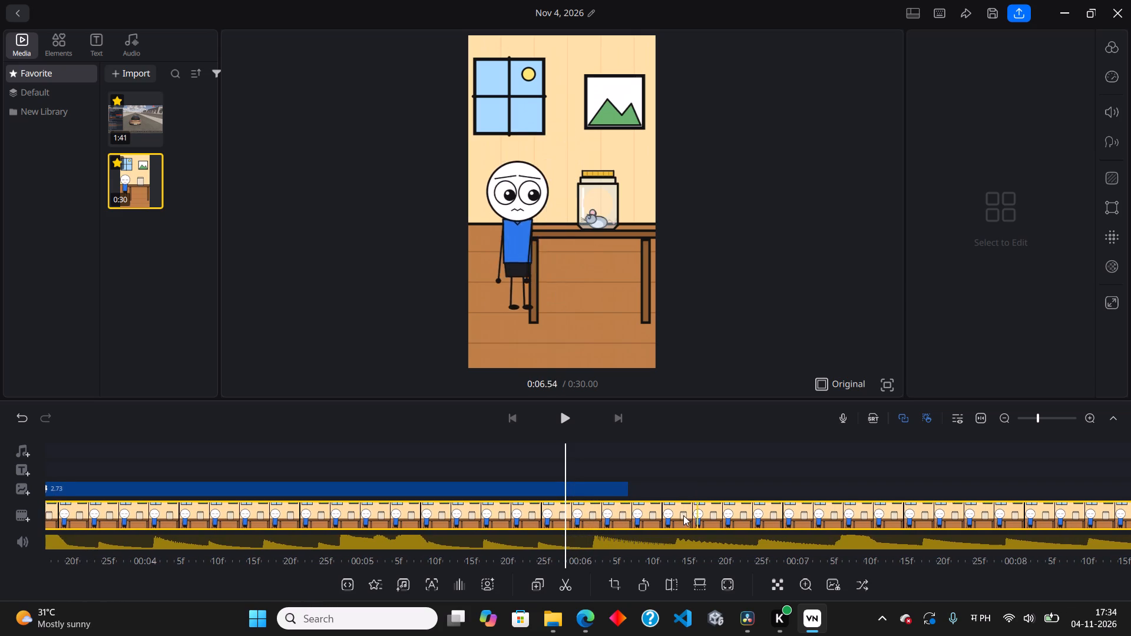
{"action": "left_click", "coordinate": [611, 486]}
{"action": "left_click_drag", "start_coordinate": [589, 491], "coordinate": [576, 493]}
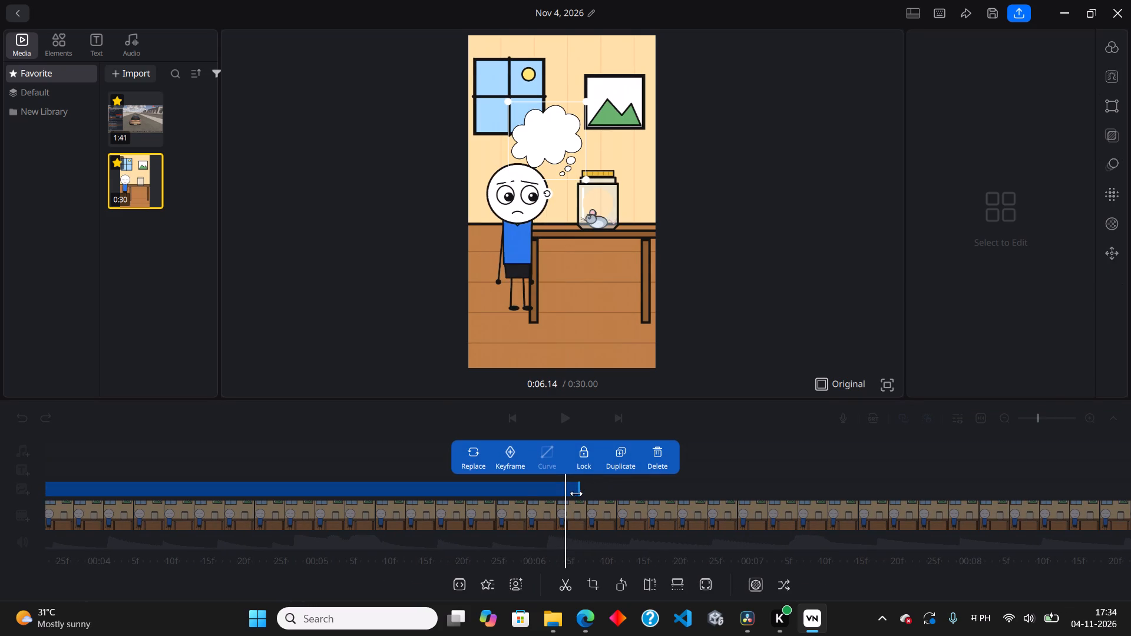
{"action": "left_click_drag", "start_coordinate": [576, 493], "coordinate": [554, 501]}
{"action": "left_click", "coordinate": [606, 489]}
{"action": "left_click_drag", "start_coordinate": [617, 486], "coordinate": [648, 485]}
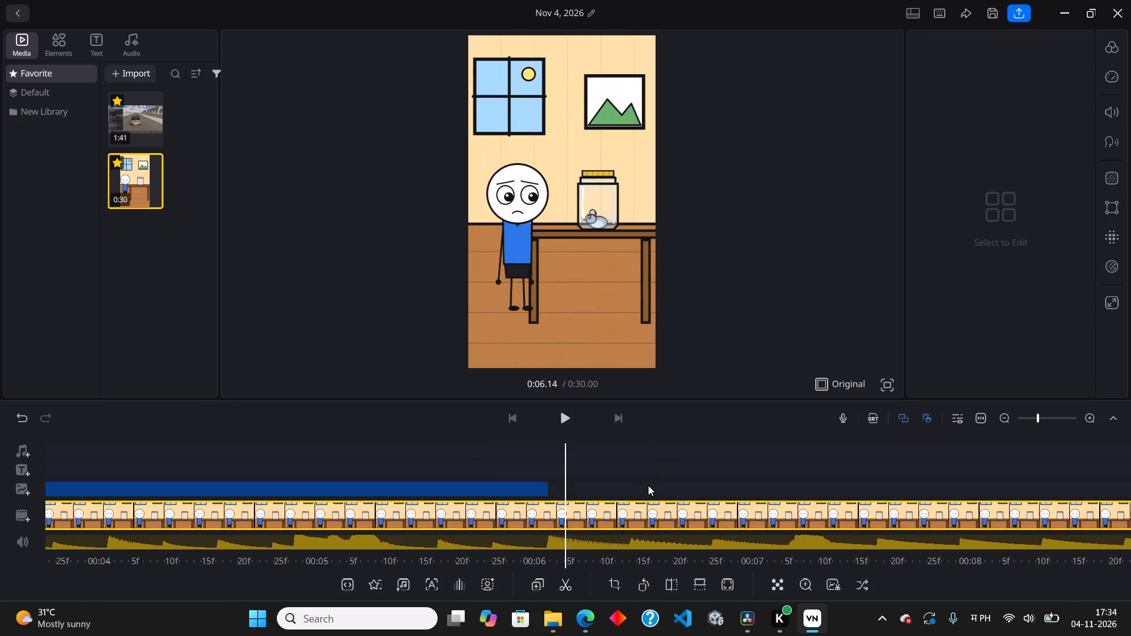
{"action": "left_click_drag", "start_coordinate": [648, 485], "coordinate": [695, 487]}
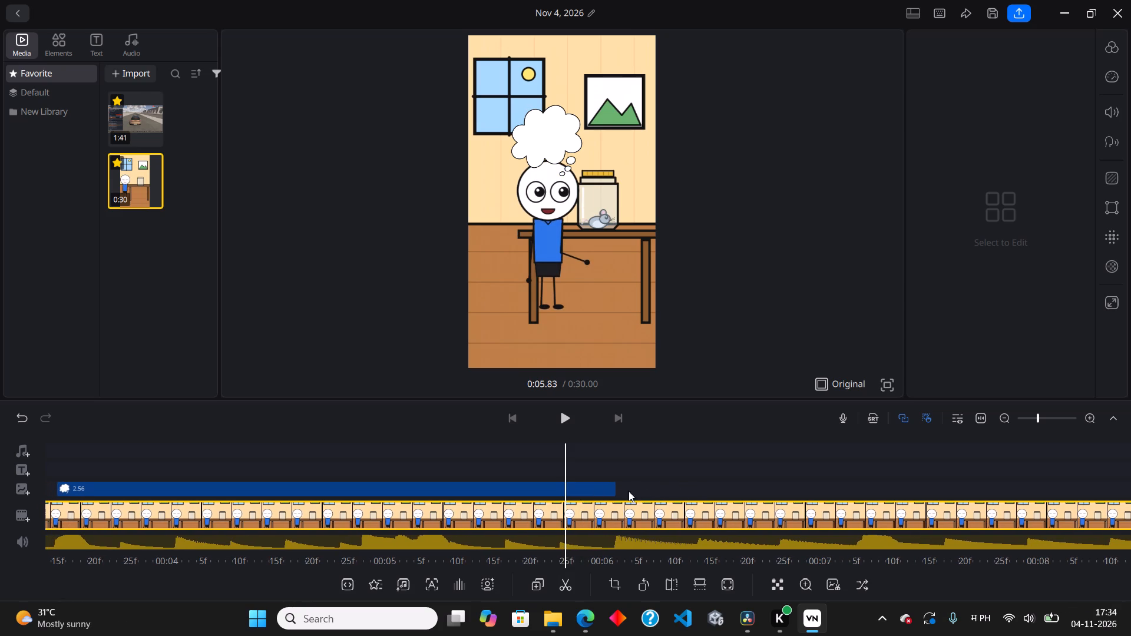
{"action": "left_click", "coordinate": [616, 492]}
{"action": "left_click", "coordinate": [608, 492]}
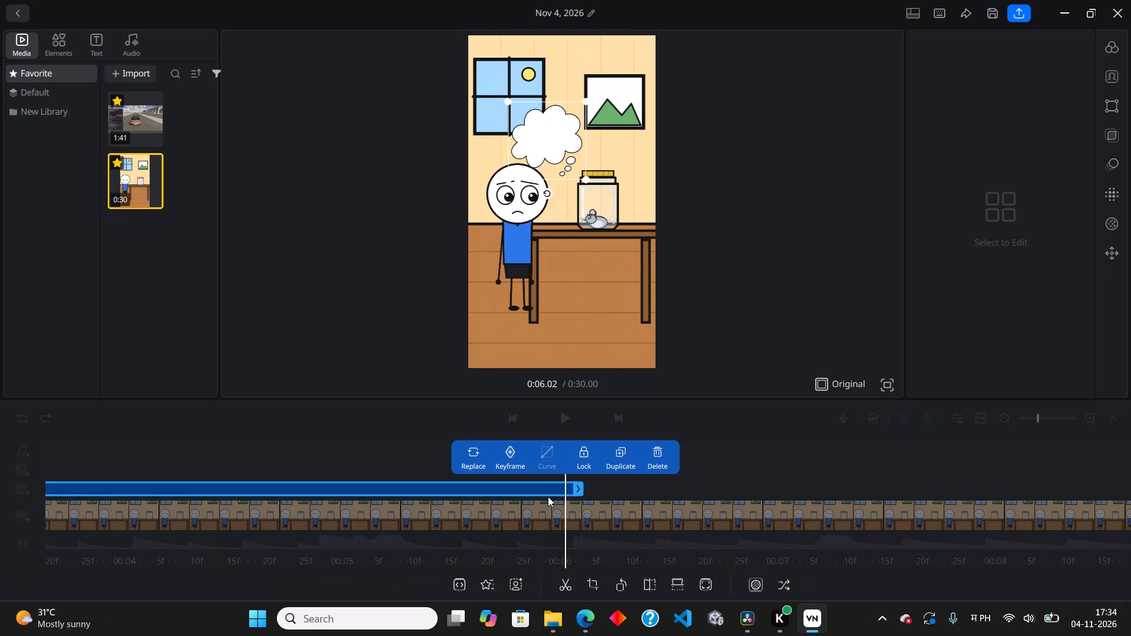
{"action": "left_click_drag", "start_coordinate": [576, 492], "coordinate": [561, 492]}
{"action": "left_click", "coordinate": [597, 486]}
{"action": "left_click_drag", "start_coordinate": [601, 486], "coordinate": [638, 493]}
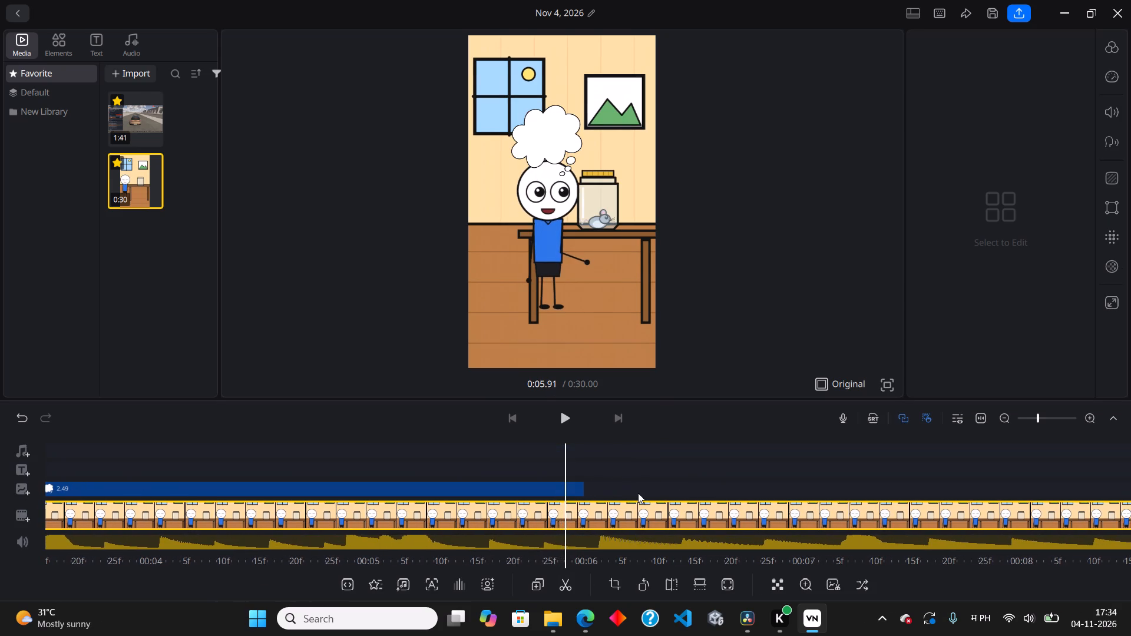
{"action": "left_click_drag", "start_coordinate": [638, 493], "coordinate": [614, 495]}
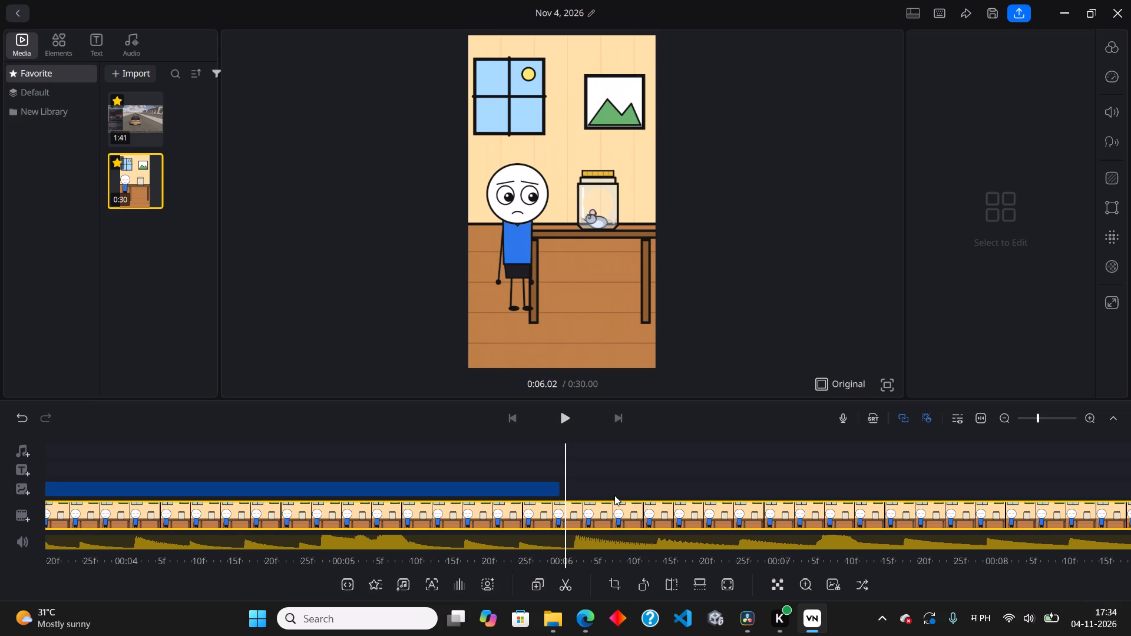
Enlarge the thought bubble slightly toward the window, checking it against the character's smiling pose near 5.9 s.
{"action": "left_click_drag", "start_coordinate": [614, 495], "coordinate": [667, 482]}
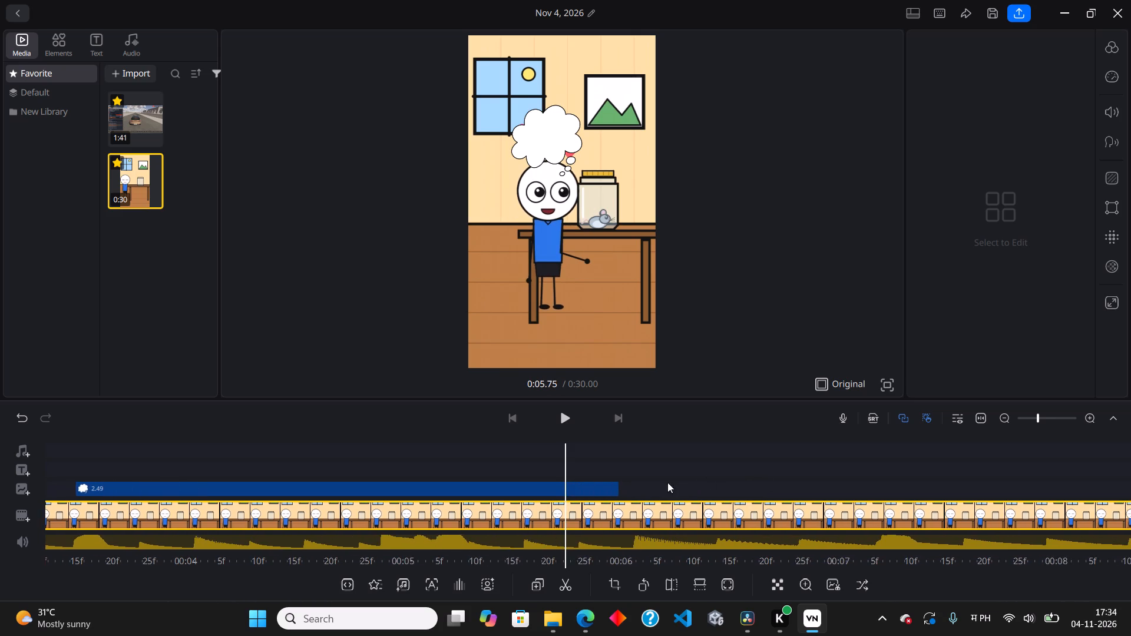
{"action": "left_click_drag", "start_coordinate": [667, 482], "coordinate": [649, 482]}
{"action": "left_click", "coordinate": [545, 158]}
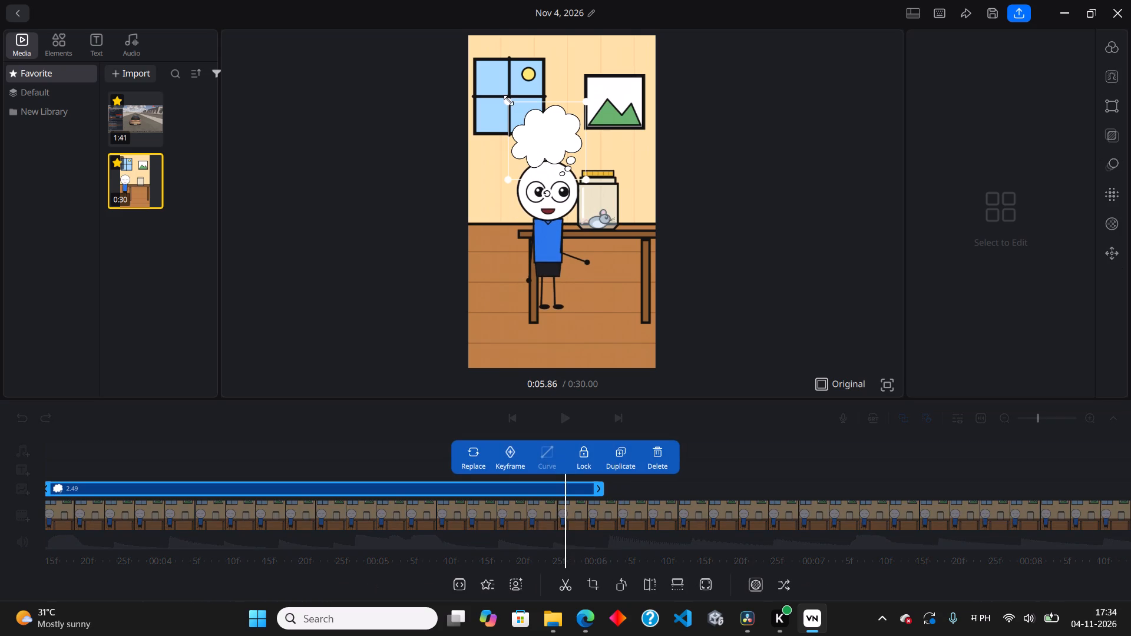
{"action": "left_click_drag", "start_coordinate": [508, 100], "coordinate": [501, 97]}
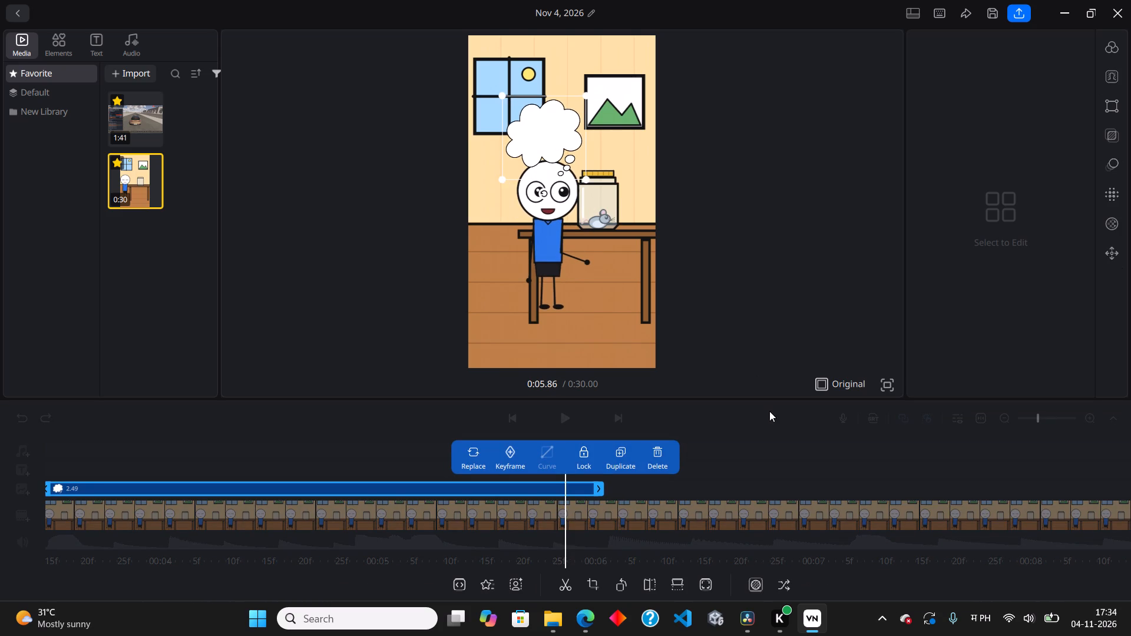
{"action": "left_click", "coordinate": [772, 439]}
Overlay the chat-box-clipart-design-illustration-free image from Downloads at about 6.03 s, at the start of the worried-face scene.
{"action": "left_click_drag", "start_coordinate": [700, 472], "coordinate": [654, 476]}
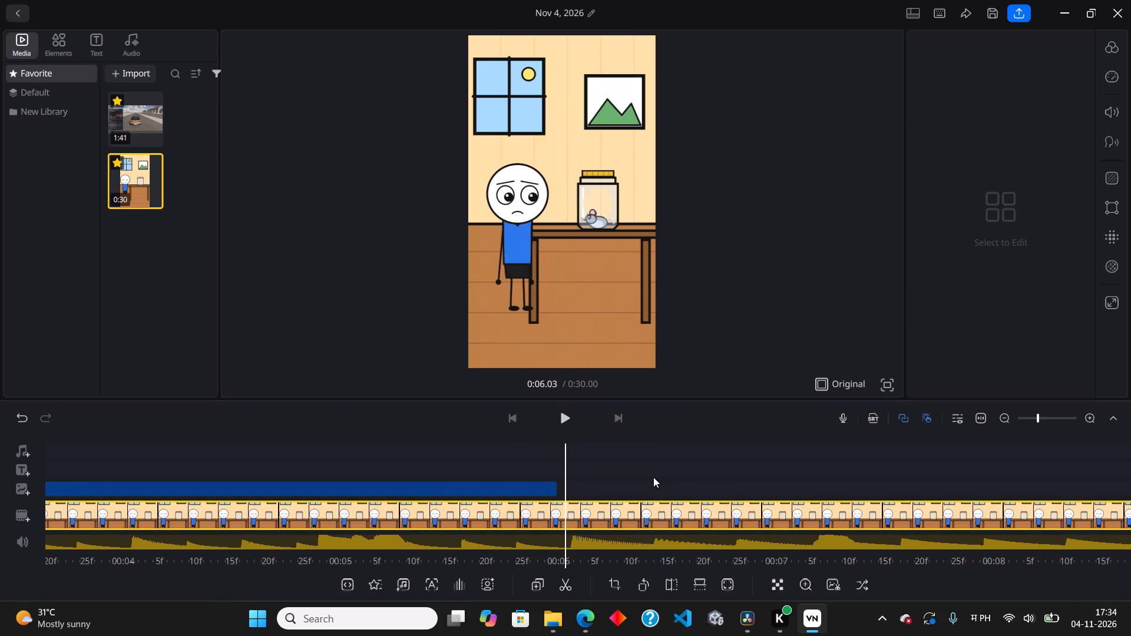
{"action": "left_click", "coordinate": [22, 492]}
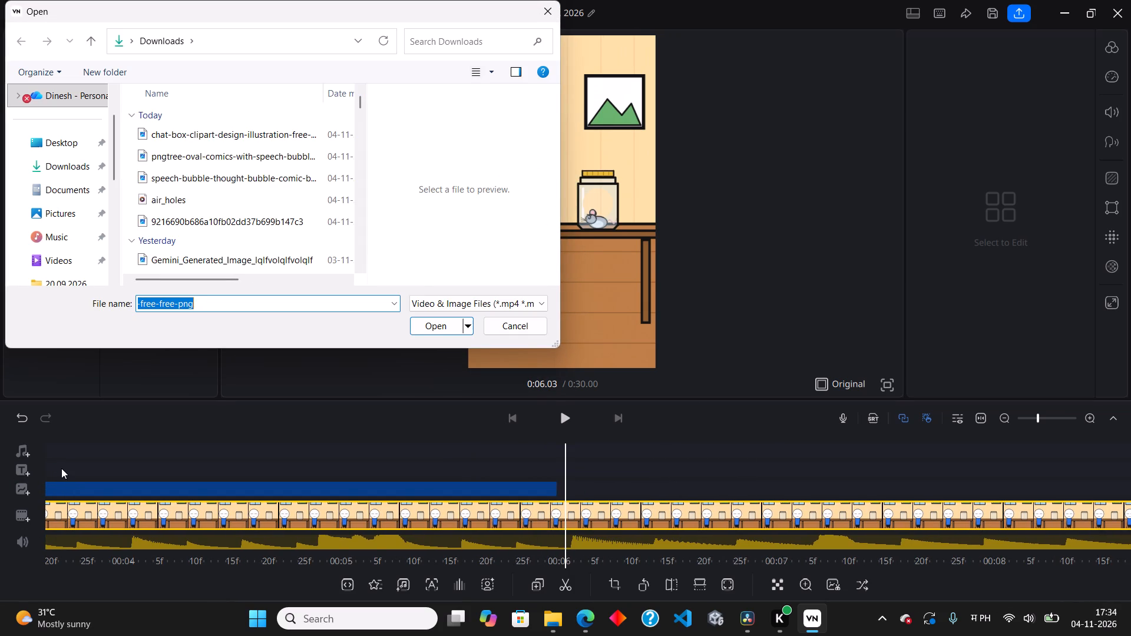
{"action": "left_click", "coordinate": [181, 135]}
{"action": "left_click", "coordinate": [429, 330]}
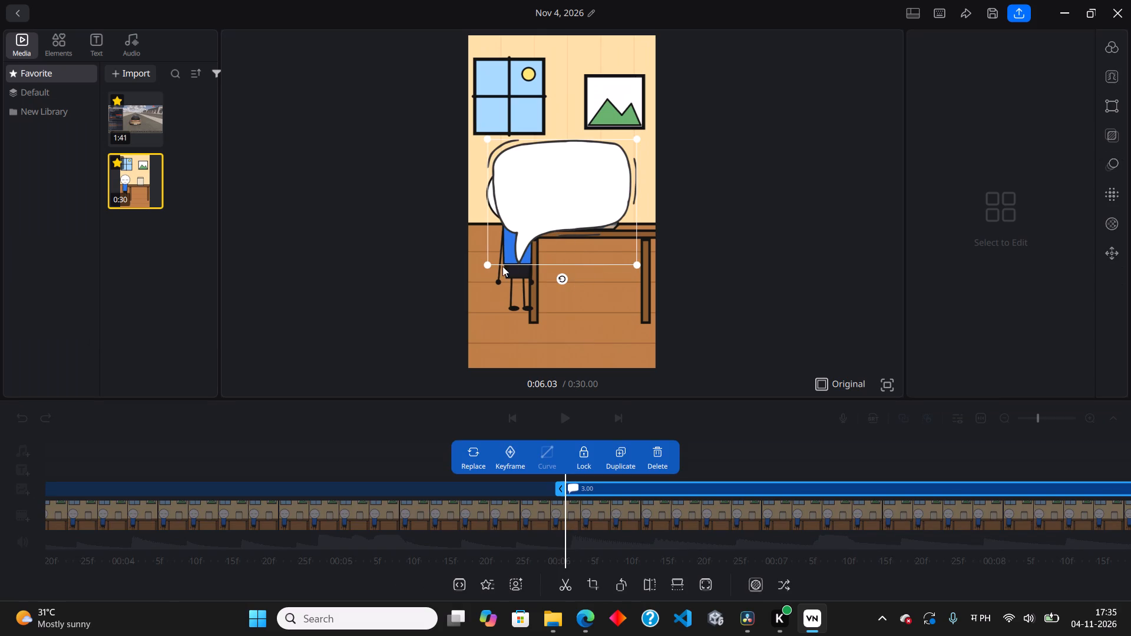
Shrink the speech bubble to about a third of its size above the jar and mirror it horizontally, keeping its tail pointing down.
{"action": "left_click_drag", "start_coordinate": [489, 266], "coordinate": [586, 179]}
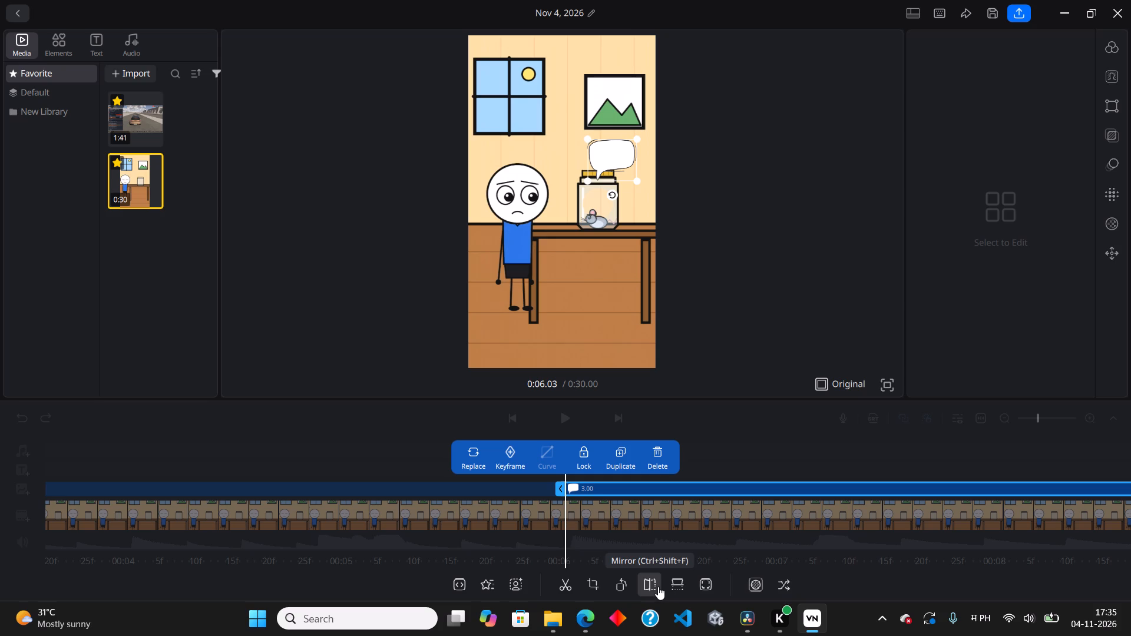
{"action": "left_click", "coordinate": [674, 583]}
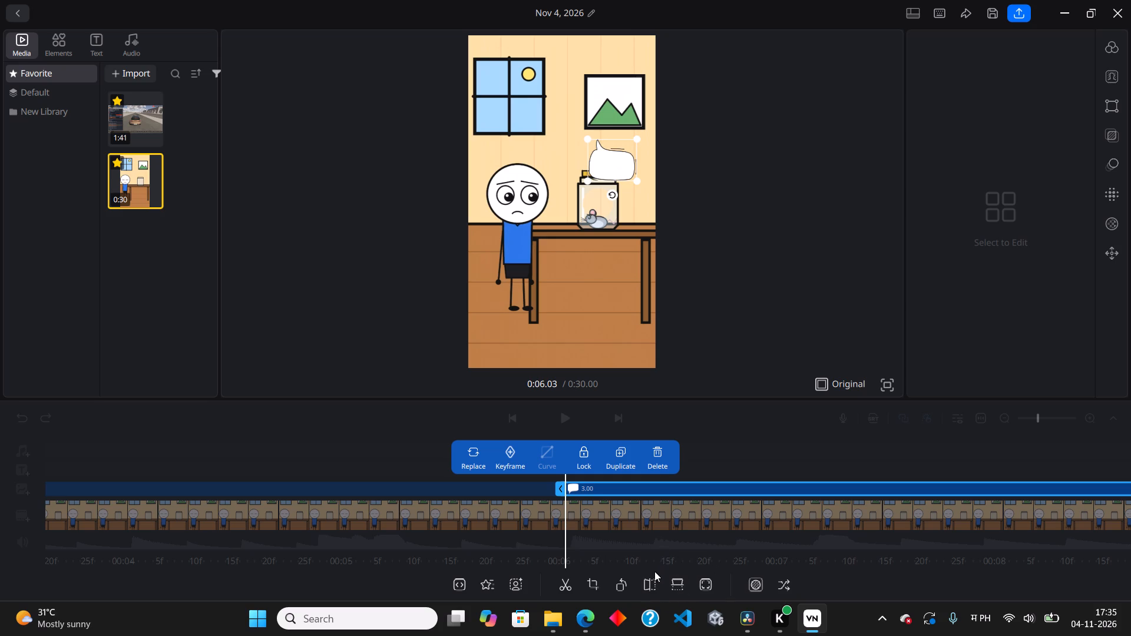
{"action": "left_click", "coordinate": [650, 580]}
{"action": "left_click", "coordinate": [673, 584]}
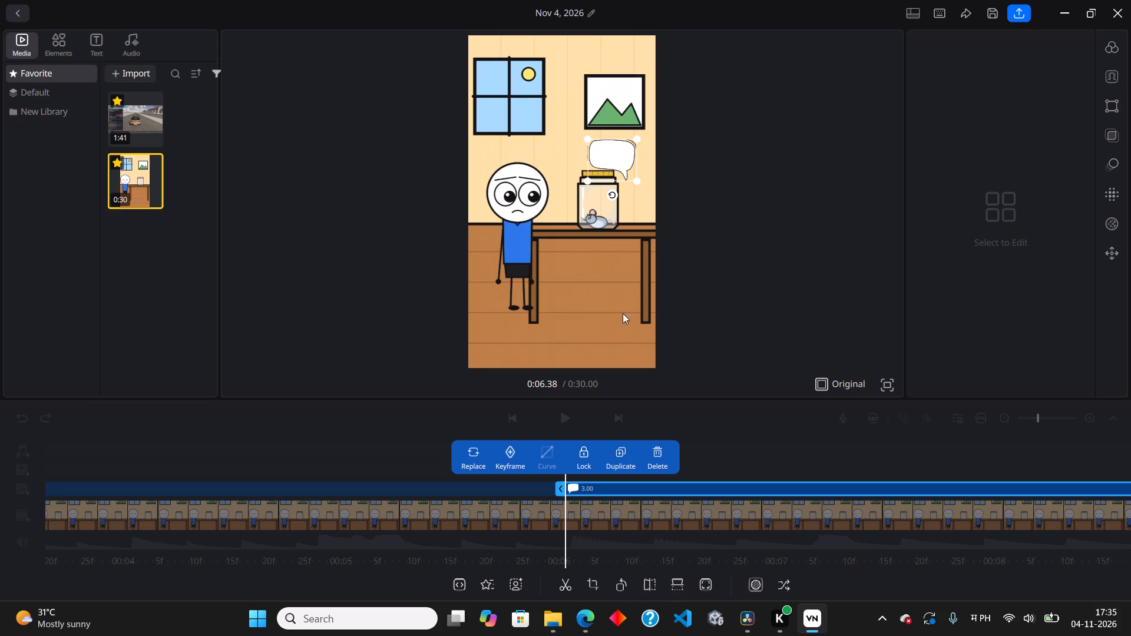
Move the speech bubble down between the character's face and the jar and enlarge it slightly.
{"action": "left_click_drag", "start_coordinate": [615, 163], "coordinate": [589, 188]}
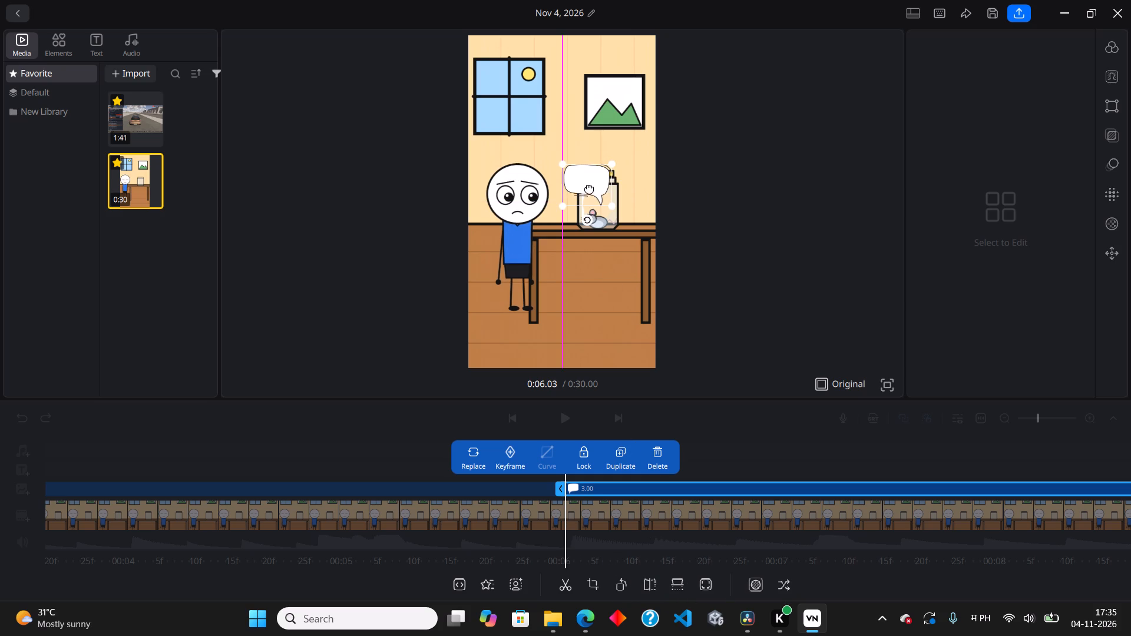
{"action": "left_click_drag", "start_coordinate": [589, 188], "coordinate": [589, 196]}
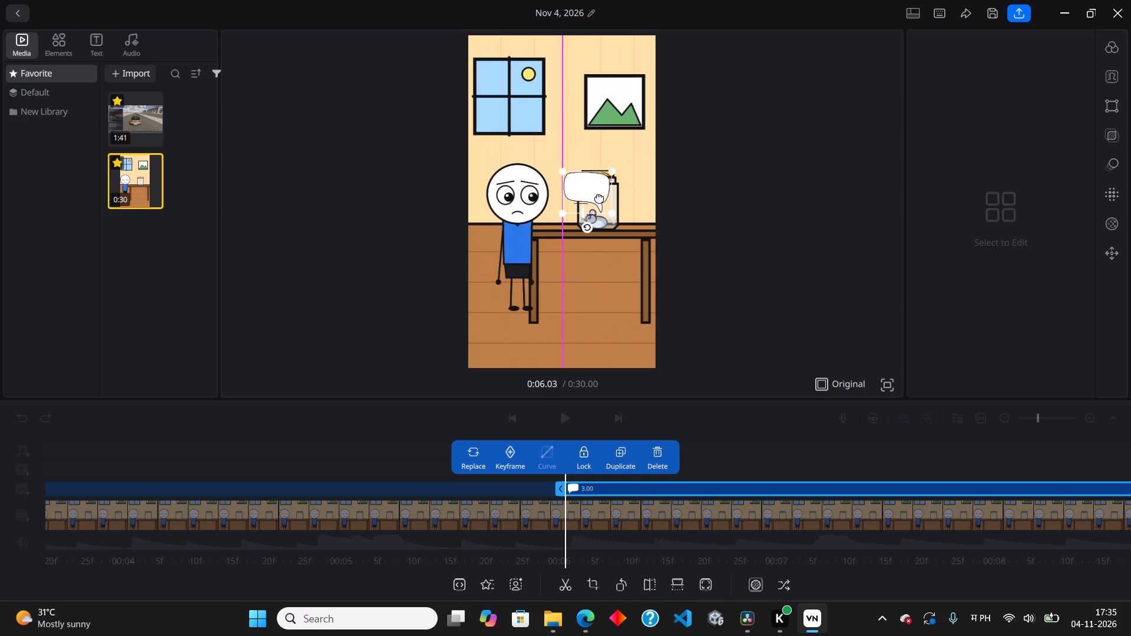
{"action": "scroll", "coordinate": [611, 183], "scroll_direction": "up", "scroll_amount": 2}
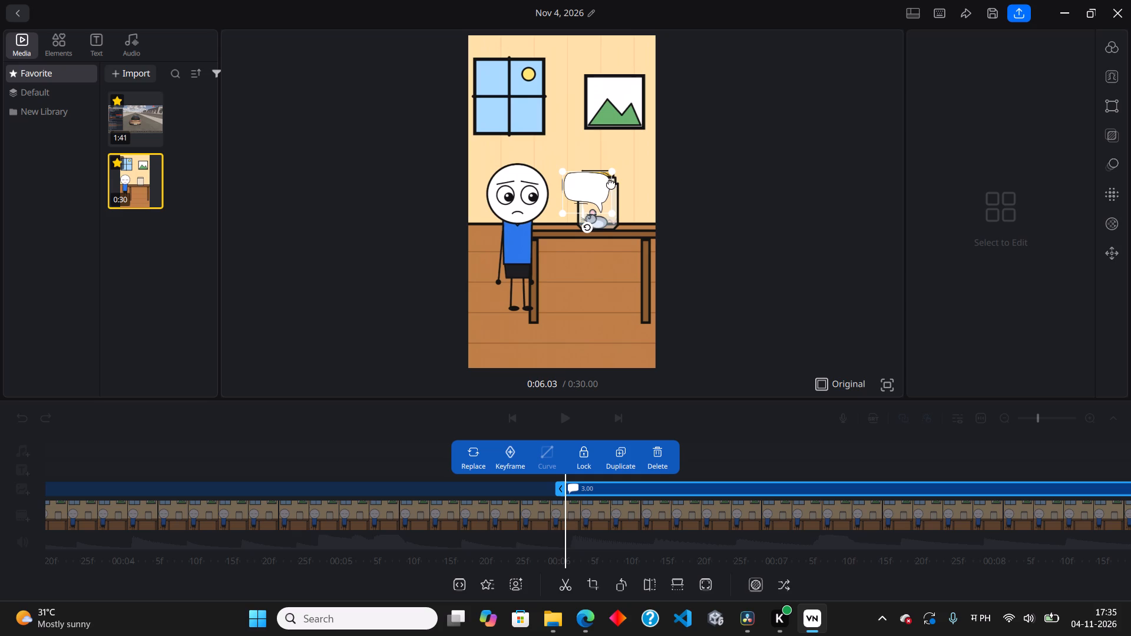
{"action": "scroll", "coordinate": [611, 183], "scroll_direction": "up", "scroll_amount": 2}
{"action": "left_click_drag", "start_coordinate": [613, 171], "coordinate": [625, 158]}
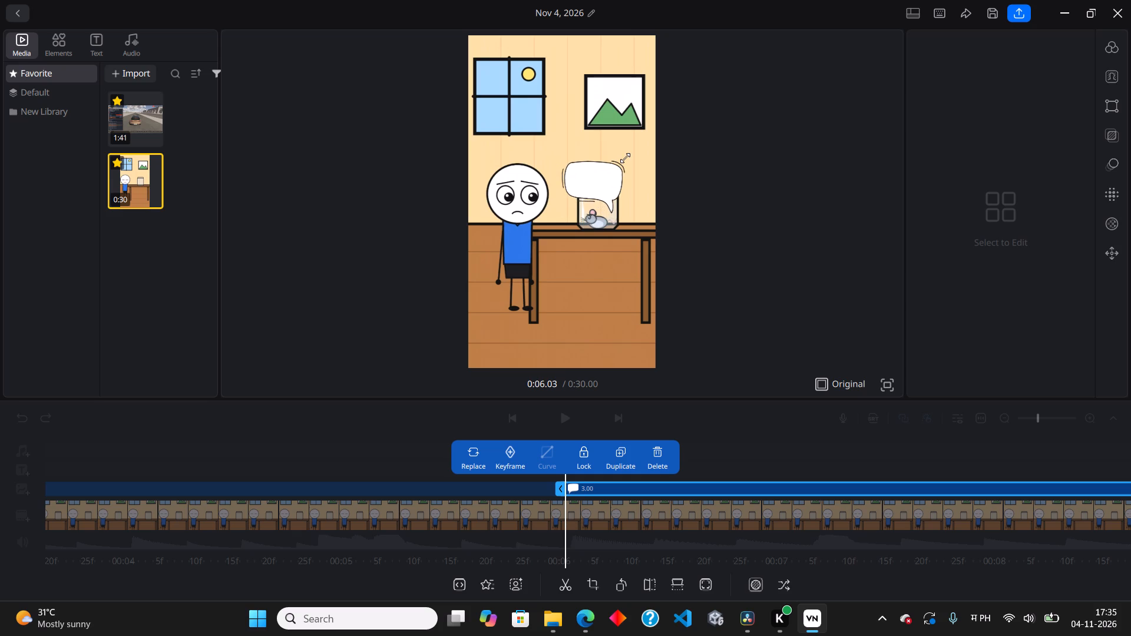
{"action": "left_click_drag", "start_coordinate": [605, 184], "coordinate": [594, 181]}
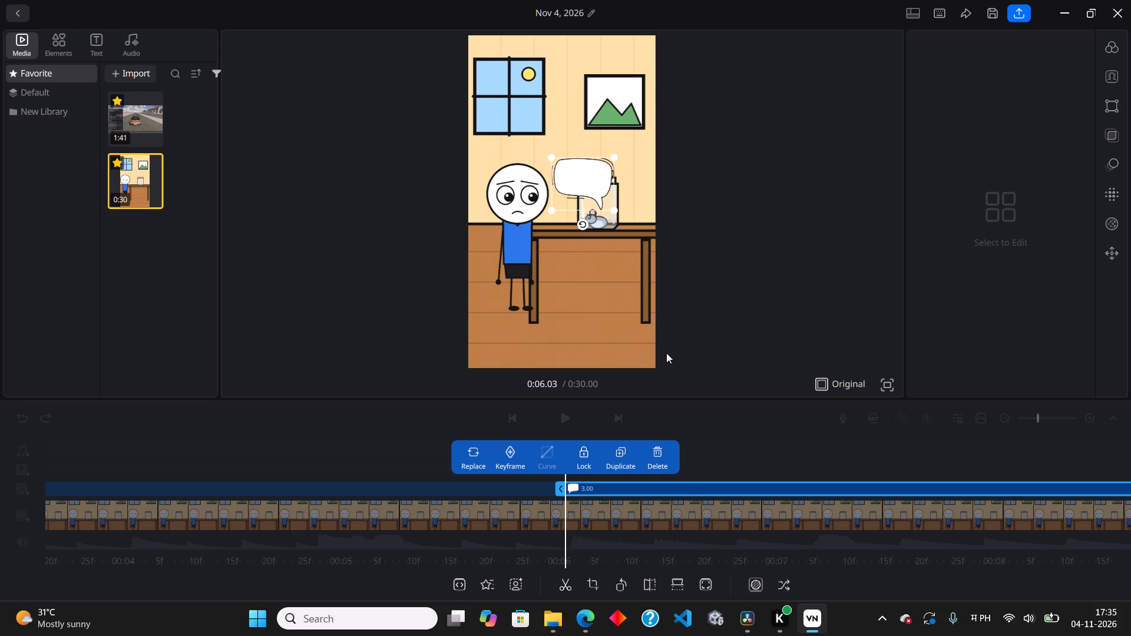
Extend the speech-bubble clip's start earlier to 3.04 s so it follows directly after the thought-bubble clip, checking the changeover.
{"action": "left_click", "coordinate": [716, 443]}
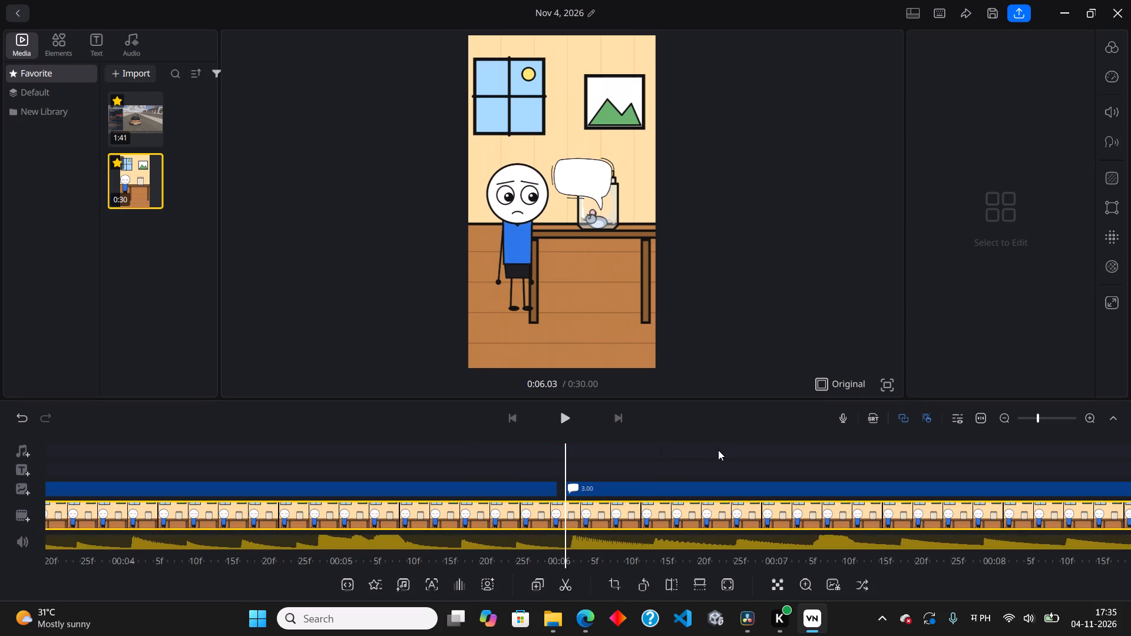
{"action": "left_click_drag", "start_coordinate": [718, 449], "coordinate": [671, 458]}
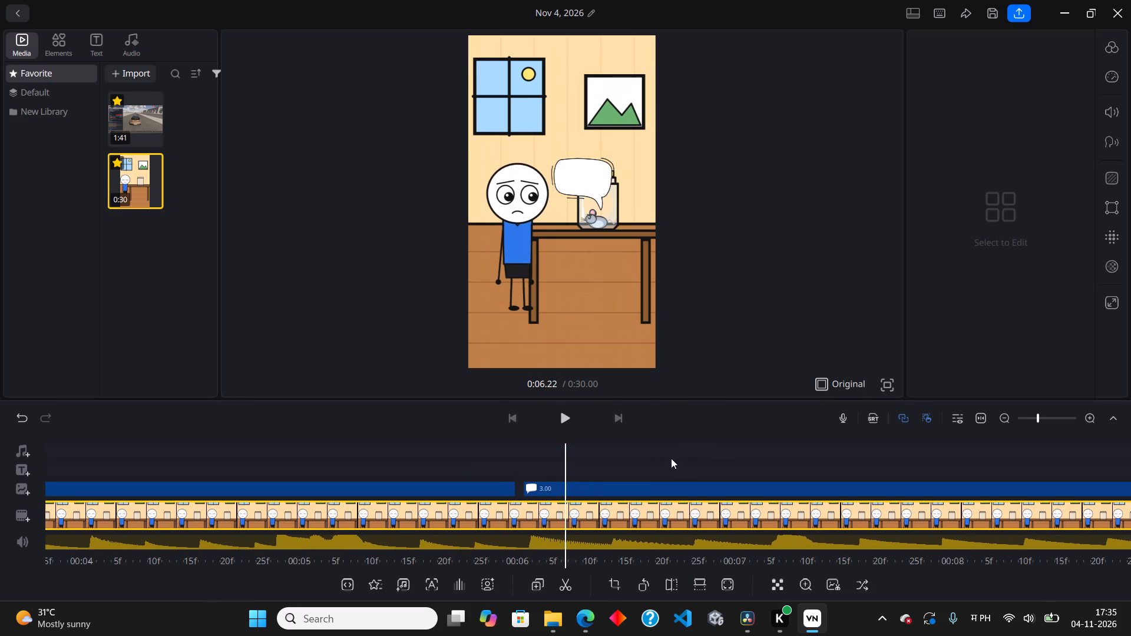
{"action": "left_click_drag", "start_coordinate": [671, 458], "coordinate": [717, 458]}
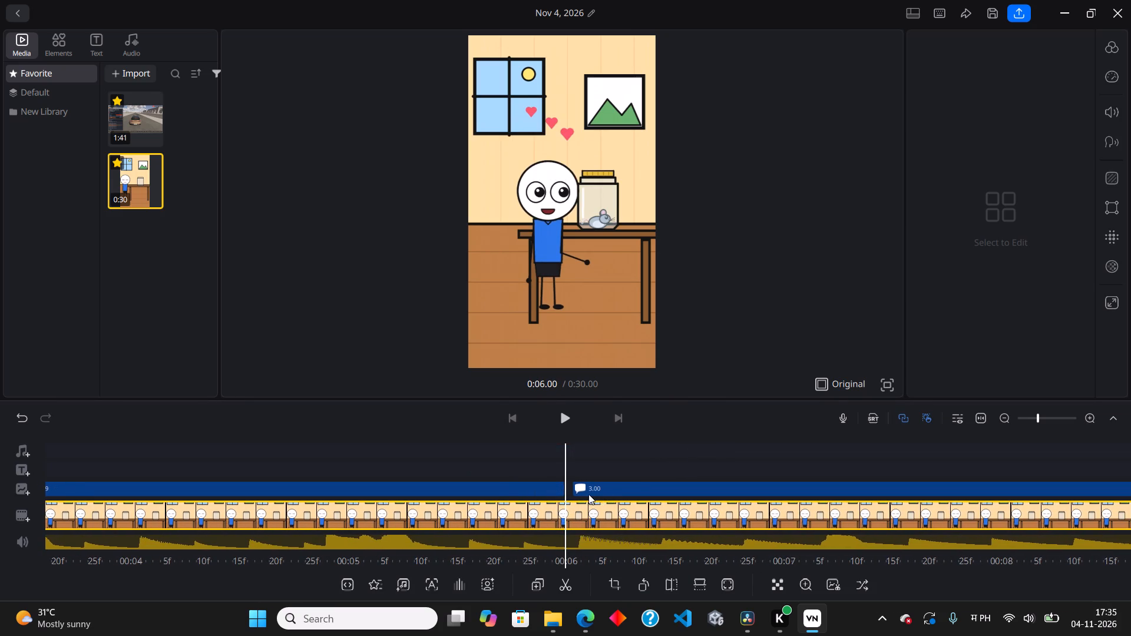
{"action": "left_click", "coordinate": [585, 493]}
{"action": "left_click_drag", "start_coordinate": [546, 492], "coordinate": [540, 493]}
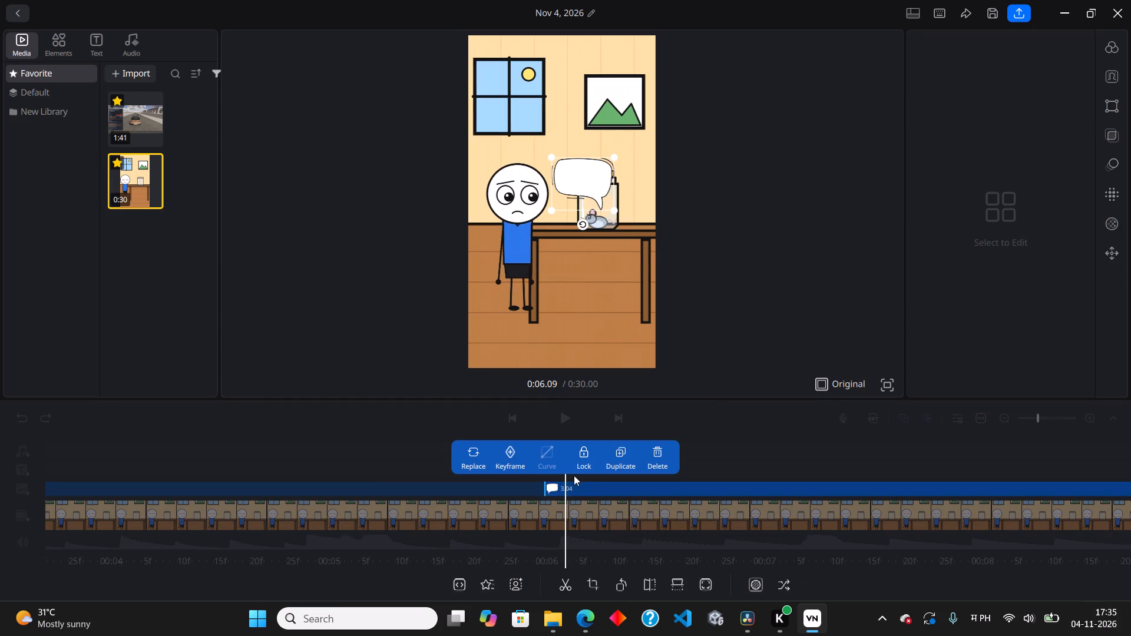
{"action": "left_click", "coordinate": [684, 433]}
{"action": "left_click_drag", "start_coordinate": [623, 458], "coordinate": [822, 460]}
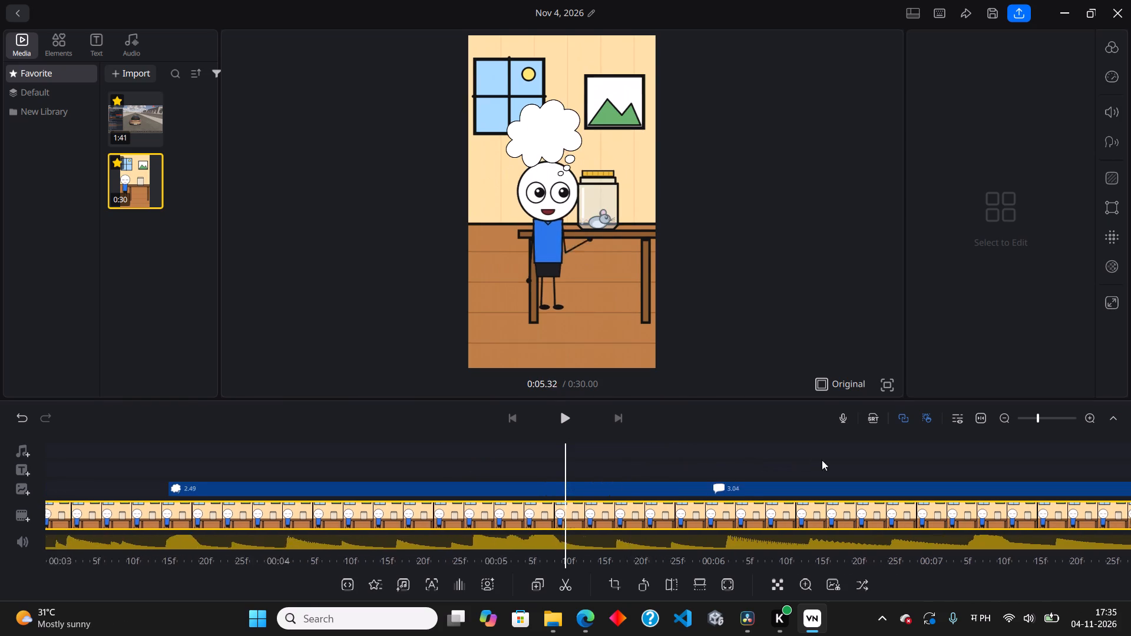
{"action": "left_click_drag", "start_coordinate": [822, 460], "coordinate": [513, 481]}
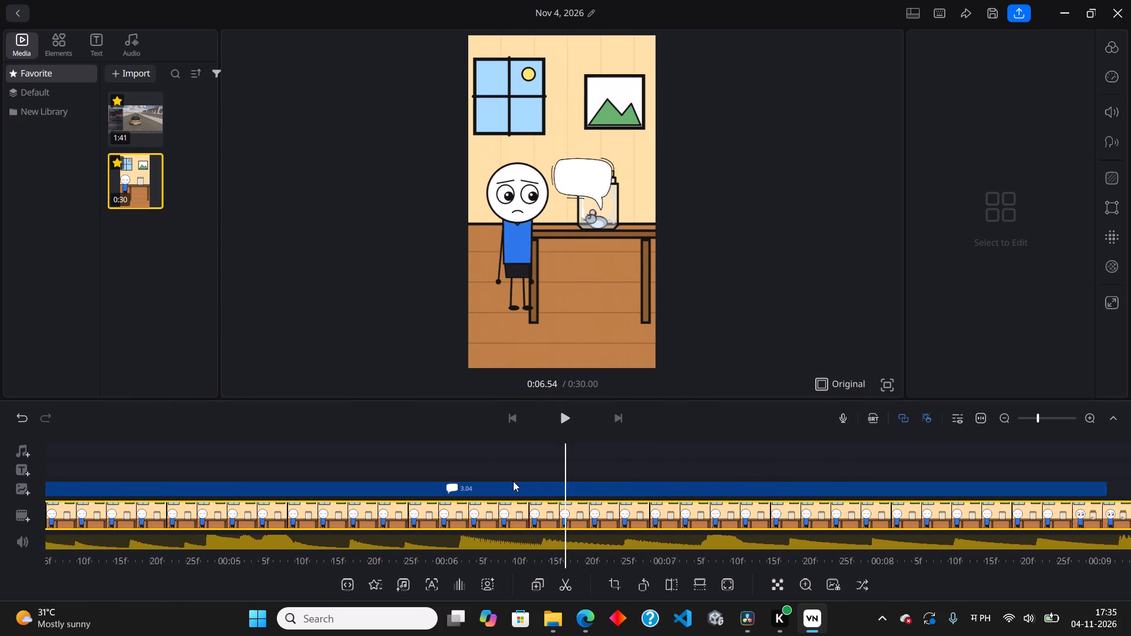
Trim the speech-bubble clip's end back to about 8.45 s, before the light-bulb scene.
{"action": "left_click_drag", "start_coordinate": [513, 481], "coordinate": [196, 487]}
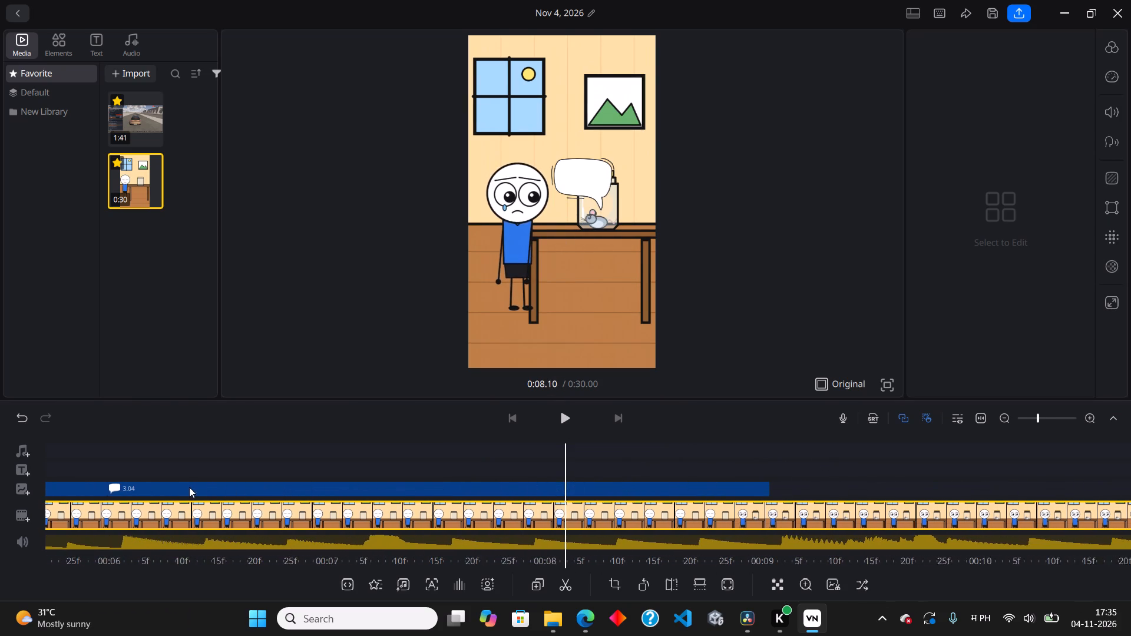
{"action": "left_click_drag", "start_coordinate": [727, 469], "coordinate": [490, 480]}
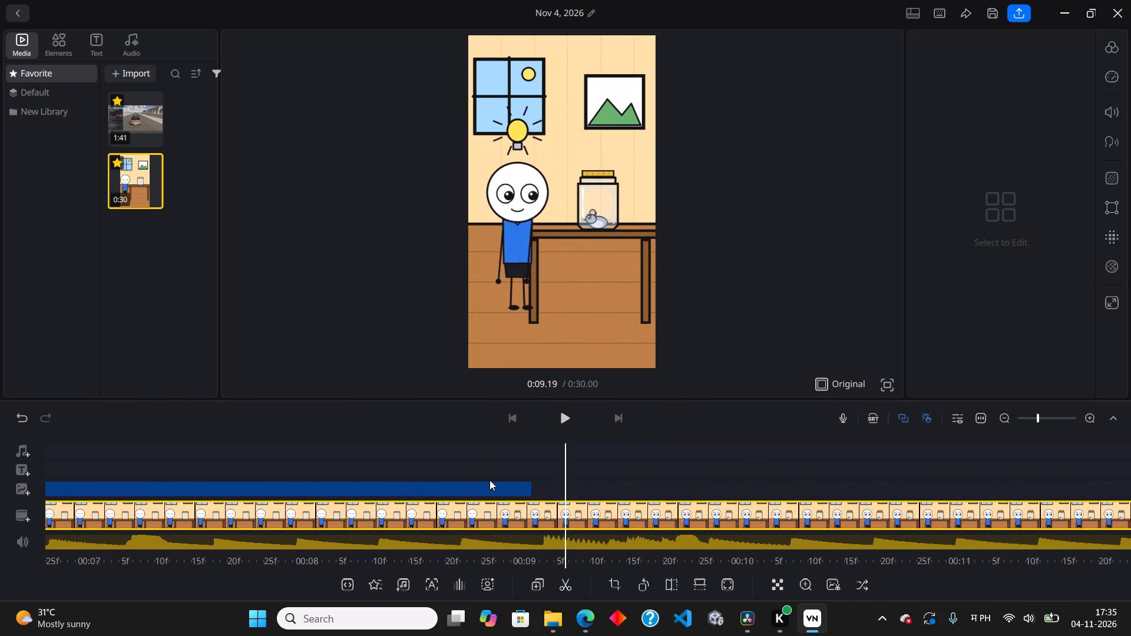
{"action": "left_click_drag", "start_coordinate": [490, 480], "coordinate": [613, 482]}
{"action": "left_click", "coordinate": [648, 493]}
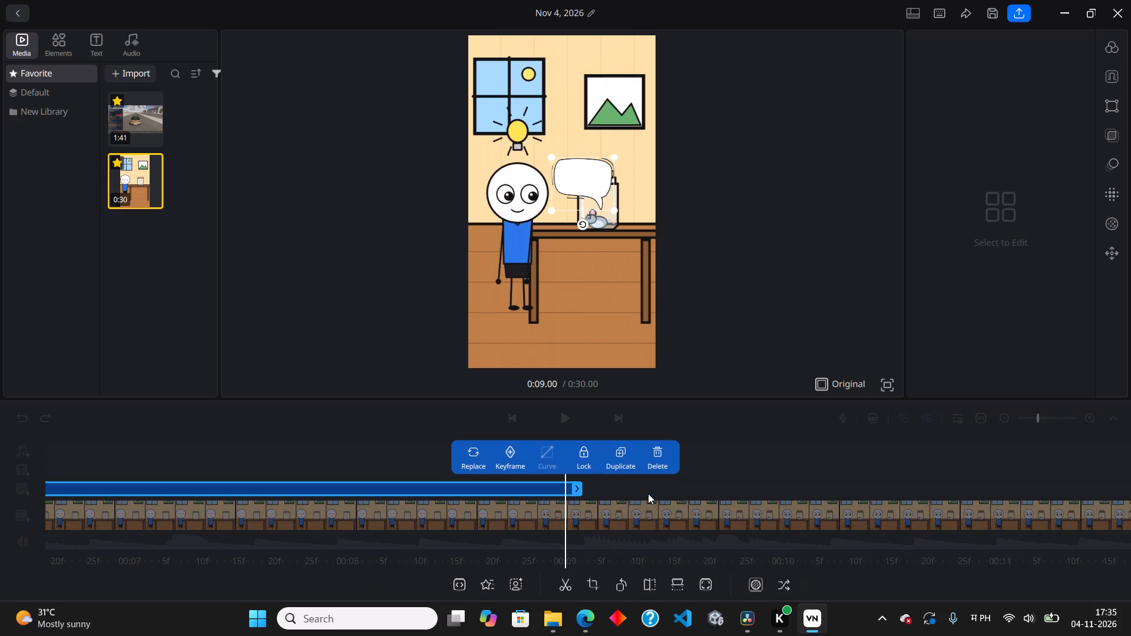
{"action": "left_click_drag", "start_coordinate": [580, 489], "coordinate": [454, 493]}
{"action": "left_click", "coordinate": [739, 481]}
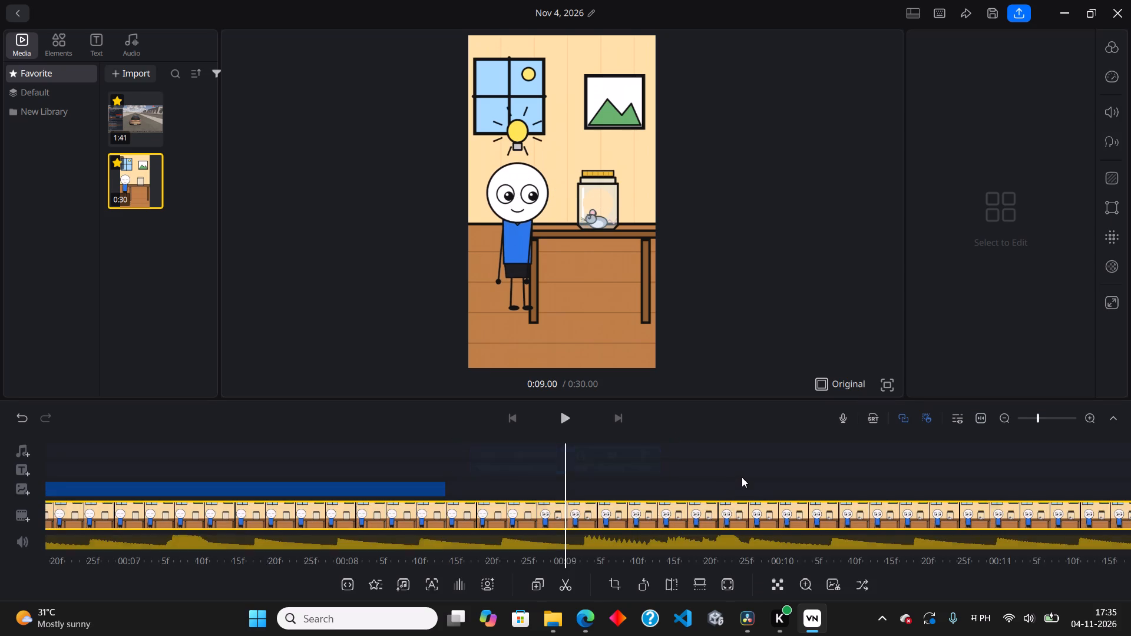
Examine the footage from about 9 s to 16 s, focusing on the transition after the 15 MINUTES LATER clock scene.
{"action": "left_click_drag", "start_coordinate": [742, 474], "coordinate": [645, 491]}
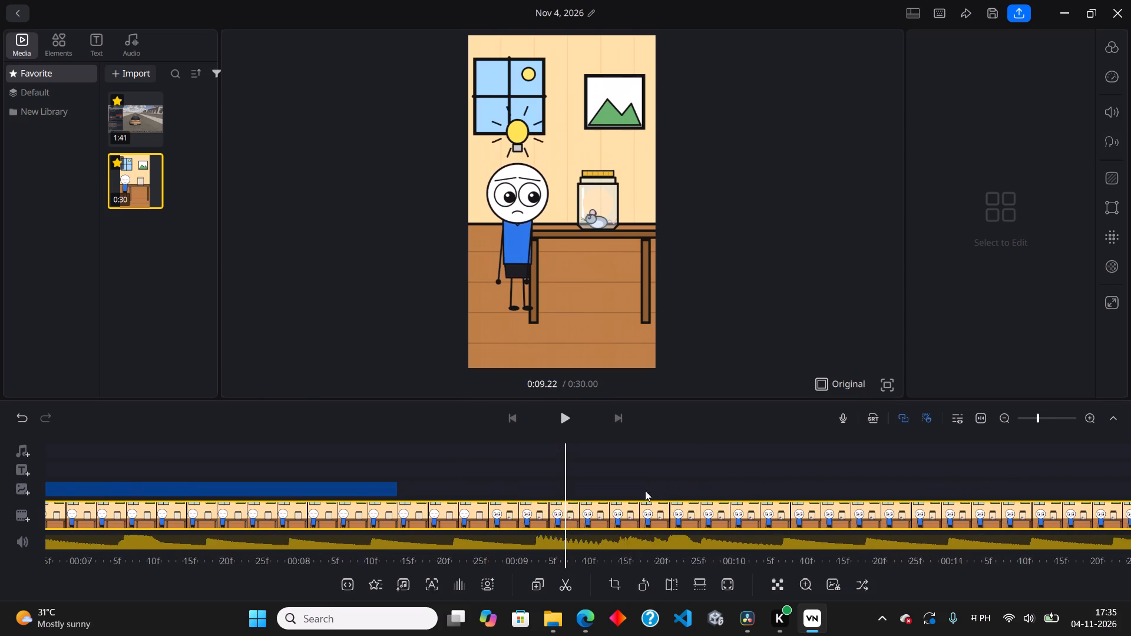
{"action": "left_click_drag", "start_coordinate": [645, 491], "coordinate": [390, 491]}
{"action": "left_click_drag", "start_coordinate": [709, 495], "coordinate": [386, 495]}
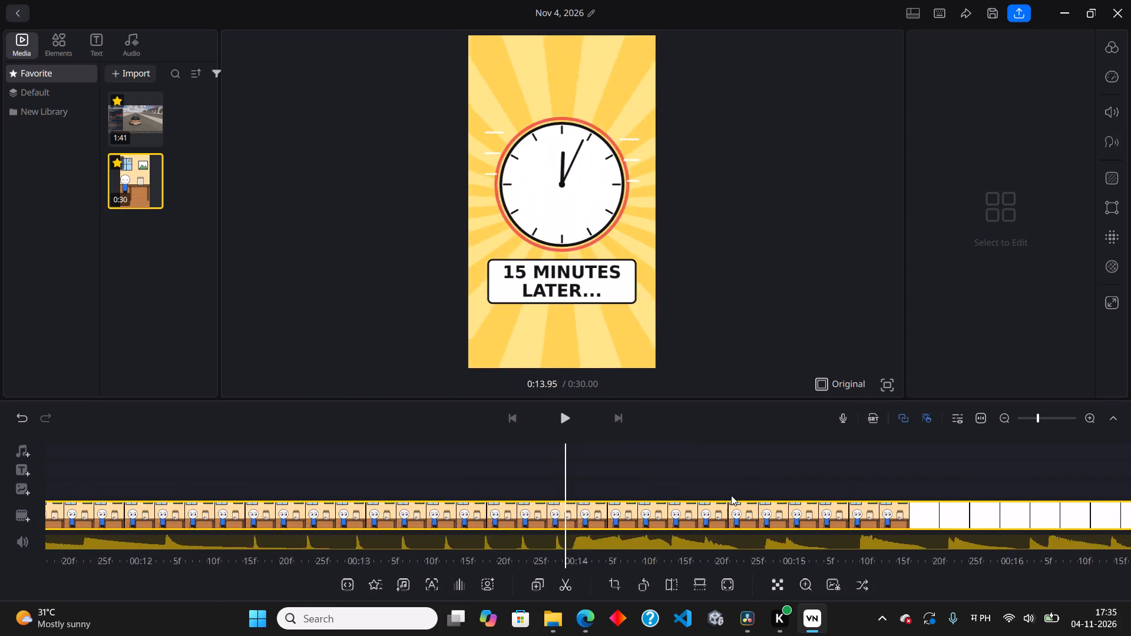
{"action": "left_click_drag", "start_coordinate": [732, 486], "coordinate": [422, 488]}
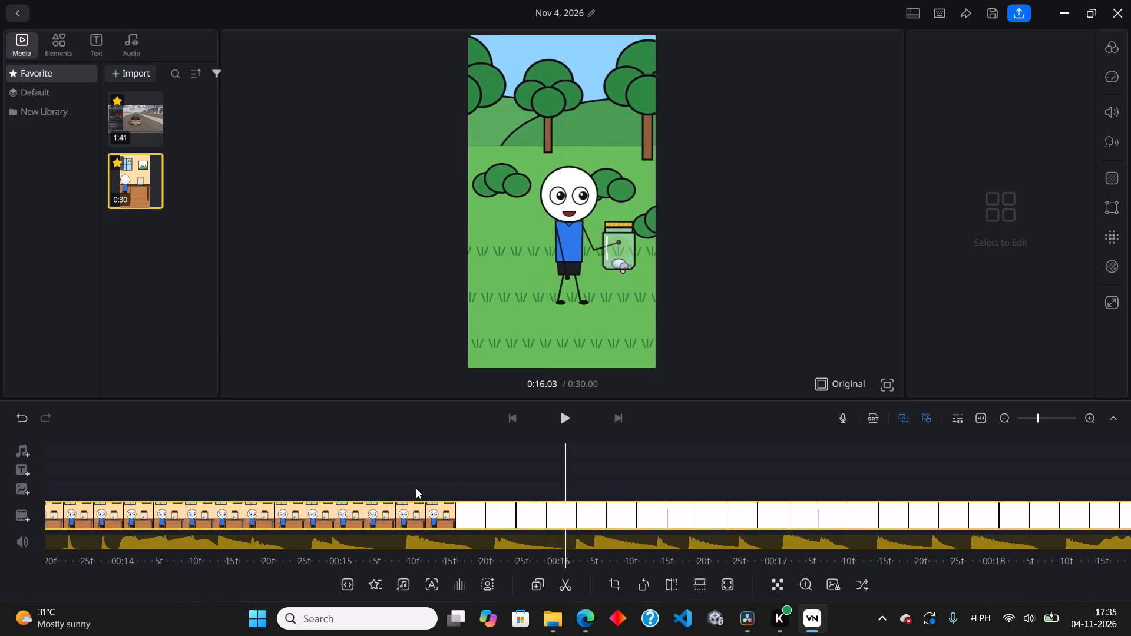
{"action": "left_click_drag", "start_coordinate": [428, 474], "coordinate": [879, 486]}
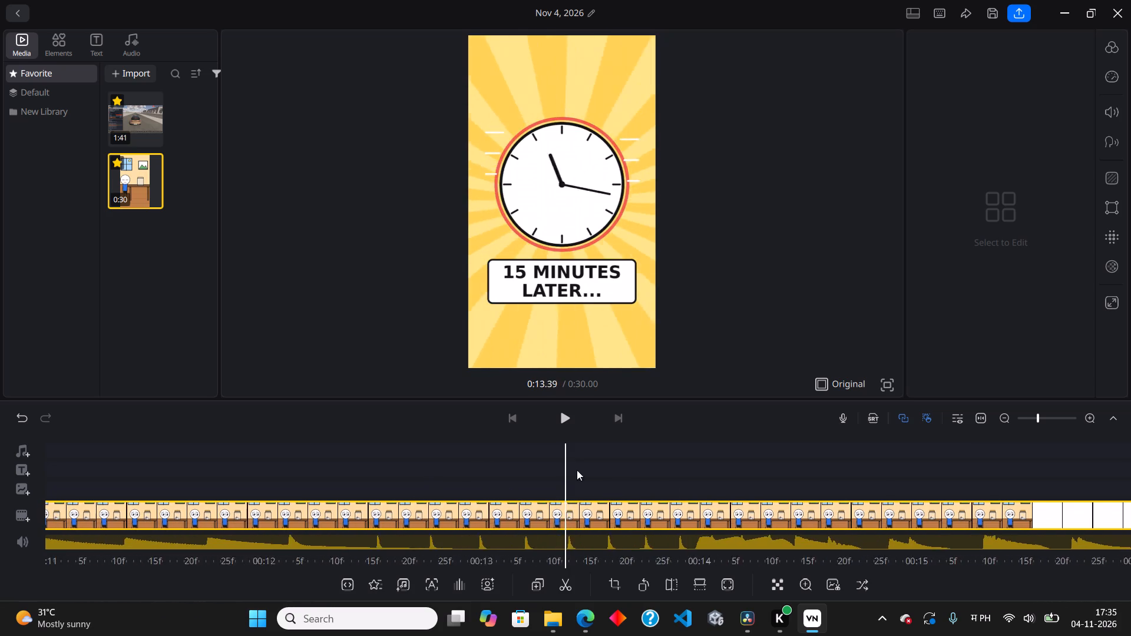
{"action": "left_click_drag", "start_coordinate": [630, 469], "coordinate": [390, 466]}
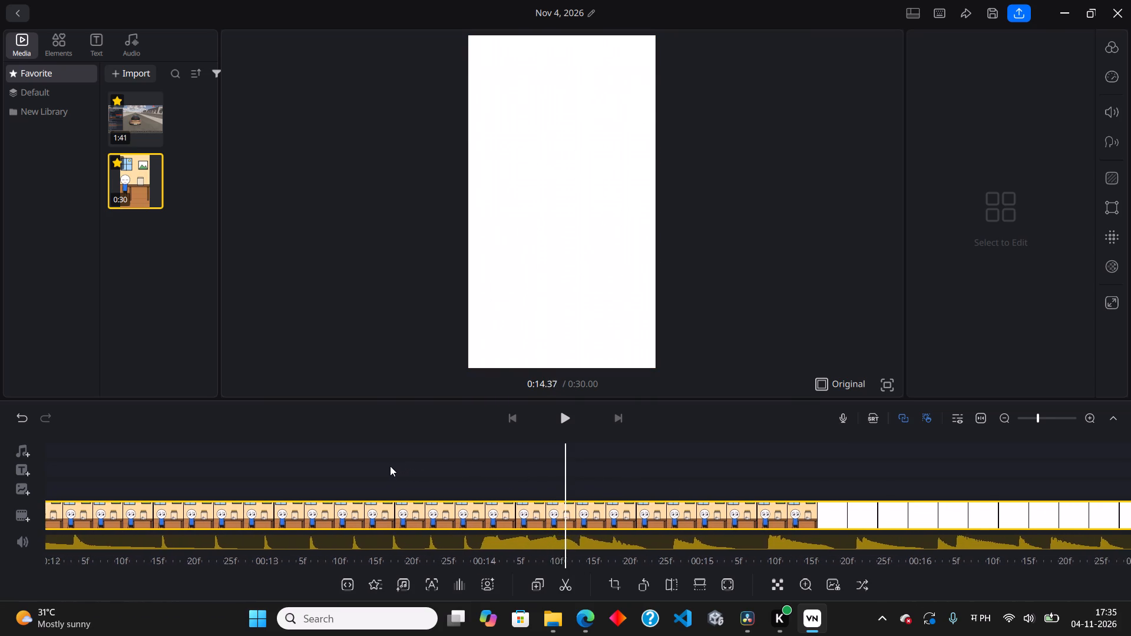
{"action": "left_click_drag", "start_coordinate": [390, 466], "coordinate": [360, 467]}
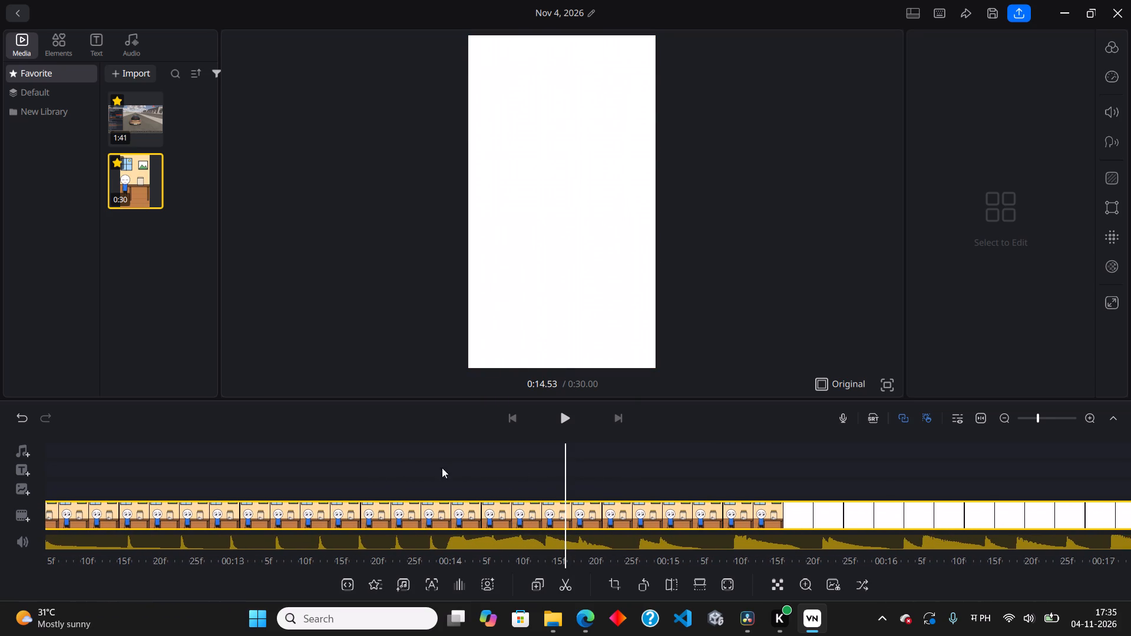
{"action": "left_click_drag", "start_coordinate": [495, 467], "coordinate": [538, 472]}
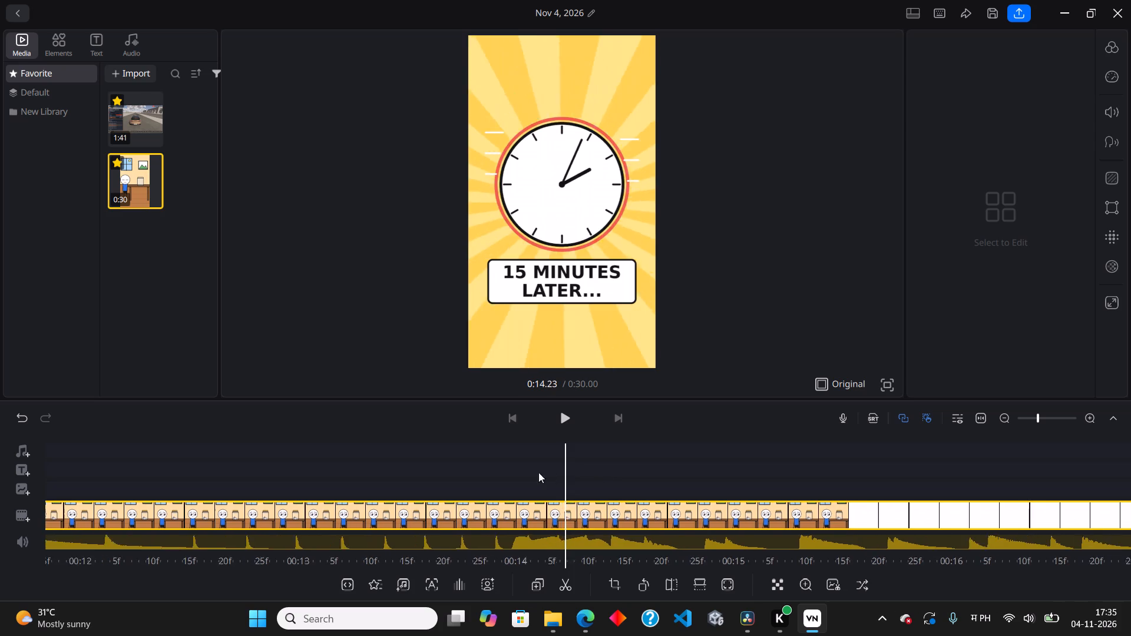
{"action": "left_click_drag", "start_coordinate": [538, 472], "coordinate": [518, 481]}
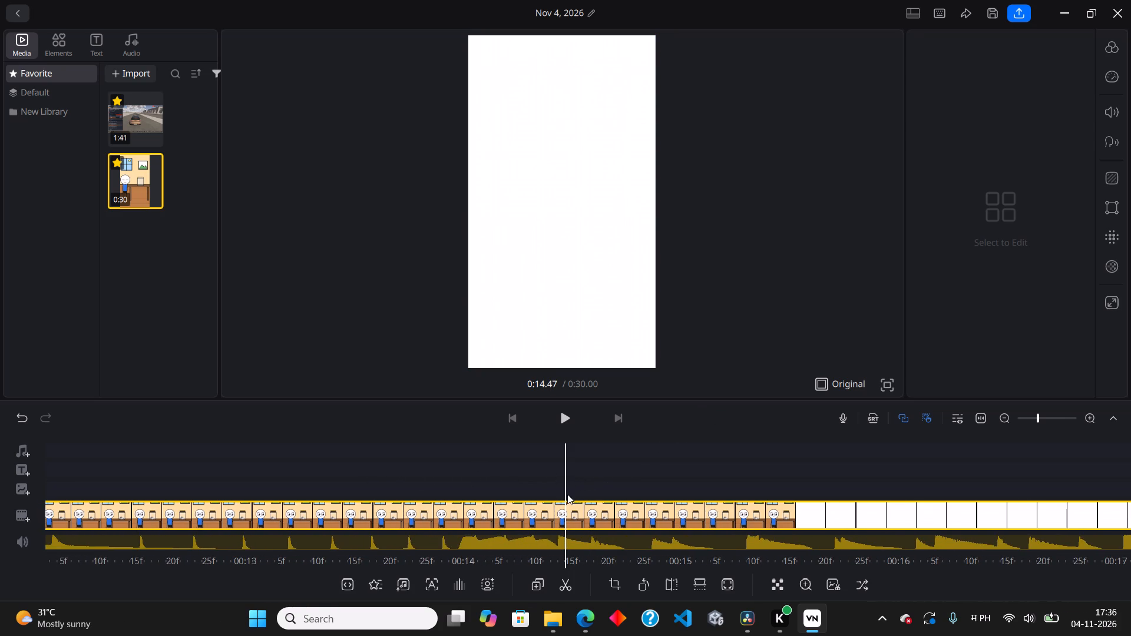
{"action": "left_click_drag", "start_coordinate": [531, 489], "coordinate": [565, 486]}
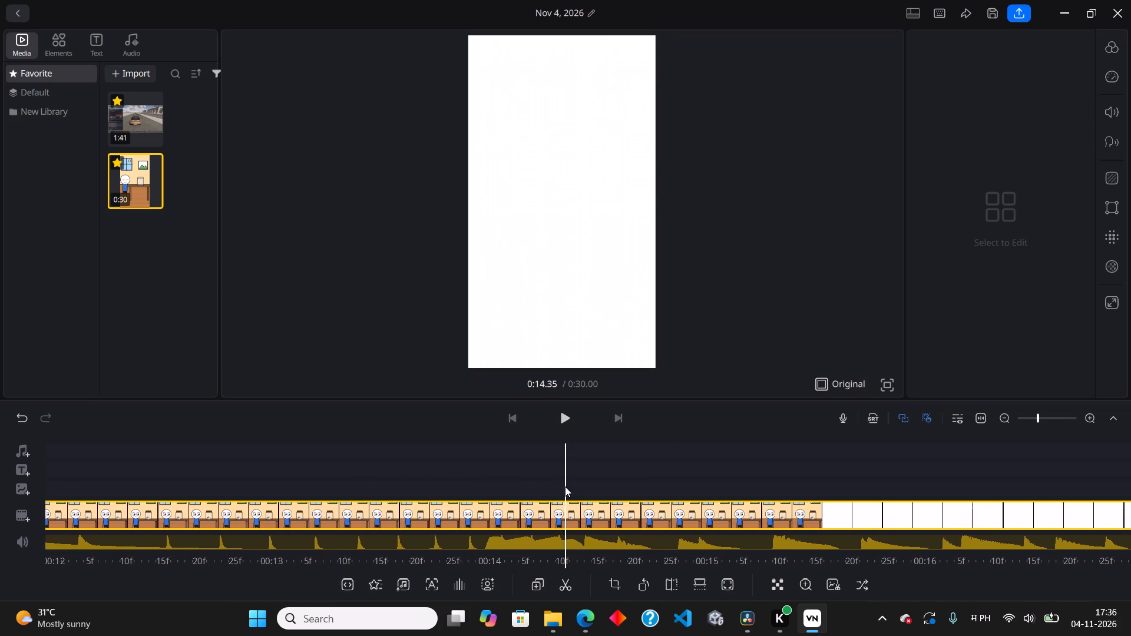
{"action": "left_click_drag", "start_coordinate": [565, 486], "coordinate": [560, 486]}
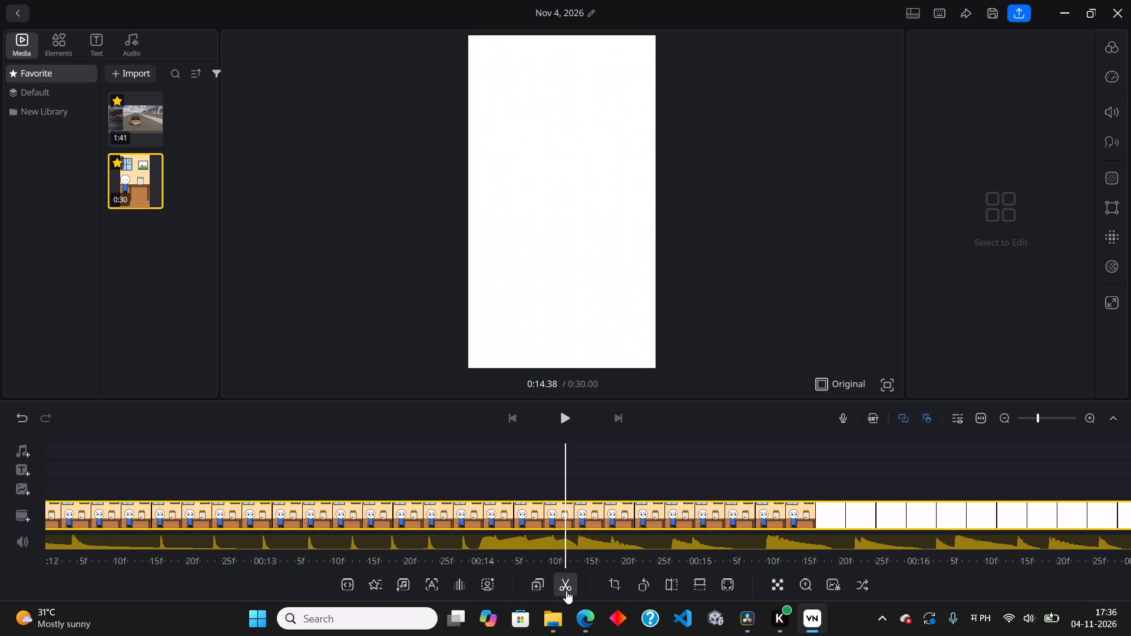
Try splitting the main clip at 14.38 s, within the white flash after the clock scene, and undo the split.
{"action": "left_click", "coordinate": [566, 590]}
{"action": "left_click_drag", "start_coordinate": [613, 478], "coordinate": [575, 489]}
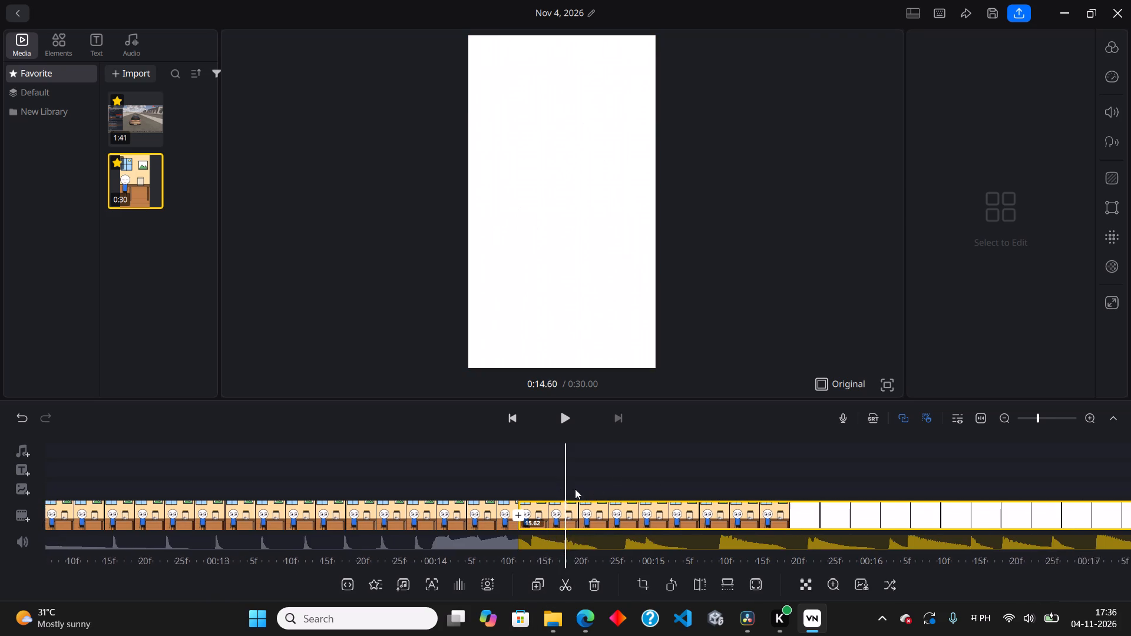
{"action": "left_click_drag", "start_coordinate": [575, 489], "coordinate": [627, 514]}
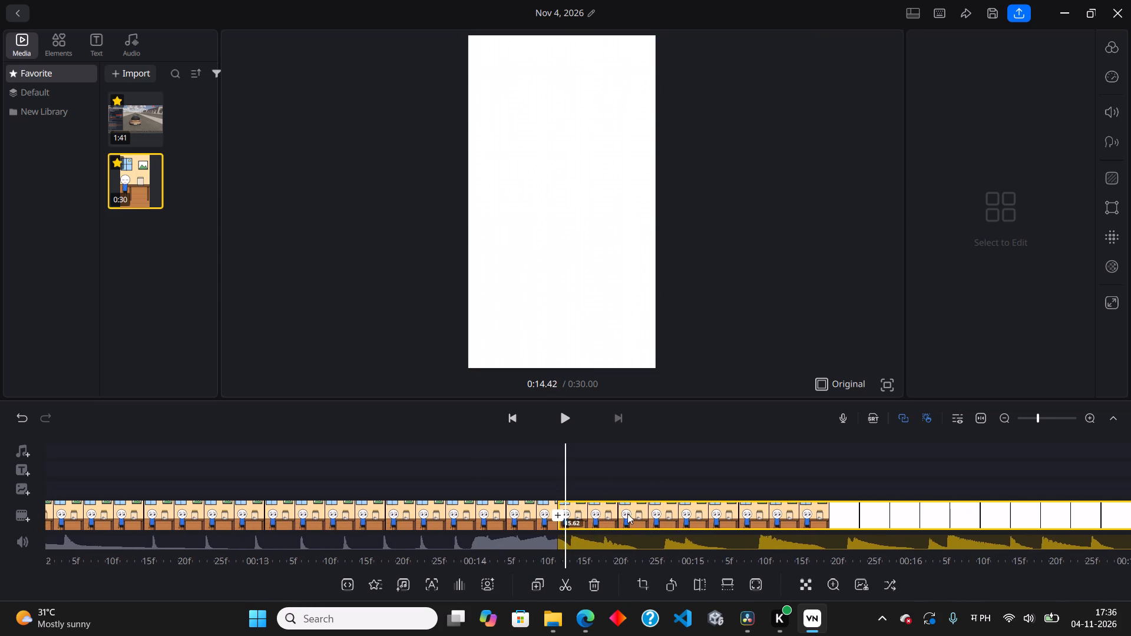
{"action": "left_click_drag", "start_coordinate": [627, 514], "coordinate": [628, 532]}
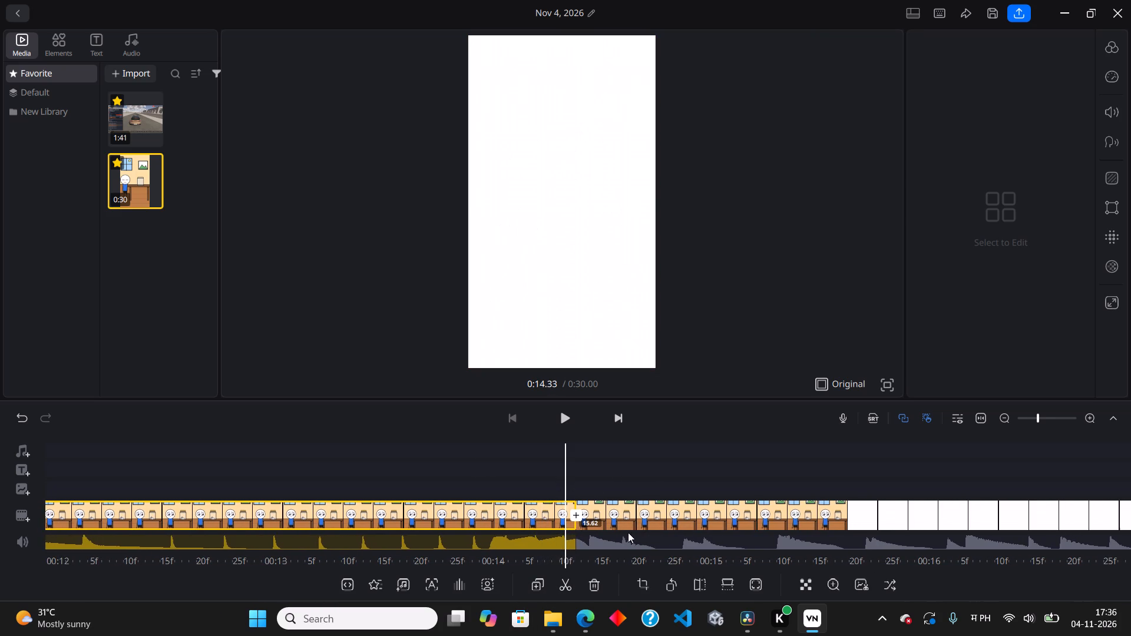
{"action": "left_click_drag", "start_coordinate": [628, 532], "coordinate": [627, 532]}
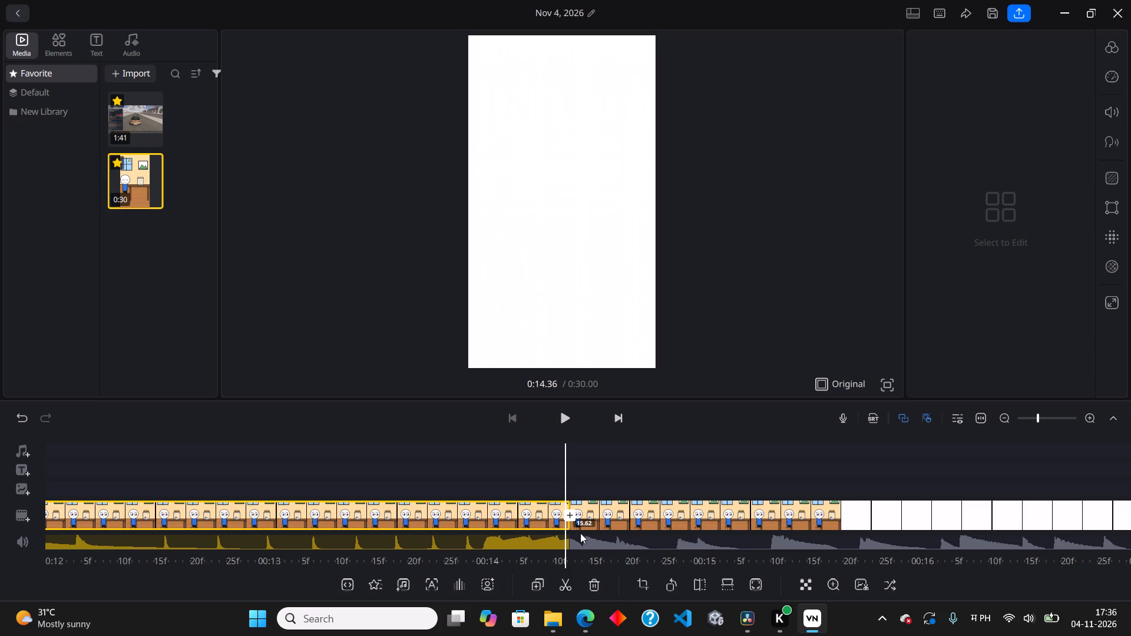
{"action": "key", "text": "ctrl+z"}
Split the main clip at 14.32 s, where the white flash begins after the clock scene.
{"action": "left_click_drag", "start_coordinate": [587, 484], "coordinate": [588, 483]}
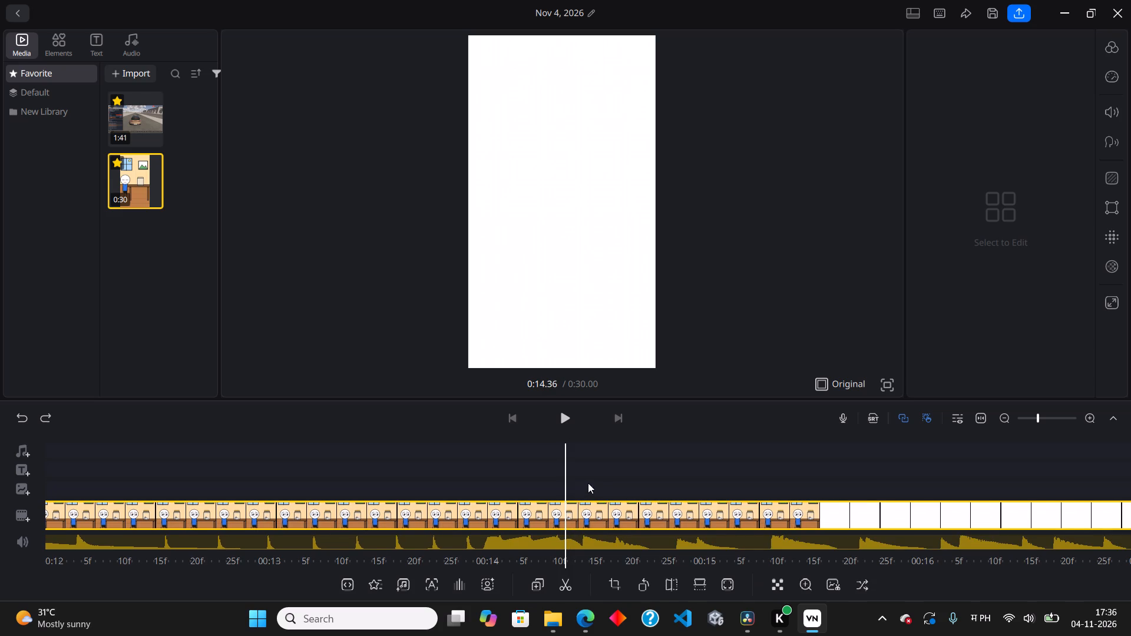
{"action": "left_click_drag", "start_coordinate": [588, 483], "coordinate": [609, 482]}
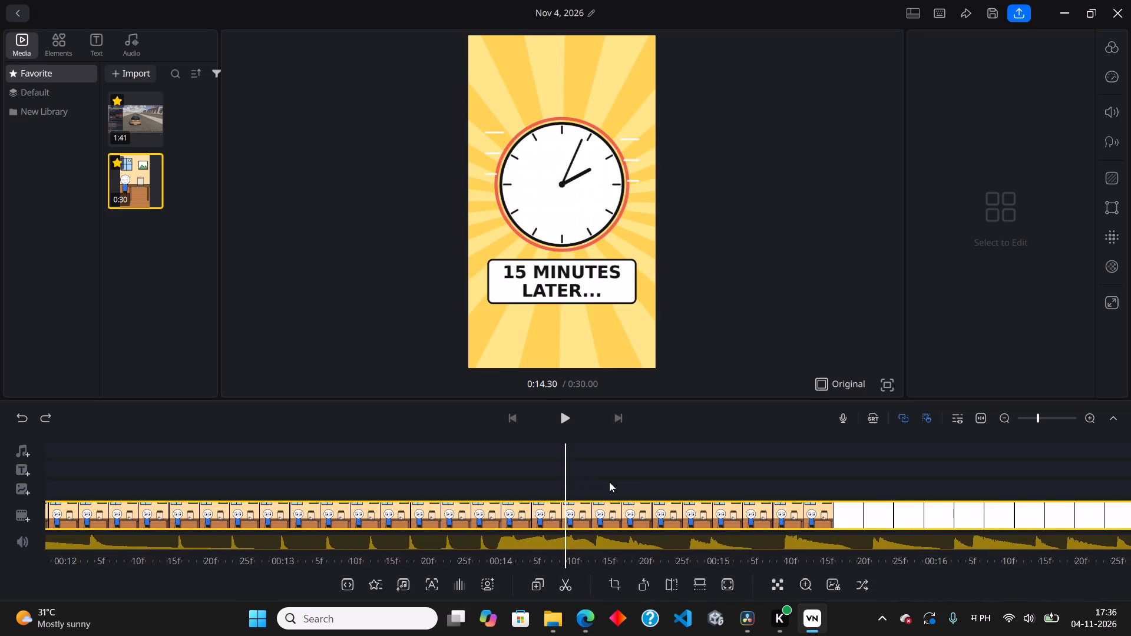
{"action": "left_click_drag", "start_coordinate": [609, 482], "coordinate": [604, 482]}
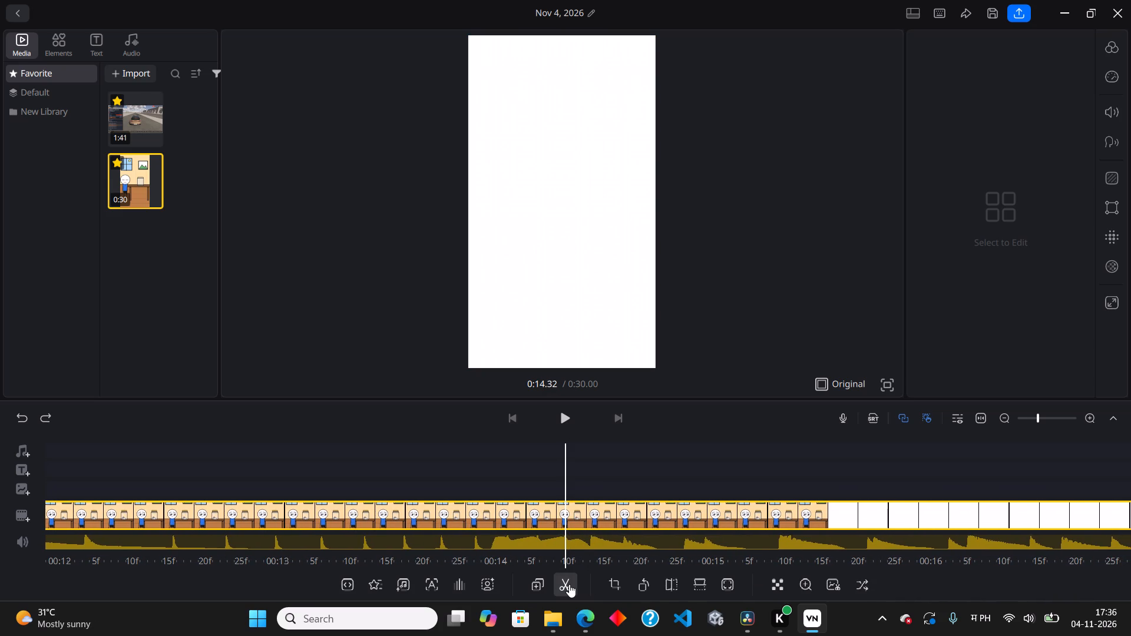
{"action": "left_click", "coordinate": [567, 584]}
Split the second part of the main clip again within the white flash, isolating a 0.21 s piece.
{"action": "left_click_drag", "start_coordinate": [636, 466], "coordinate": [600, 468]}
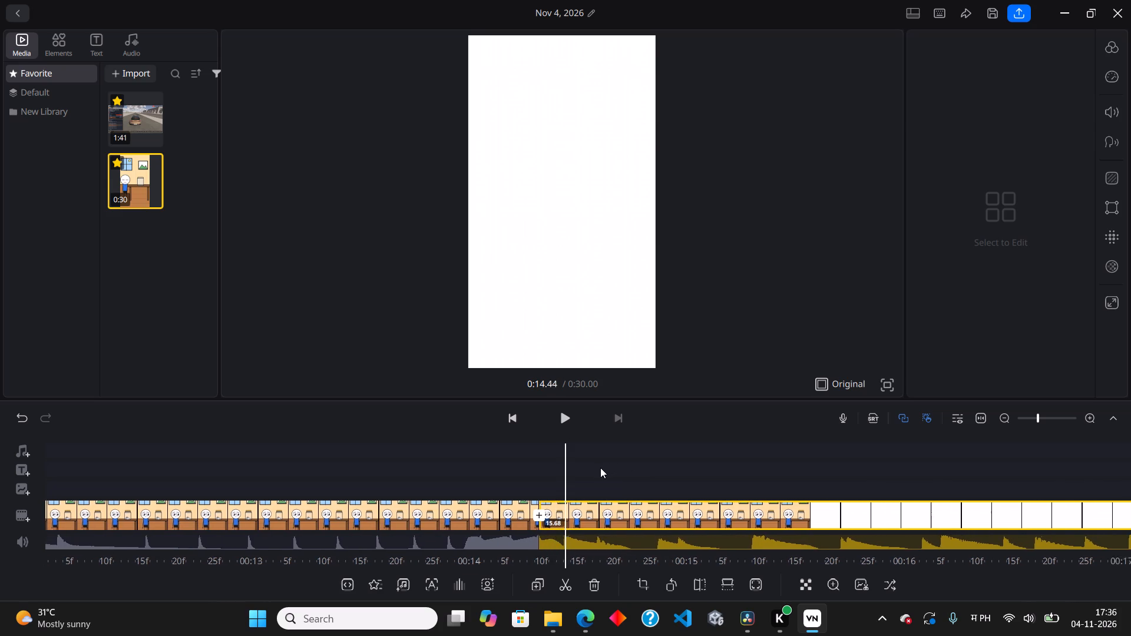
{"action": "left_click_drag", "start_coordinate": [600, 468], "coordinate": [582, 488]}
{"action": "left_click", "coordinate": [544, 514]}
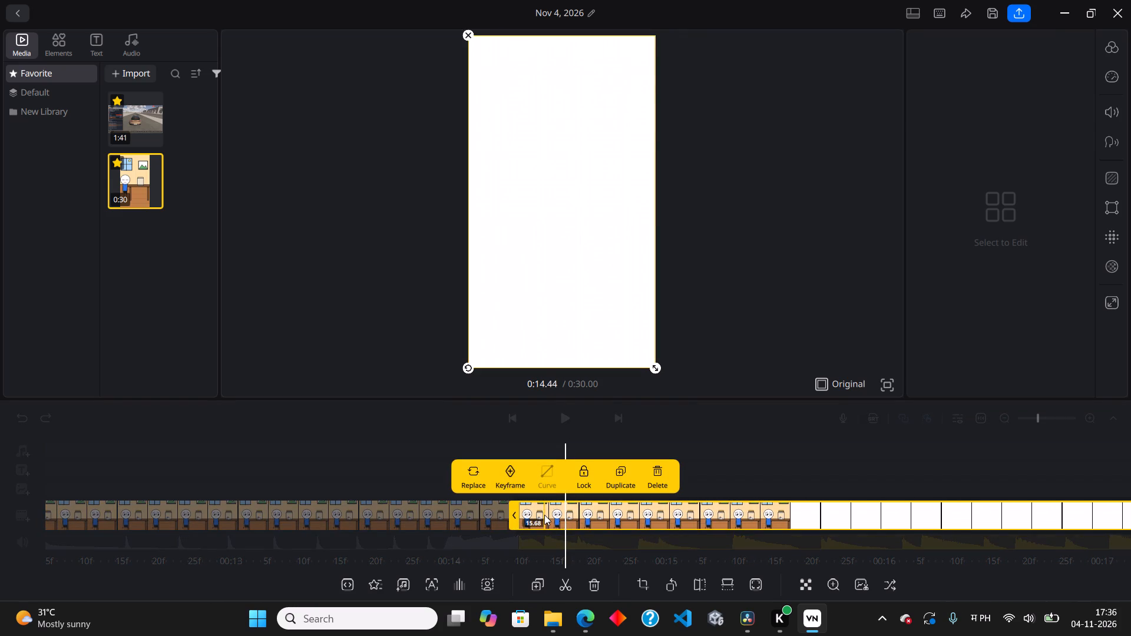
{"action": "left_click", "coordinate": [569, 583]}
{"action": "left_click", "coordinate": [417, 475]}
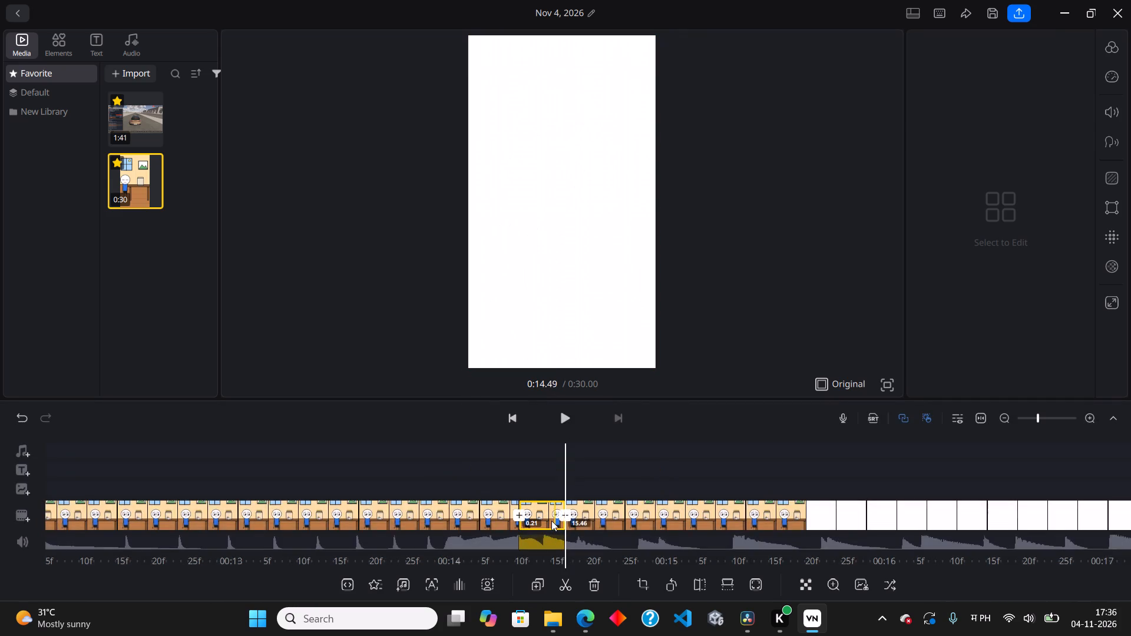
Delete the isolated 0.21 s white-flash piece that follows the 15 MINUTES LATER clock scene.
{"action": "left_click", "coordinate": [551, 520]}
{"action": "left_click_drag", "start_coordinate": [639, 479], "coordinate": [672, 476]}
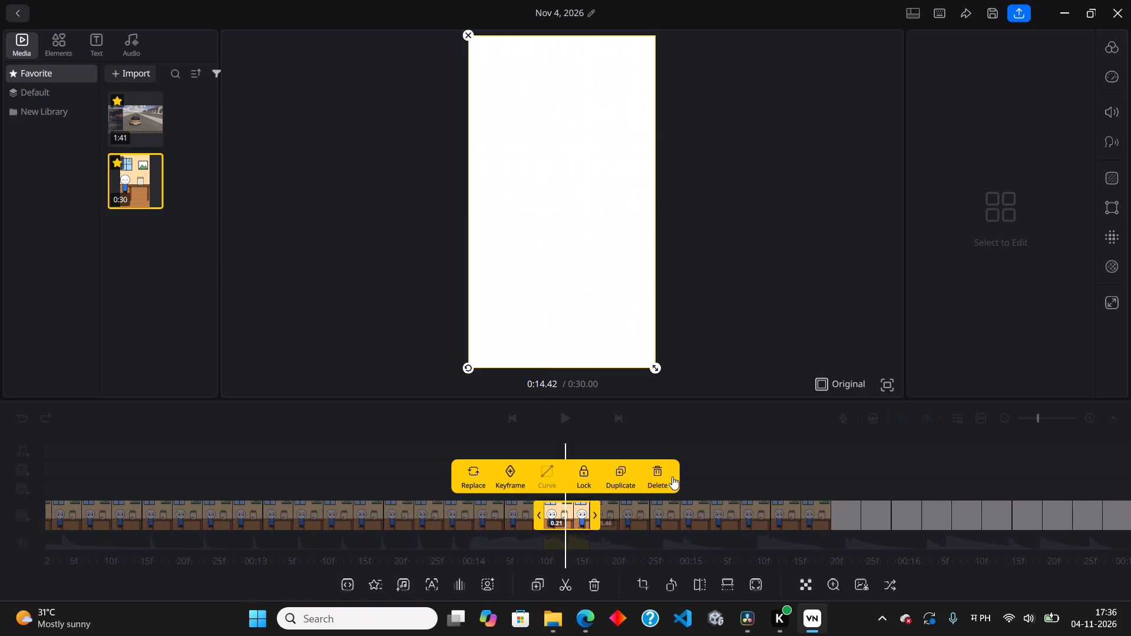
{"action": "left_click_drag", "start_coordinate": [672, 476], "coordinate": [673, 476]}
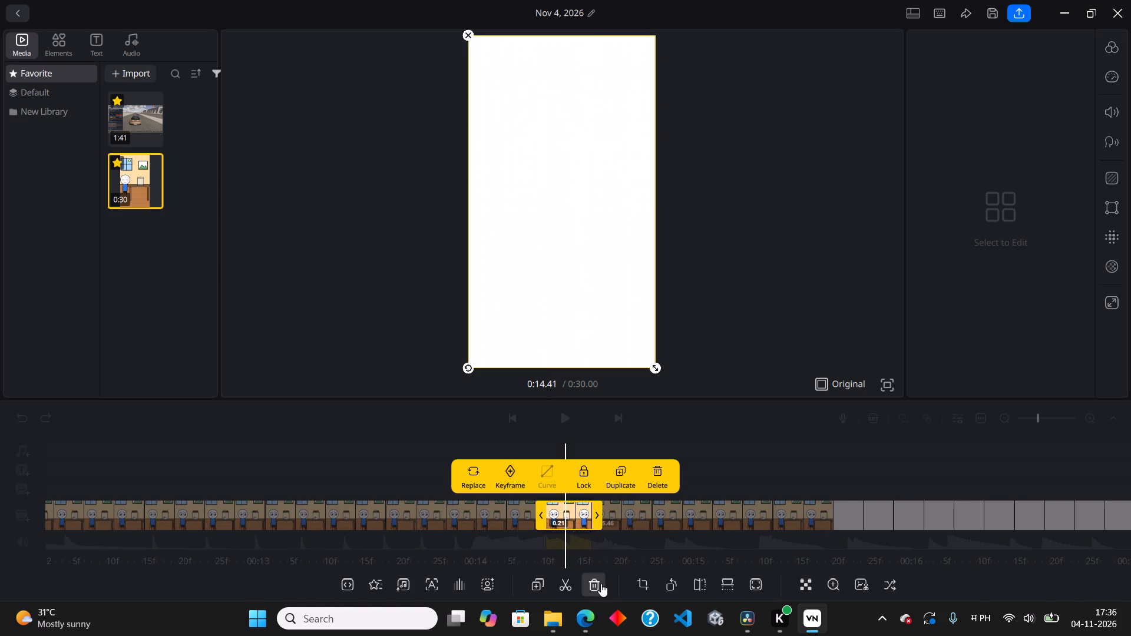
{"action": "left_click", "coordinate": [600, 584]}
{"action": "left_click", "coordinate": [381, 453]}
Examine the footage from the cut after the clock scene through the airtight lid scene to the close-up at about 27 s.
{"action": "left_click_drag", "start_coordinate": [381, 453], "coordinate": [520, 464]}
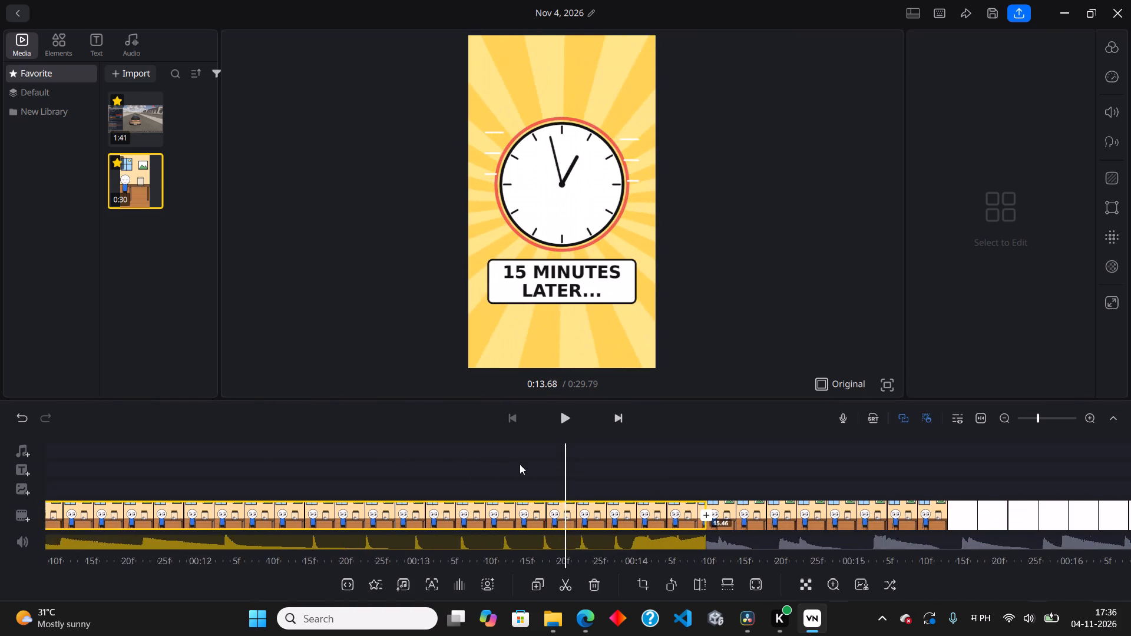
{"action": "left_click_drag", "start_coordinate": [520, 464], "coordinate": [302, 464]}
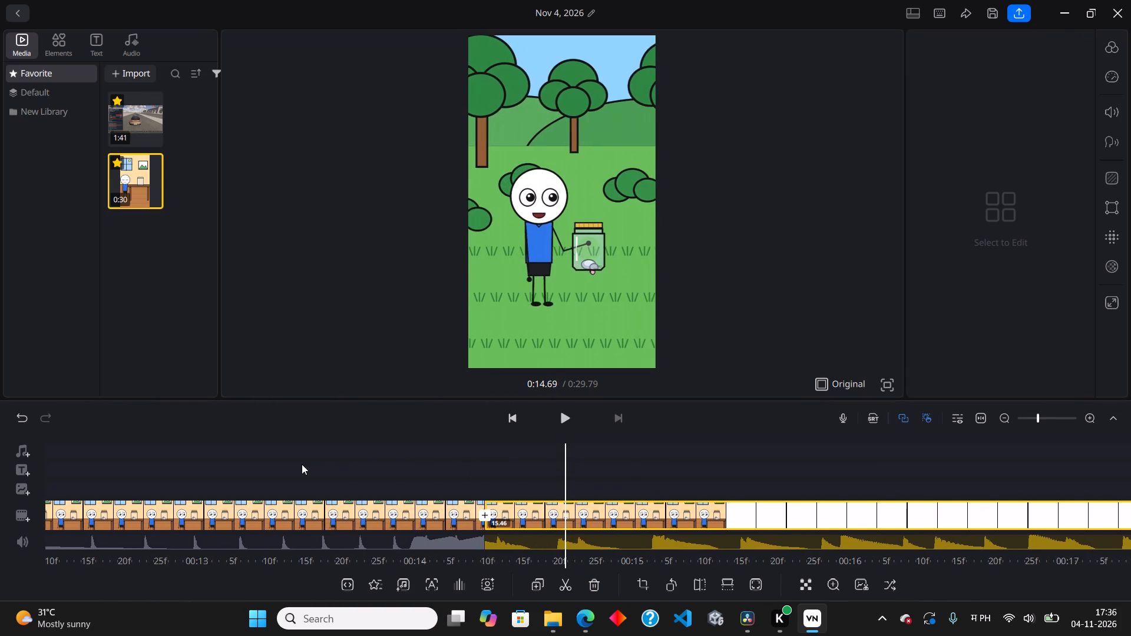
{"action": "left_click_drag", "start_coordinate": [302, 464], "coordinate": [199, 464]}
{"action": "left_click_drag", "start_coordinate": [434, 469], "coordinate": [266, 468]}
{"action": "left_click_drag", "start_coordinate": [577, 468], "coordinate": [334, 468]}
{"action": "left_click_drag", "start_coordinate": [586, 473], "coordinate": [434, 473]}
{"action": "left_click_drag", "start_coordinate": [624, 476], "coordinate": [402, 475]}
{"action": "left_click_drag", "start_coordinate": [594, 477], "coordinate": [368, 477]}
{"action": "left_click_drag", "start_coordinate": [362, 475], "coordinate": [275, 473]}
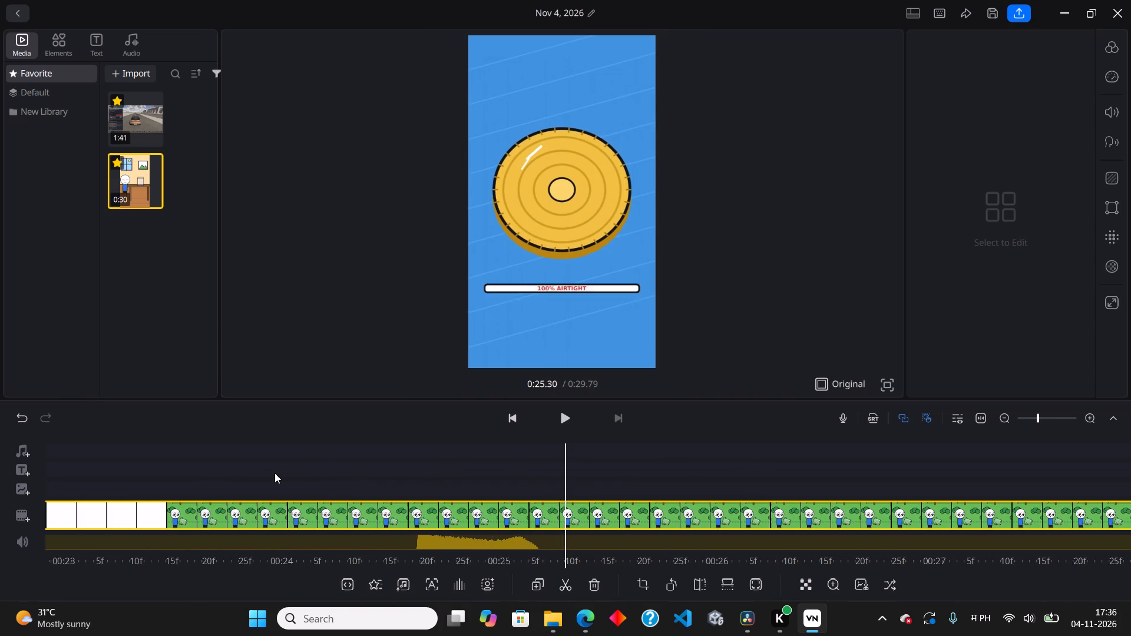
{"action": "left_click_drag", "start_coordinate": [275, 473], "coordinate": [253, 471]}
{"action": "left_click_drag", "start_coordinate": [416, 468], "coordinate": [281, 466]}
{"action": "left_click_drag", "start_coordinate": [441, 462], "coordinate": [288, 461]}
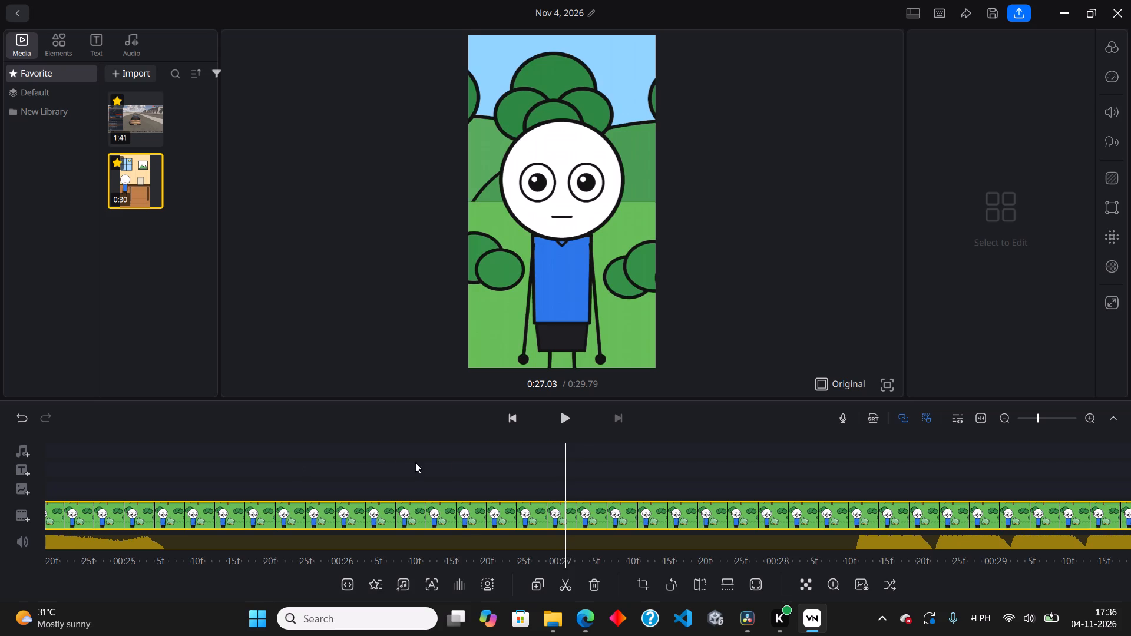
{"action": "left_click_drag", "start_coordinate": [454, 462], "coordinate": [279, 459]}
{"action": "left_click_drag", "start_coordinate": [292, 464], "coordinate": [803, 468]}
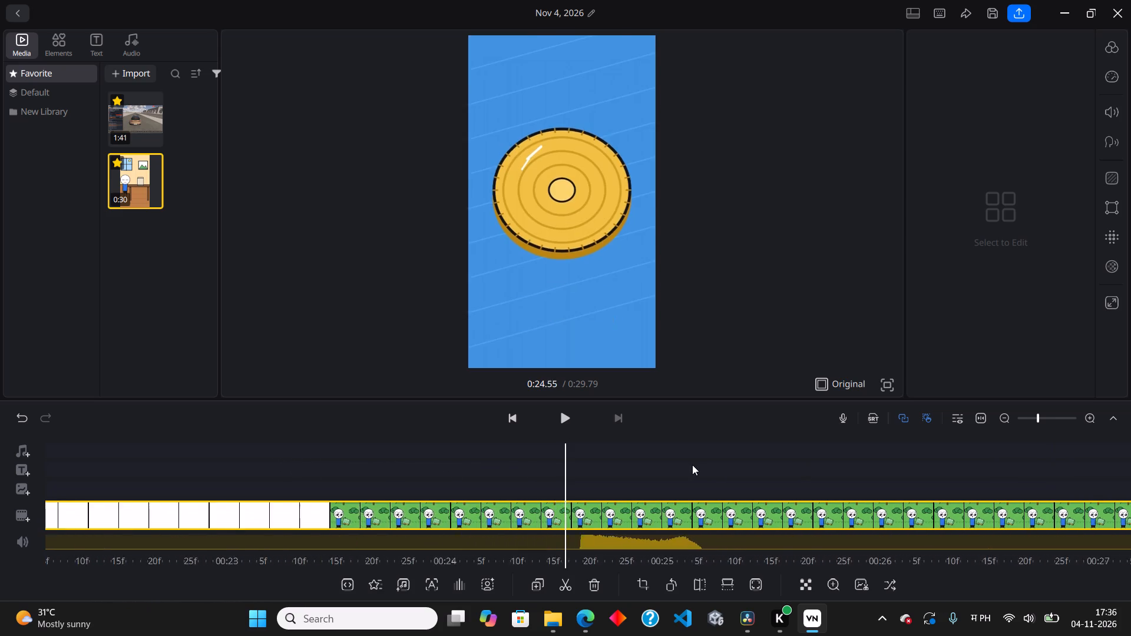
{"action": "left_click_drag", "start_coordinate": [692, 465], "coordinate": [381, 458]}
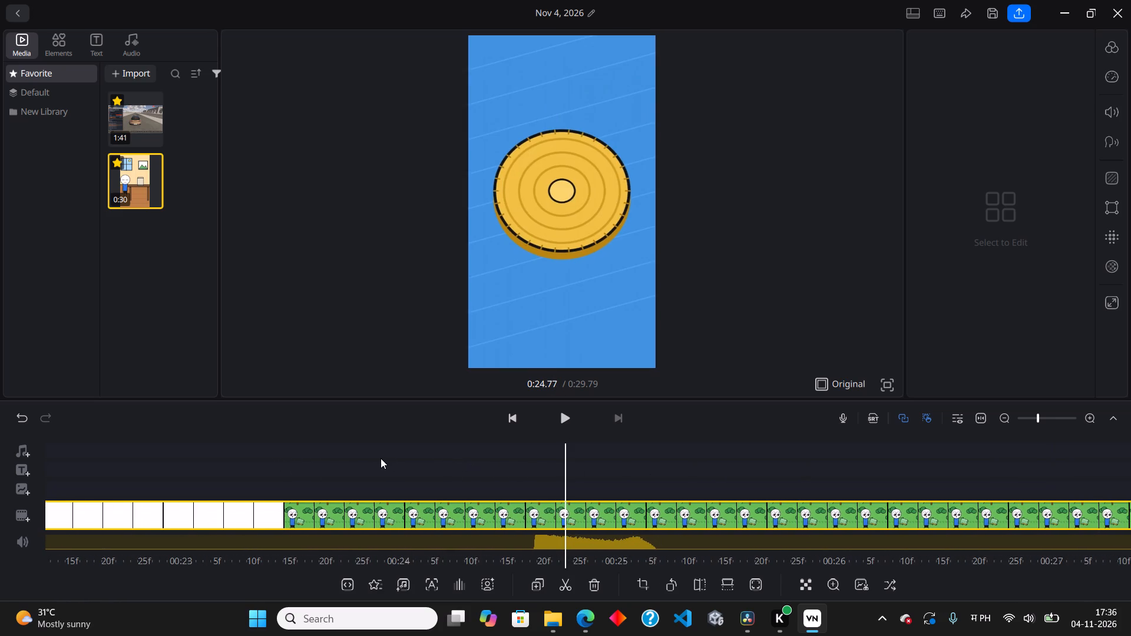
{"action": "left_click_drag", "start_coordinate": [381, 458], "coordinate": [379, 458]}
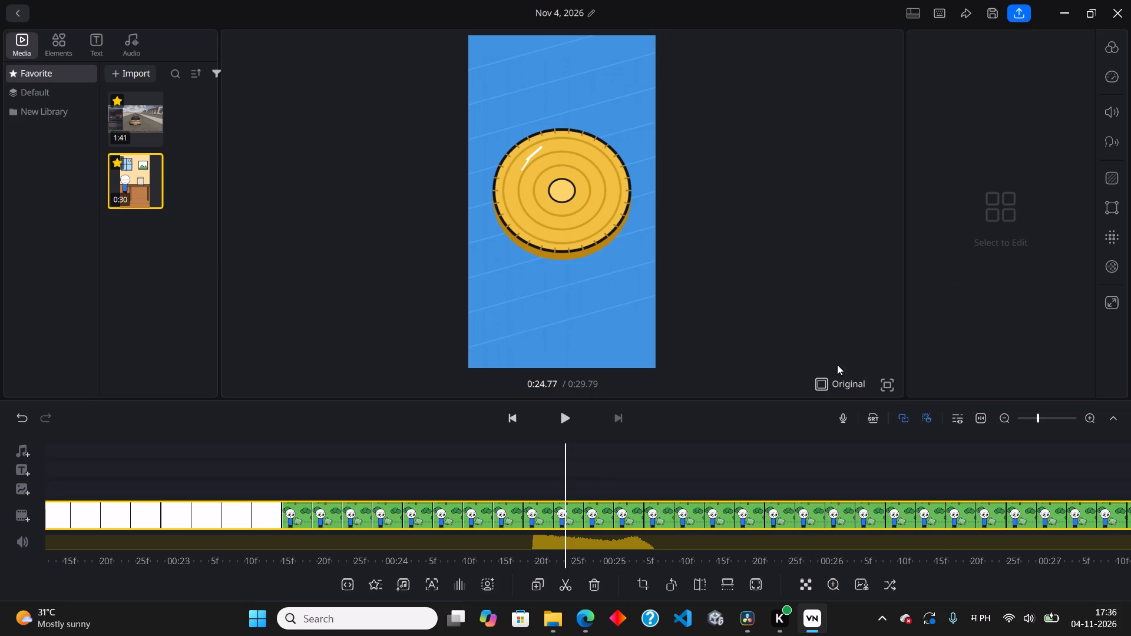
Go back to the jar-on-table scene and check the changeover from thought bubble to speech bubble around 6 s.
{"action": "left_click_drag", "start_coordinate": [505, 450], "coordinate": [840, 452]}
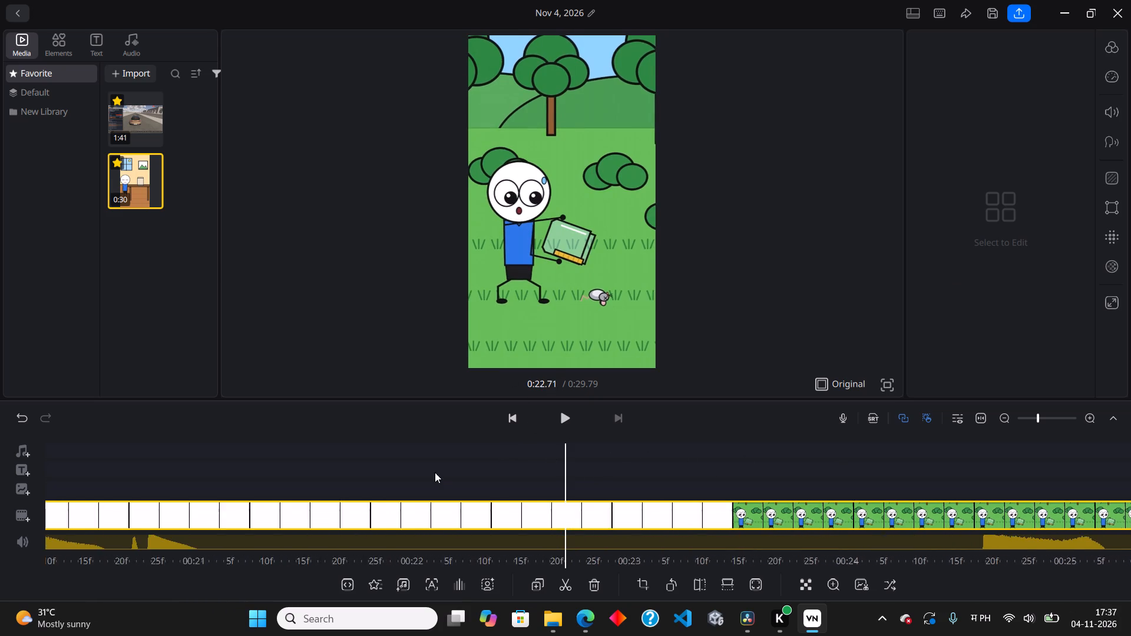
{"action": "left_click_drag", "start_coordinate": [405, 461], "coordinate": [805, 447]}
{"action": "left_click_drag", "start_coordinate": [434, 446], "coordinate": [947, 449]}
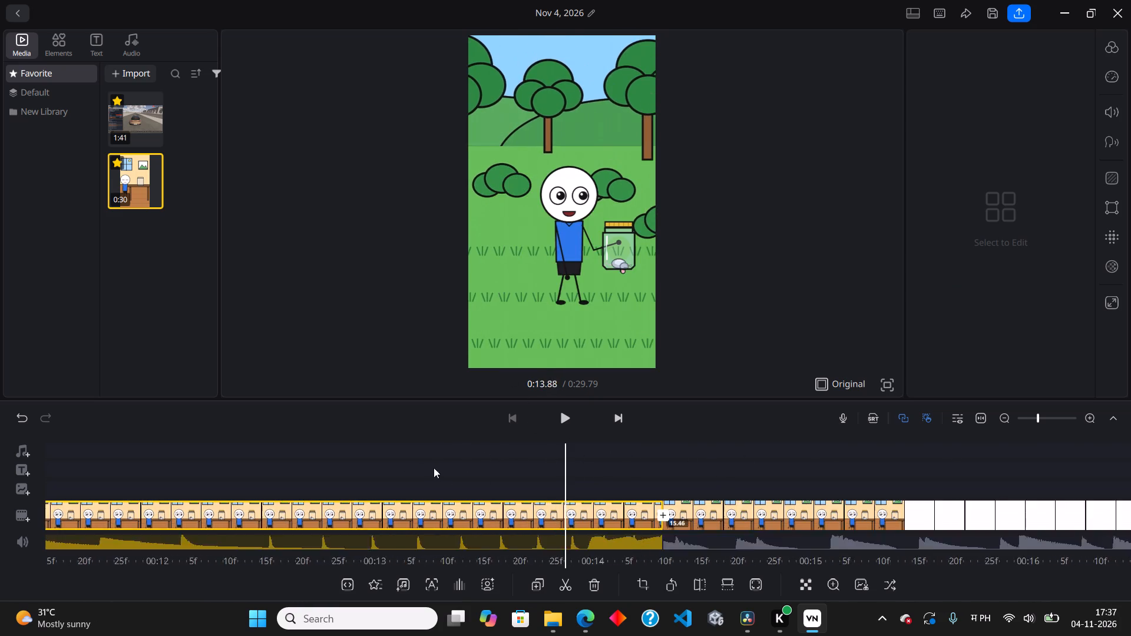
{"action": "left_click_drag", "start_coordinate": [434, 468], "coordinate": [966, 478]}
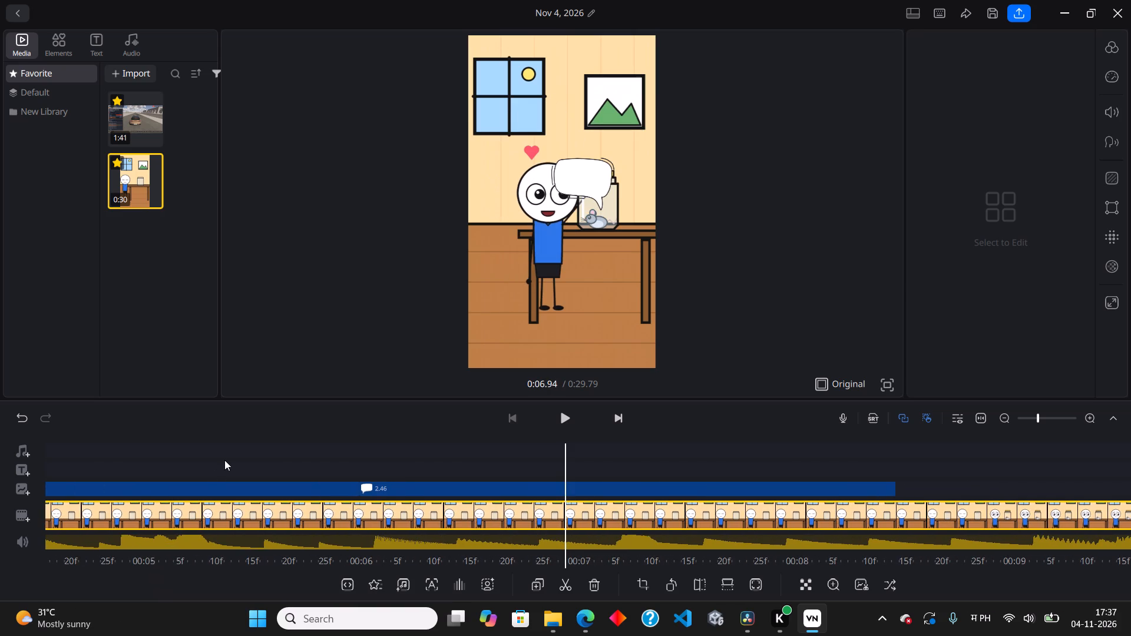
{"action": "left_click_drag", "start_coordinate": [229, 457], "coordinate": [367, 456]}
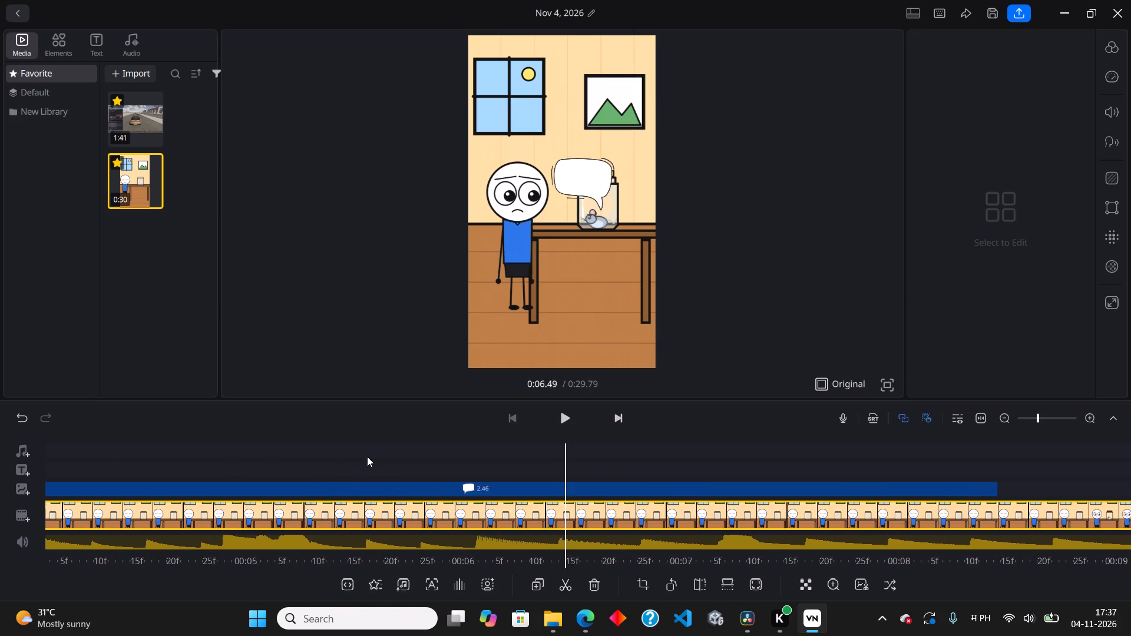
{"action": "left_click_drag", "start_coordinate": [367, 456], "coordinate": [460, 456]}
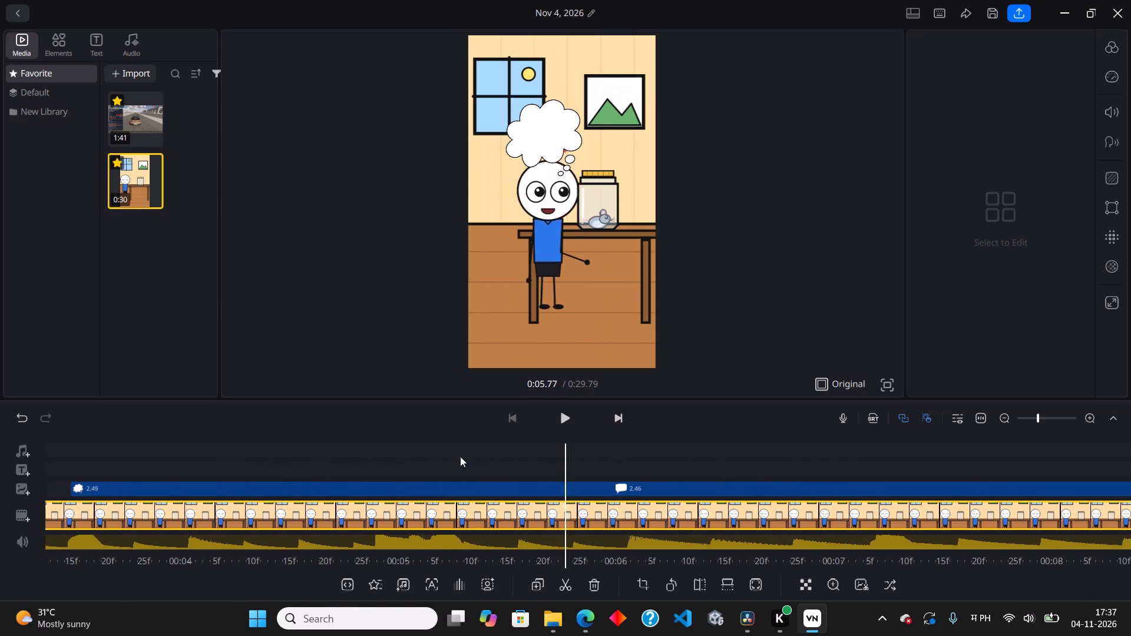
{"action": "left_click_drag", "start_coordinate": [460, 456], "coordinate": [345, 463]}
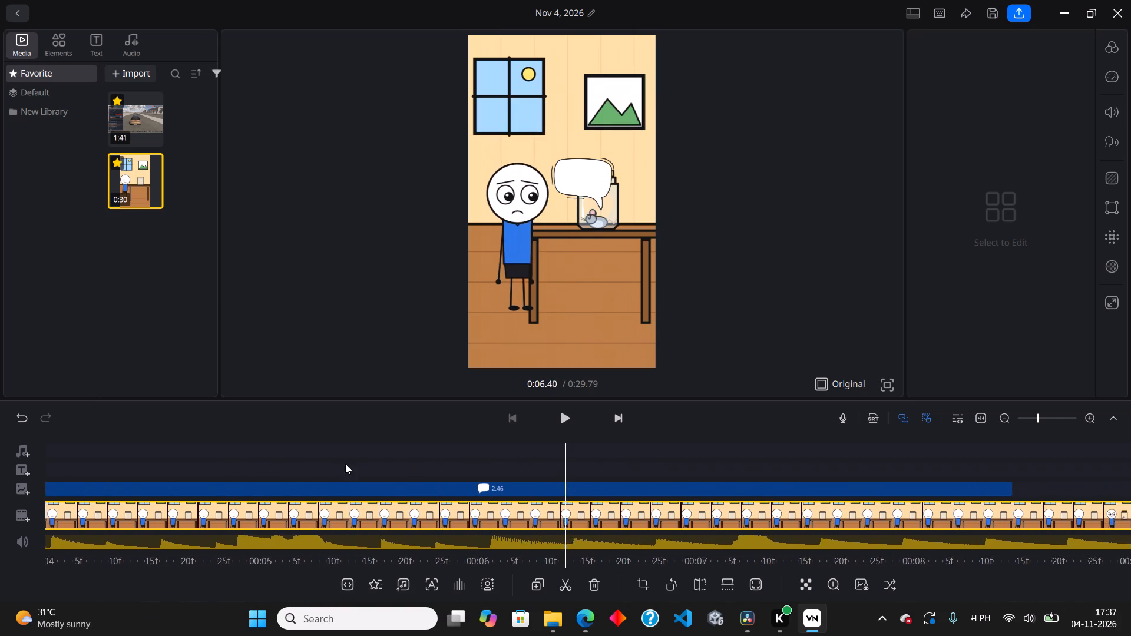
{"action": "left_click_drag", "start_coordinate": [345, 463], "coordinate": [501, 475]}
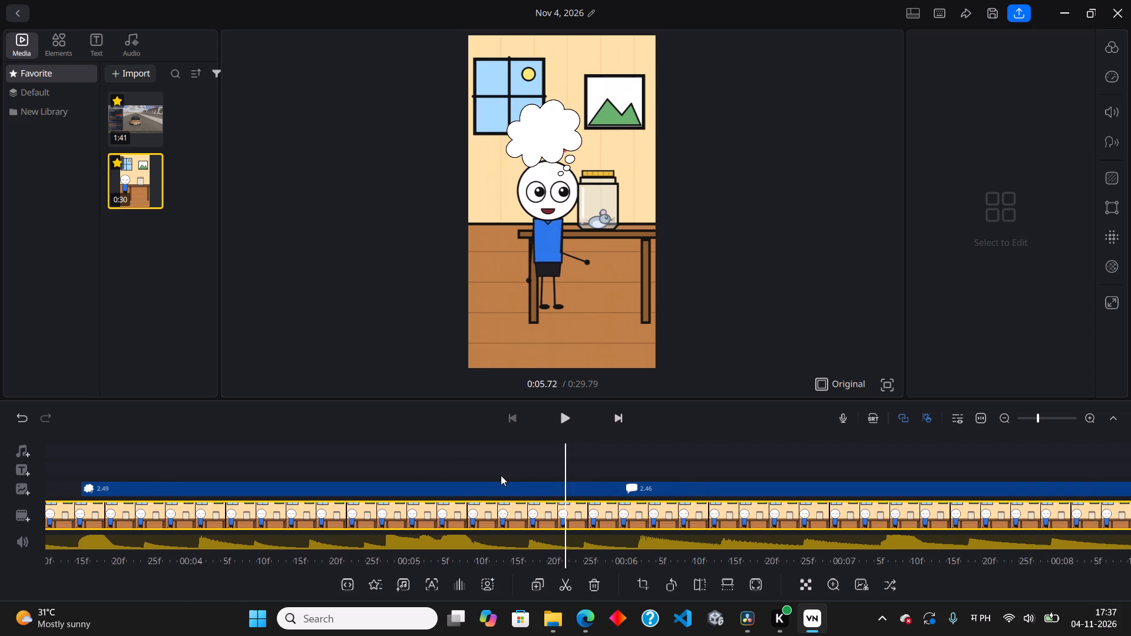
Rotate the thought bubble slightly clockwise above the character's head in the scene at about 5.28 s.
{"action": "left_click_drag", "start_coordinate": [501, 475], "coordinate": [598, 475]}
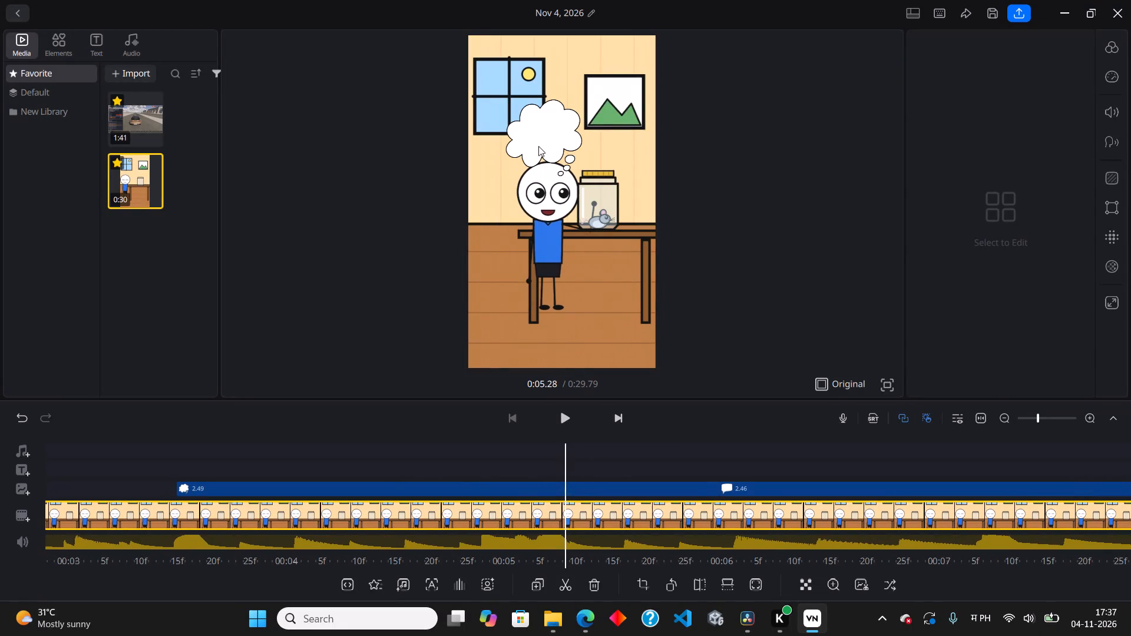
{"action": "left_click", "coordinate": [538, 146]}
{"action": "scroll", "coordinate": [580, 141], "scroll_direction": "up", "scroll_amount": 2}
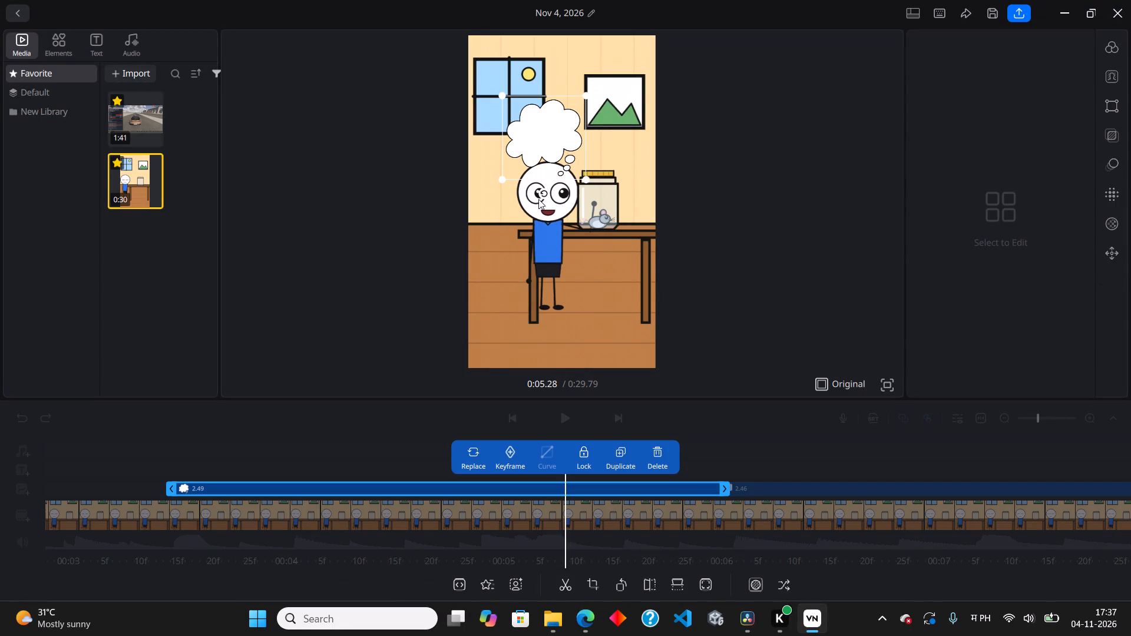
{"action": "left_click_drag", "start_coordinate": [543, 193], "coordinate": [533, 193]}
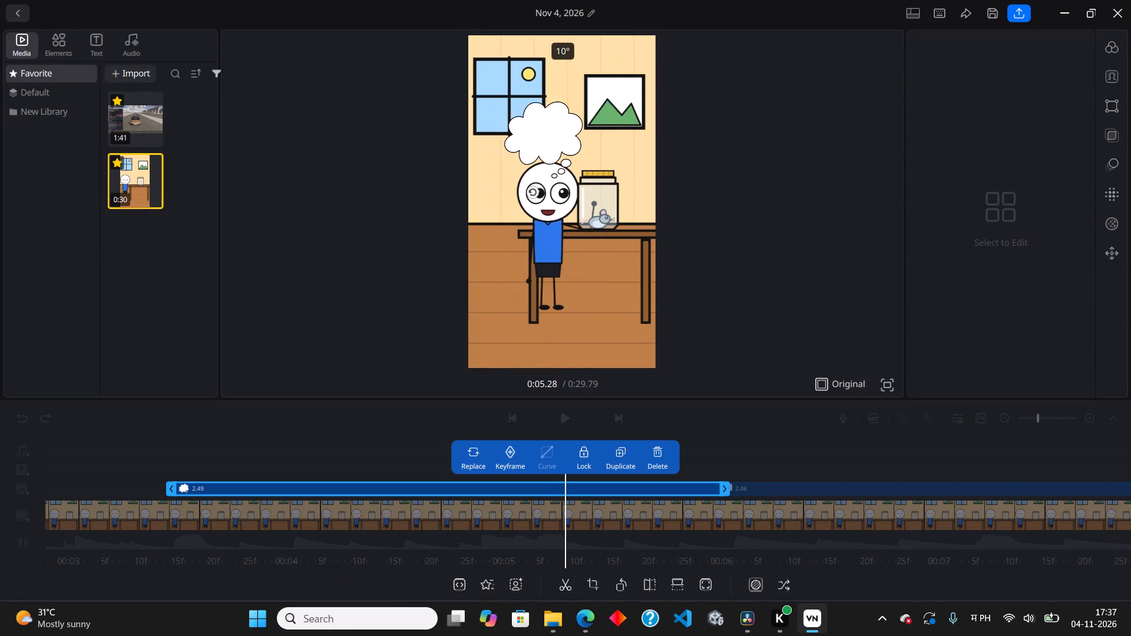
{"action": "left_click_drag", "start_coordinate": [533, 193], "coordinate": [528, 194]}
{"action": "left_click", "coordinate": [562, 143]}
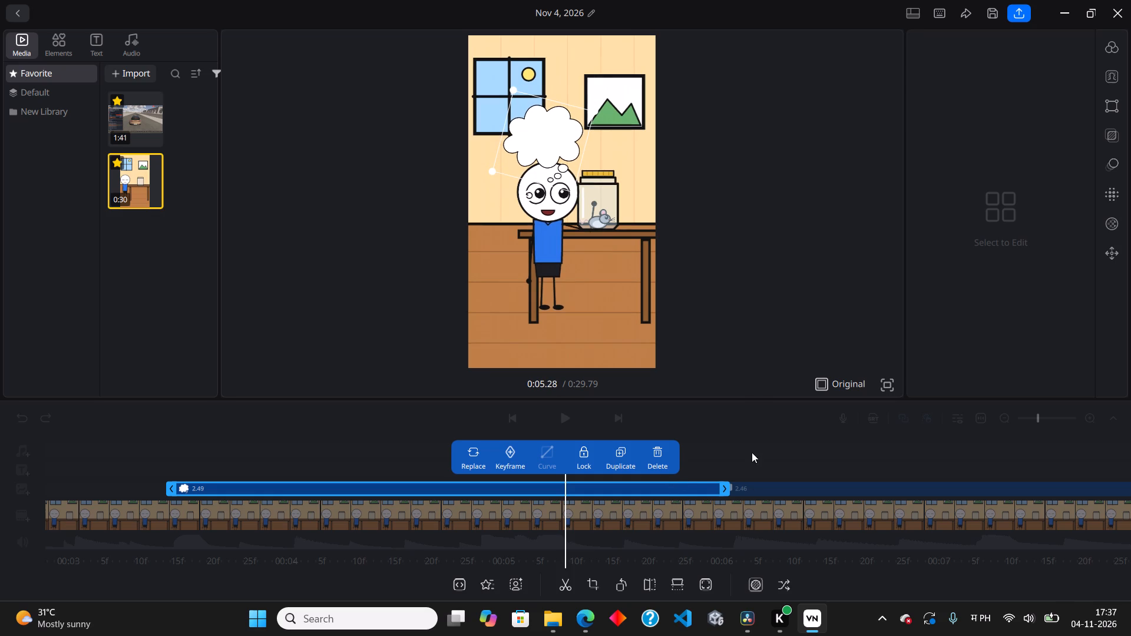
Trim the start of the speech bubble to the scene change at about 6.1 s, giving it a 2.34 s duration.
{"action": "left_click_drag", "start_coordinate": [752, 452], "coordinate": [553, 506]}
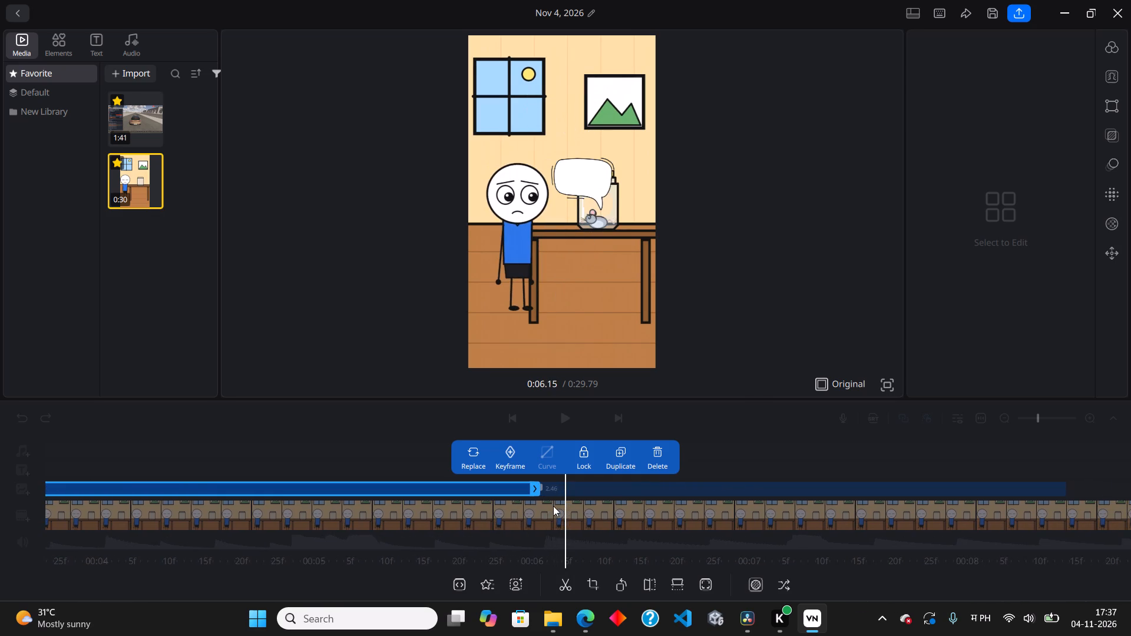
{"action": "left_click_drag", "start_coordinate": [553, 506], "coordinate": [588, 516]}
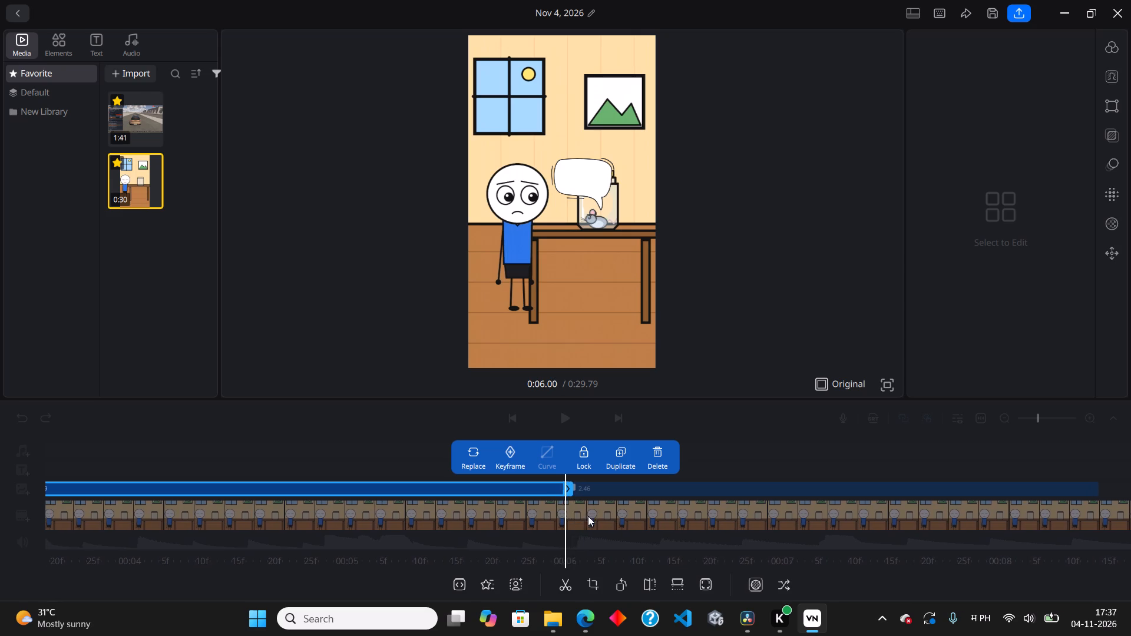
{"action": "left_click_drag", "start_coordinate": [588, 516], "coordinate": [593, 518]}
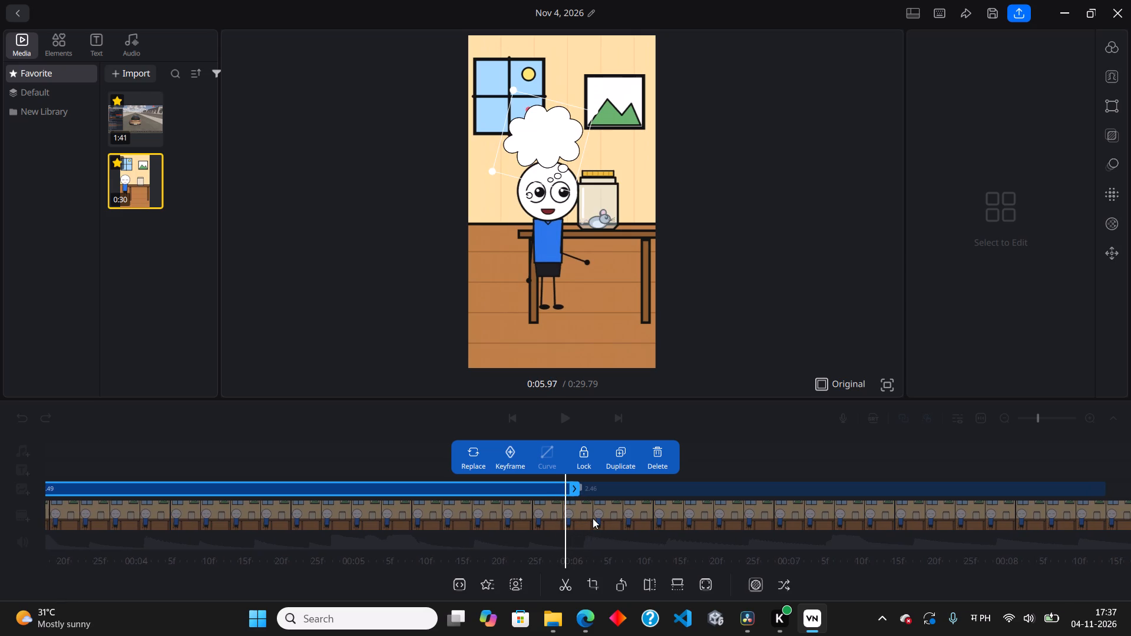
{"action": "left_click_drag", "start_coordinate": [593, 518], "coordinate": [578, 518]}
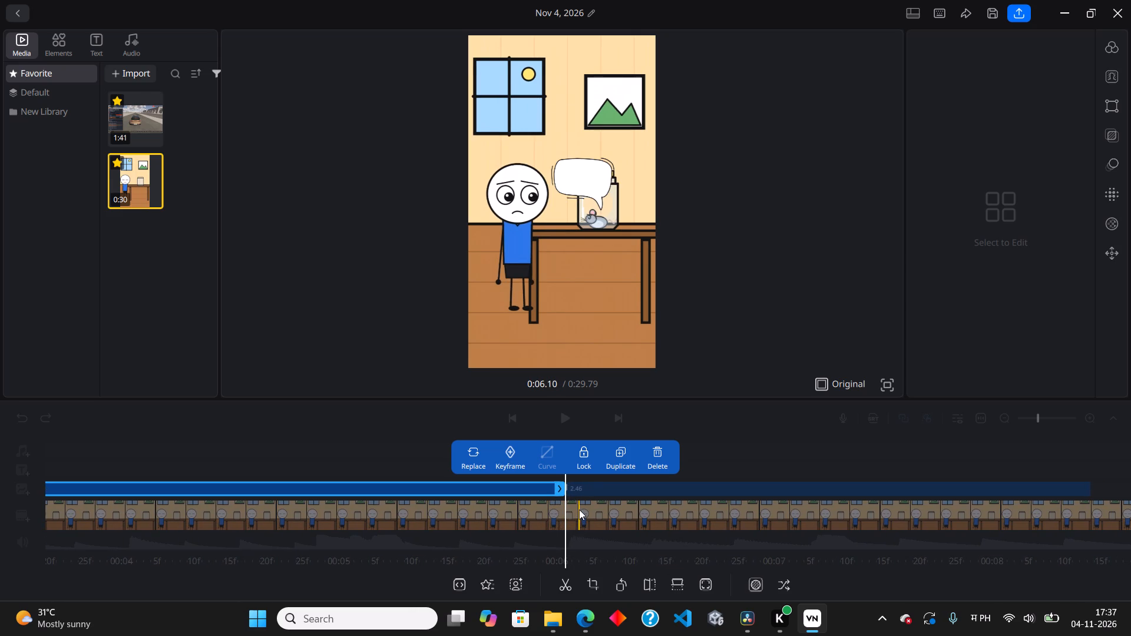
{"action": "left_click", "coordinate": [581, 485]}
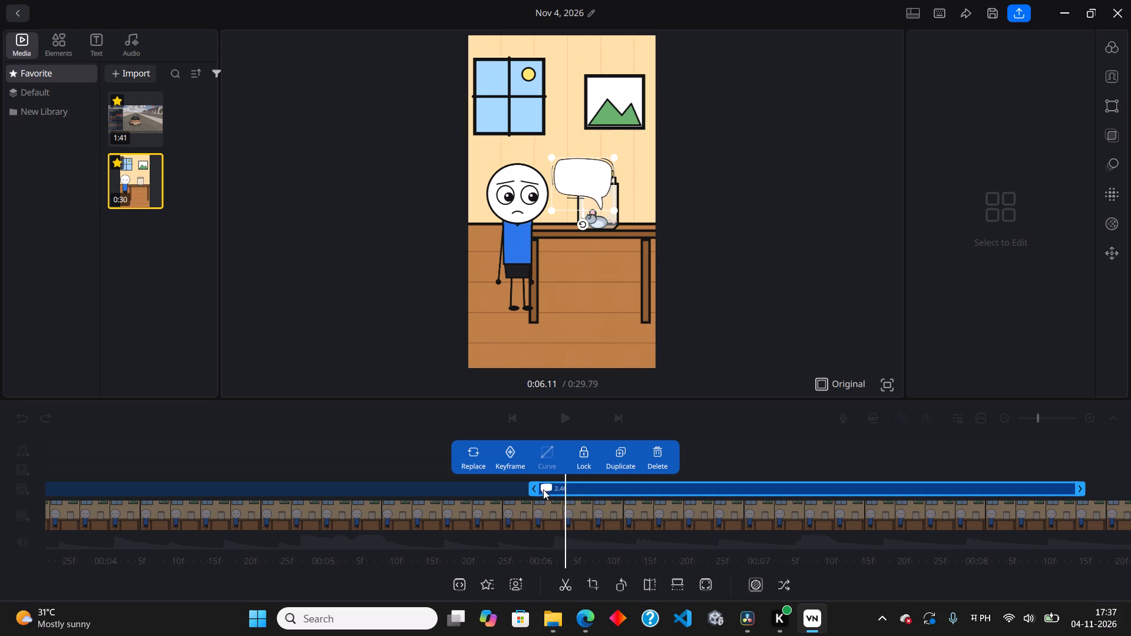
{"action": "left_click_drag", "start_coordinate": [535, 491], "coordinate": [558, 495]}
Apply a Fade in-animation to the speech bubble with a duration of 1.0.
{"action": "left_click", "coordinate": [1112, 168]}
{"action": "left_click", "coordinate": [984, 136]}
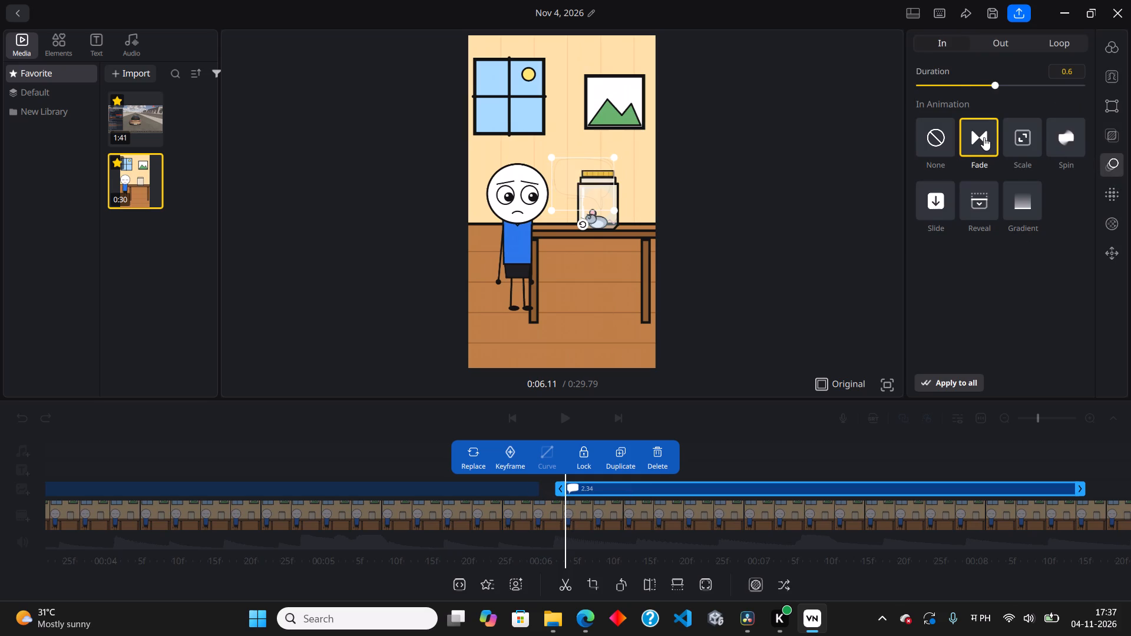
{"action": "left_click", "coordinate": [953, 86]}
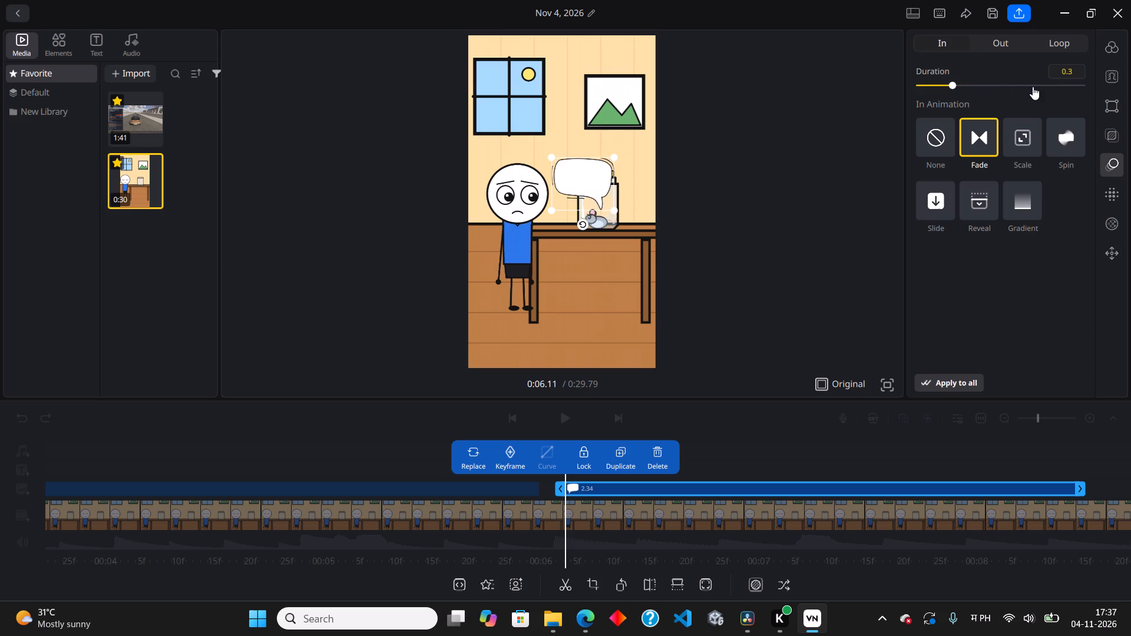
{"action": "left_click", "coordinate": [1060, 89]}
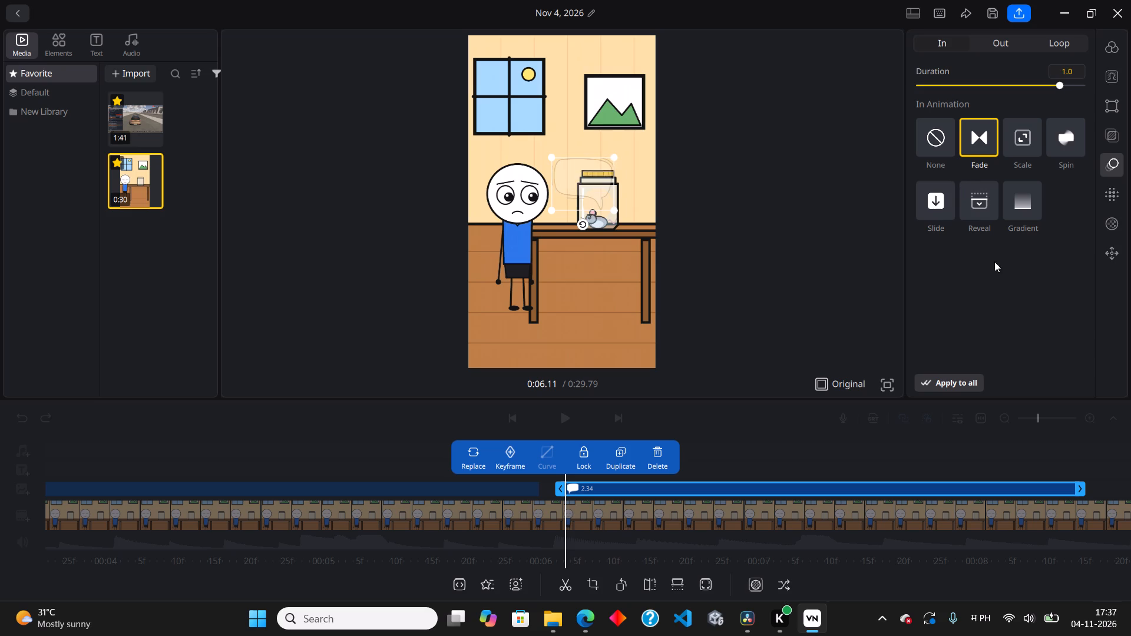
{"action": "left_click", "coordinate": [1002, 326]}
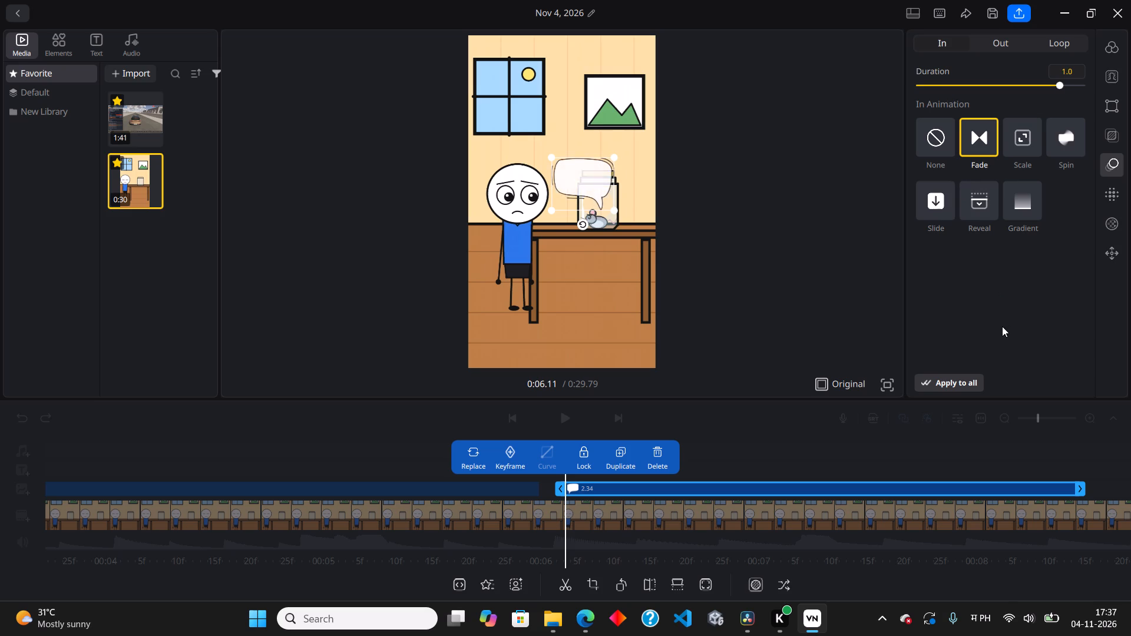
{"action": "left_click", "coordinate": [713, 437]}
Set the duration of the Fade in-animation to 0.3 on the speech bubble that starts around 6.1 s.
{"action": "left_click_drag", "start_coordinate": [742, 450], "coordinate": [726, 451]}
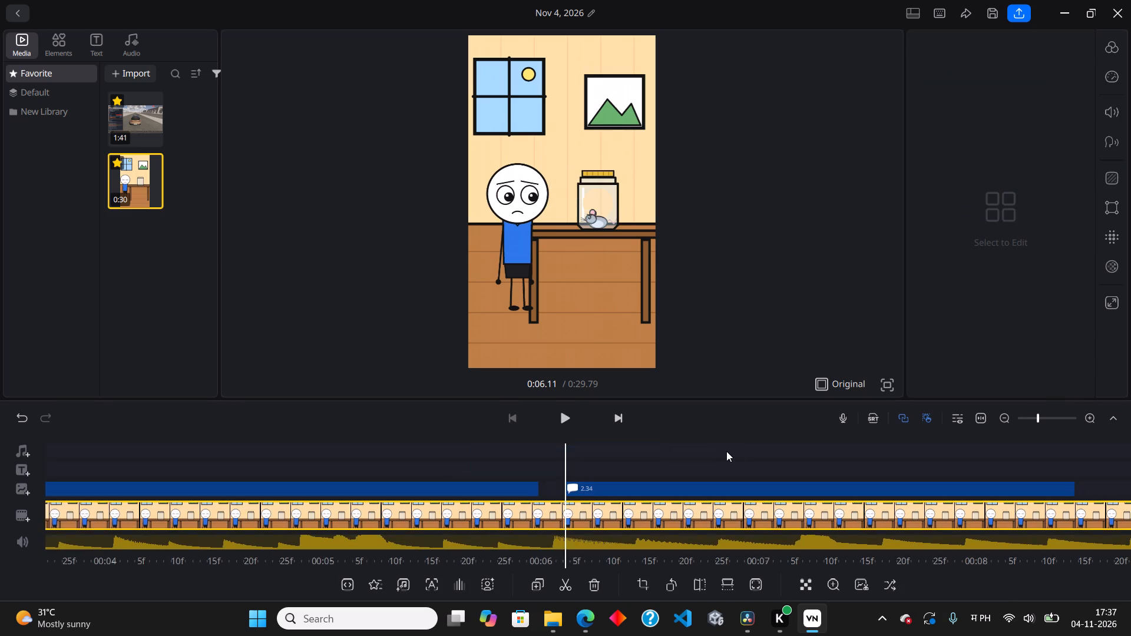
{"action": "left_click_drag", "start_coordinate": [726, 451], "coordinate": [406, 464]}
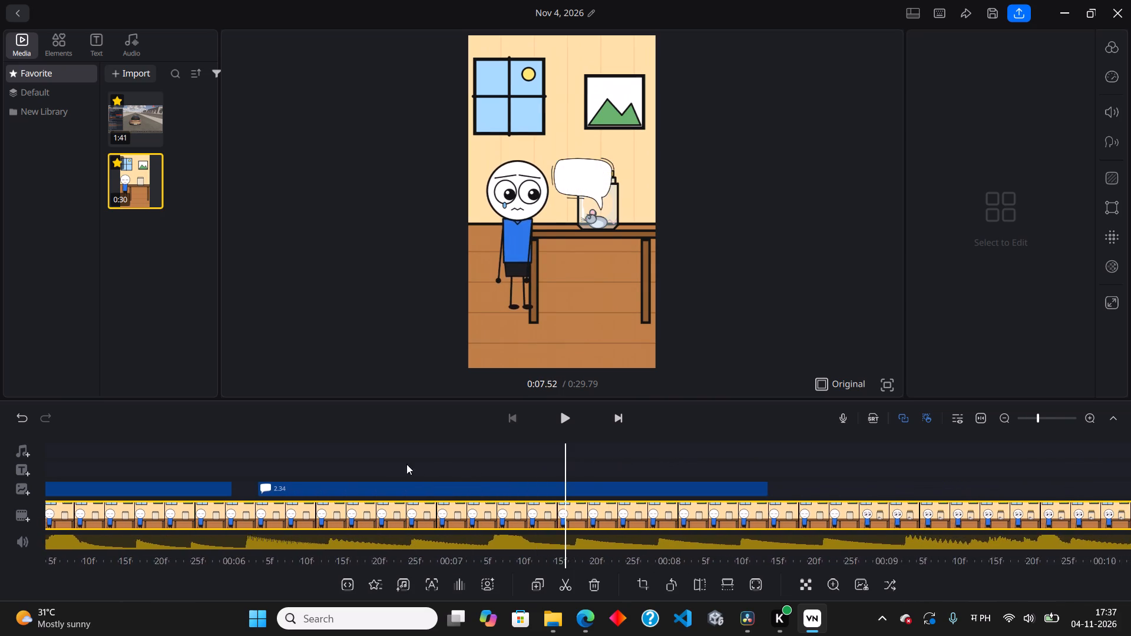
{"action": "left_click_drag", "start_coordinate": [406, 464], "coordinate": [405, 476]}
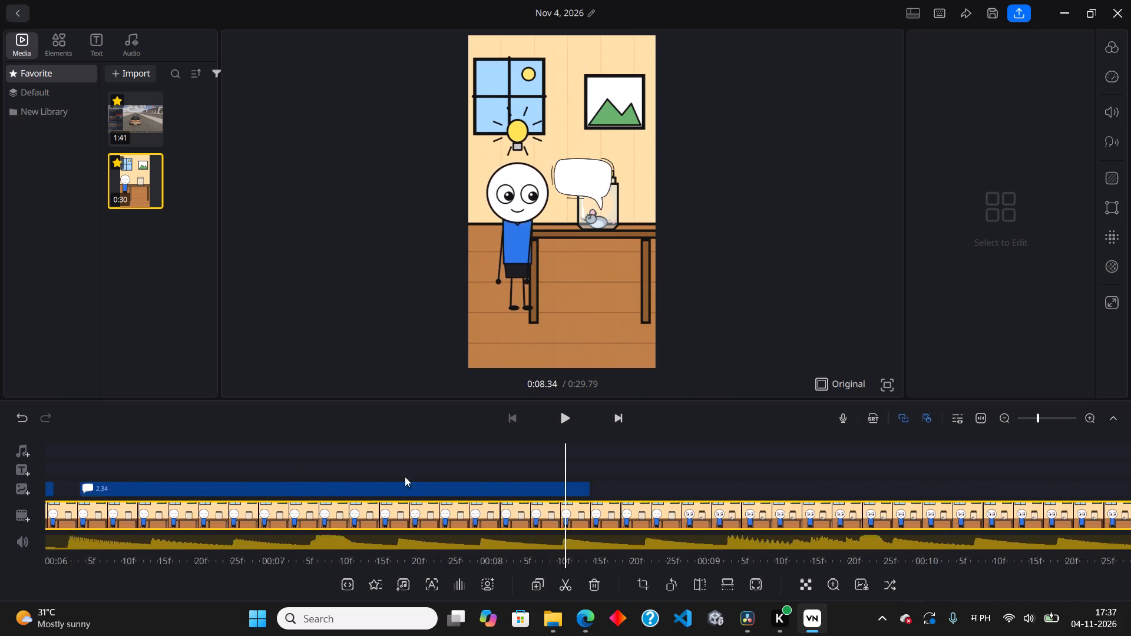
{"action": "left_click_drag", "start_coordinate": [405, 476], "coordinate": [683, 487]}
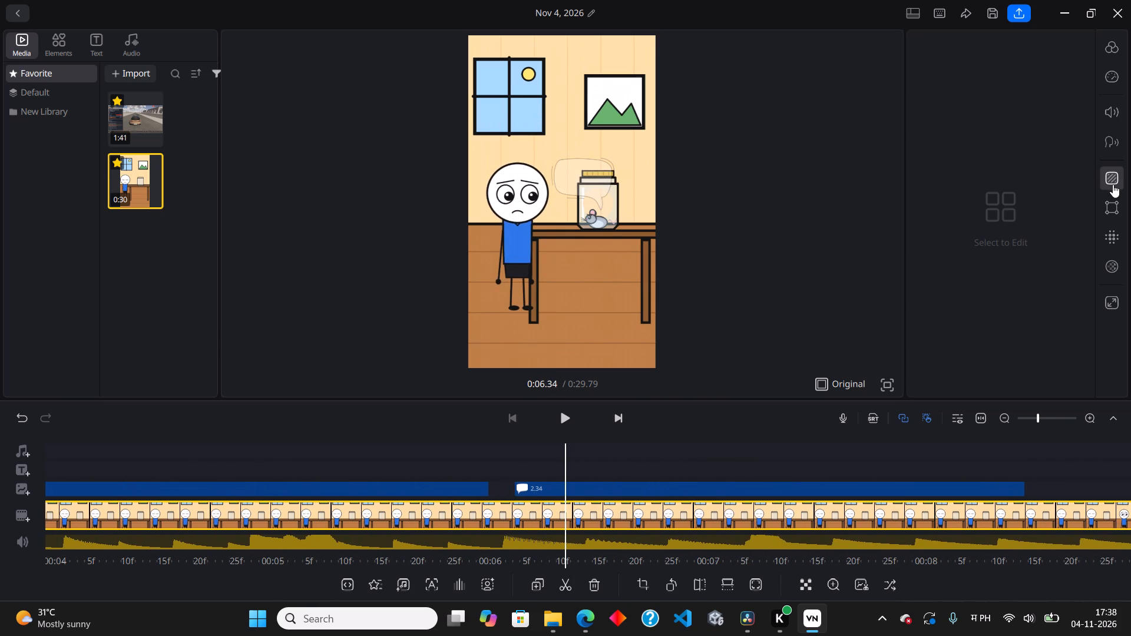
{"action": "left_click", "coordinate": [1112, 180]}
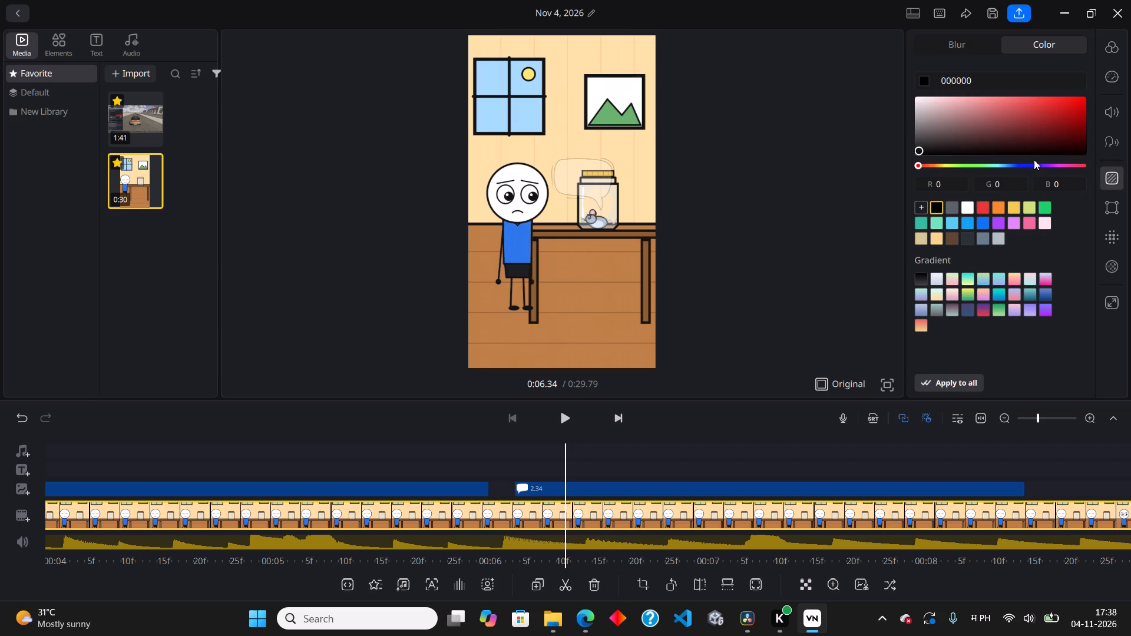
{"action": "left_click", "coordinate": [852, 482]}
{"action": "left_click", "coordinate": [1103, 168]}
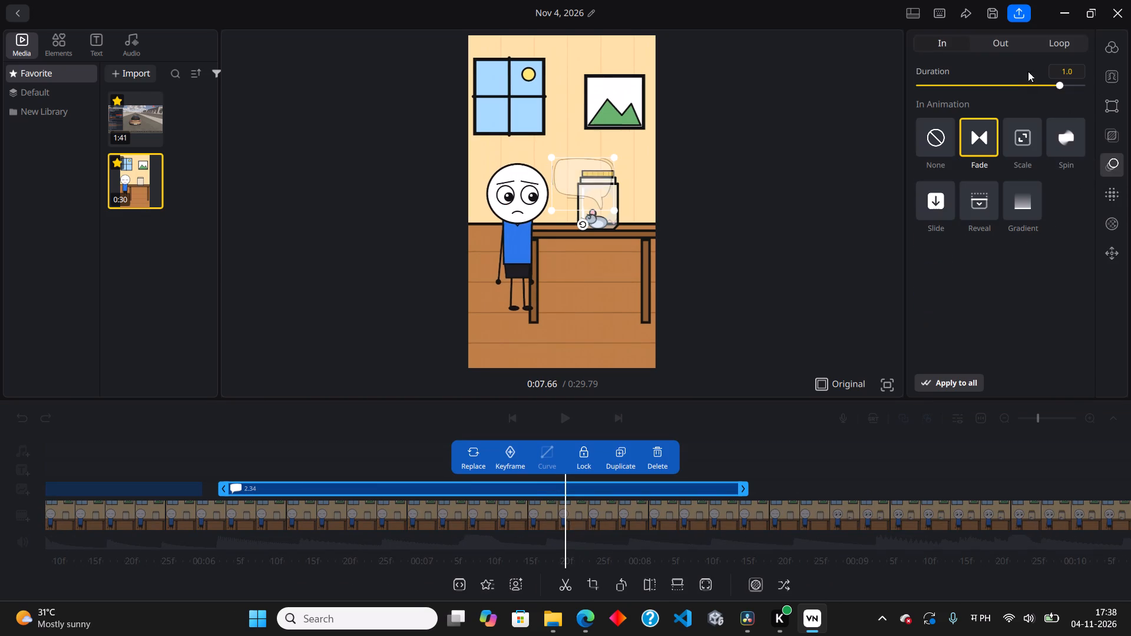
{"action": "left_click", "coordinate": [948, 87]}
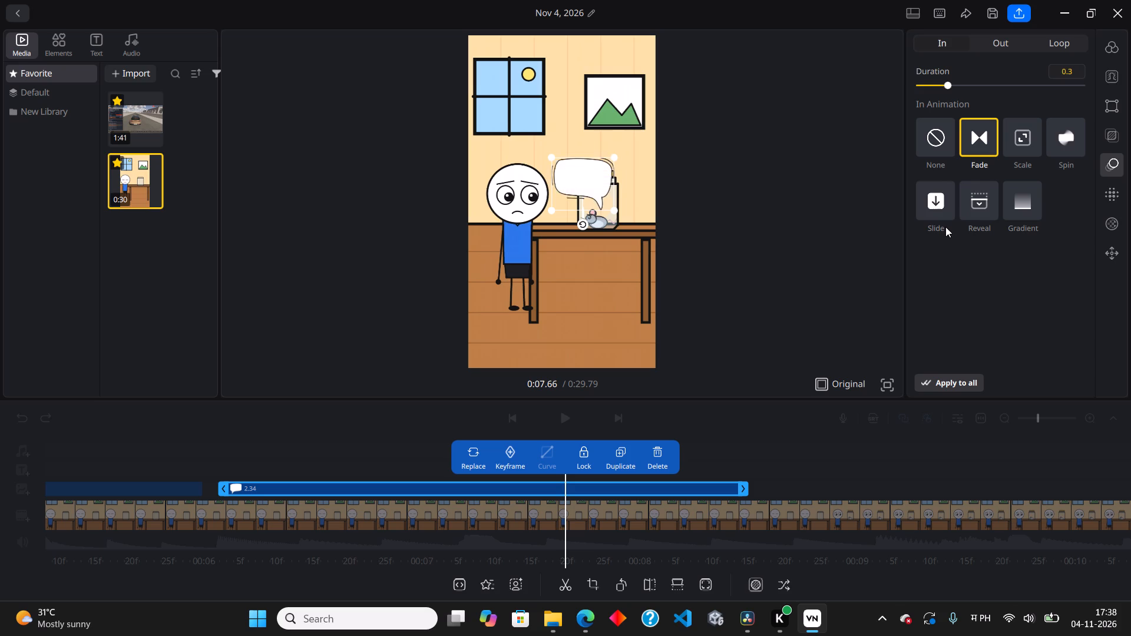
{"action": "left_click", "coordinate": [987, 296]}
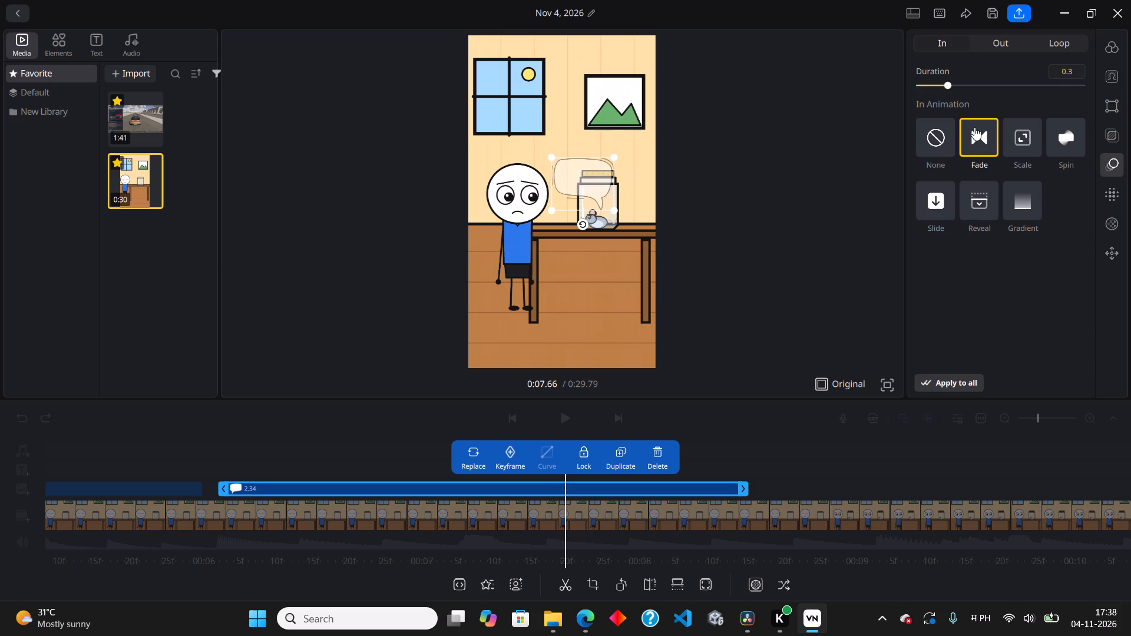
Play the jar-on-table scene from about 5.74 s to 11.4 s to check the speech bubble's fade-in and timing.
{"action": "left_click_drag", "start_coordinate": [772, 458], "coordinate": [1002, 438]}
{"action": "left_click_drag", "start_coordinate": [766, 440], "coordinate": [788, 440]}
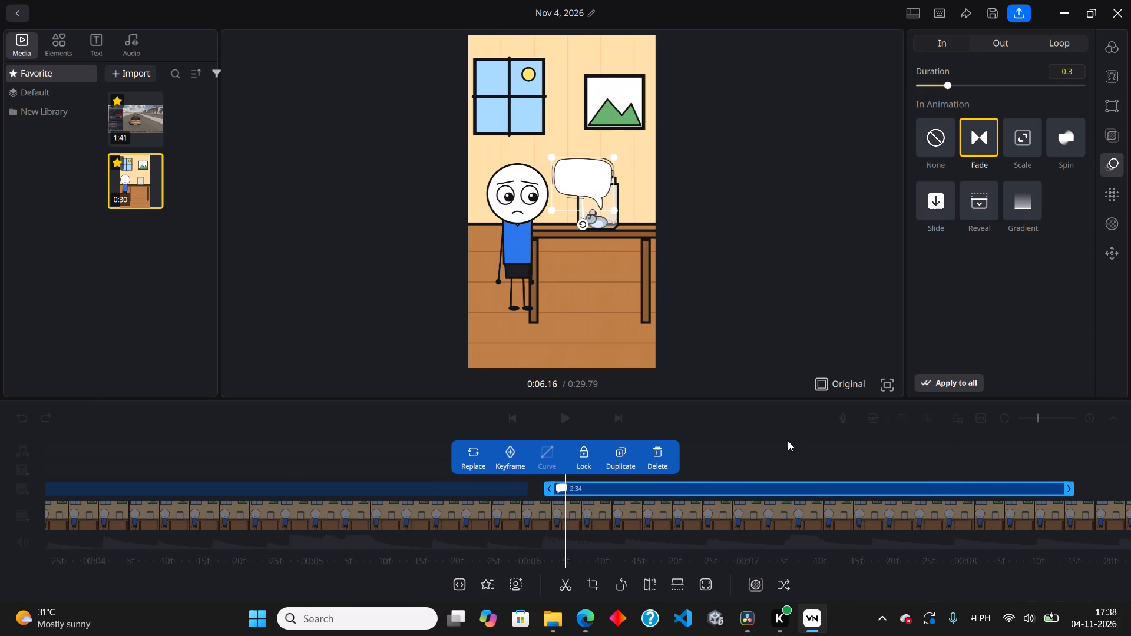
{"action": "left_click_drag", "start_coordinate": [788, 440], "coordinate": [649, 488]}
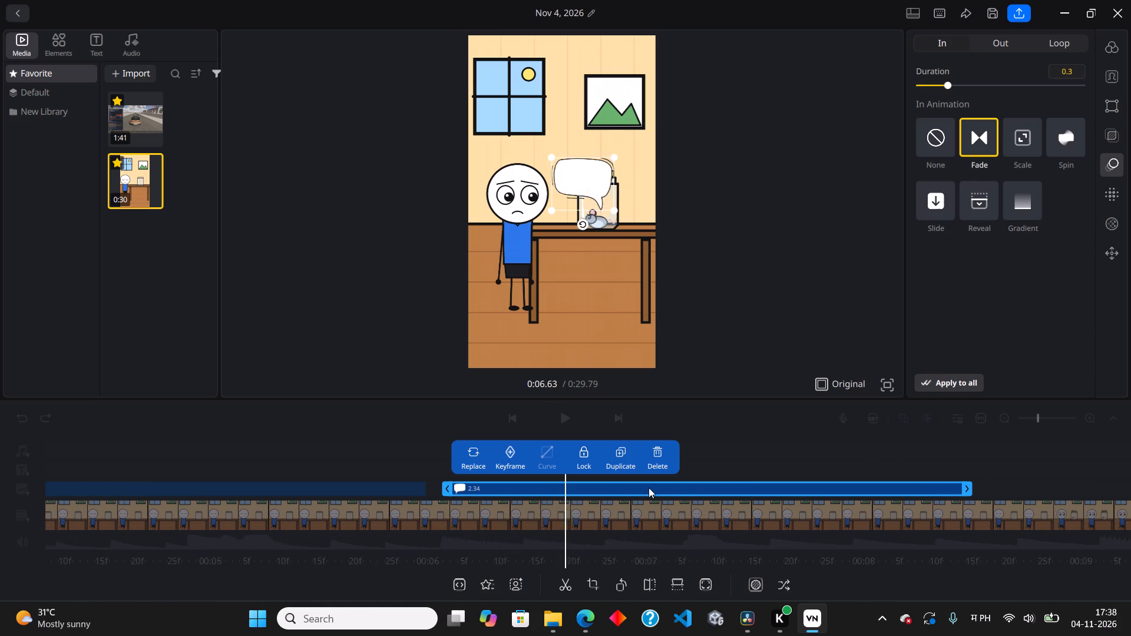
{"action": "left_click_drag", "start_coordinate": [649, 488], "coordinate": [869, 436]}
{"action": "left_click", "coordinate": [739, 426]}
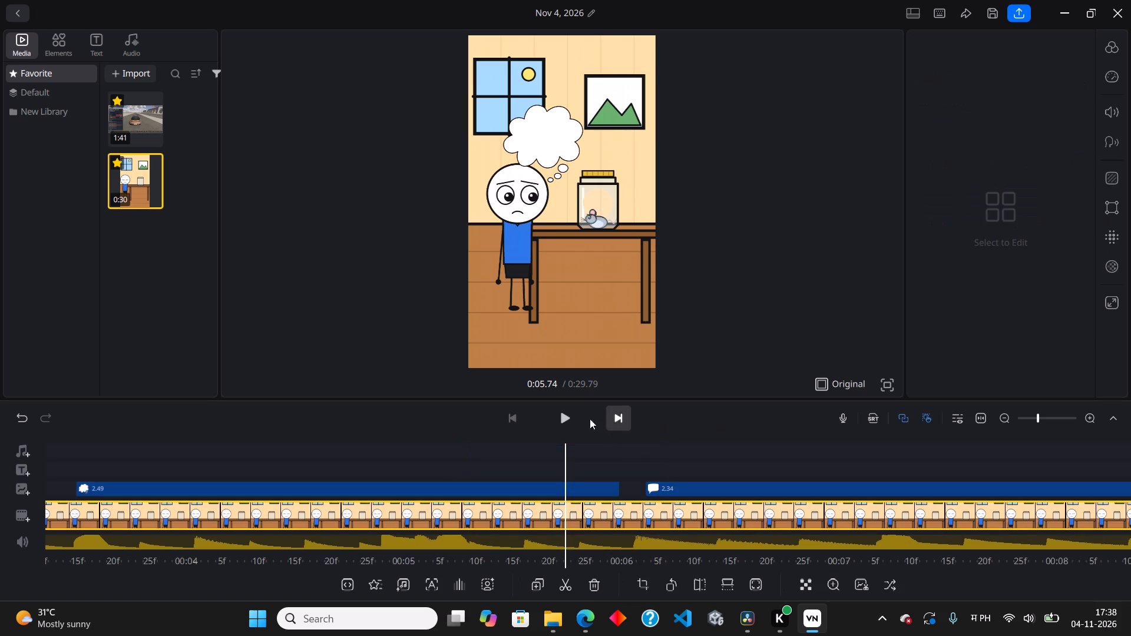
{"action": "left_click", "coordinate": [561, 416]}
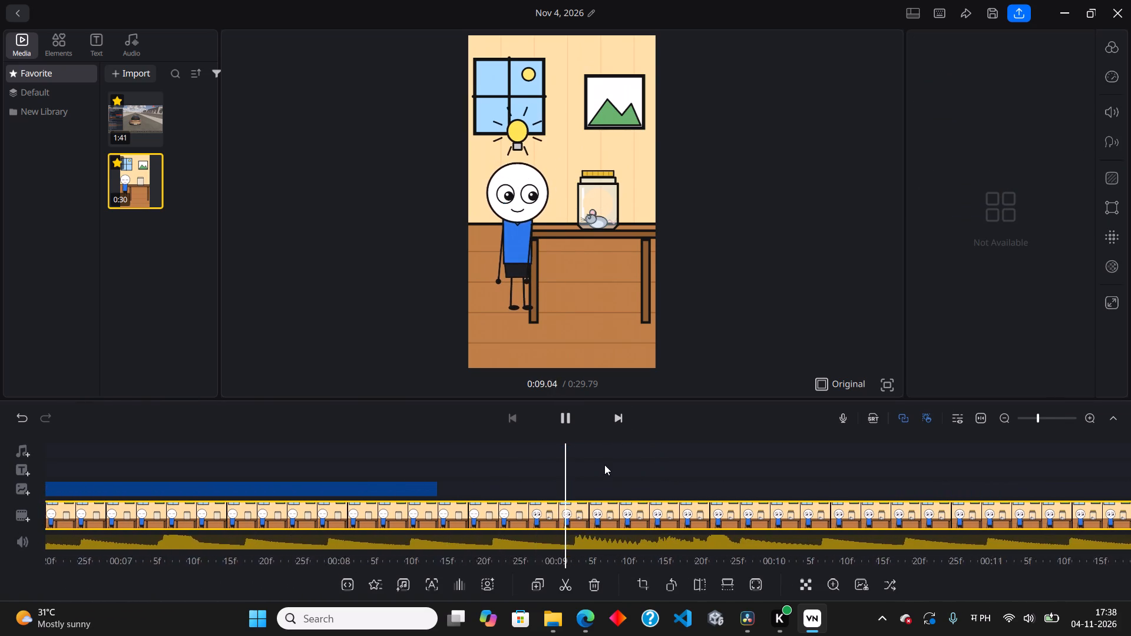
{"action": "left_click_drag", "start_coordinate": [601, 462], "coordinate": [601, 462]}
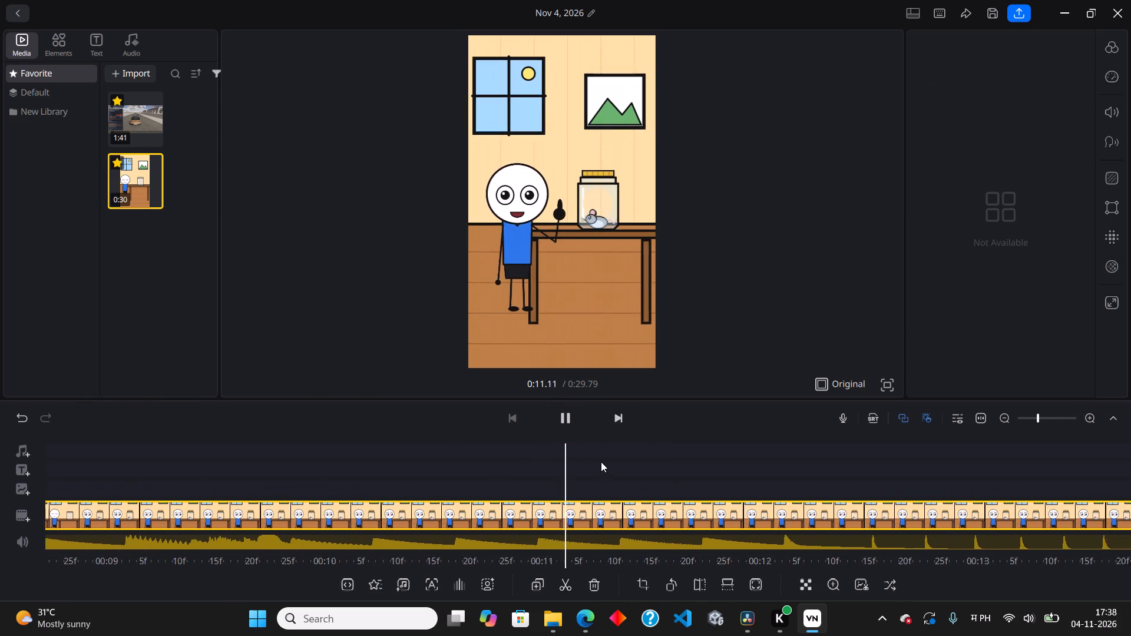
{"action": "left_click_drag", "start_coordinate": [601, 462], "coordinate": [584, 463]}
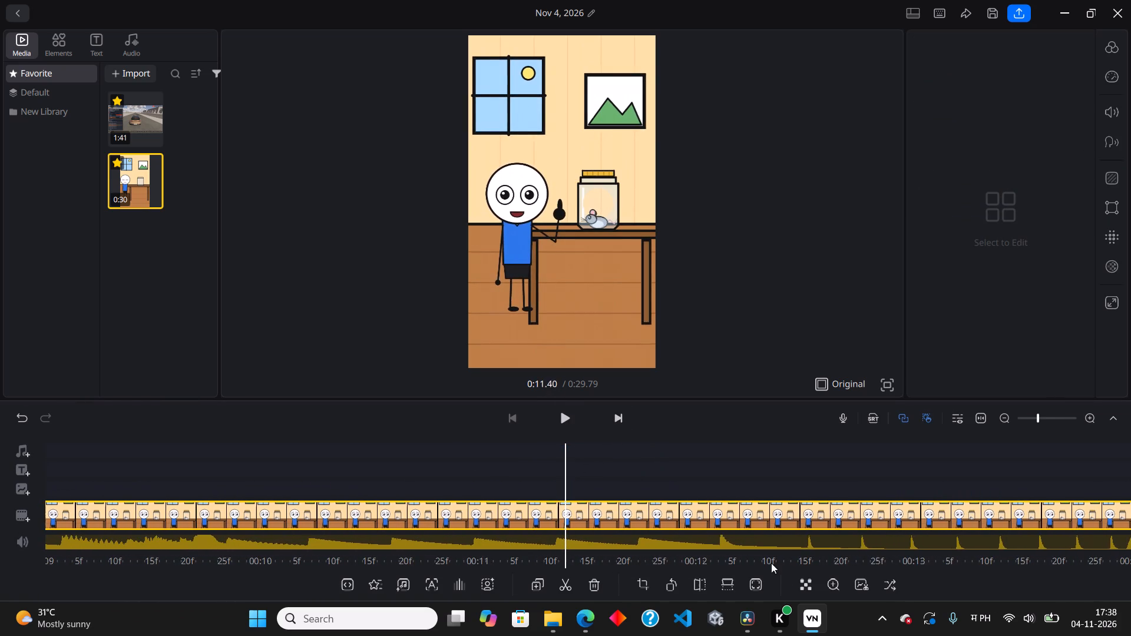
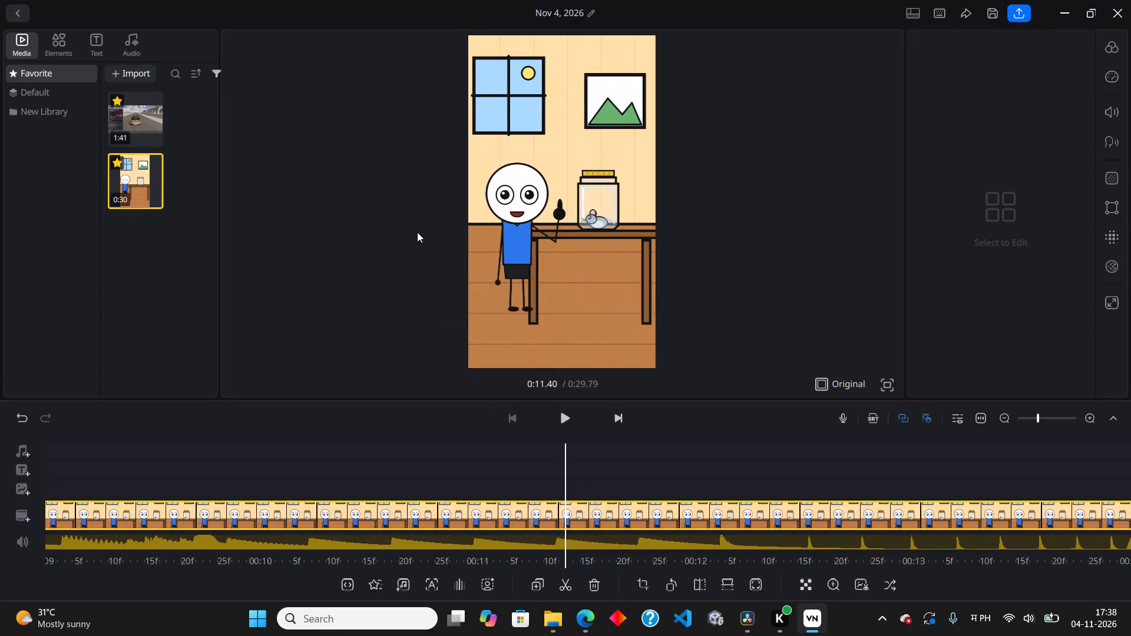
Scrub through the video from 11.4 s towards the ending and back to the lid scene at about 25.56 s, examining the scenes.
{"action": "left_click_drag", "start_coordinate": [421, 420], "coordinate": [405, 420]}
{"action": "left_click_drag", "start_coordinate": [405, 420], "coordinate": [267, 420]}
{"action": "left_click_drag", "start_coordinate": [418, 471], "coordinate": [196, 465]}
{"action": "left_click_drag", "start_coordinate": [511, 465], "coordinate": [252, 465]}
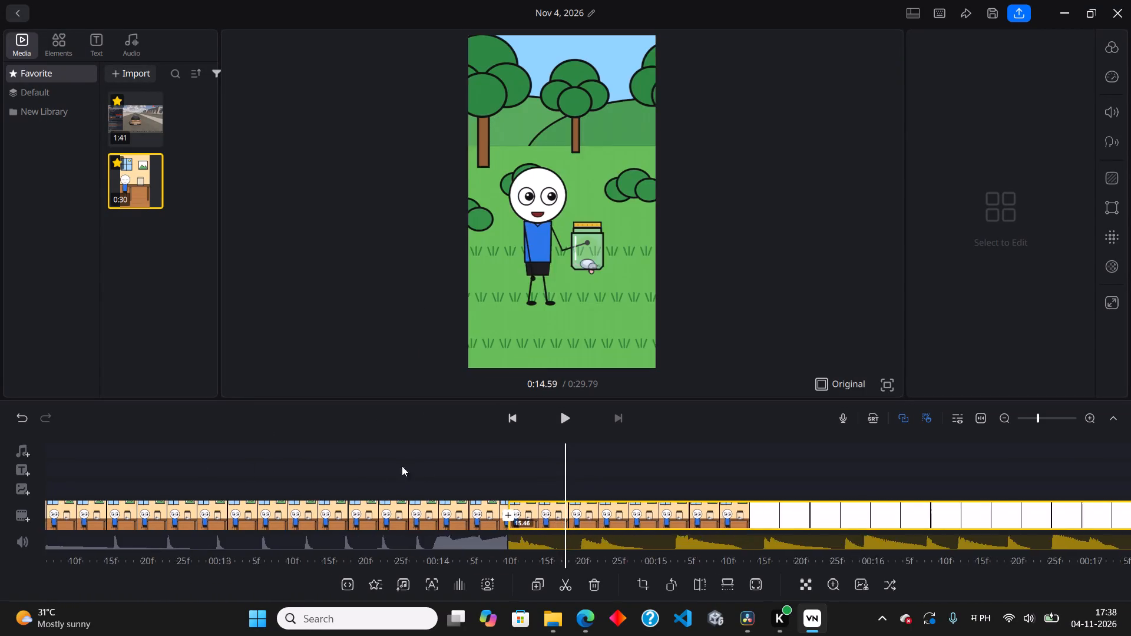
{"action": "left_click_drag", "start_coordinate": [427, 466], "coordinate": [224, 466]}
{"action": "left_click_drag", "start_coordinate": [399, 463], "coordinate": [129, 462]}
{"action": "left_click_drag", "start_coordinate": [359, 471], "coordinate": [219, 445]}
{"action": "left_click_drag", "start_coordinate": [441, 437], "coordinate": [431, 436]}
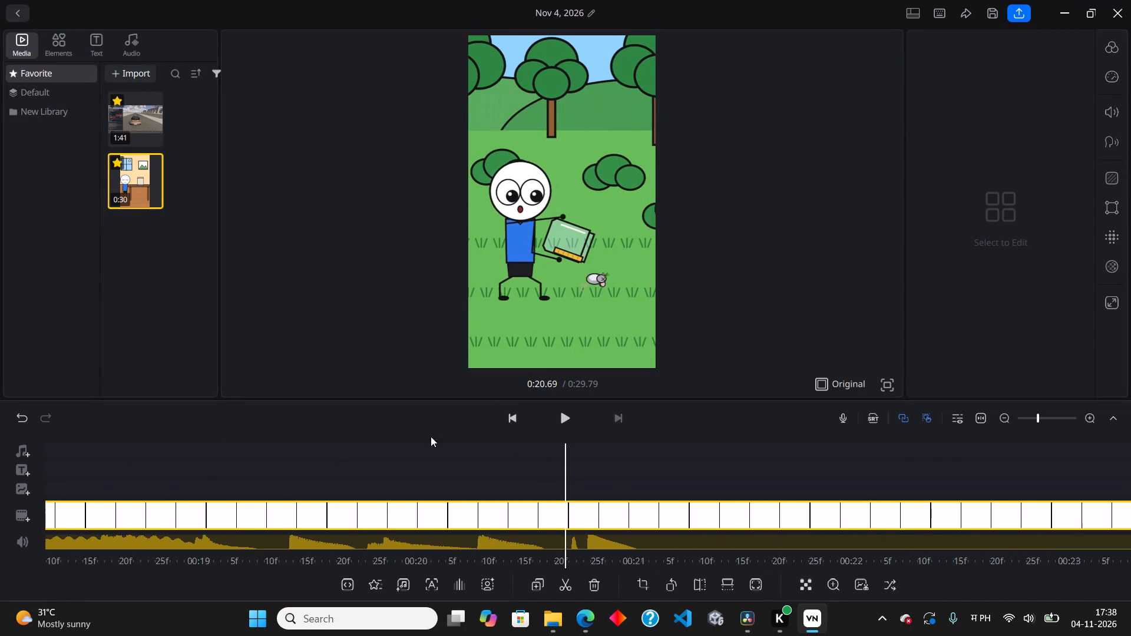
{"action": "left_click_drag", "start_coordinate": [431, 436], "coordinate": [108, 436]}
{"action": "left_click_drag", "start_coordinate": [398, 452], "coordinate": [121, 444]}
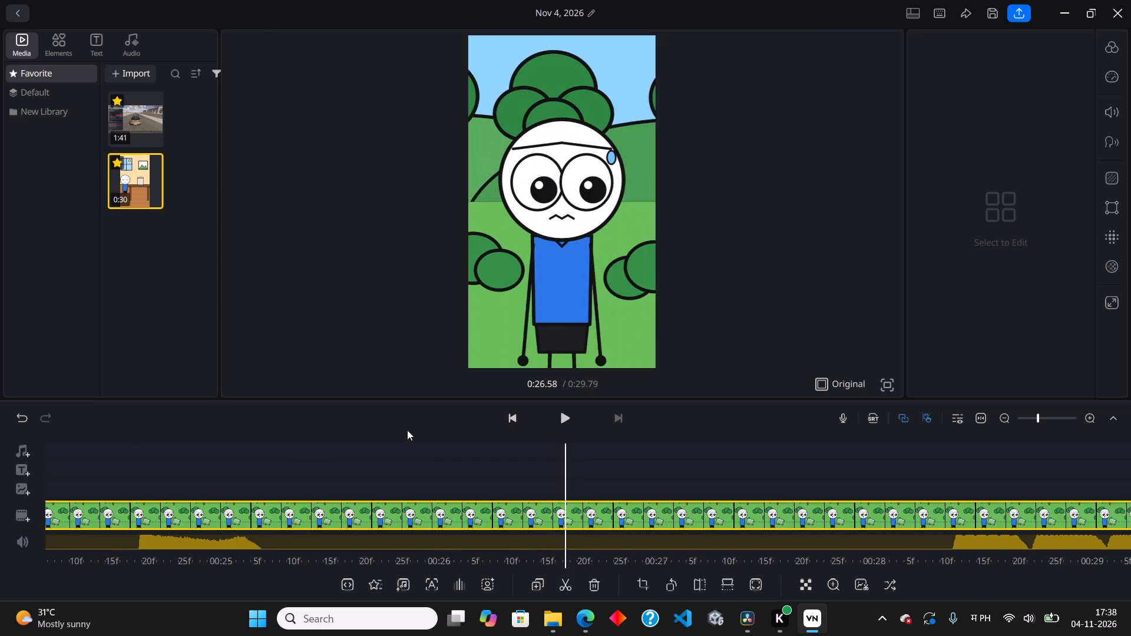
{"action": "left_click_drag", "start_coordinate": [396, 434], "coordinate": [647, 434]}
{"action": "left_click_drag", "start_coordinate": [617, 458], "coordinate": [819, 448]}
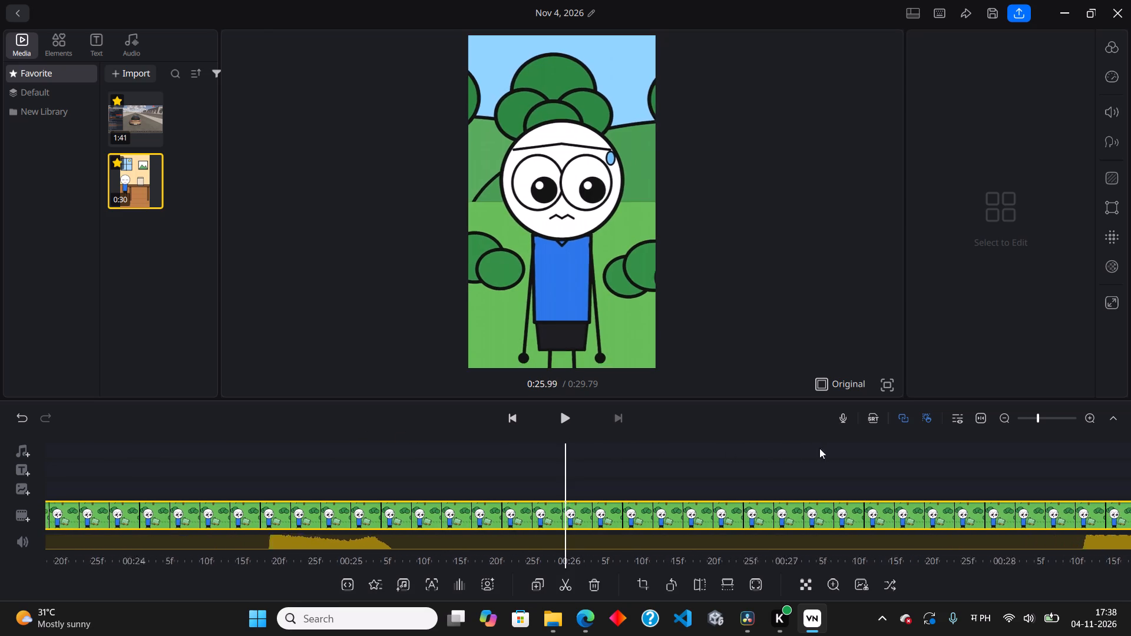
{"action": "left_click_drag", "start_coordinate": [819, 448], "coordinate": [850, 481]}
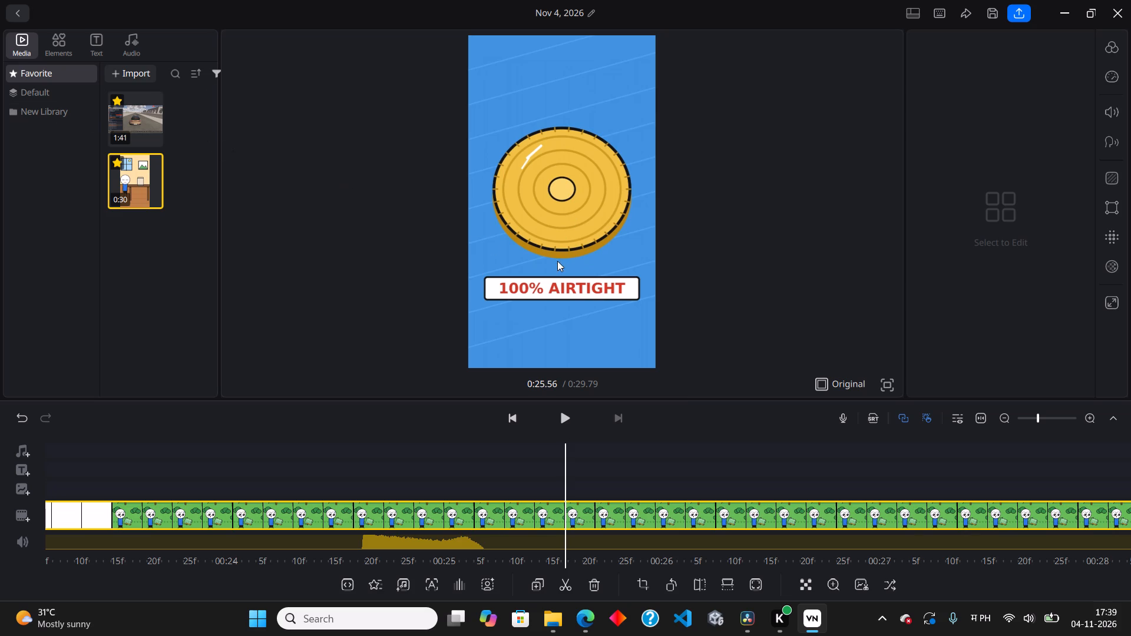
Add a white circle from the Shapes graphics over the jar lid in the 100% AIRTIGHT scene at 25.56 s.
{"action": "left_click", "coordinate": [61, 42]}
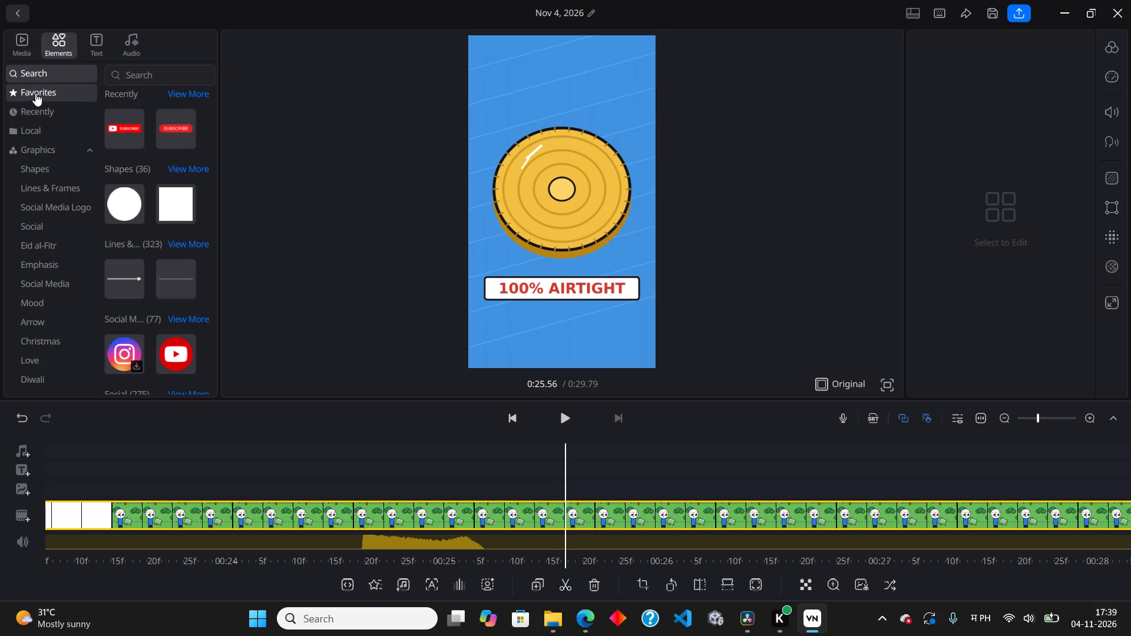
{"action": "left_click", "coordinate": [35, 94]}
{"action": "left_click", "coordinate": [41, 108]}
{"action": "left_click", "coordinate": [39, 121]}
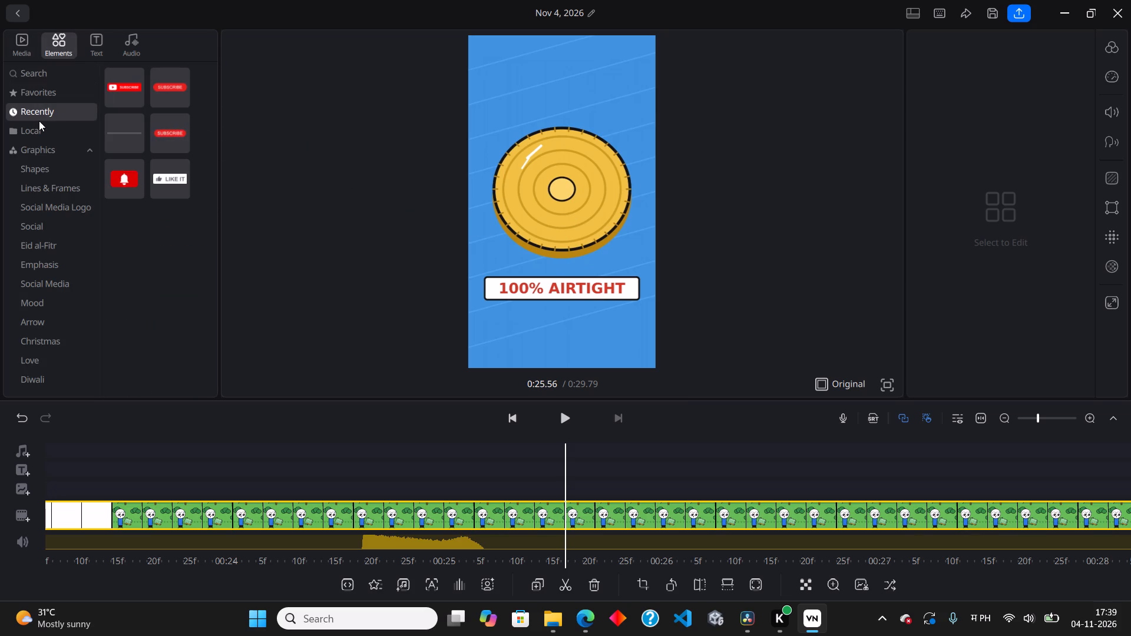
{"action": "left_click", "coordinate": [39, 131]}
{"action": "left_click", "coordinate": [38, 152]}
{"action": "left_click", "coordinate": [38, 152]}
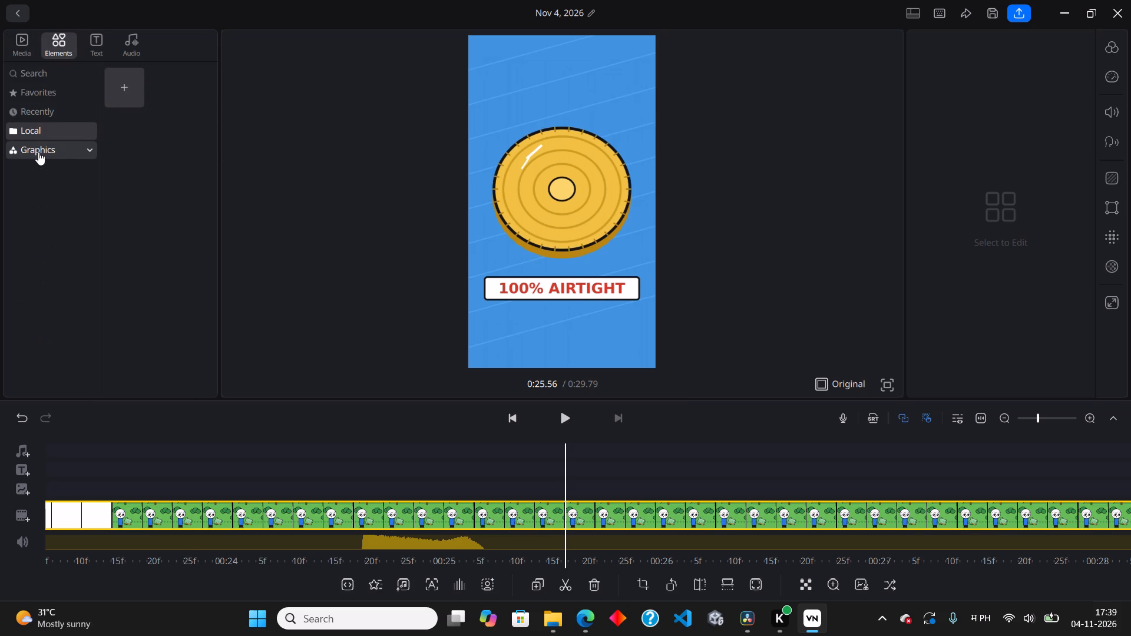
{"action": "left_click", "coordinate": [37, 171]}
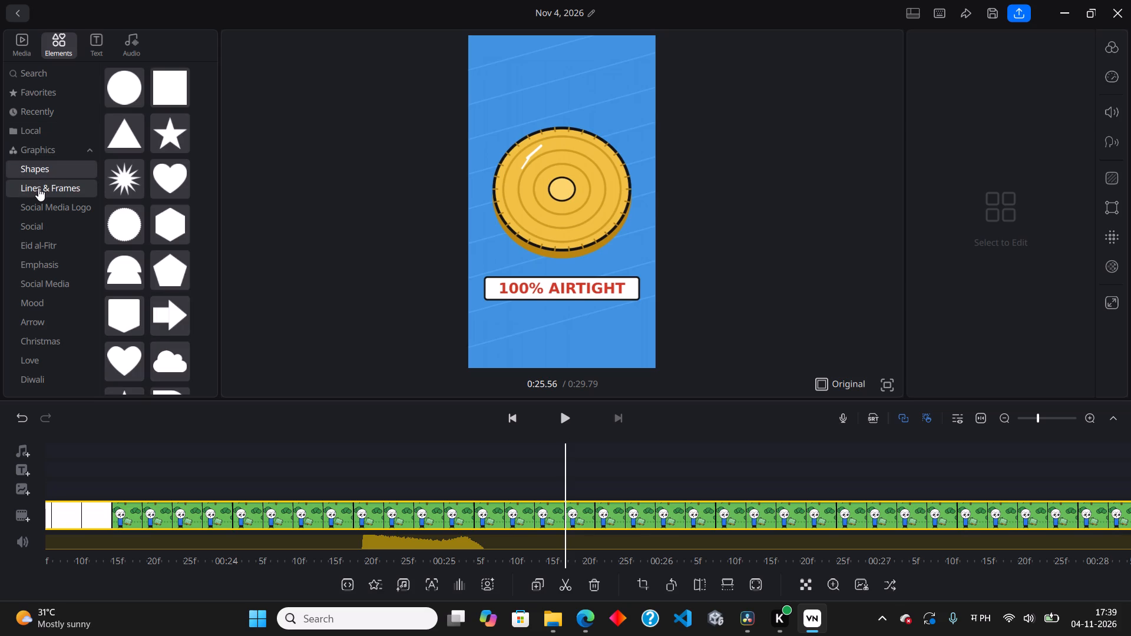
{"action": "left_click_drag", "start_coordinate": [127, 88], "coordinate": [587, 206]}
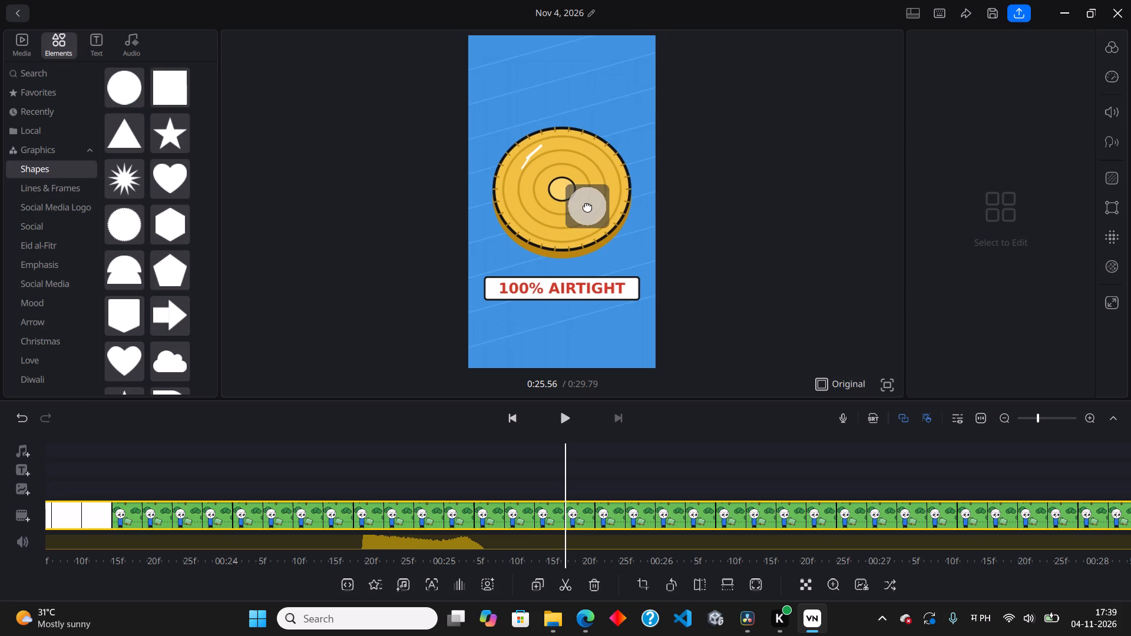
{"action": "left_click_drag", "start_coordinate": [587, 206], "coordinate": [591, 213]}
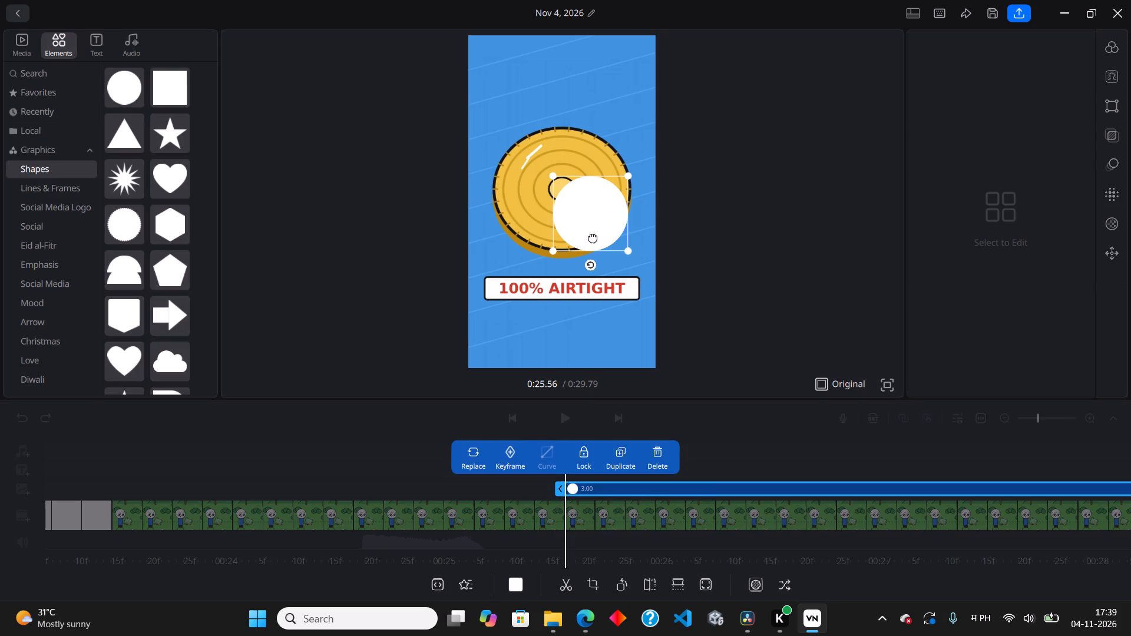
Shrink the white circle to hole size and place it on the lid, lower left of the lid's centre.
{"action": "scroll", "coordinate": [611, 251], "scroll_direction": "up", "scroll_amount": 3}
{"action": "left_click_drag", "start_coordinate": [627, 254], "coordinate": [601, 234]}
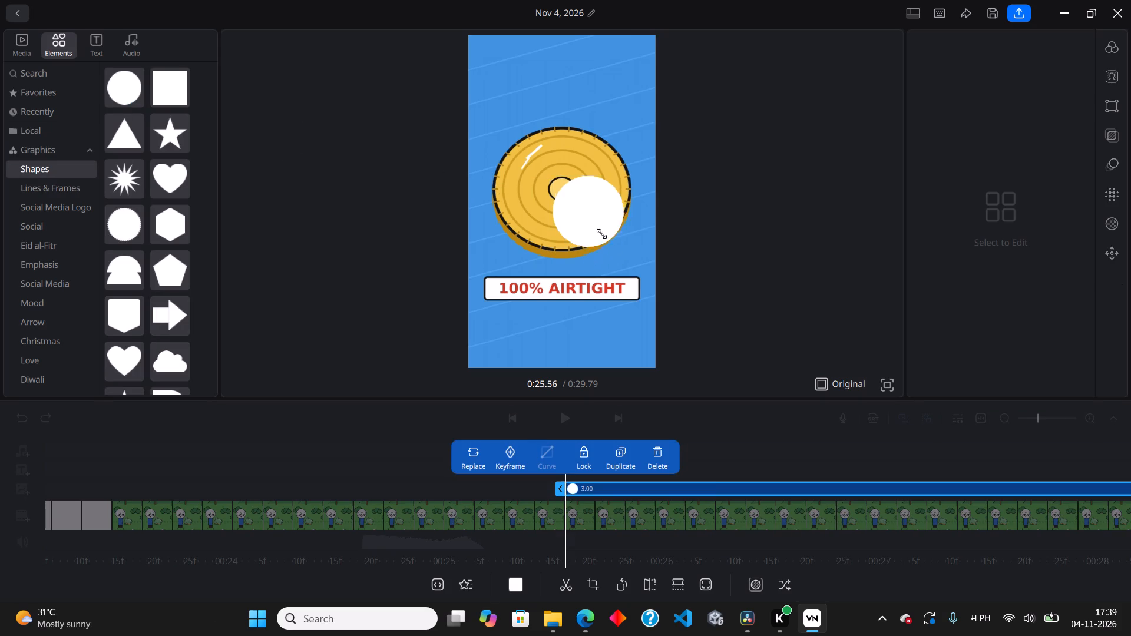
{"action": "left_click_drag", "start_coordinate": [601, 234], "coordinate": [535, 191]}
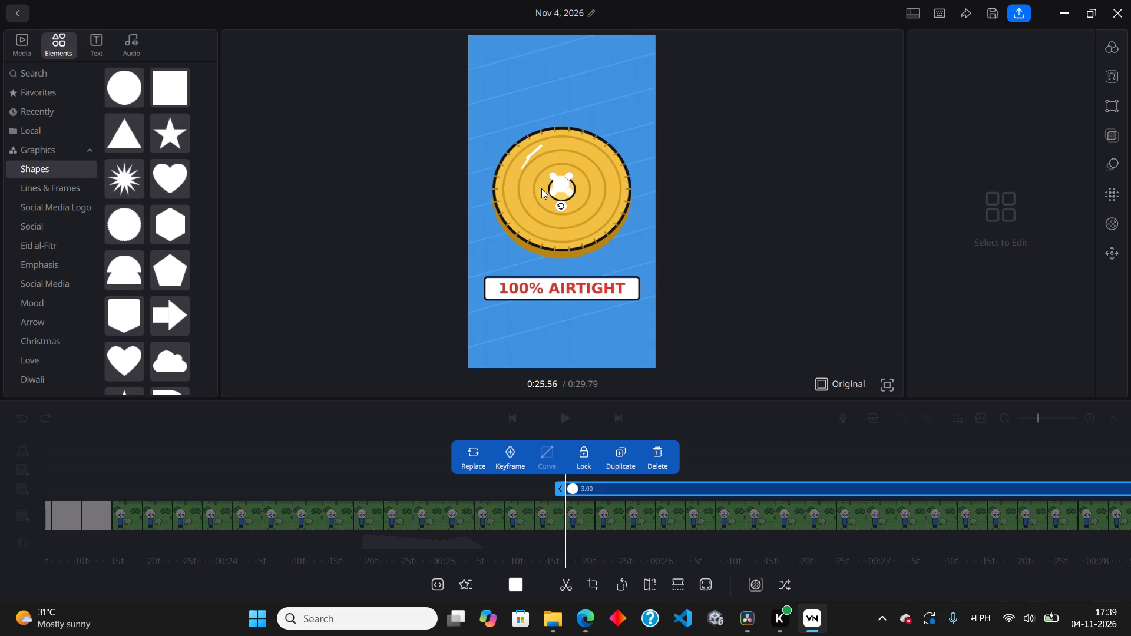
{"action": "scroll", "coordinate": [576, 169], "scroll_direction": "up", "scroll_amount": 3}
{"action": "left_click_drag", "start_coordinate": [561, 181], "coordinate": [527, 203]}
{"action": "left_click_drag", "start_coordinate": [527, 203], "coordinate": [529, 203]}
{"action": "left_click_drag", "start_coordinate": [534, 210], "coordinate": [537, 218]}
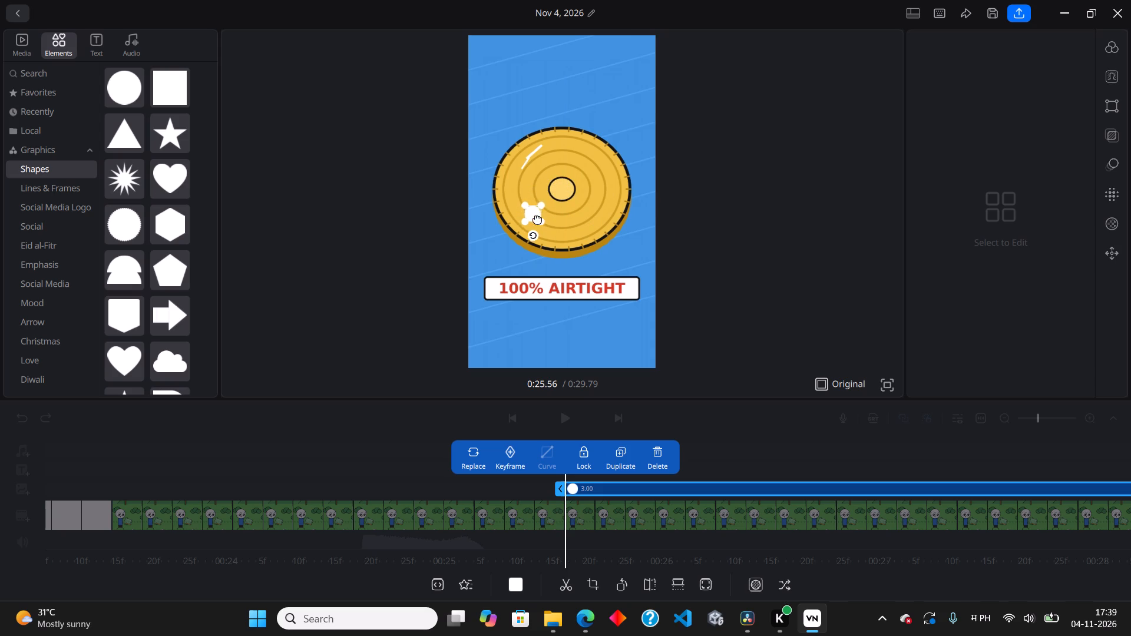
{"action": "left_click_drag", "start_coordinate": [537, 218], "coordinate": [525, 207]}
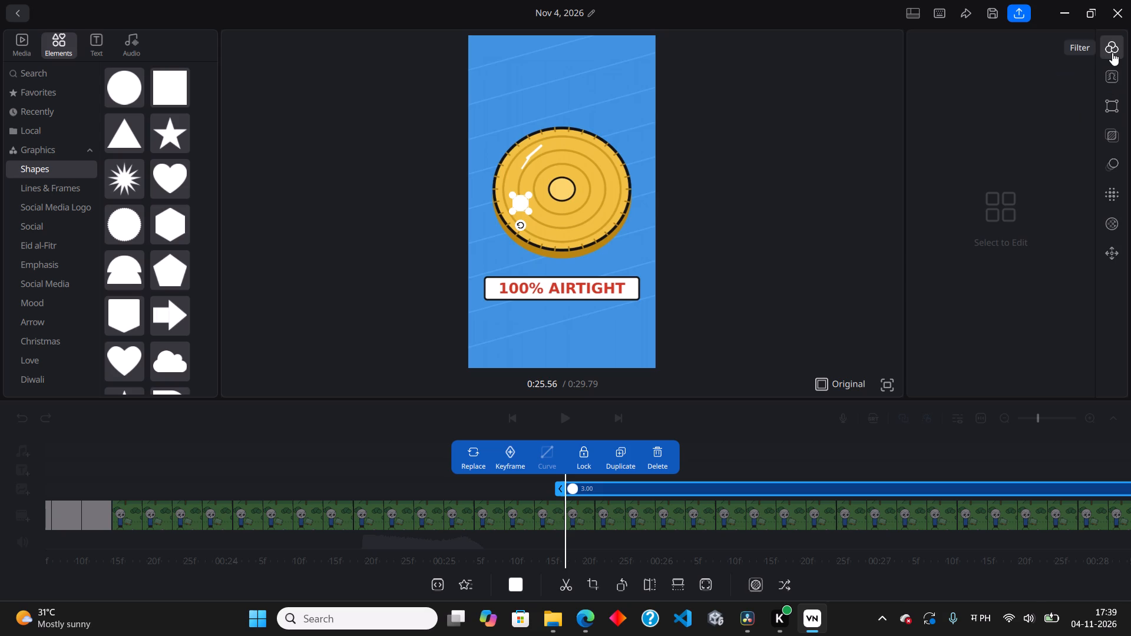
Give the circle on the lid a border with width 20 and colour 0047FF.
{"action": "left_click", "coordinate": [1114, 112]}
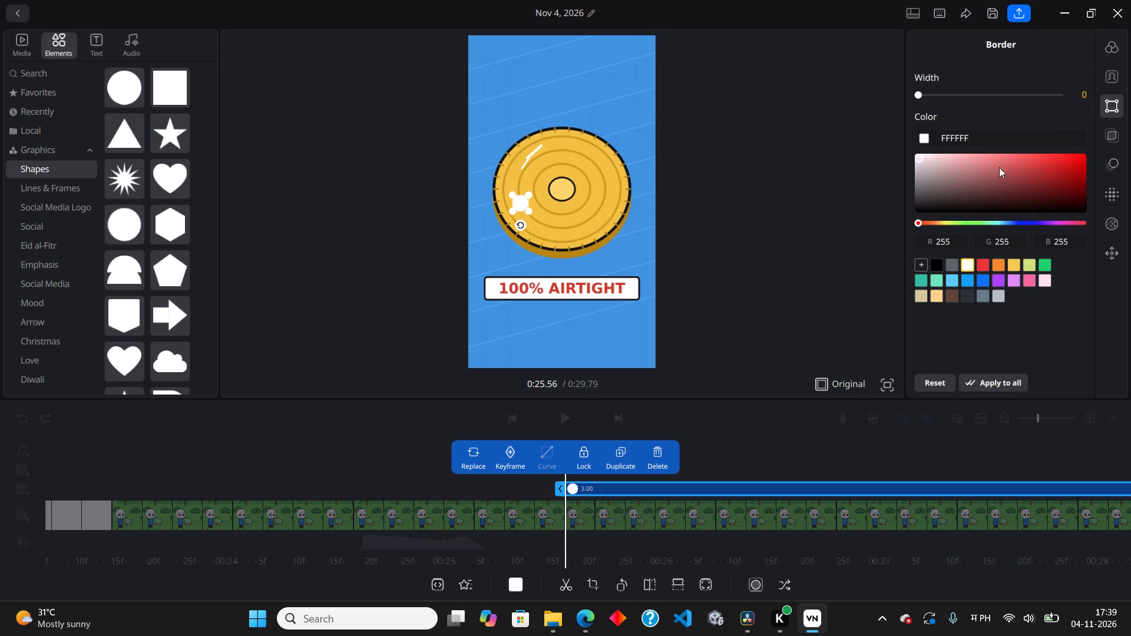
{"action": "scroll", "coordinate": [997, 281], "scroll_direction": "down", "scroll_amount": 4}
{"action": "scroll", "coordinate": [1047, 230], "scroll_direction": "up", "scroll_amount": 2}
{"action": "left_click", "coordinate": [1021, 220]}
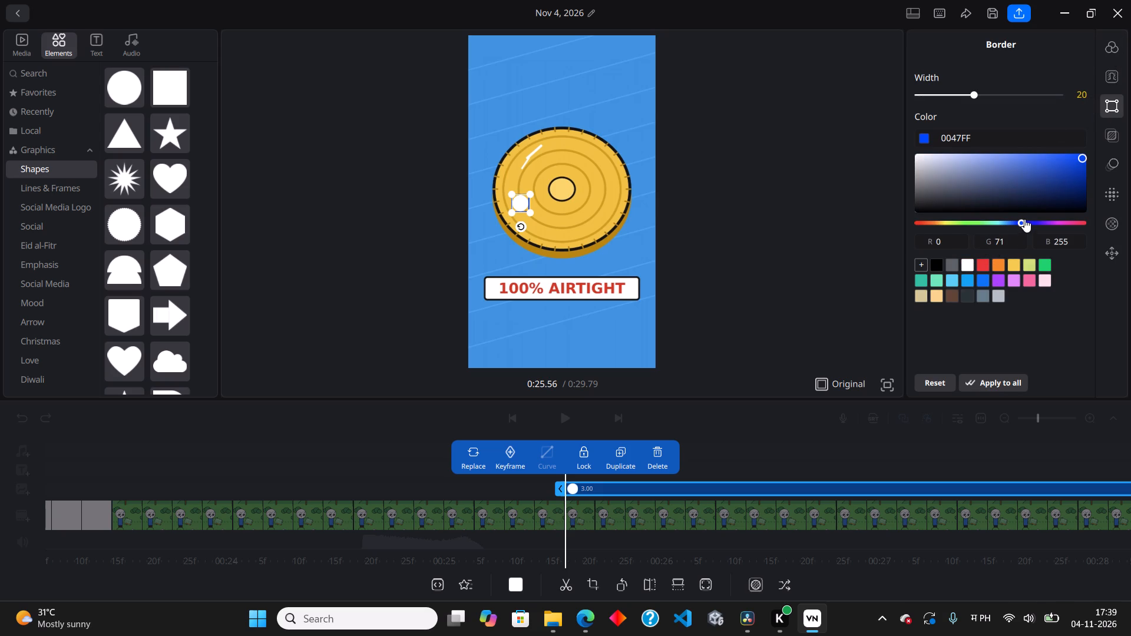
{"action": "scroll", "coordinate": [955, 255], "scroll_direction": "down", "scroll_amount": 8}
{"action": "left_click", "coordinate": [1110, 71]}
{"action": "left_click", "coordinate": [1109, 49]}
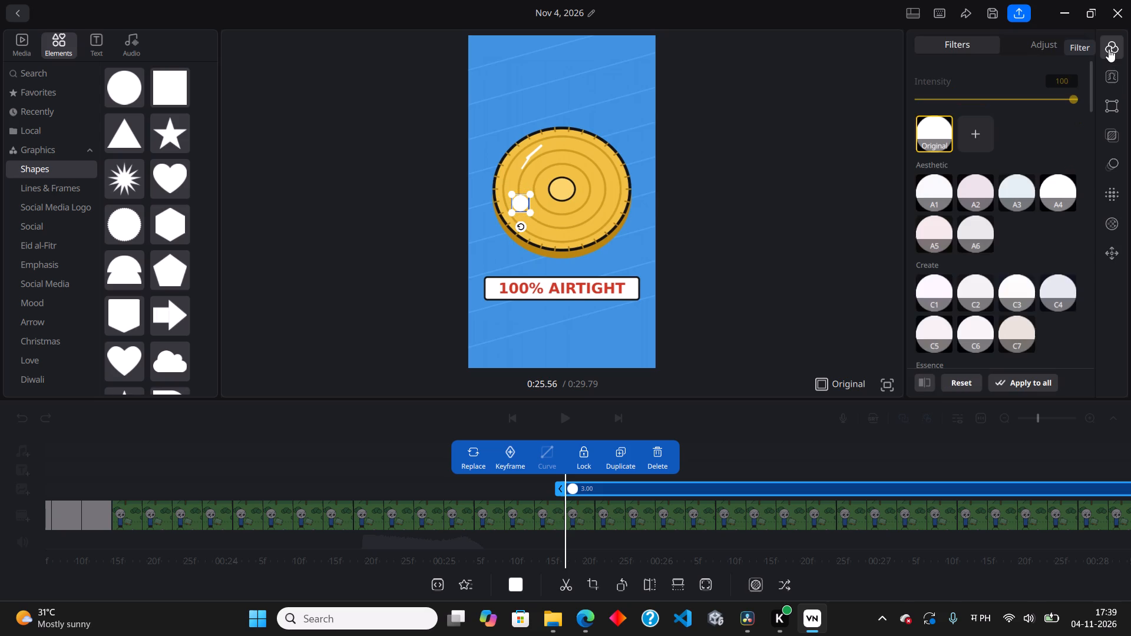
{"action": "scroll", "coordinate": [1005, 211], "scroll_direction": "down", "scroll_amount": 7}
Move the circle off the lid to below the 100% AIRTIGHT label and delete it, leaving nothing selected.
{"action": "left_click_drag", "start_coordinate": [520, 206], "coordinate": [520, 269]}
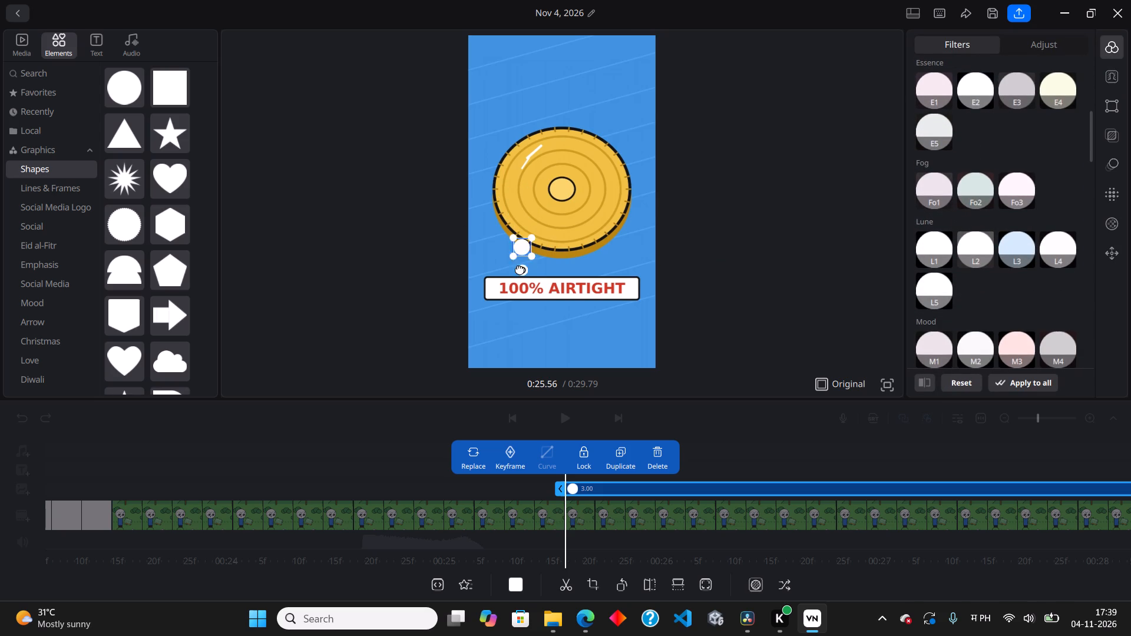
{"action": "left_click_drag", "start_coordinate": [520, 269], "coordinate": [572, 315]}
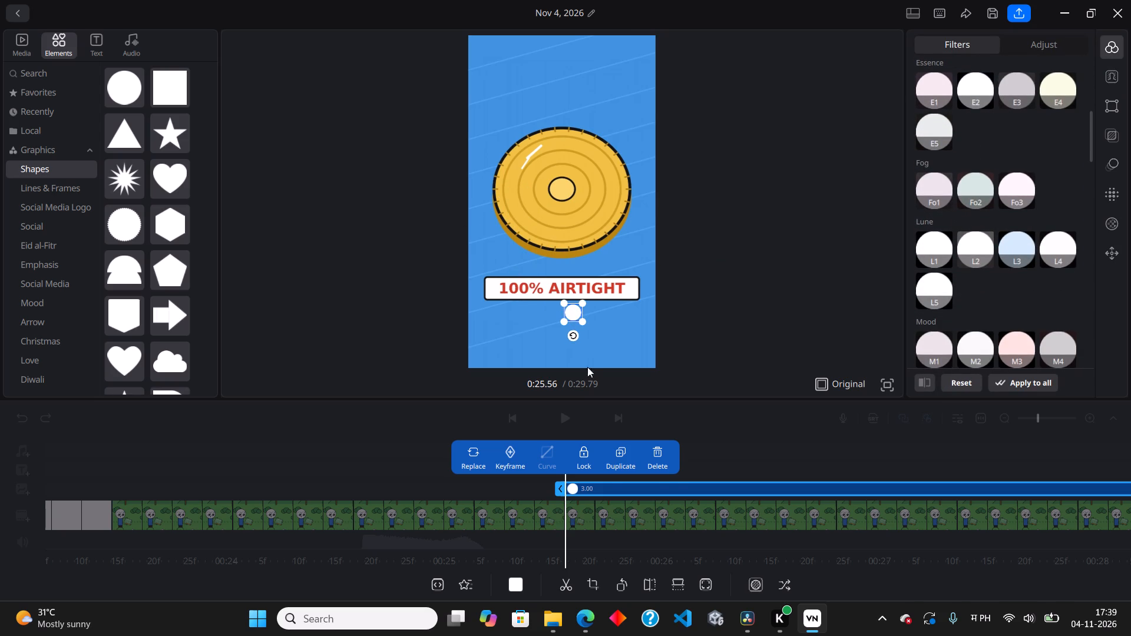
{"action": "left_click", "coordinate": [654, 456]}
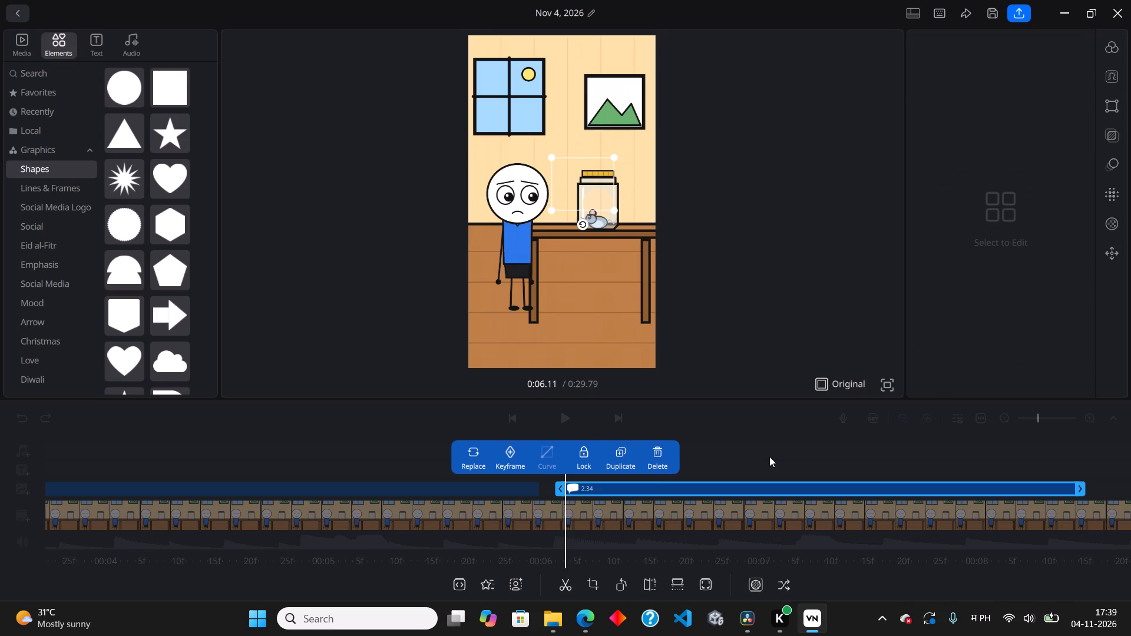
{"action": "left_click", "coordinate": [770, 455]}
Scrub through the video from about 6.1 s to the LESSON #2: AIR HOLES. ending to review the remaining scenes.
{"action": "left_click_drag", "start_coordinate": [777, 453], "coordinate": [291, 461]}
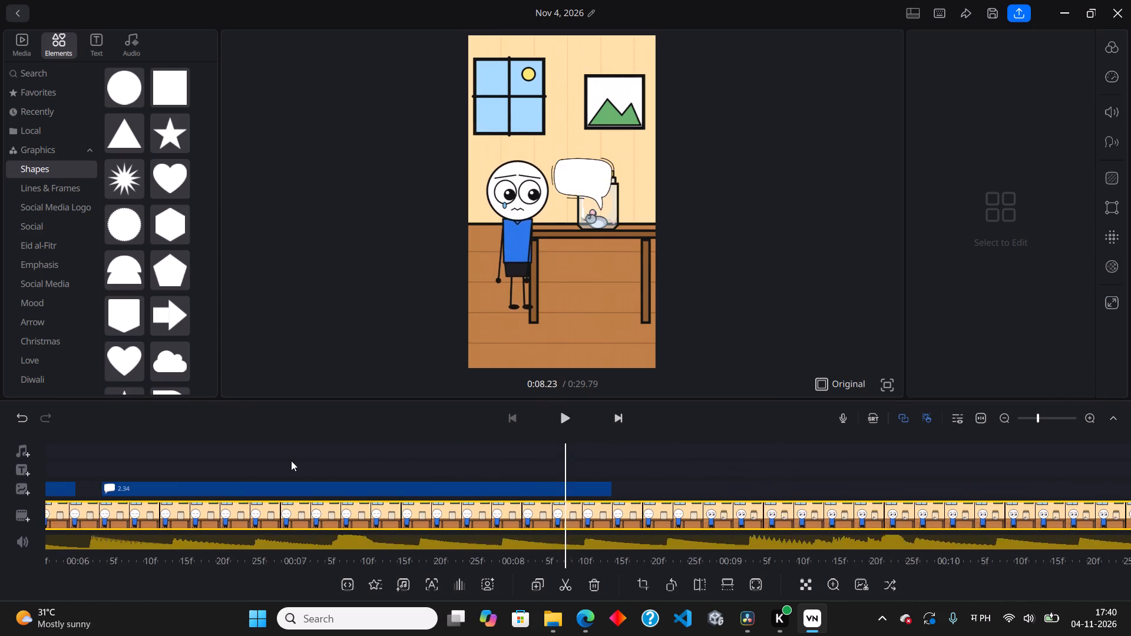
{"action": "left_click_drag", "start_coordinate": [740, 459], "coordinate": [353, 459]}
{"action": "left_click_drag", "start_coordinate": [662, 458], "coordinate": [389, 456]}
{"action": "left_click_drag", "start_coordinate": [616, 451], "coordinate": [610, 451]}
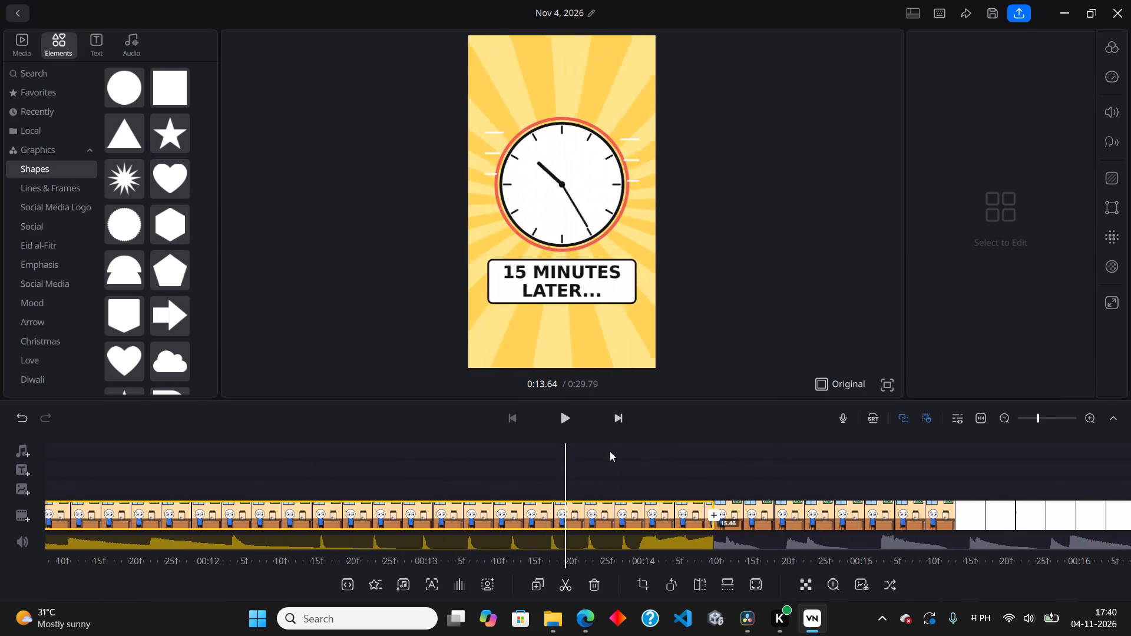
{"action": "left_click_drag", "start_coordinate": [610, 451], "coordinate": [323, 451]}
{"action": "left_click_drag", "start_coordinate": [595, 446], "coordinate": [355, 445]}
{"action": "left_click_drag", "start_coordinate": [624, 445], "coordinate": [472, 445]}
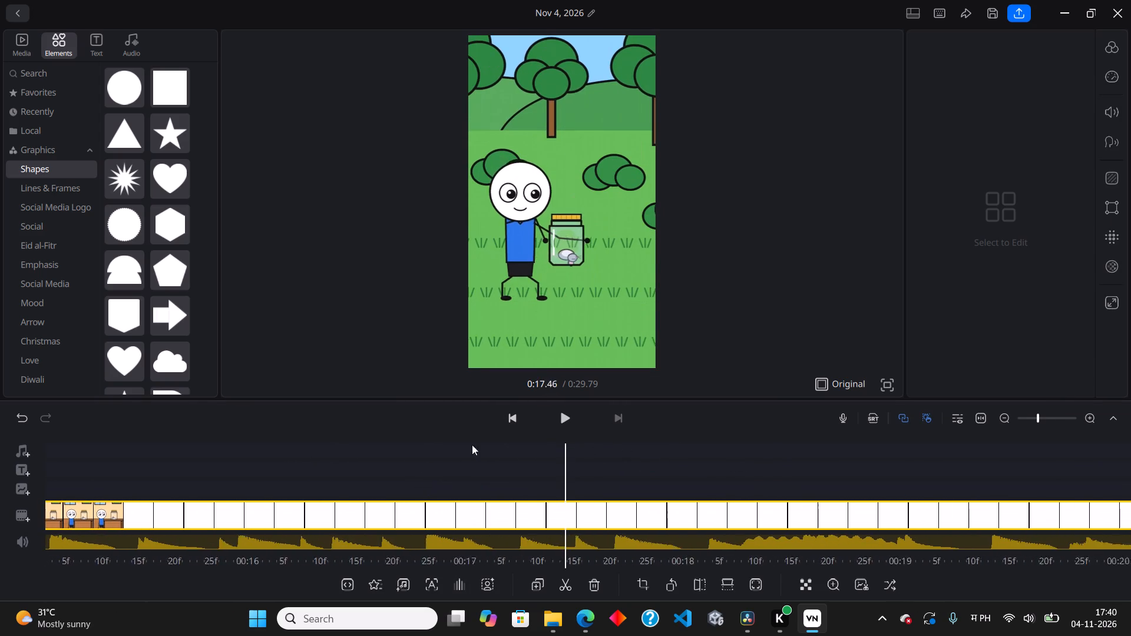
{"action": "left_click_drag", "start_coordinate": [472, 445], "coordinate": [303, 442]}
{"action": "left_click_drag", "start_coordinate": [572, 443], "coordinate": [219, 443]}
{"action": "left_click_drag", "start_coordinate": [505, 442], "coordinate": [209, 442]}
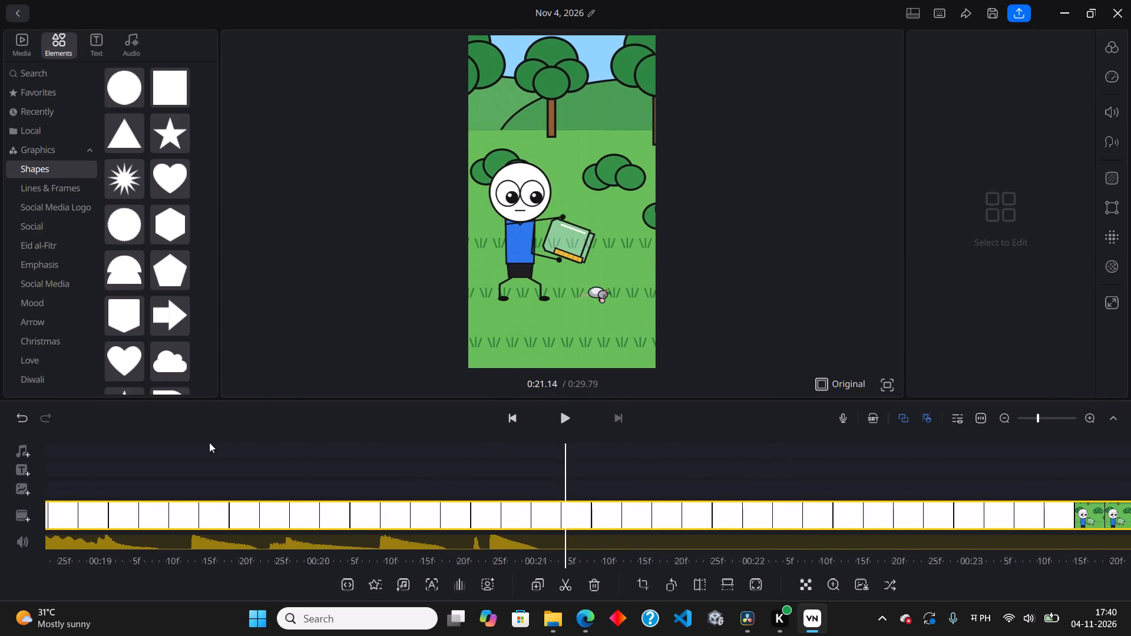
{"action": "left_click_drag", "start_coordinate": [209, 442], "coordinate": [207, 442]}
{"action": "left_click_drag", "start_coordinate": [550, 465], "coordinate": [183, 438]}
{"action": "left_click_drag", "start_coordinate": [539, 456], "coordinate": [232, 465]}
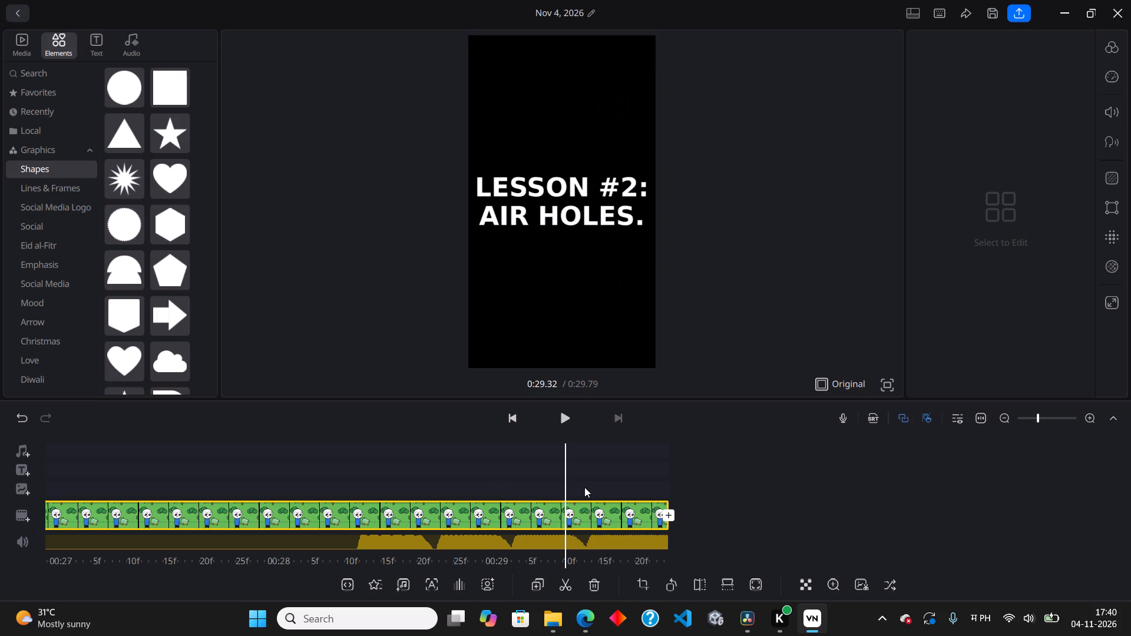
{"action": "left_click_drag", "start_coordinate": [571, 487], "coordinate": [932, 505]}
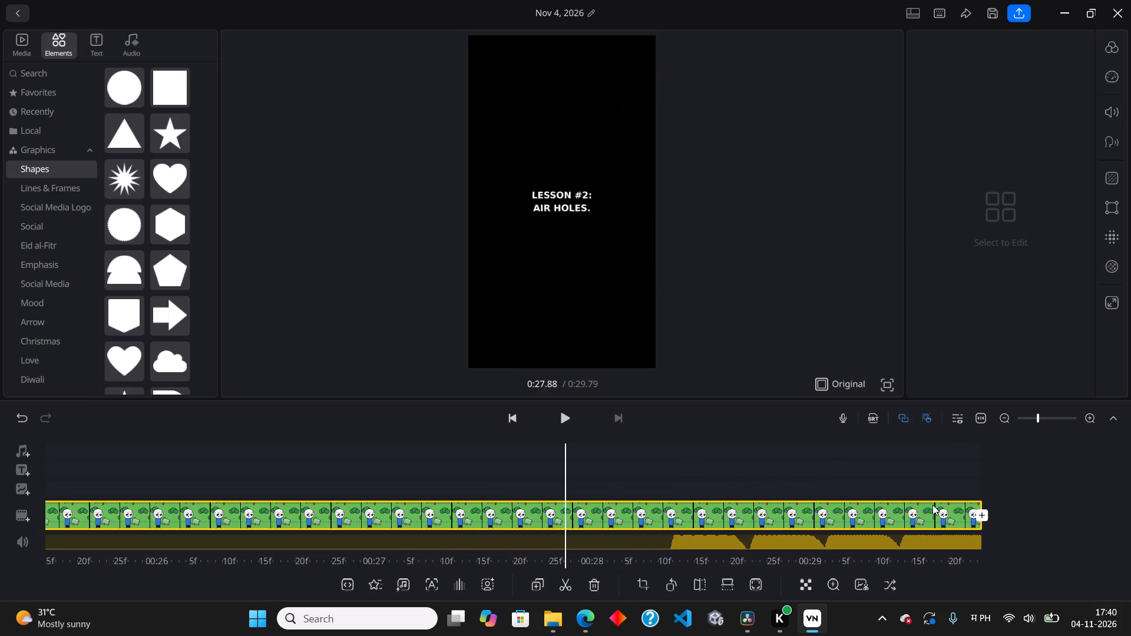
{"action": "left_click_drag", "start_coordinate": [932, 505], "coordinate": [823, 516]}
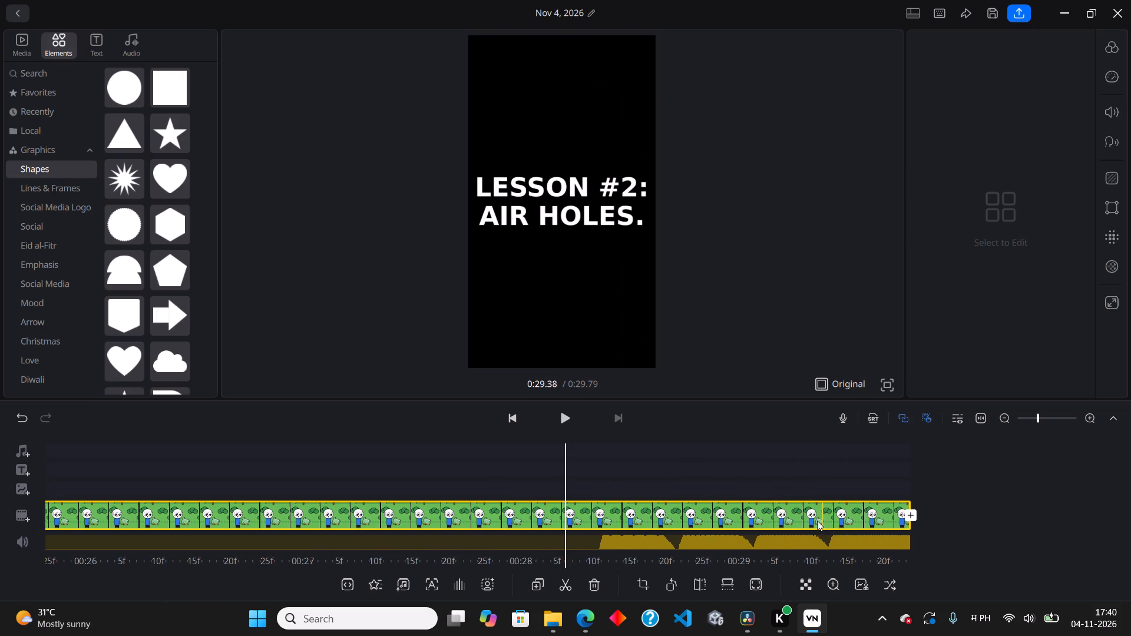
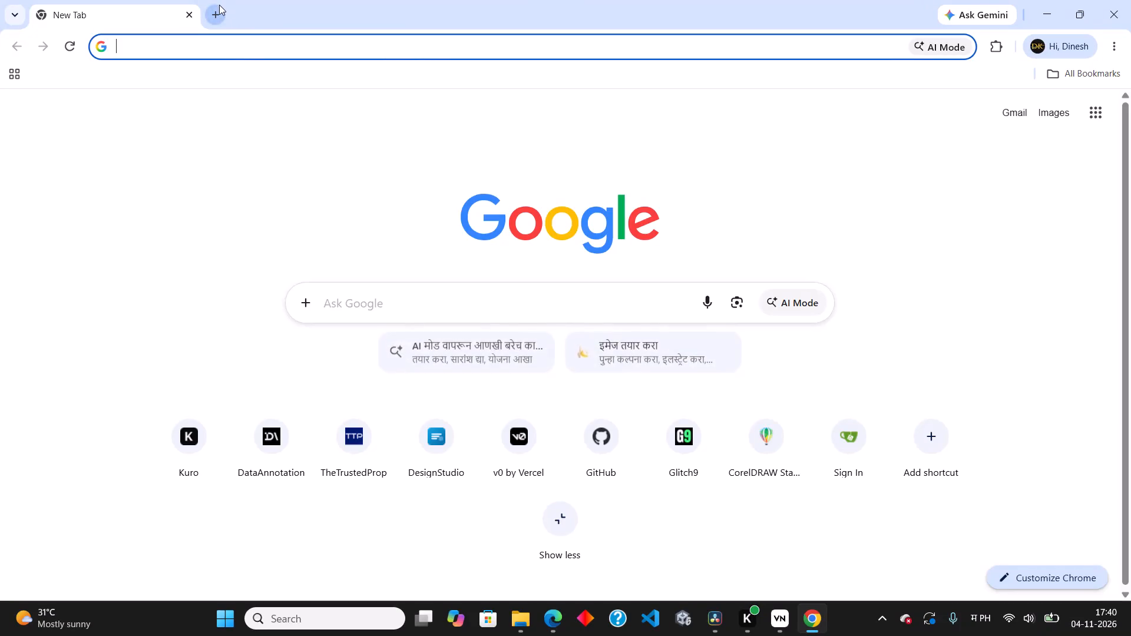
In a new Chrome tab, search Google for blackscreen and show the image results.
{"action": "left_click", "coordinate": [219, 5]}
{"action": "left_click", "coordinate": [327, 294]}
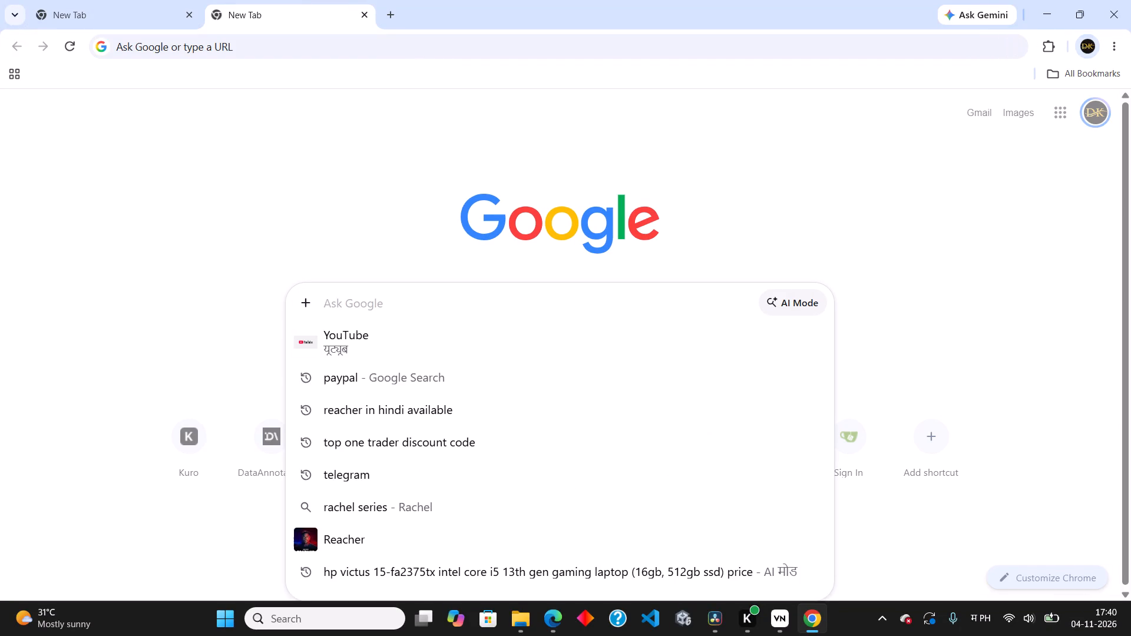
{"action": "type", "text": "black"}
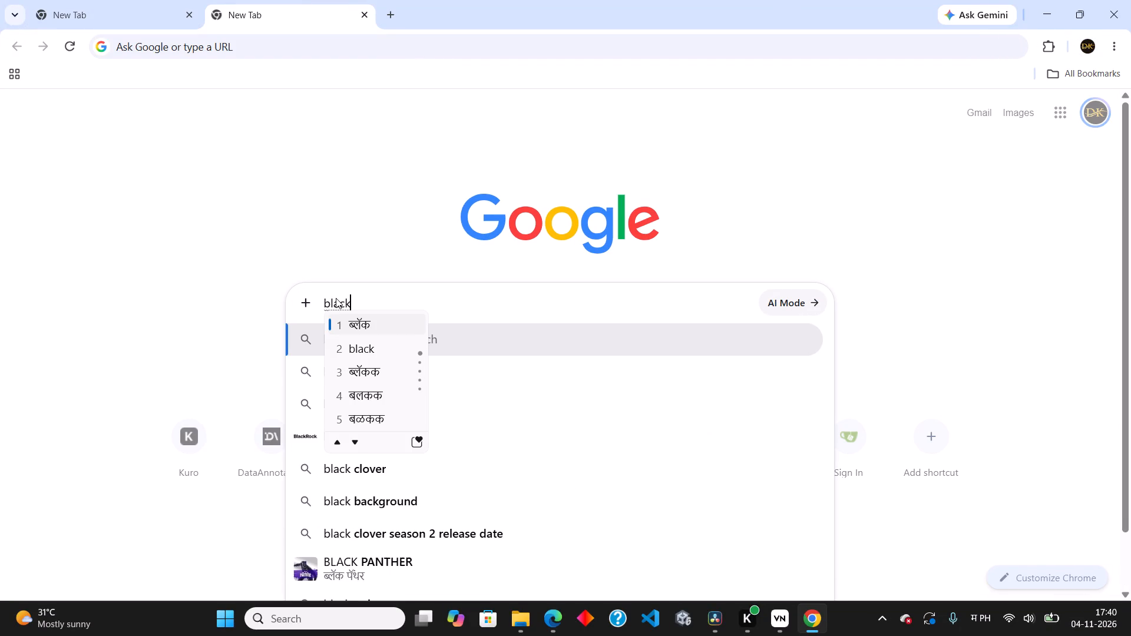
{"action": "type", "text": "scree"}
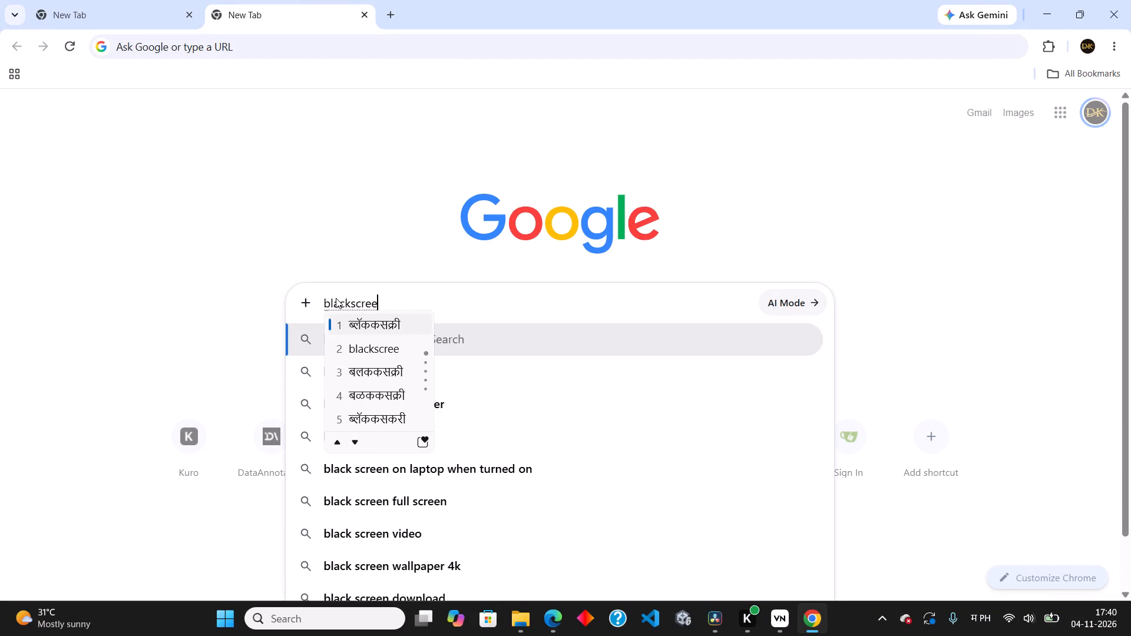
{"action": "key", "text": "n"}
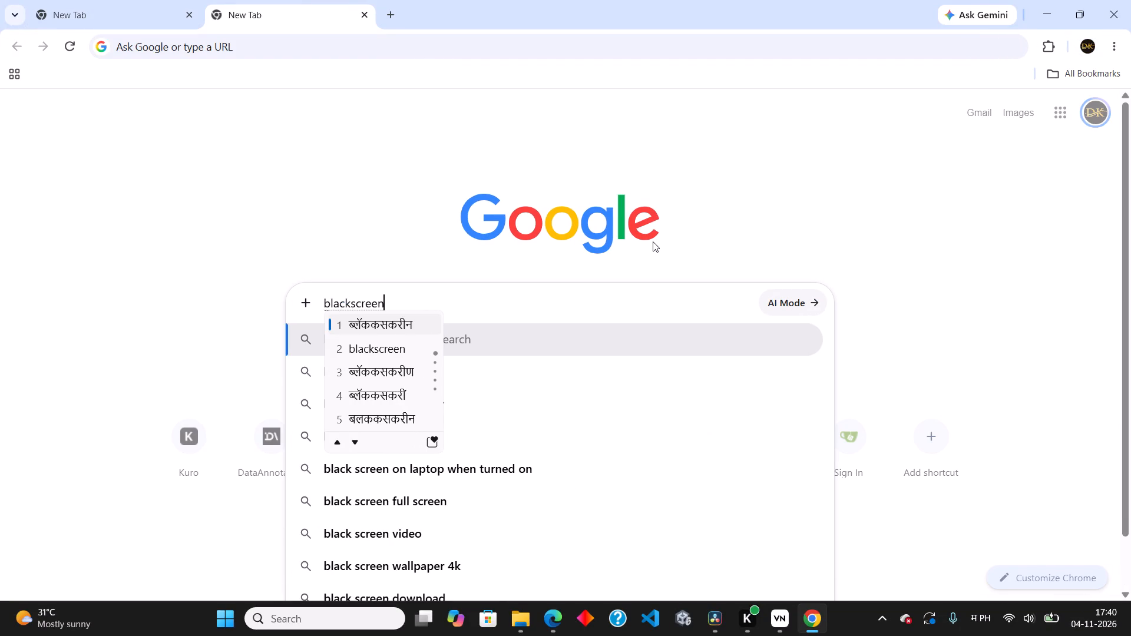
{"action": "key", "text": "super+space"}
{"action": "key", "text": "super+space"}
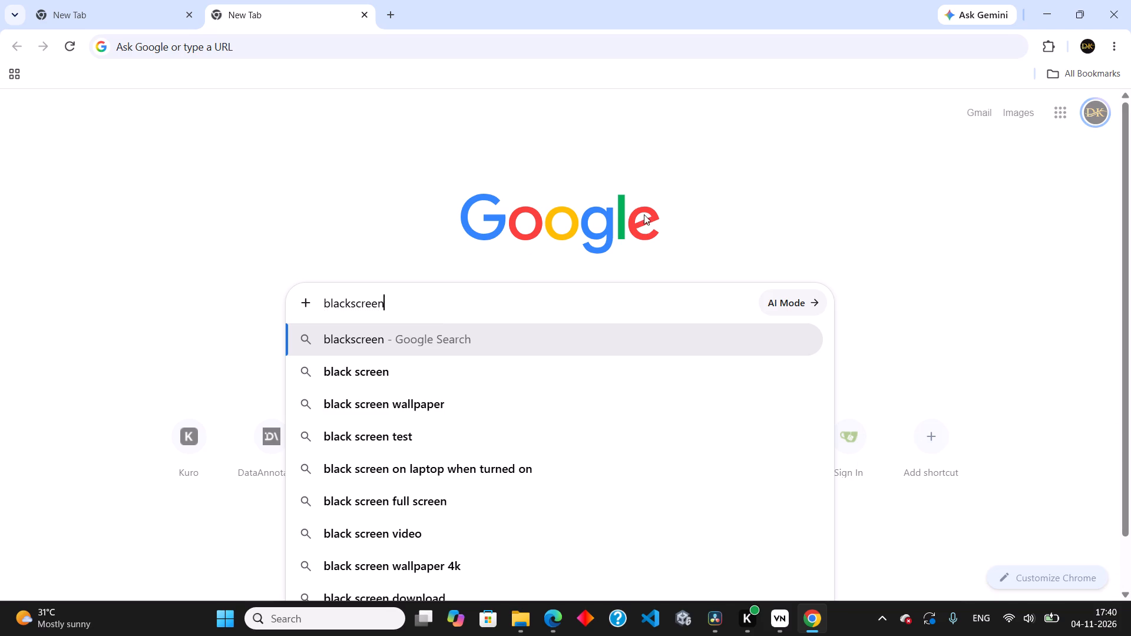
{"action": "key", "text": "Return"}
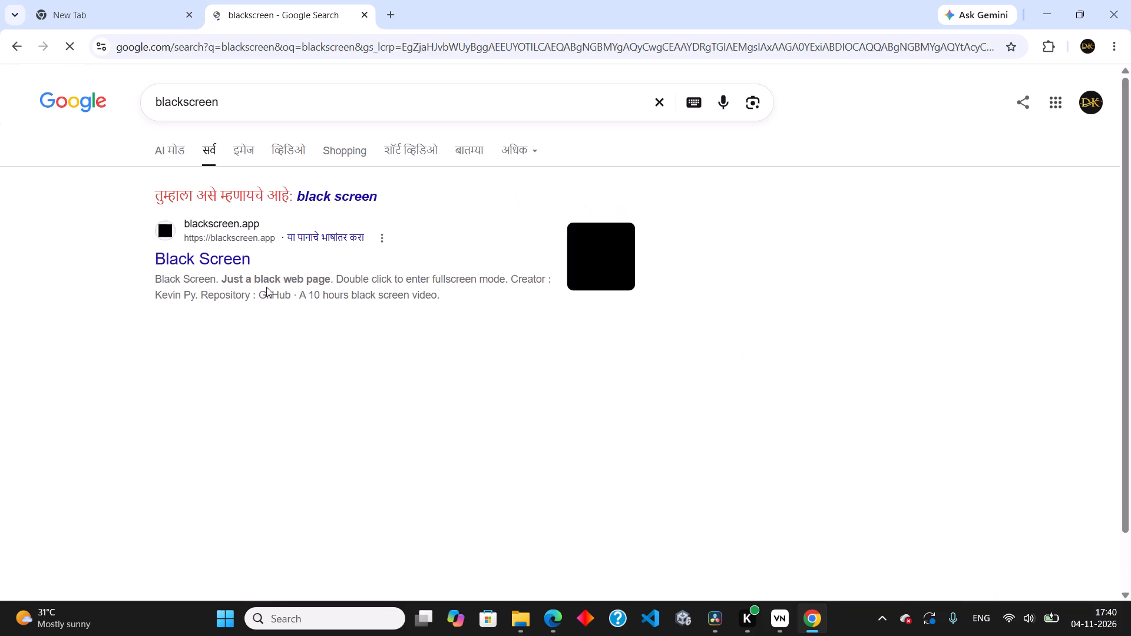
{"action": "left_click", "coordinate": [246, 153]}
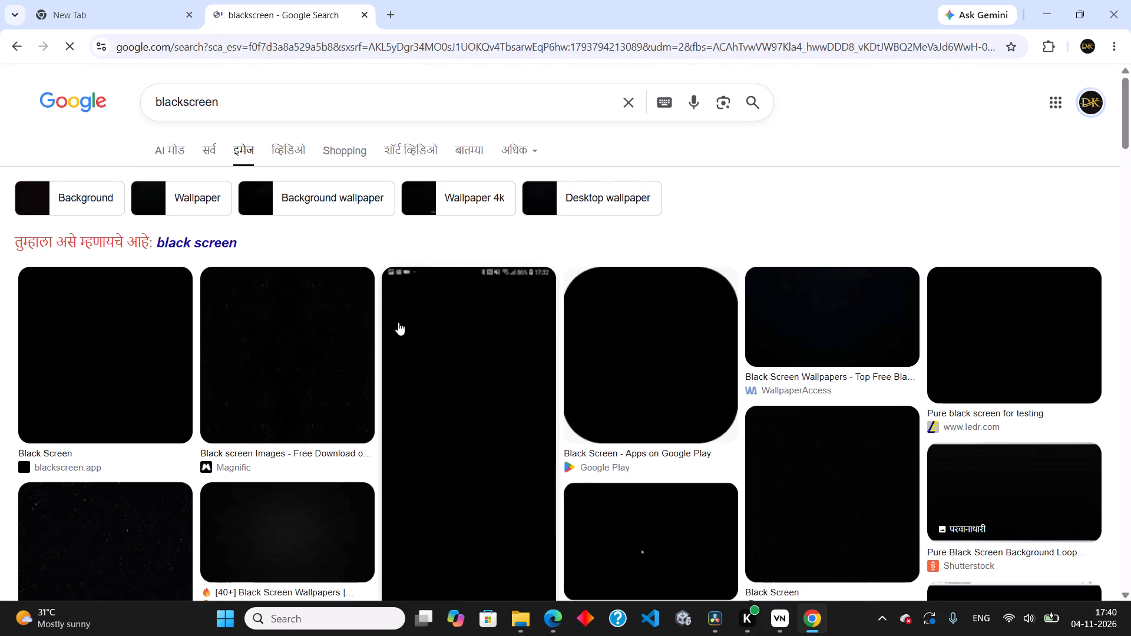
Save the Magnific black screen image to the Downloads folder as an AVIF file under its suggested name.
{"action": "left_click", "coordinate": [328, 357]}
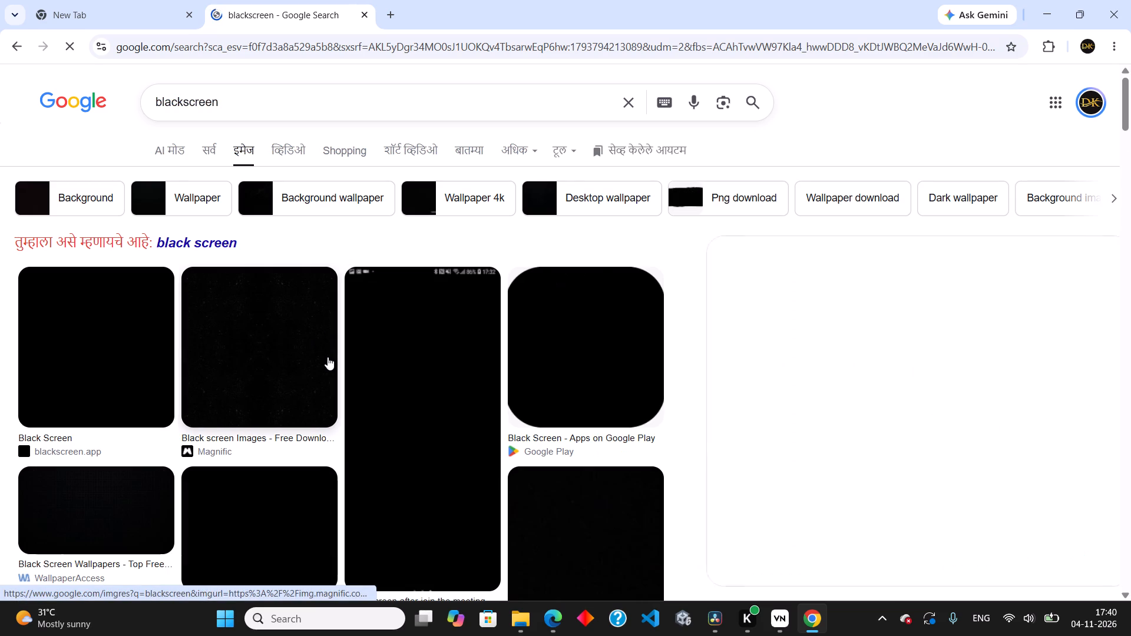
{"action": "right_click", "coordinate": [845, 366]}
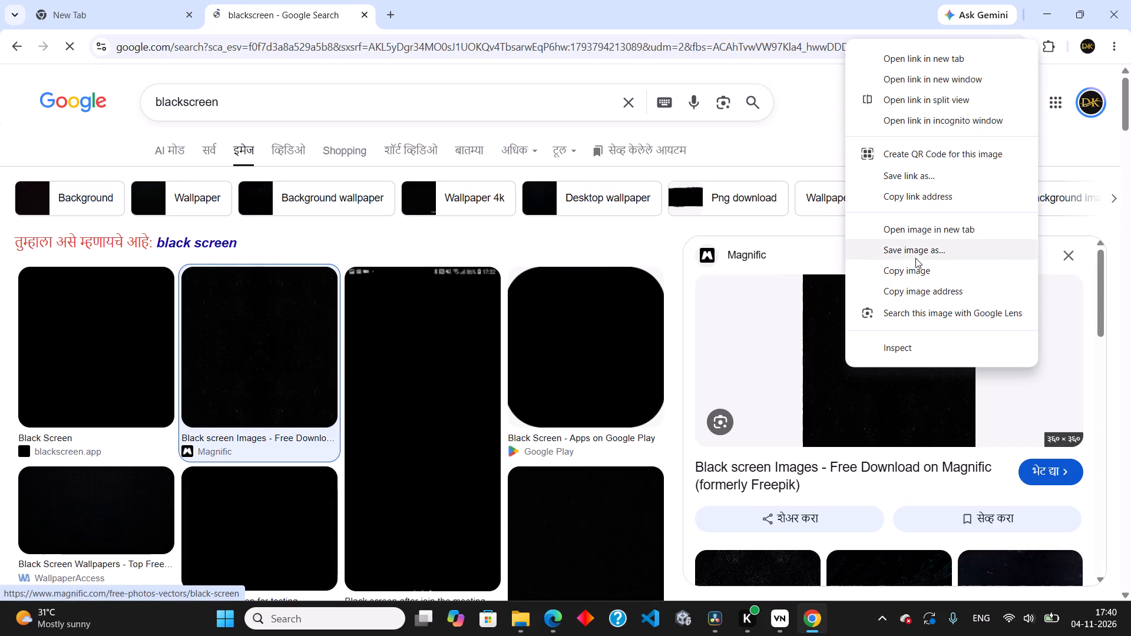
{"action": "left_click", "coordinate": [915, 258]}
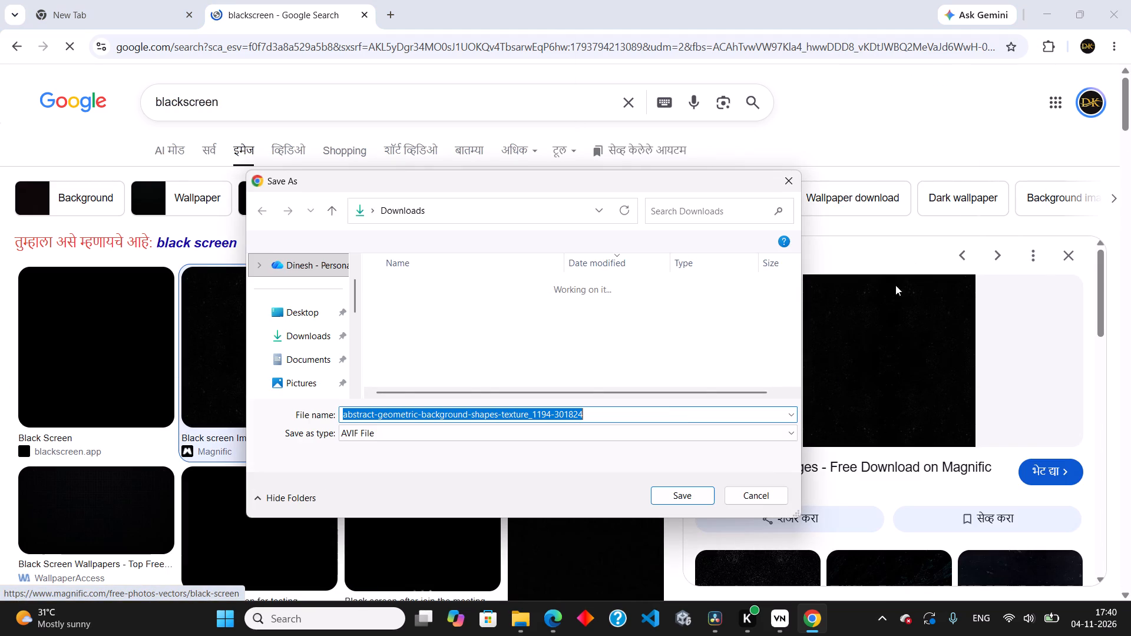
{"action": "left_click", "coordinate": [300, 336]}
{"action": "left_click", "coordinate": [683, 499]}
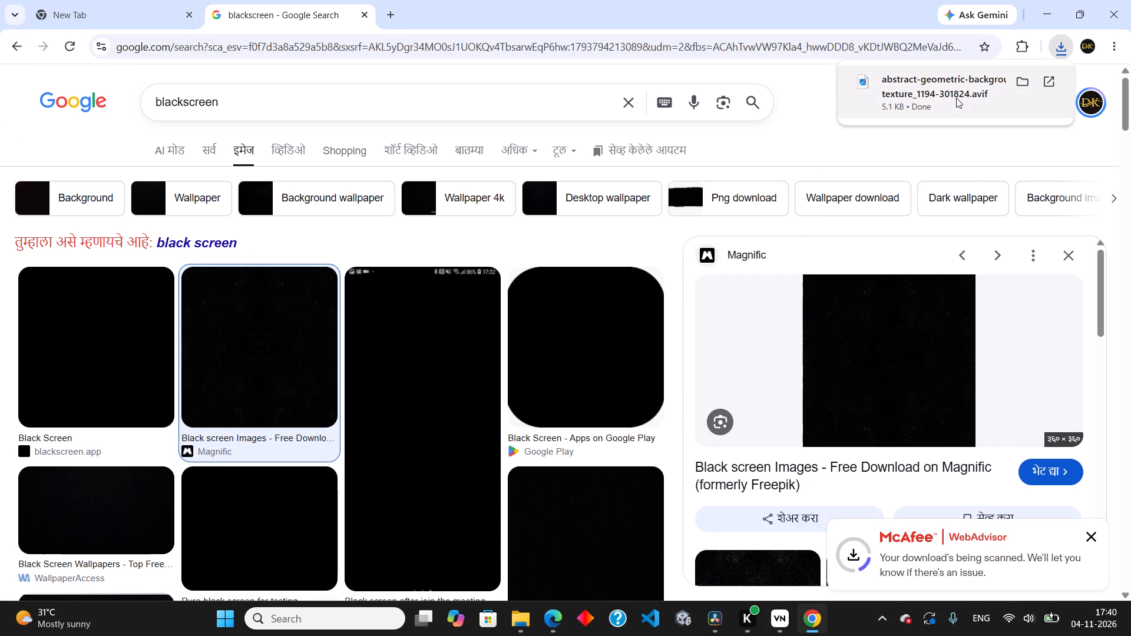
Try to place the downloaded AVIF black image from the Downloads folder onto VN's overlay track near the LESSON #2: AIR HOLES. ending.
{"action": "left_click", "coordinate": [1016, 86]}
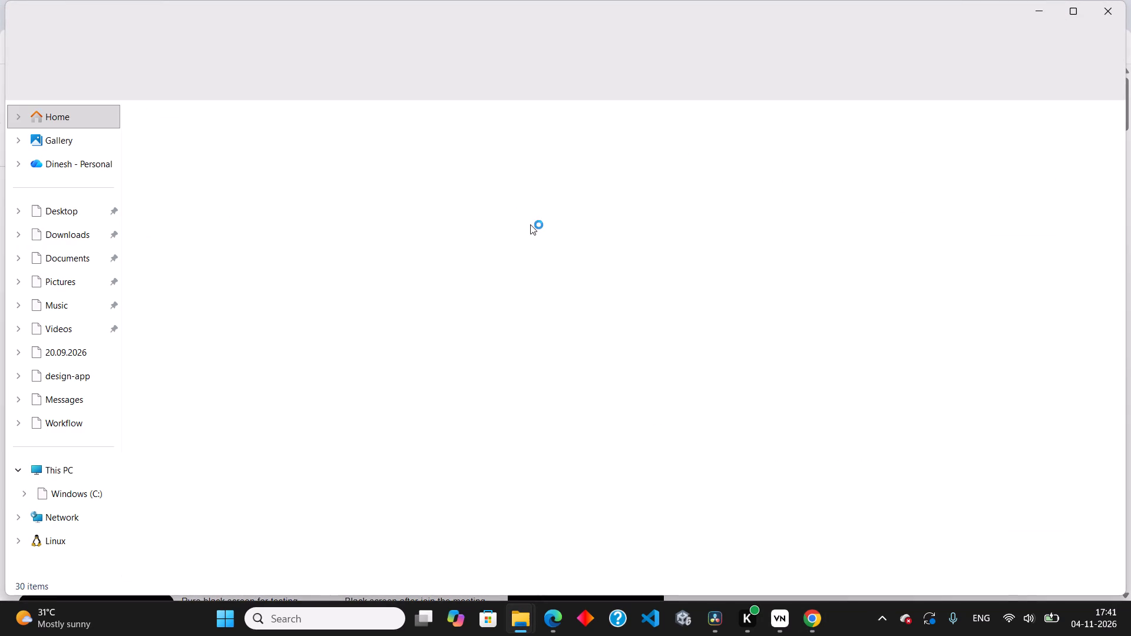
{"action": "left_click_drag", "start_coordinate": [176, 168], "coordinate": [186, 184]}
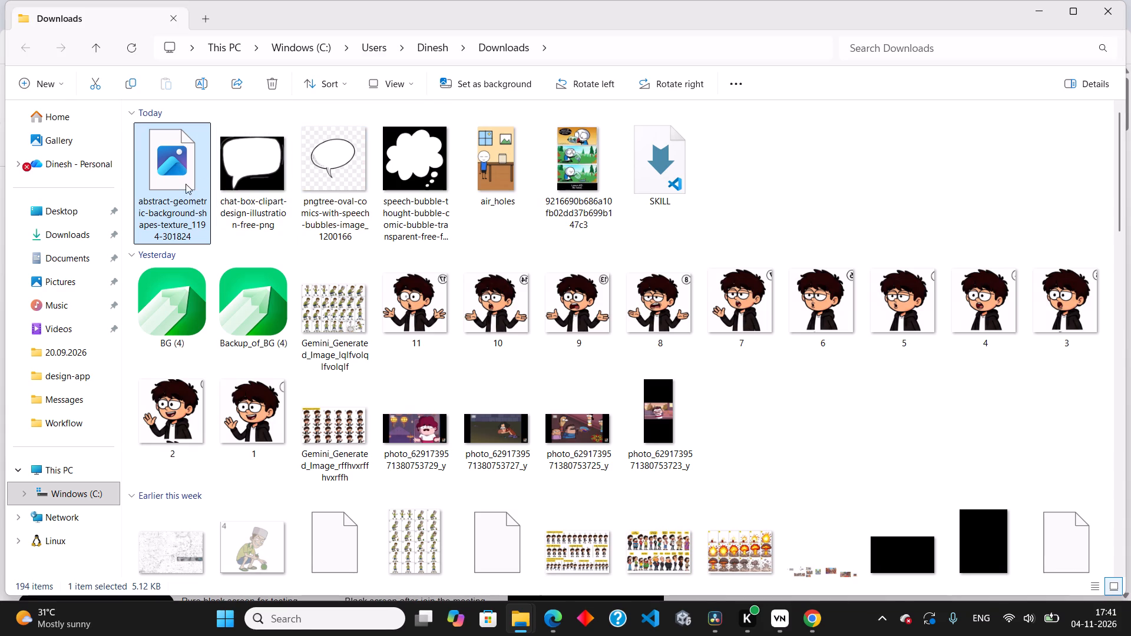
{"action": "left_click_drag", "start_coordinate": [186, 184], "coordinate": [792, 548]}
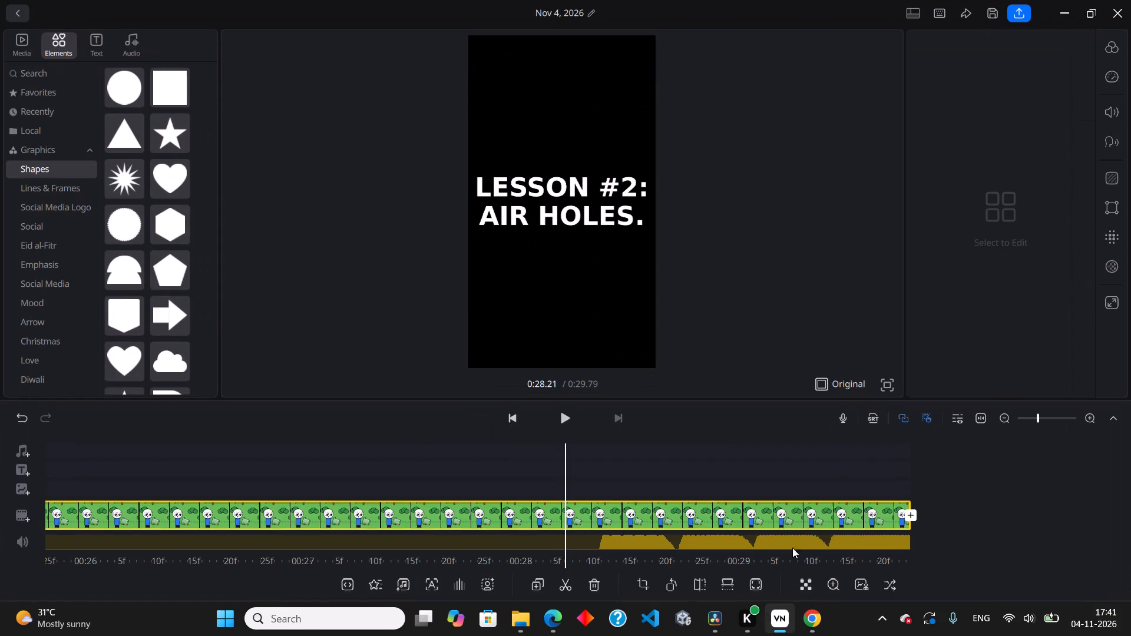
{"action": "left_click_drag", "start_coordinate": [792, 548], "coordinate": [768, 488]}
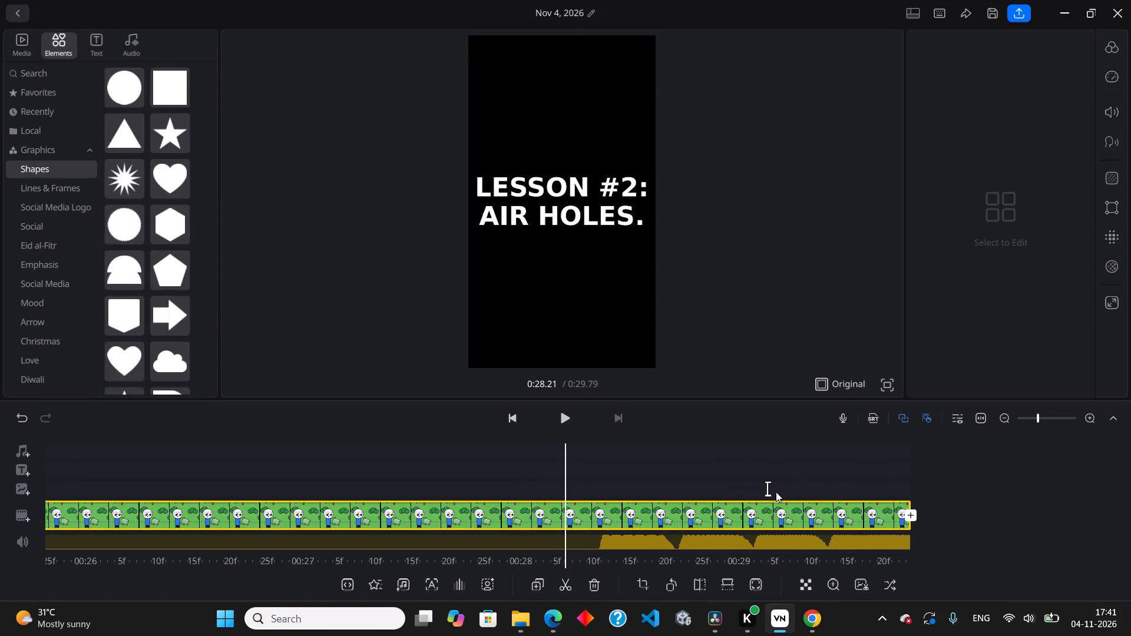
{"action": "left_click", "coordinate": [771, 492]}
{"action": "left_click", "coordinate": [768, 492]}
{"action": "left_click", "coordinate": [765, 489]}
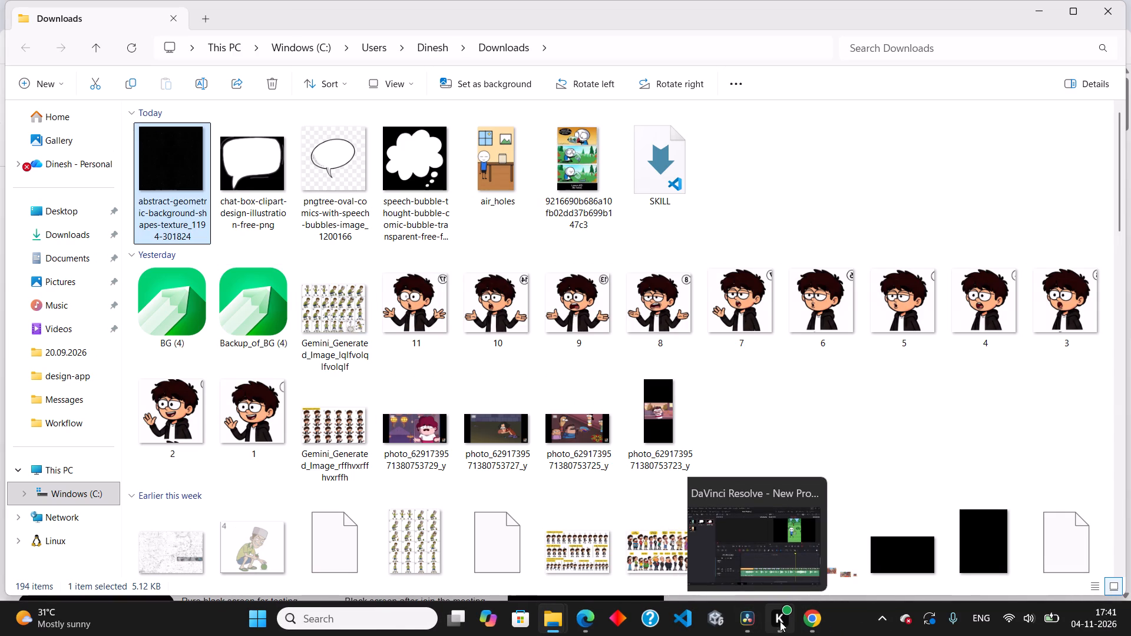
Back in Chrome, save the blackscreen.app Black Screen image to Downloads as the PNG icon-192x192.
{"action": "left_click", "coordinate": [1037, 11]}
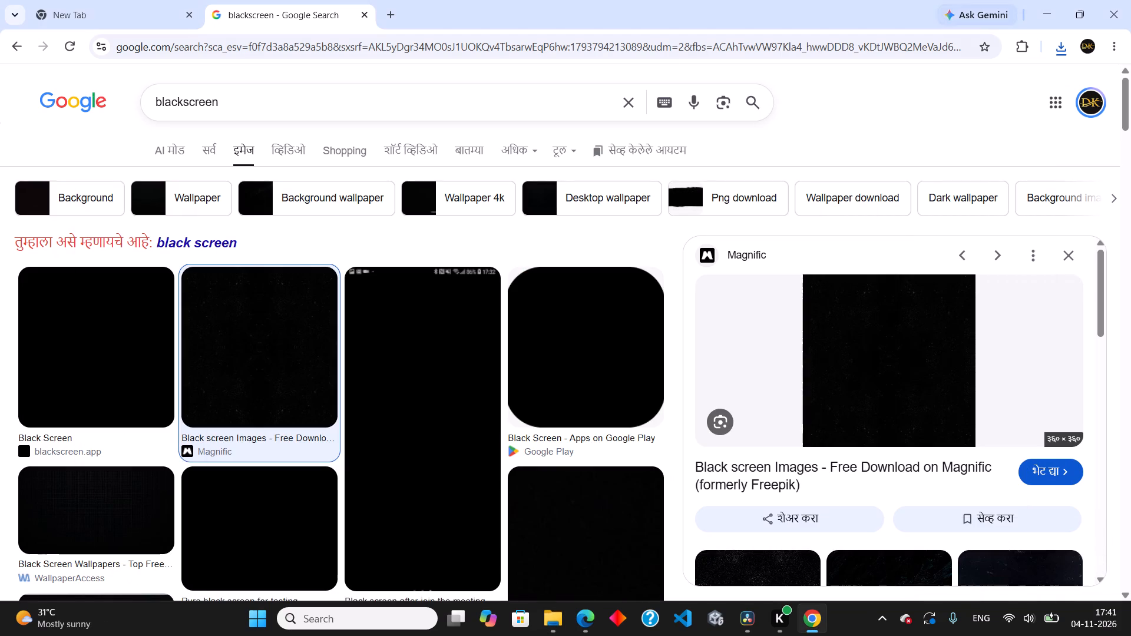
{"action": "right_click", "coordinate": [107, 333]}
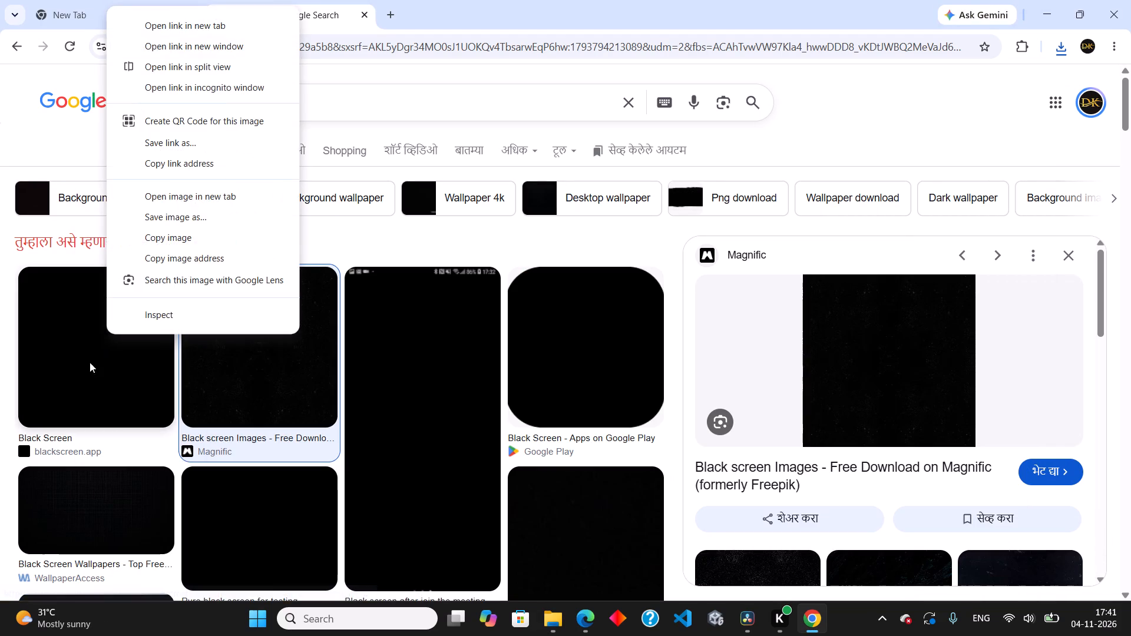
{"action": "left_click", "coordinate": [82, 375]}
{"action": "right_click", "coordinate": [887, 350]}
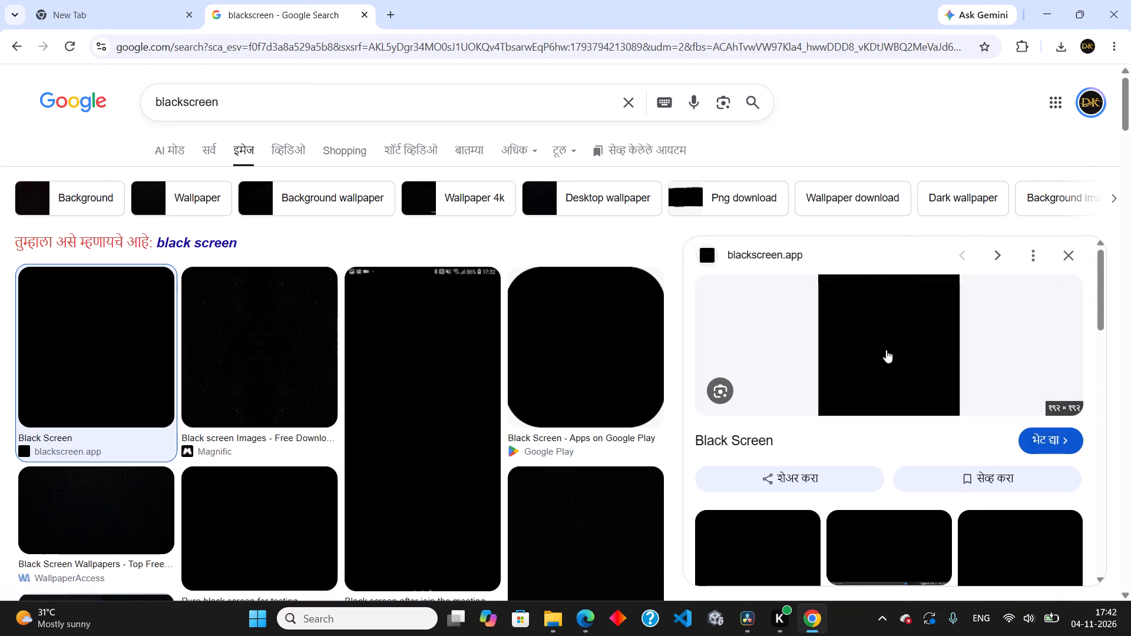
{"action": "left_click", "coordinate": [1003, 237]}
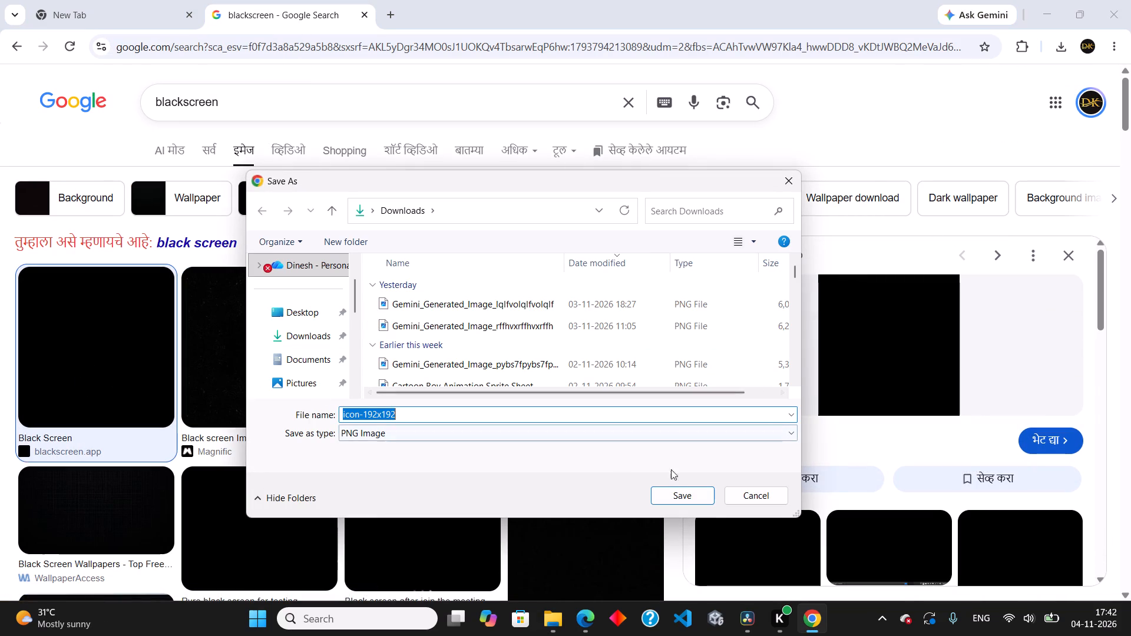
{"action": "left_click", "coordinate": [677, 499]}
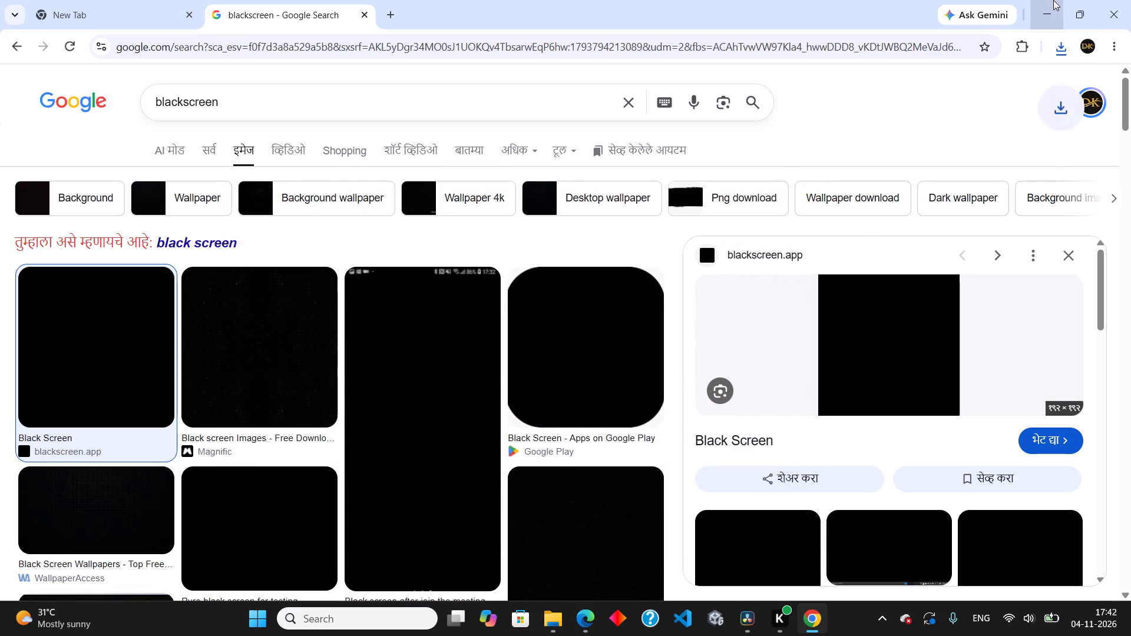
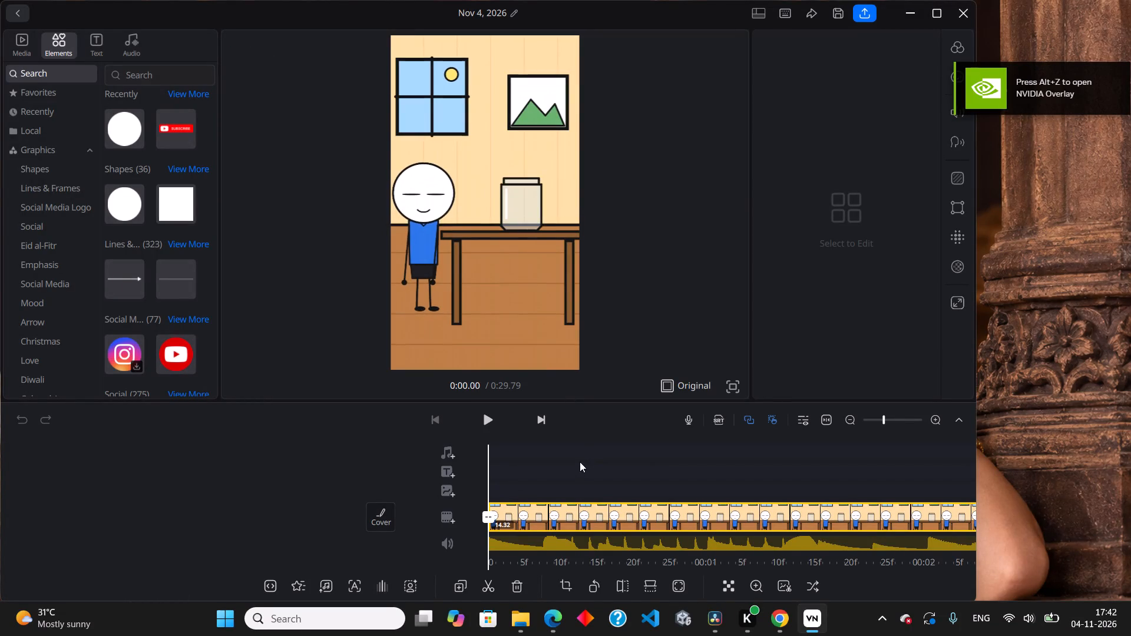
Place the downloaded icon-192x192 black image from the Downloads folder onto VN's overlay track at the LESSON #2: AIR HOLES. ending.
{"action": "left_click_drag", "start_coordinate": [585, 458], "coordinate": [343, 479]}
{"action": "left_click_drag", "start_coordinate": [667, 460], "coordinate": [311, 485]}
{"action": "left_click_drag", "start_coordinate": [677, 476], "coordinate": [294, 476]}
{"action": "left_click_drag", "start_coordinate": [597, 475], "coordinate": [133, 475]}
{"action": "left_click_drag", "start_coordinate": [553, 472], "coordinate": [244, 472]}
{"action": "left_click_drag", "start_coordinate": [558, 471], "coordinate": [316, 471]}
{"action": "left_click_drag", "start_coordinate": [602, 476], "coordinate": [236, 476]}
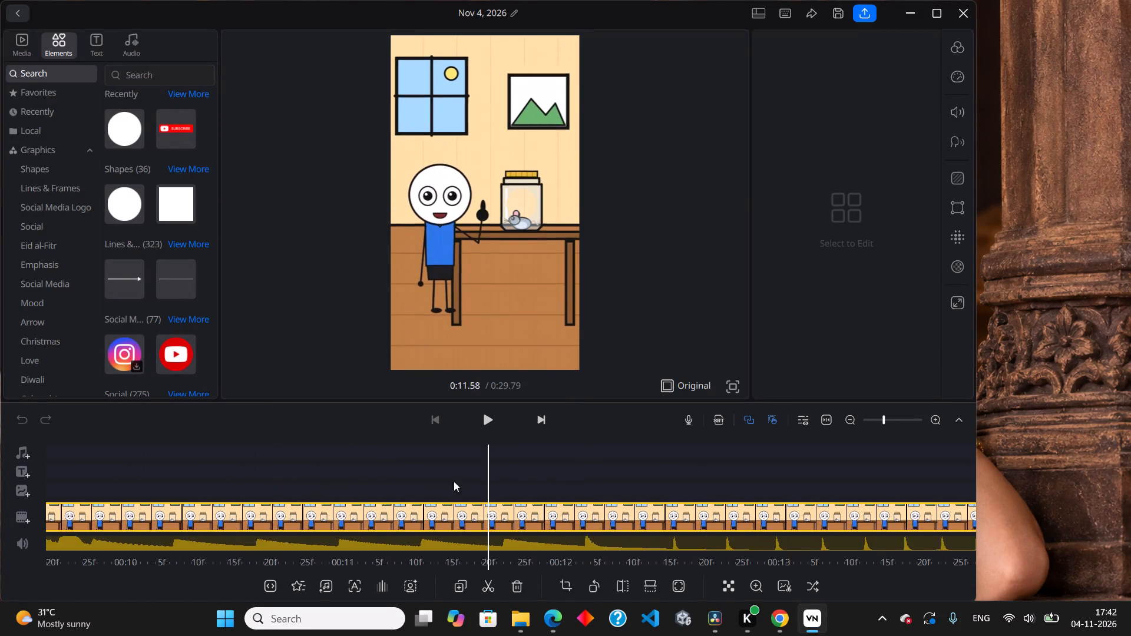
{"action": "left_click_drag", "start_coordinate": [544, 481], "coordinate": [165, 481]}
{"action": "left_click_drag", "start_coordinate": [587, 484], "coordinate": [426, 484]}
{"action": "left_click_drag", "start_coordinate": [602, 471], "coordinate": [193, 472]}
{"action": "left_click_drag", "start_coordinate": [601, 475], "coordinate": [540, 476]}
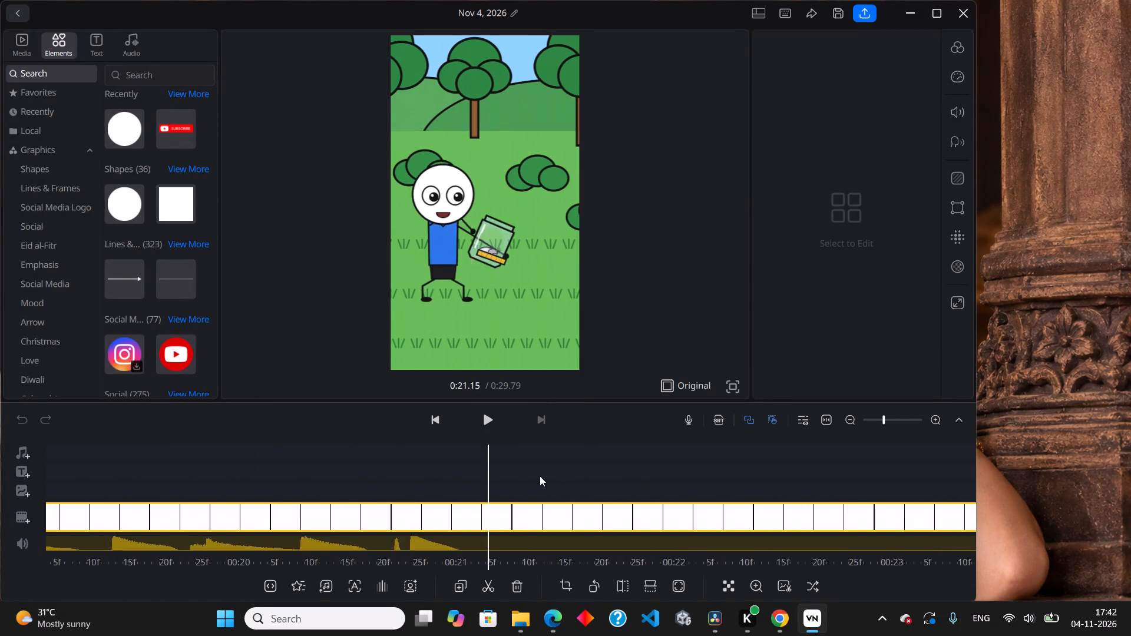
{"action": "left_click_drag", "start_coordinate": [540, 476], "coordinate": [1, 476]}
{"action": "left_click_drag", "start_coordinate": [563, 453], "coordinate": [293, 456]}
{"action": "left_click_drag", "start_coordinate": [443, 453], "coordinate": [559, 485]}
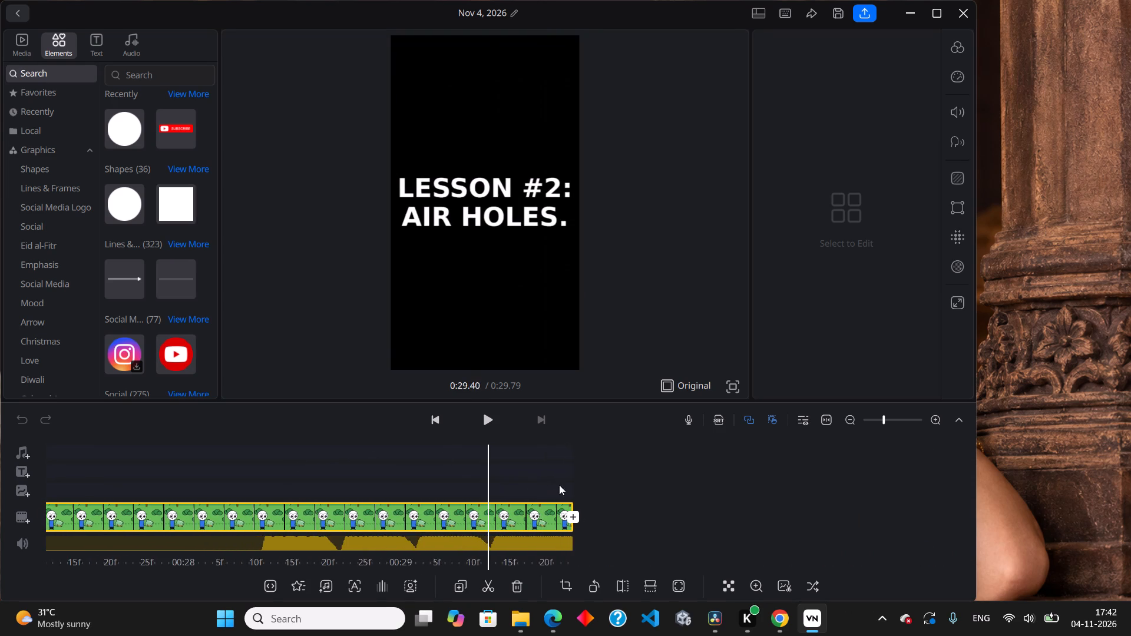
{"action": "left_click_drag", "start_coordinate": [559, 485], "coordinate": [660, 516]}
{"action": "left_click_drag", "start_coordinate": [534, 493], "coordinate": [740, 487]}
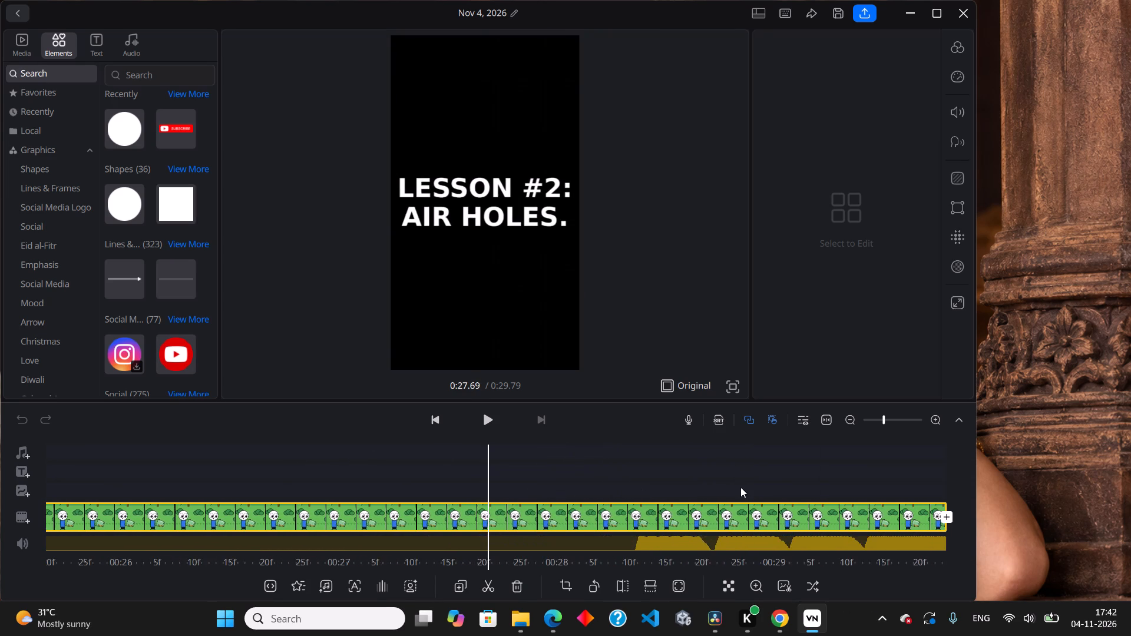
{"action": "left_click_drag", "start_coordinate": [740, 487], "coordinate": [627, 497]}
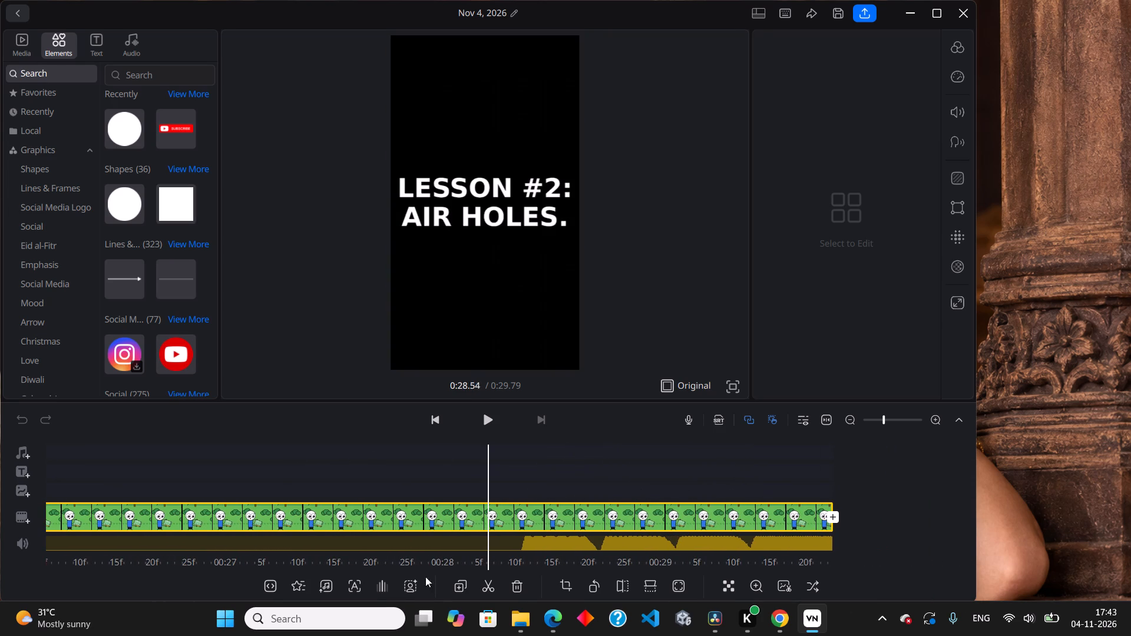
{"action": "left_click", "coordinate": [513, 619]}
{"action": "left_click", "coordinate": [544, 530]}
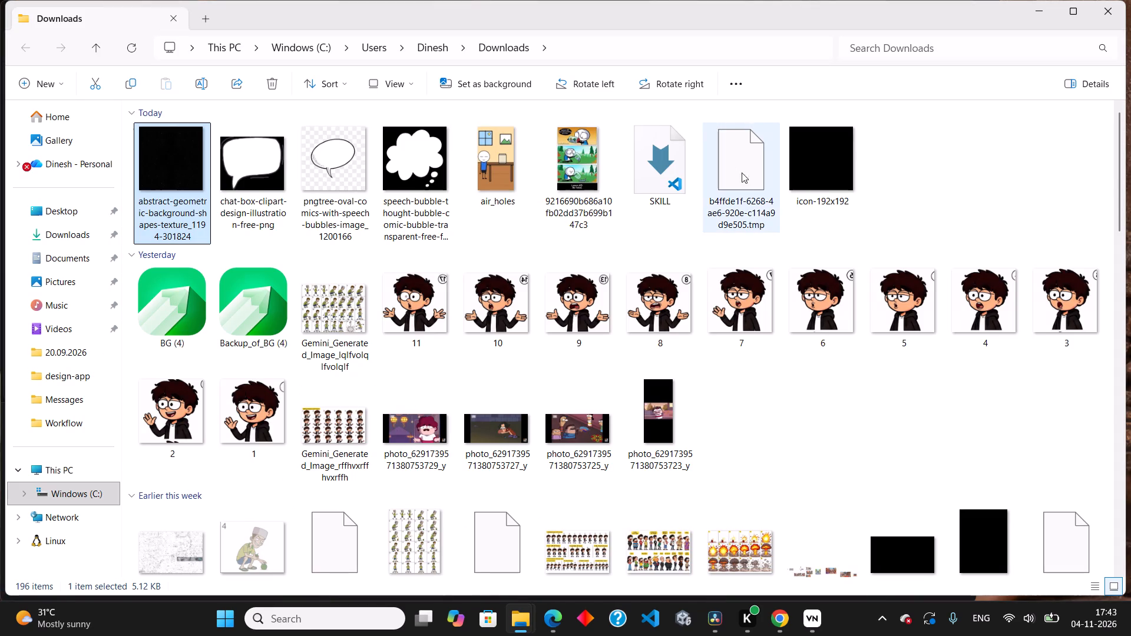
{"action": "left_click", "coordinate": [842, 177]}
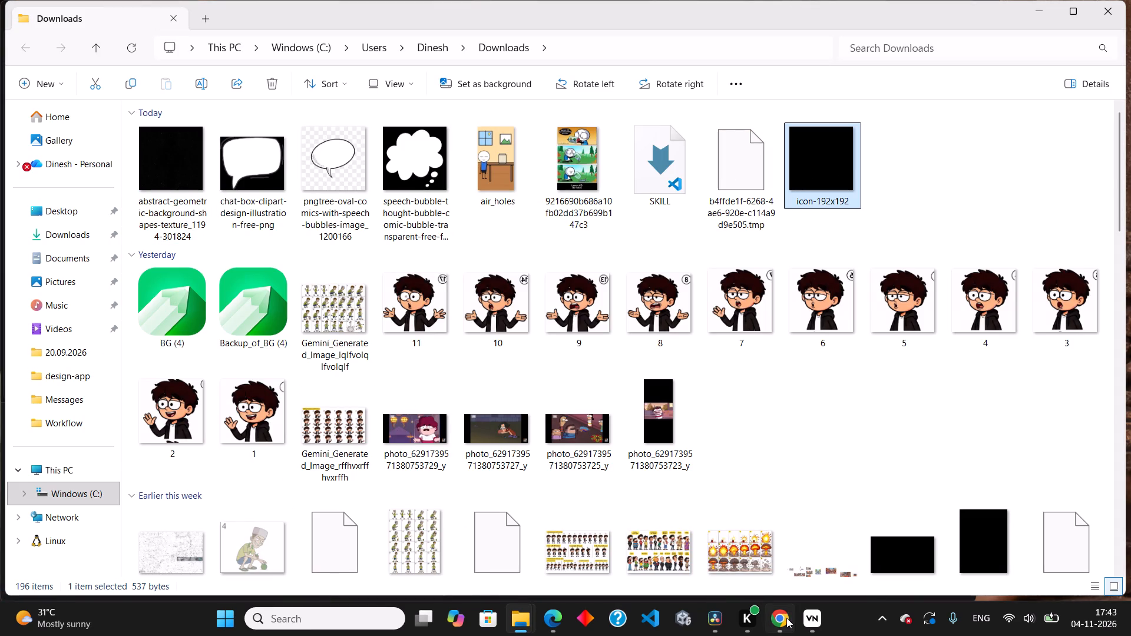
{"action": "left_click", "coordinate": [782, 619]}
{"action": "left_click", "coordinate": [1051, 44]}
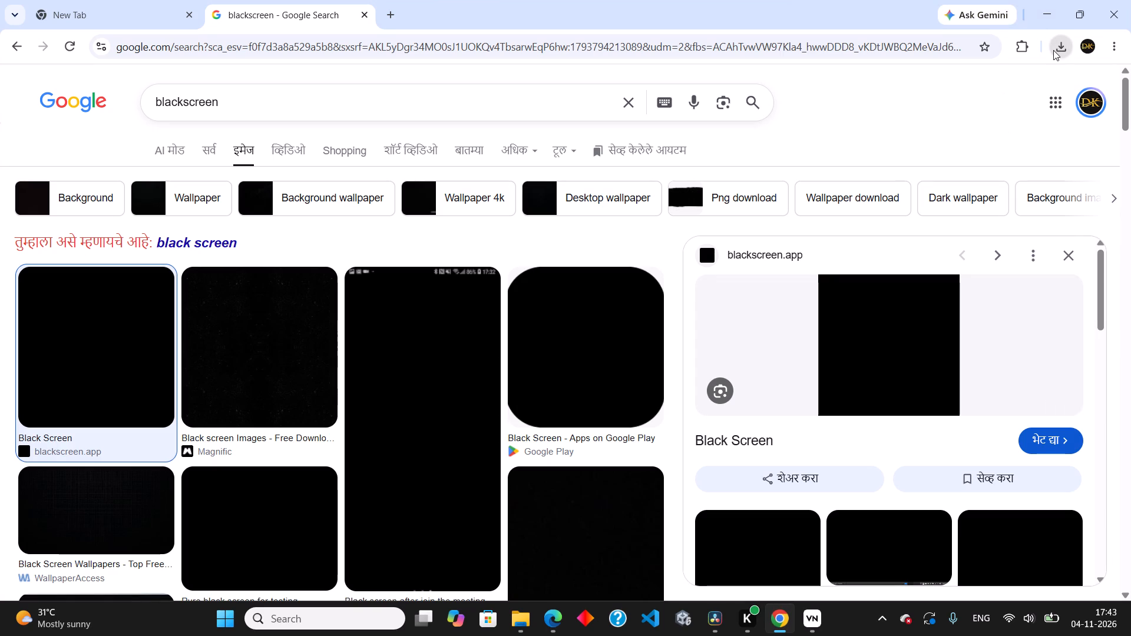
{"action": "left_click", "coordinate": [1011, 114]}
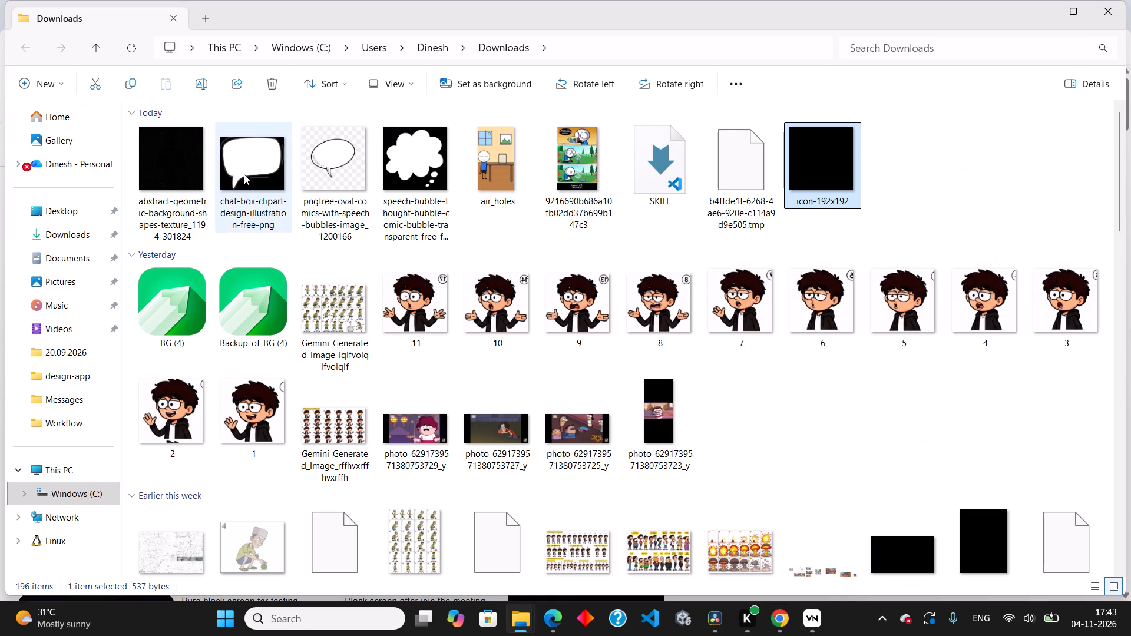
{"action": "left_click_drag", "start_coordinate": [832, 173], "coordinate": [815, 621]}
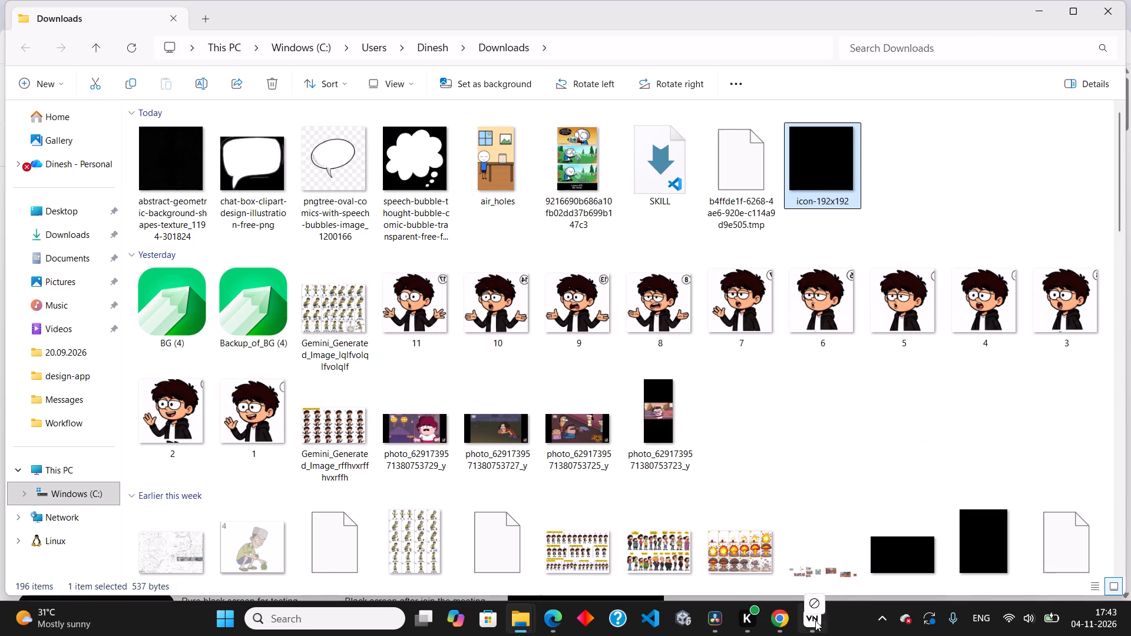
{"action": "left_click_drag", "start_coordinate": [815, 621], "coordinate": [736, 491]}
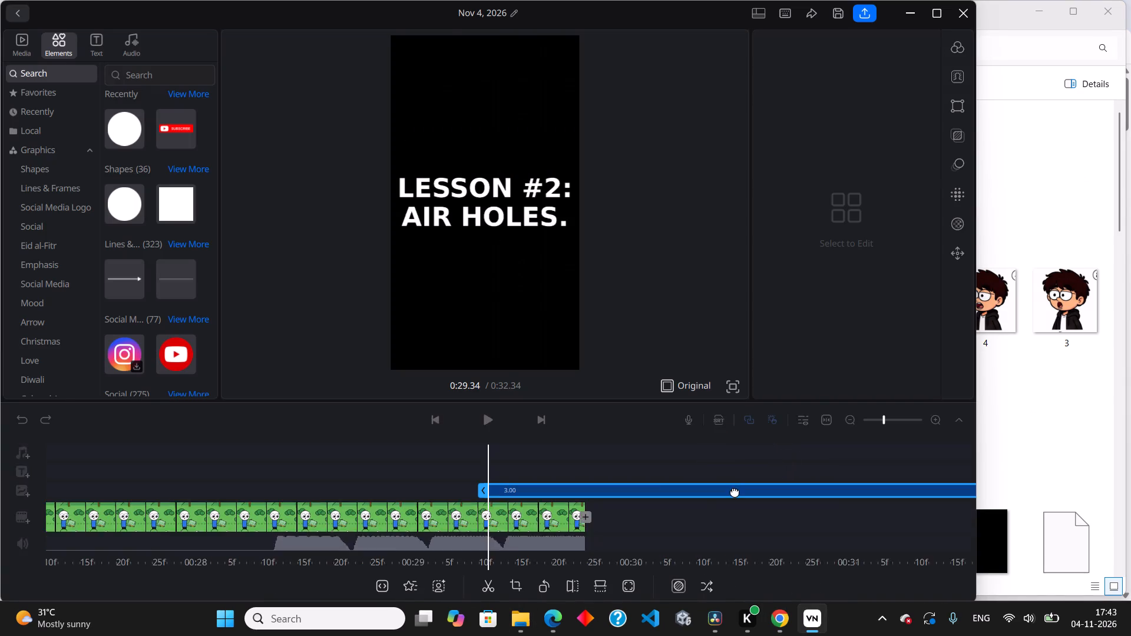
Move the black image overlay earlier and extend its start to about 0:28, where the LESSON #2: AIR HOLES. card begins.
{"action": "left_click_drag", "start_coordinate": [651, 489], "coordinate": [531, 502]}
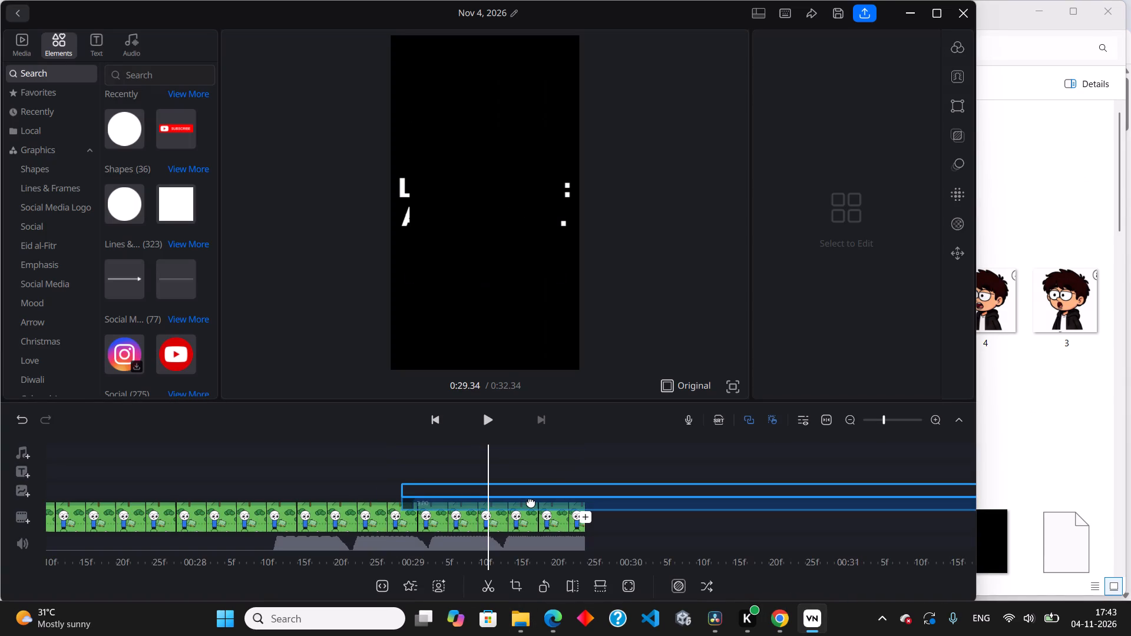
{"action": "left_click_drag", "start_coordinate": [531, 502], "coordinate": [491, 502]}
{"action": "left_click", "coordinate": [699, 539]}
{"action": "left_click_drag", "start_coordinate": [633, 527], "coordinate": [818, 535]}
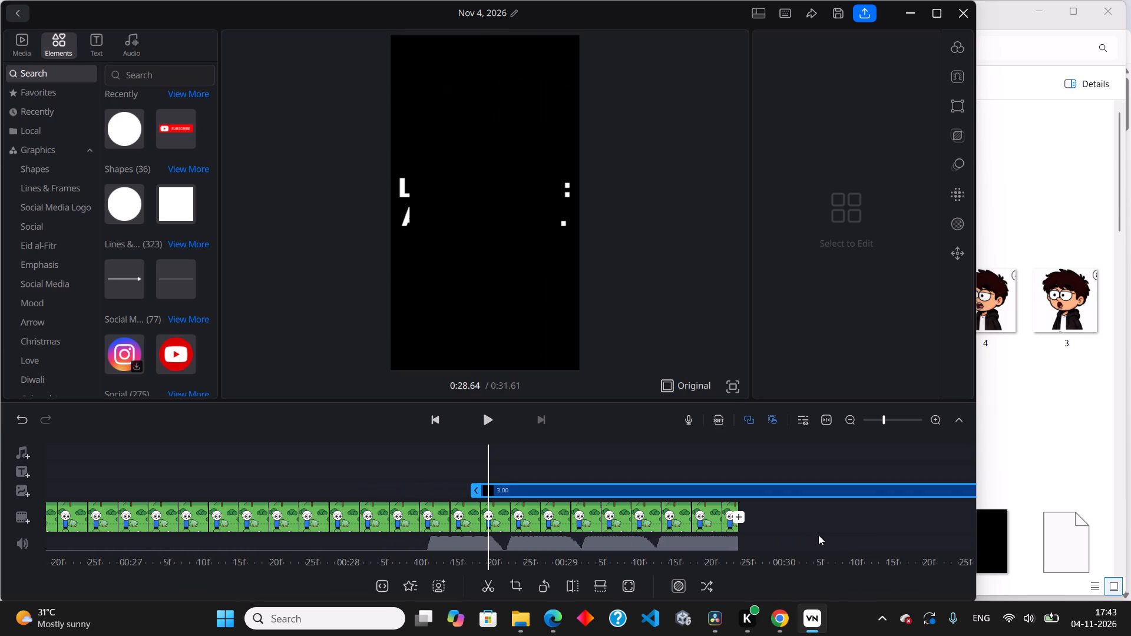
{"action": "left_click_drag", "start_coordinate": [818, 535], "coordinate": [834, 536]}
{"action": "left_click_drag", "start_coordinate": [512, 489], "coordinate": [424, 503]}
{"action": "left_click_drag", "start_coordinate": [827, 524], "coordinate": [941, 528]}
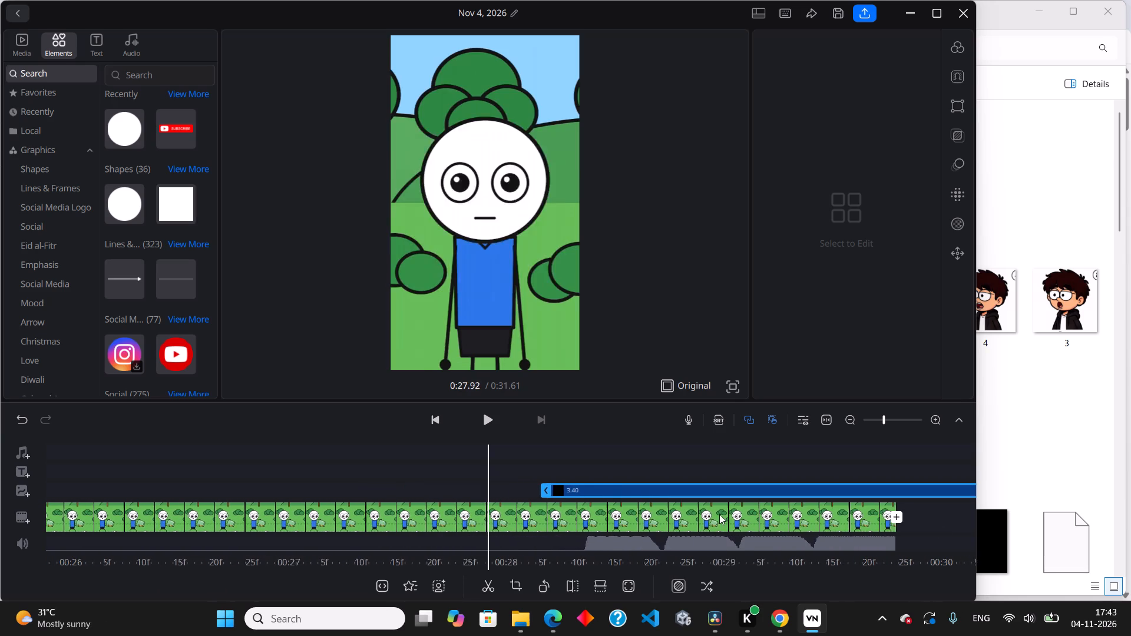
{"action": "left_click", "coordinate": [566, 491]}
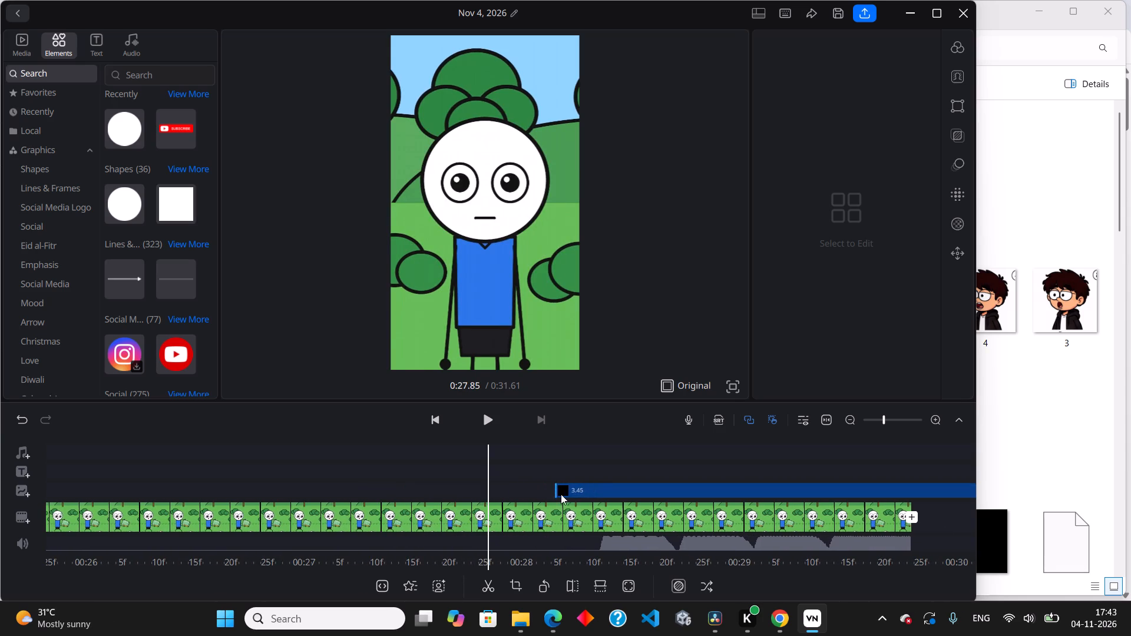
{"action": "left_click_drag", "start_coordinate": [590, 456], "coordinate": [520, 463]}
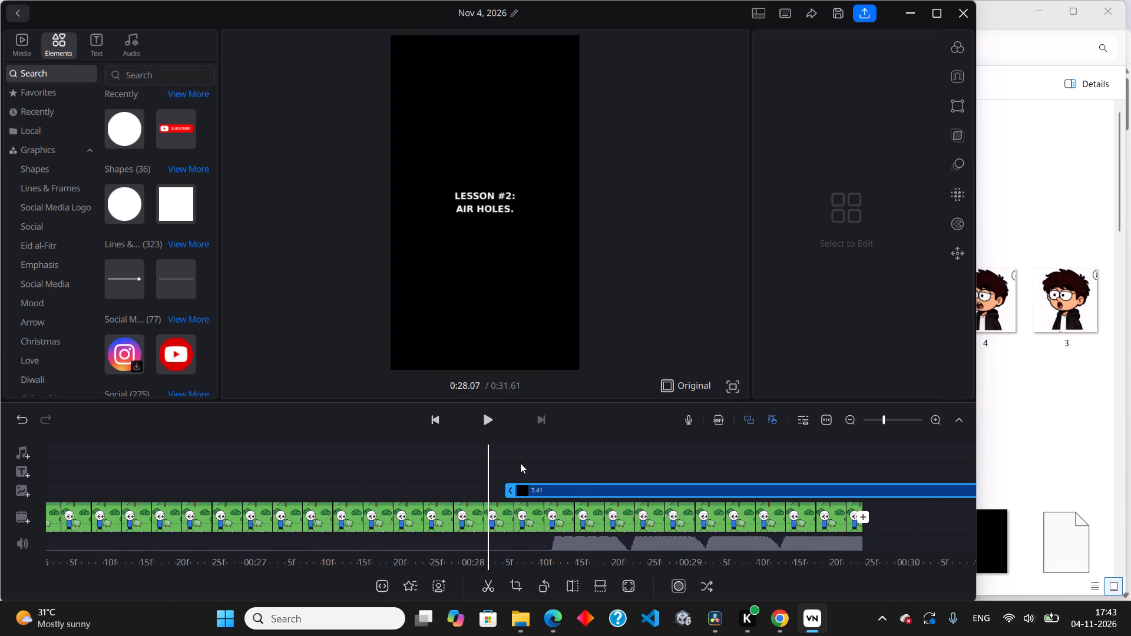
{"action": "left_click_drag", "start_coordinate": [520, 463], "coordinate": [528, 465]}
{"action": "left_click_drag", "start_coordinate": [518, 493], "coordinate": [477, 501]}
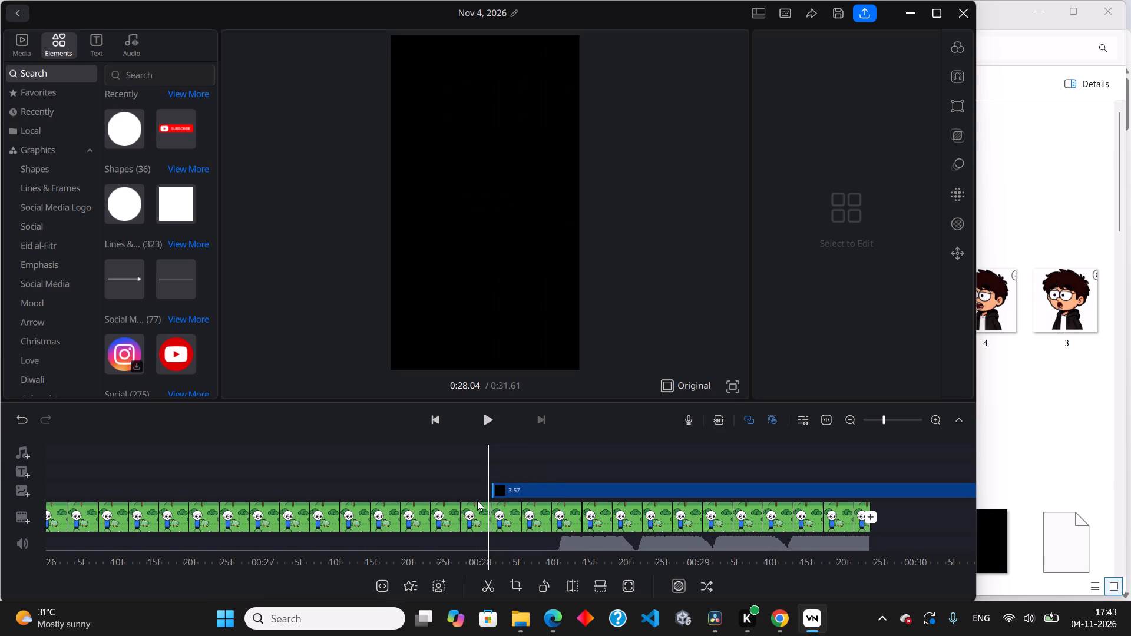
{"action": "left_click_drag", "start_coordinate": [477, 501], "coordinate": [475, 501]}
{"action": "left_click", "coordinate": [557, 460]}
{"action": "left_click", "coordinate": [581, 466]}
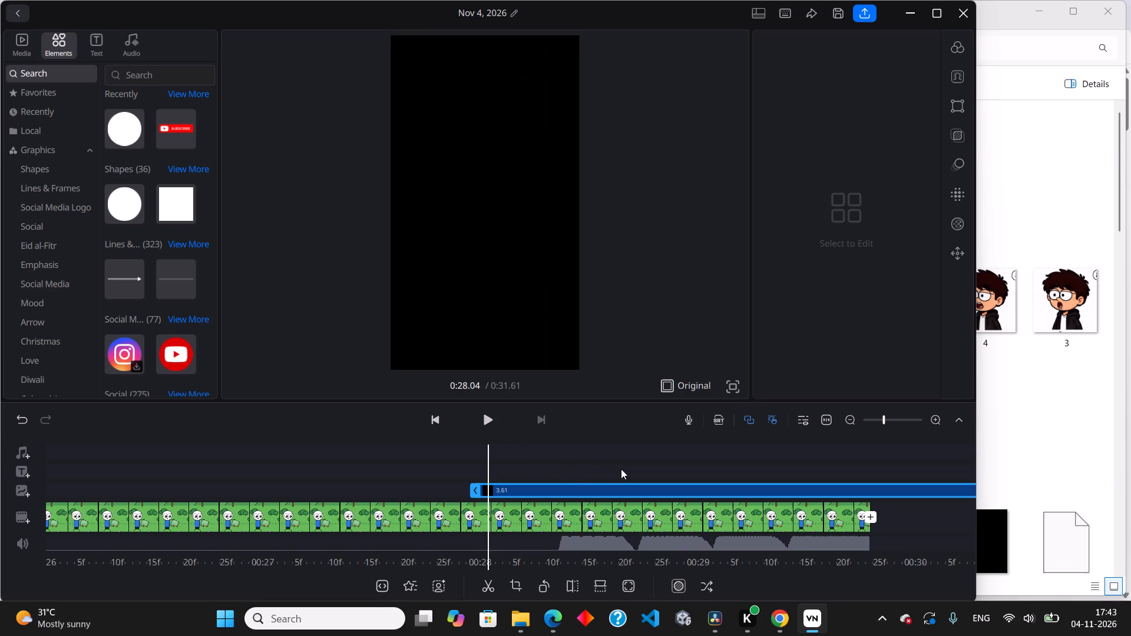
Extend the black image overlay's end past the main clip, making the overlay 4.50 s long.
{"action": "left_click_drag", "start_coordinate": [622, 469], "coordinate": [393, 472]}
{"action": "left_click_drag", "start_coordinate": [779, 532], "coordinate": [690, 546]}
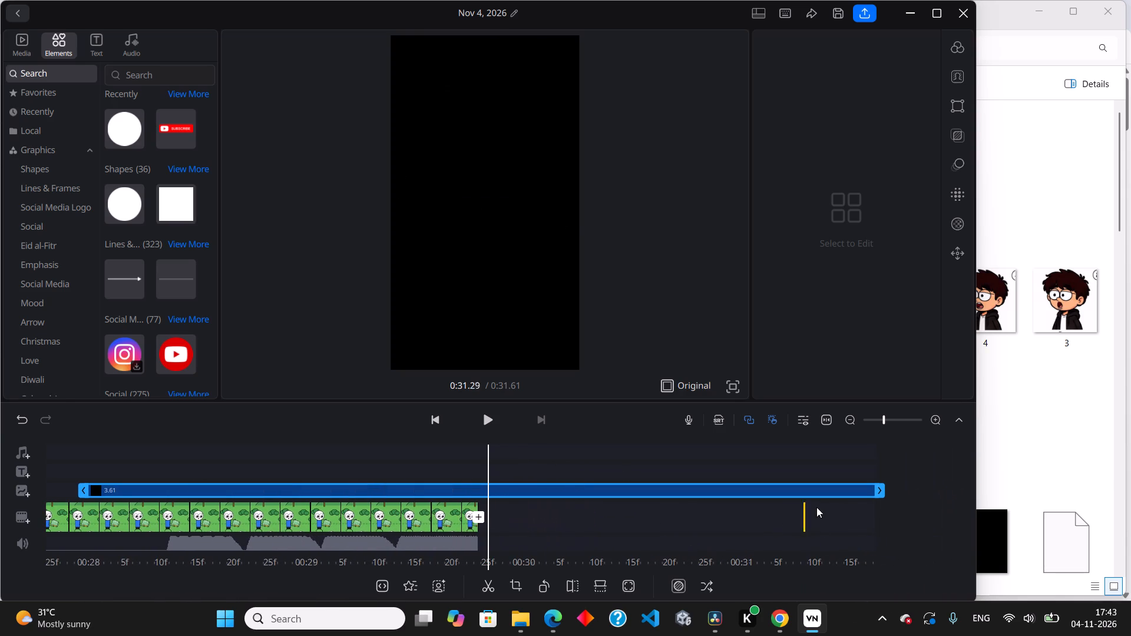
{"action": "left_click_drag", "start_coordinate": [877, 493], "coordinate": [613, 500]}
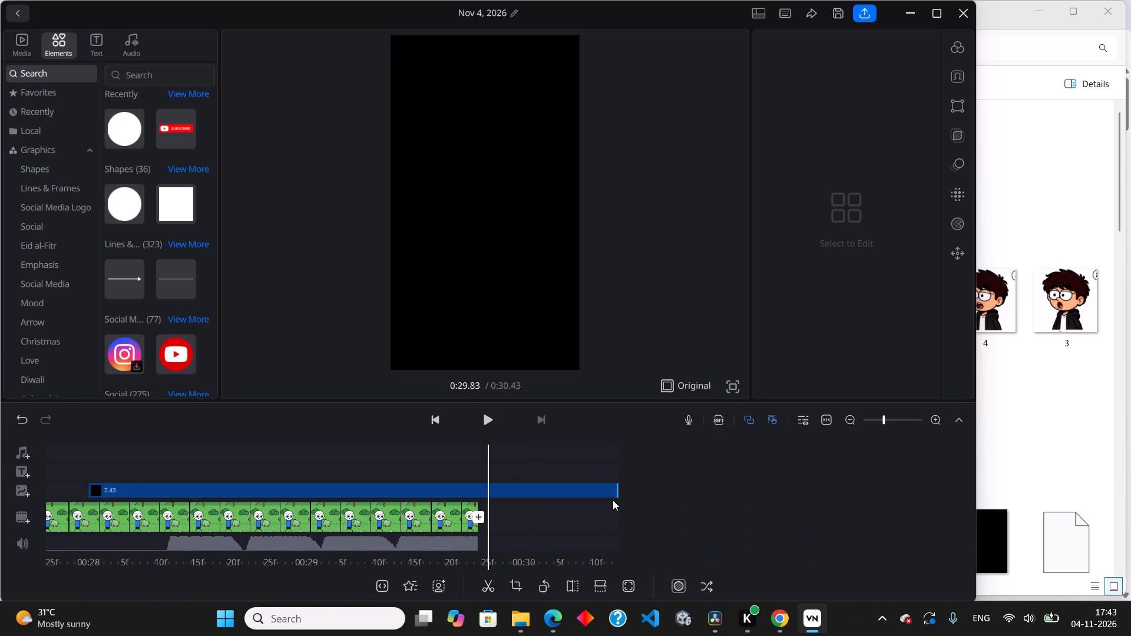
{"action": "left_click_drag", "start_coordinate": [613, 500], "coordinate": [681, 519]}
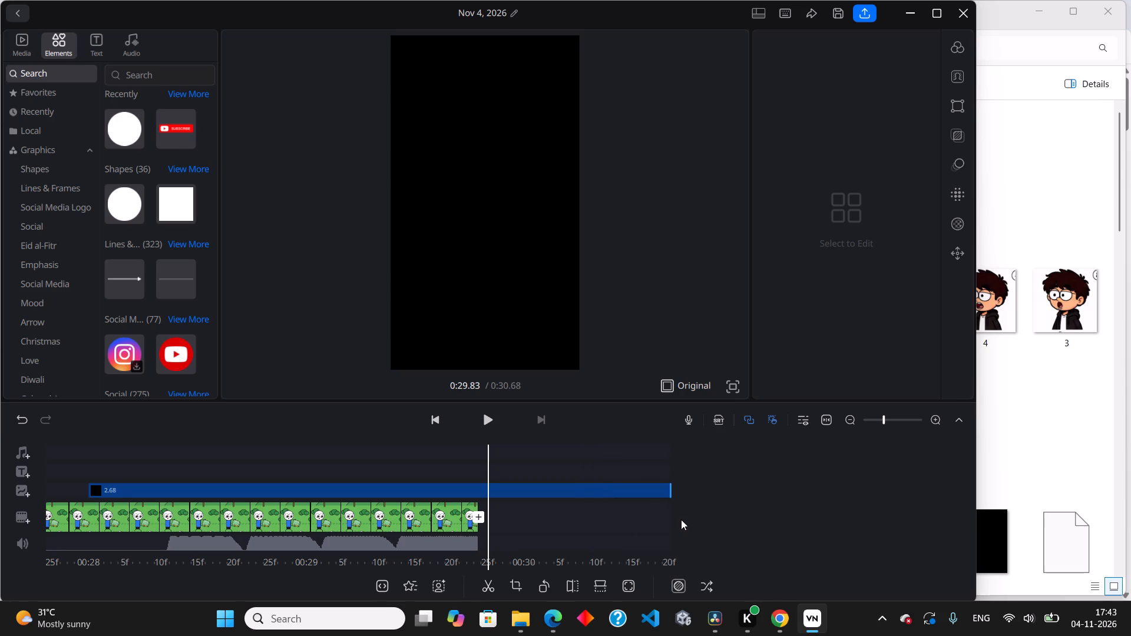
{"action": "left_click_drag", "start_coordinate": [681, 519], "coordinate": [985, 511]}
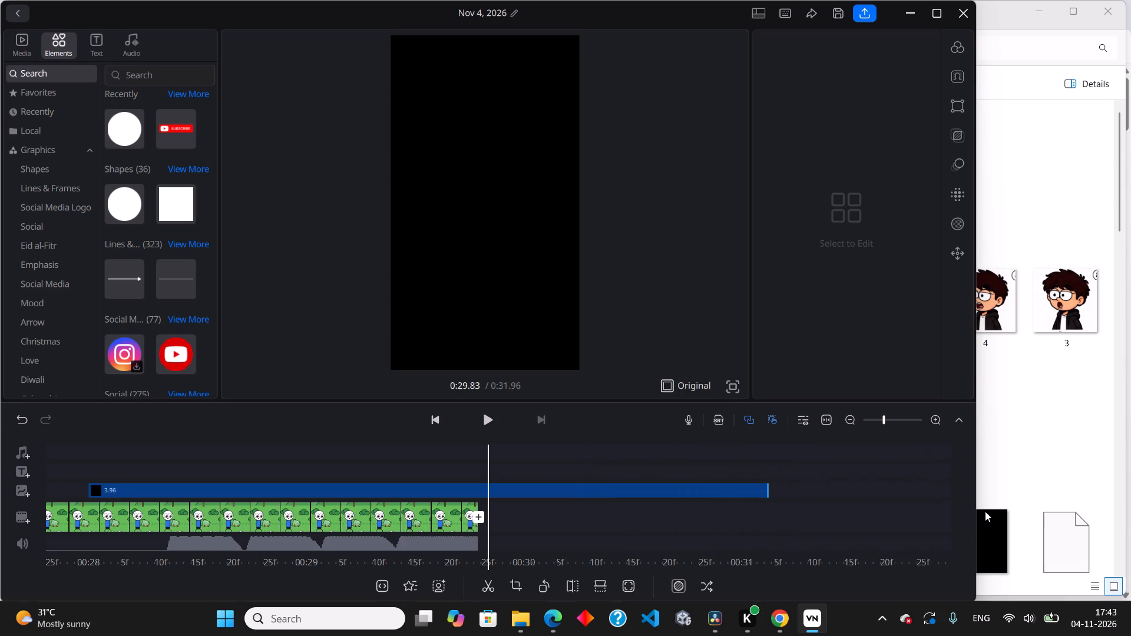
{"action": "left_click_drag", "start_coordinate": [985, 511], "coordinate": [861, 520]}
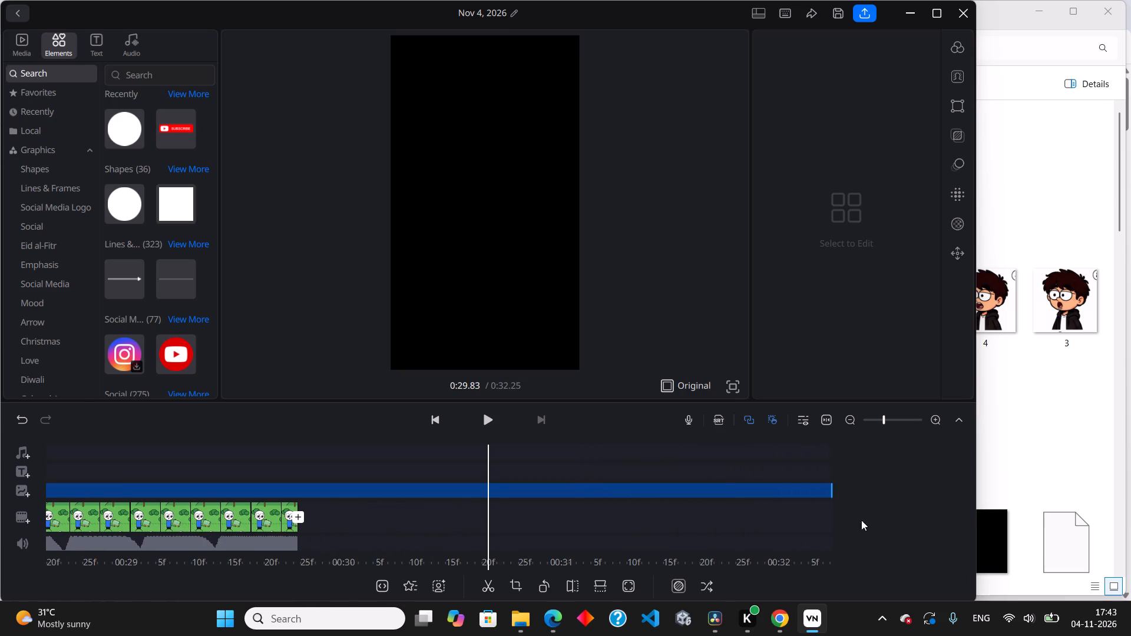
{"action": "left_click_drag", "start_coordinate": [861, 520], "coordinate": [892, 516]}
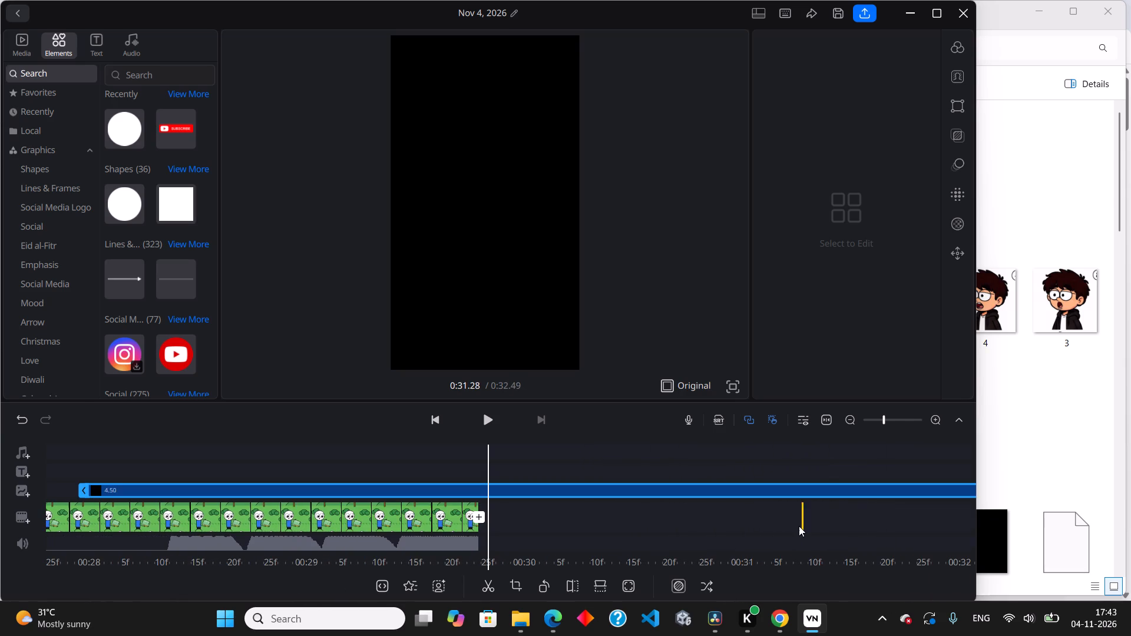
{"action": "left_click", "coordinate": [799, 526]}
Enlarge the black image in the preview and centre it to cover the whole frame, hiding the LESSON #2: AIR HOLES. text.
{"action": "left_click_drag", "start_coordinate": [535, 527], "coordinate": [697, 531]}
{"action": "left_click", "coordinate": [505, 207]}
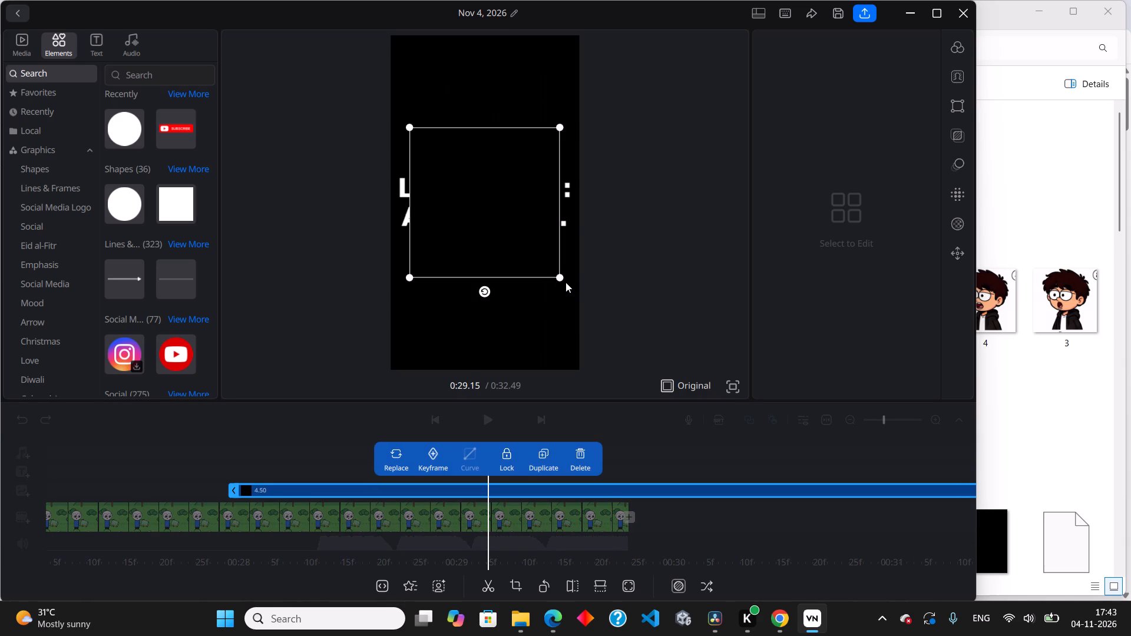
{"action": "left_click_drag", "start_coordinate": [562, 279], "coordinate": [654, 383]}
{"action": "left_click_drag", "start_coordinate": [540, 276], "coordinate": [504, 236]}
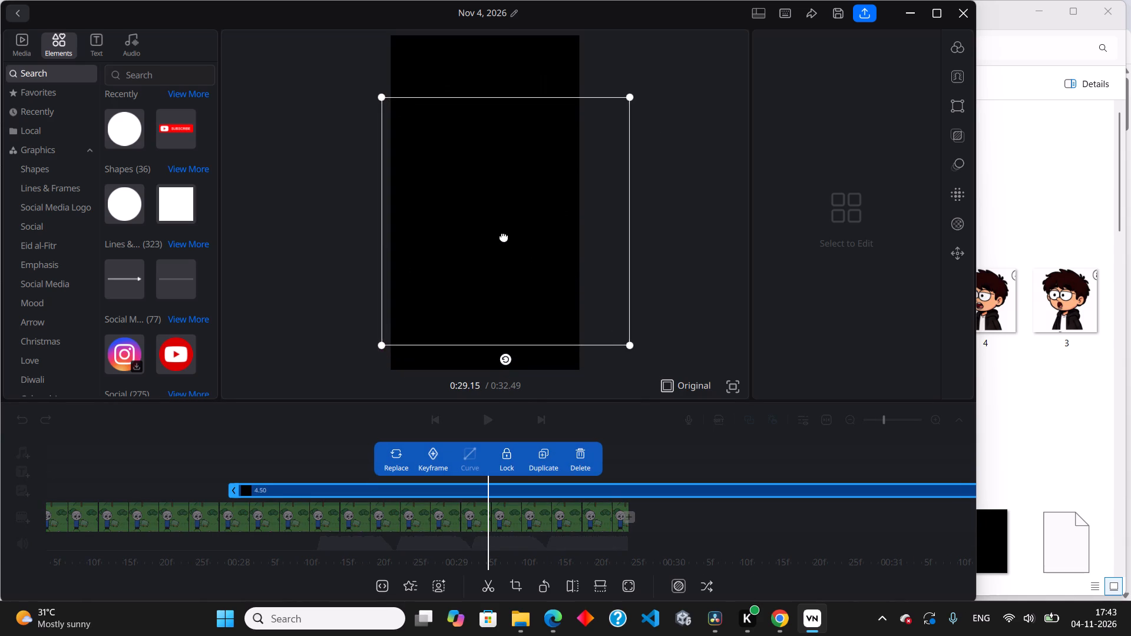
{"action": "left_click_drag", "start_coordinate": [504, 236], "coordinate": [475, 173]}
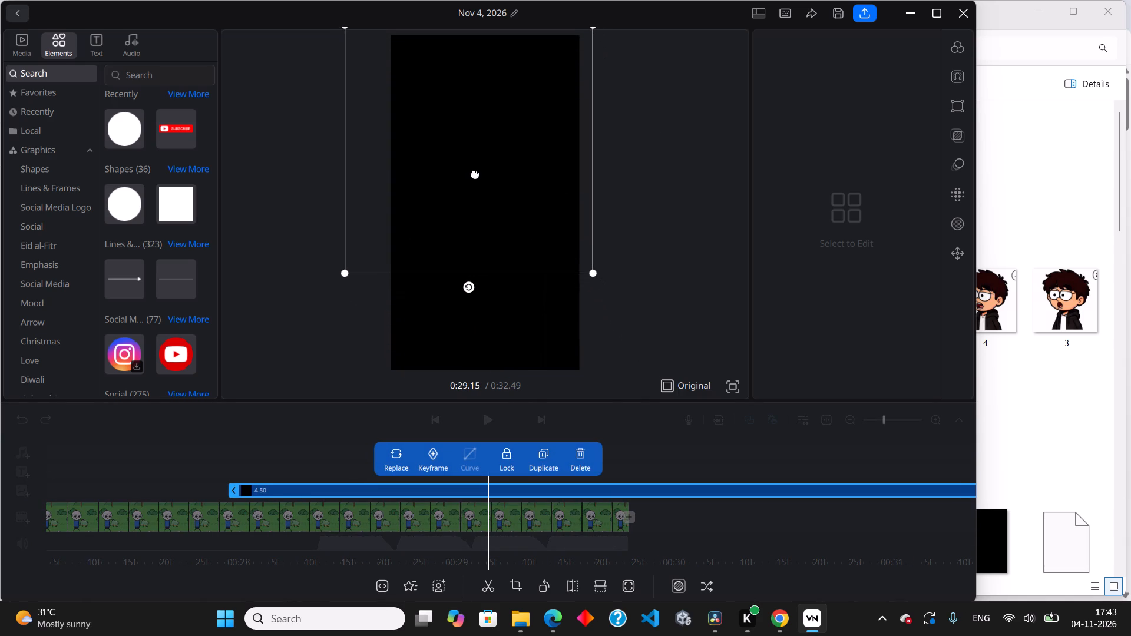
{"action": "left_click_drag", "start_coordinate": [475, 173], "coordinate": [478, 184]}
{"action": "left_click_drag", "start_coordinate": [593, 285], "coordinate": [674, 407]}
{"action": "left_click_drag", "start_coordinate": [530, 290], "coordinate": [510, 279]}
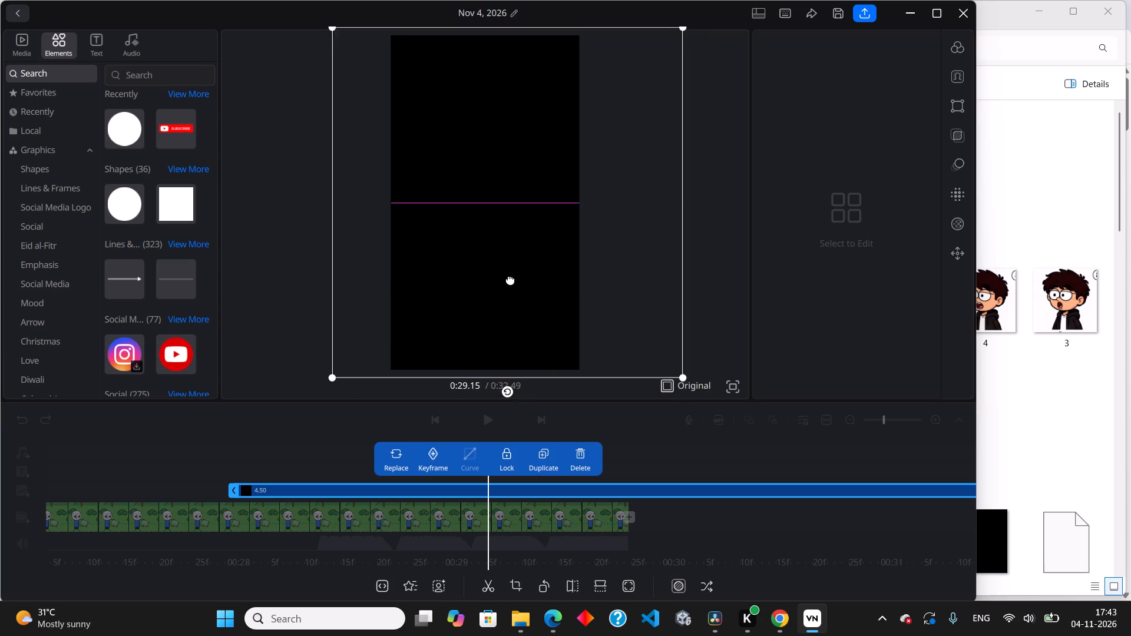
{"action": "left_click_drag", "start_coordinate": [510, 279], "coordinate": [493, 283]}
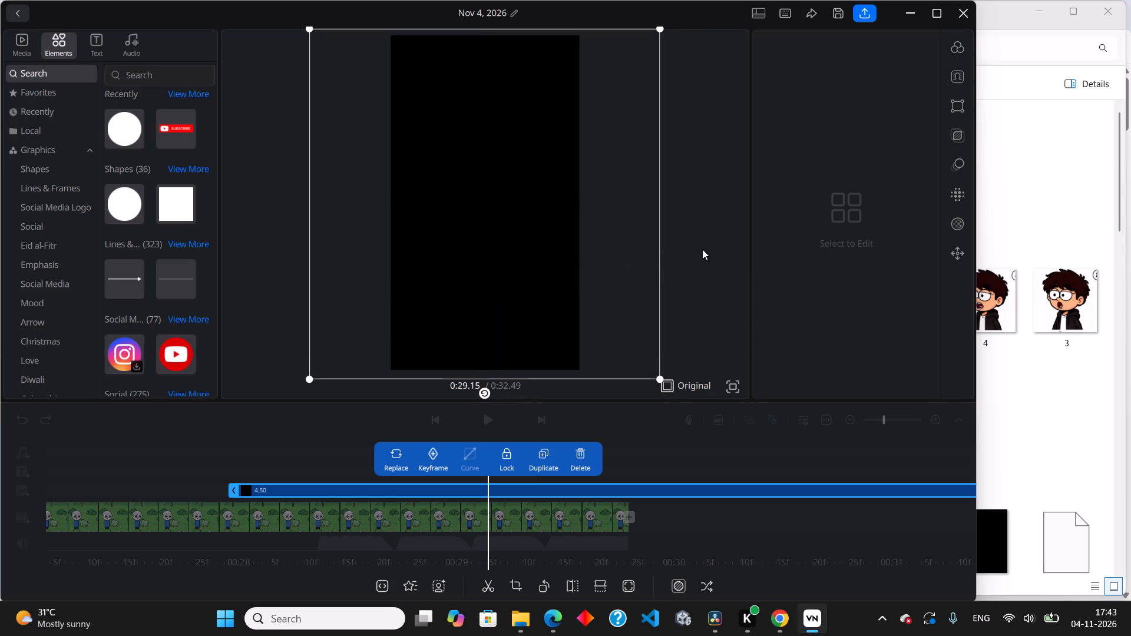
{"action": "left_click", "coordinate": [702, 249]}
Review the edit backwards from the black ending to the white speech bubble over the jar at about 0:08.
{"action": "left_click_drag", "start_coordinate": [489, 473], "coordinate": [769, 473]}
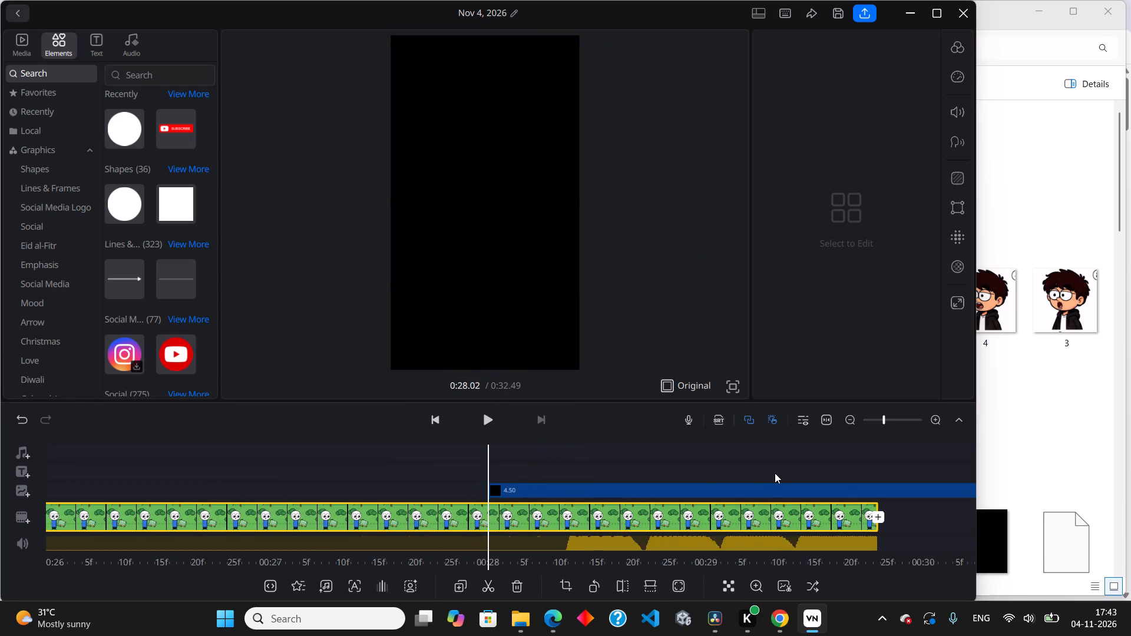
{"action": "left_click_drag", "start_coordinate": [438, 473], "coordinate": [697, 482]}
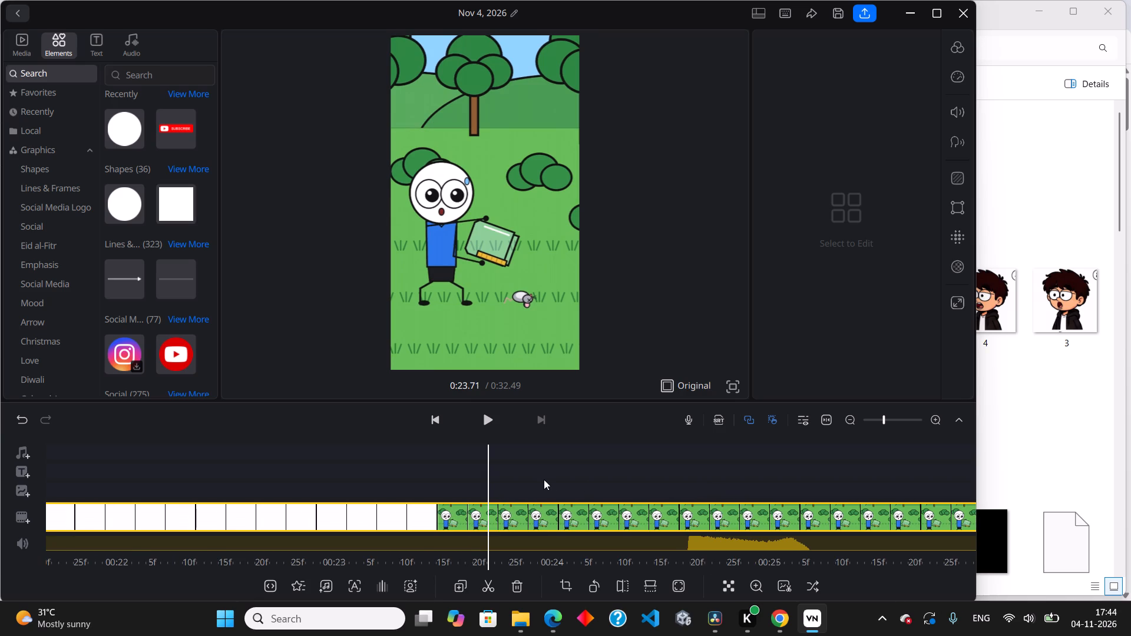
{"action": "left_click_drag", "start_coordinate": [544, 479], "coordinate": [776, 495]}
{"action": "left_click_drag", "start_coordinate": [485, 463], "coordinate": [762, 469]}
{"action": "left_click_drag", "start_coordinate": [458, 469], "coordinate": [799, 508]}
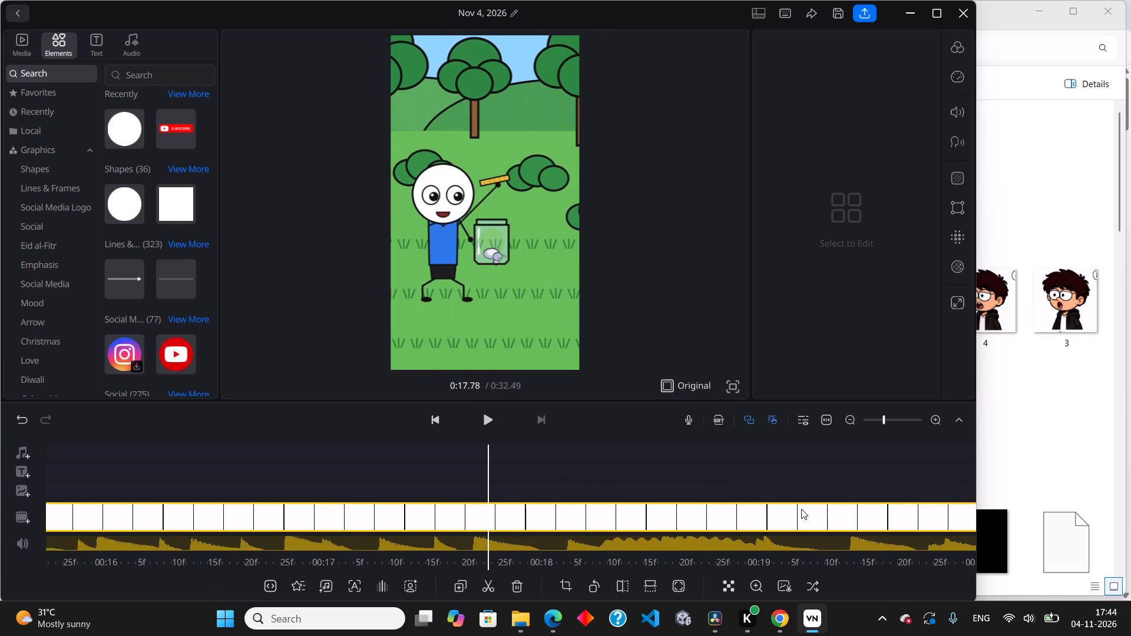
{"action": "left_click_drag", "start_coordinate": [400, 458], "coordinate": [687, 467]}
{"action": "left_click_drag", "start_coordinate": [397, 463], "coordinate": [632, 472]}
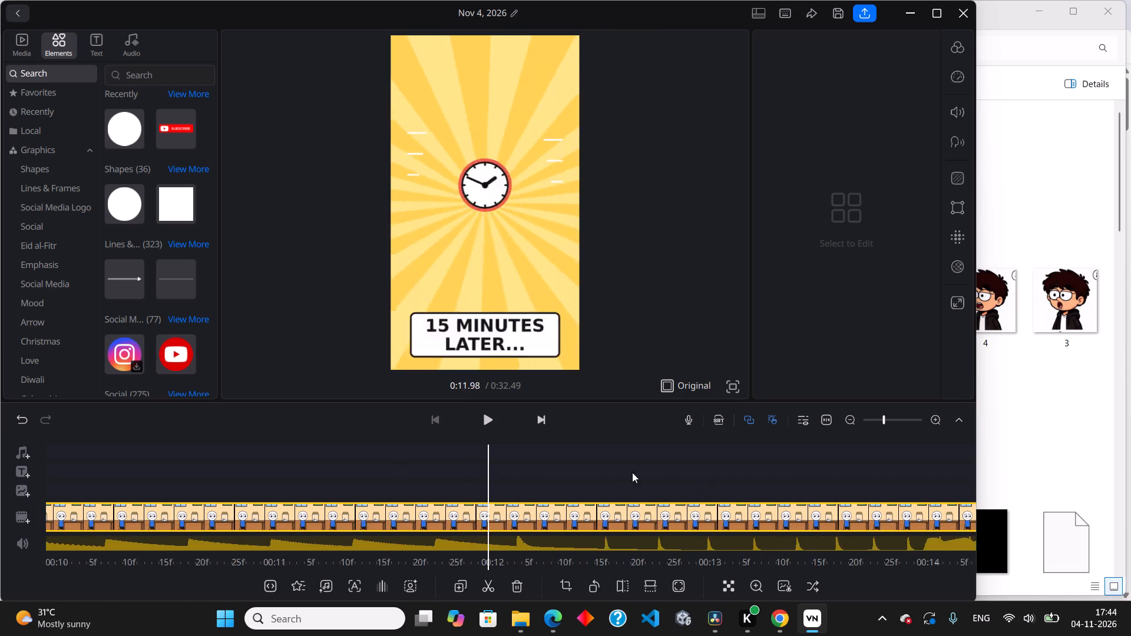
{"action": "left_click_drag", "start_coordinate": [632, 472], "coordinate": [722, 476]}
{"action": "left_click_drag", "start_coordinate": [425, 473], "coordinate": [754, 486]}
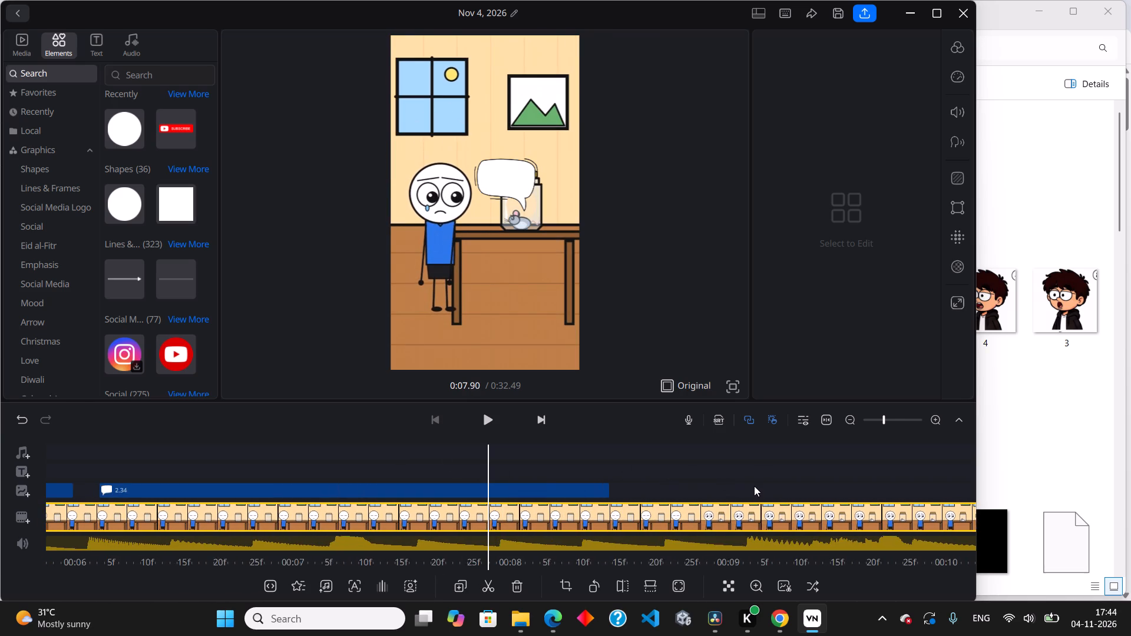
Flip the 2.34 s white speech bubble horizontally and move it away from the boy, over the jar, so its tail points at the mouse.
{"action": "left_click_drag", "start_coordinate": [754, 486], "coordinate": [814, 505]}
{"action": "left_click_drag", "start_coordinate": [555, 459], "coordinate": [715, 460]}
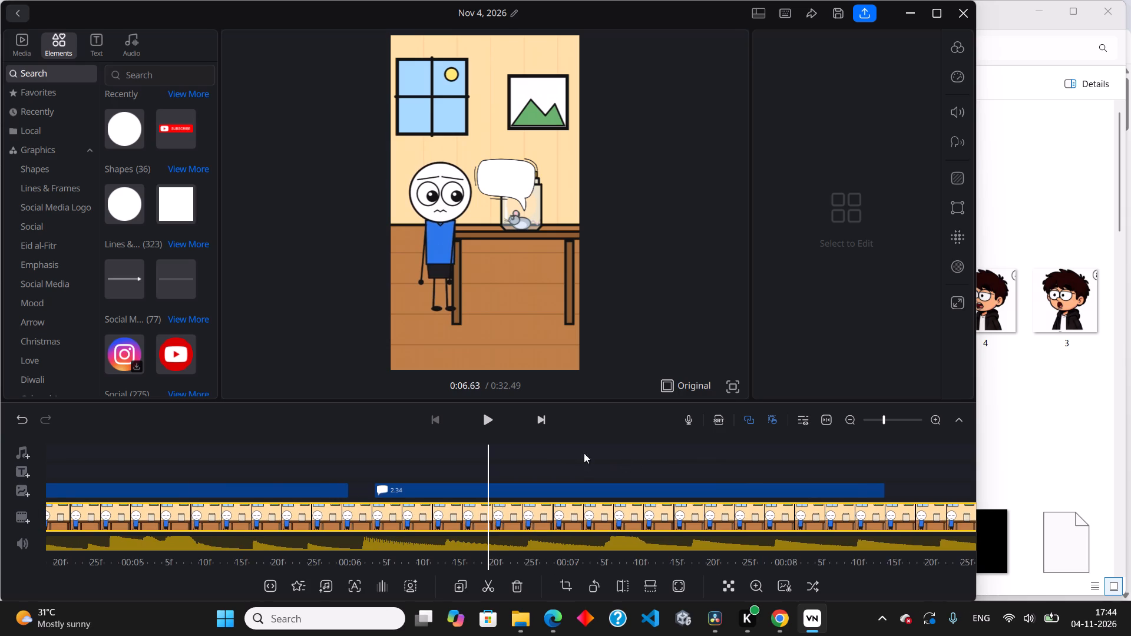
{"action": "left_click_drag", "start_coordinate": [557, 449], "coordinate": [650, 469]}
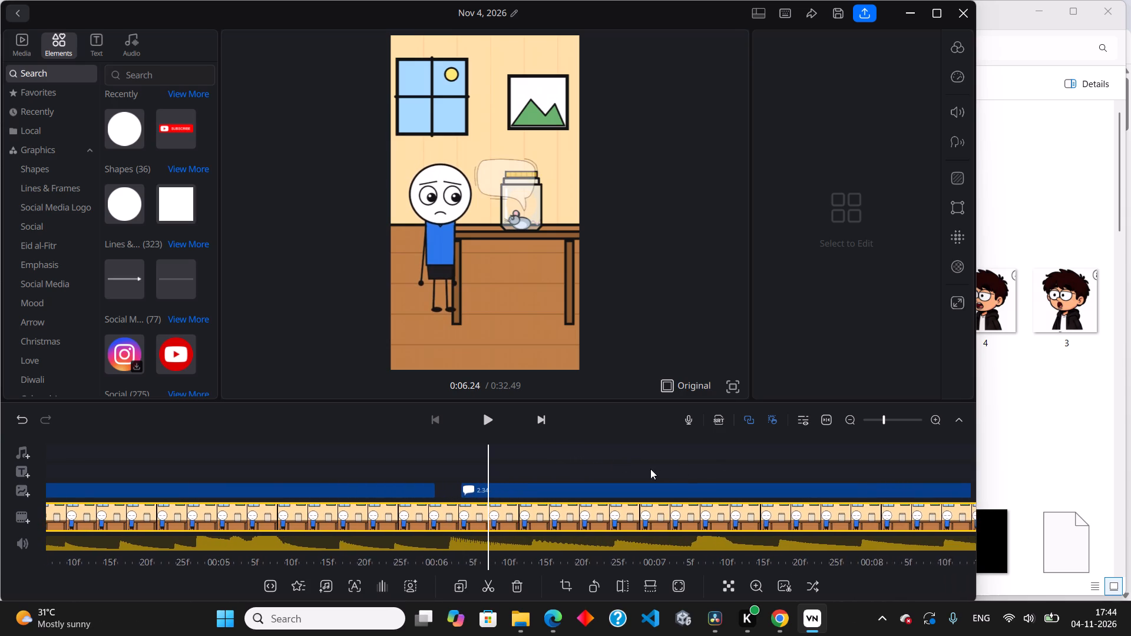
{"action": "left_click_drag", "start_coordinate": [650, 469], "coordinate": [568, 469]}
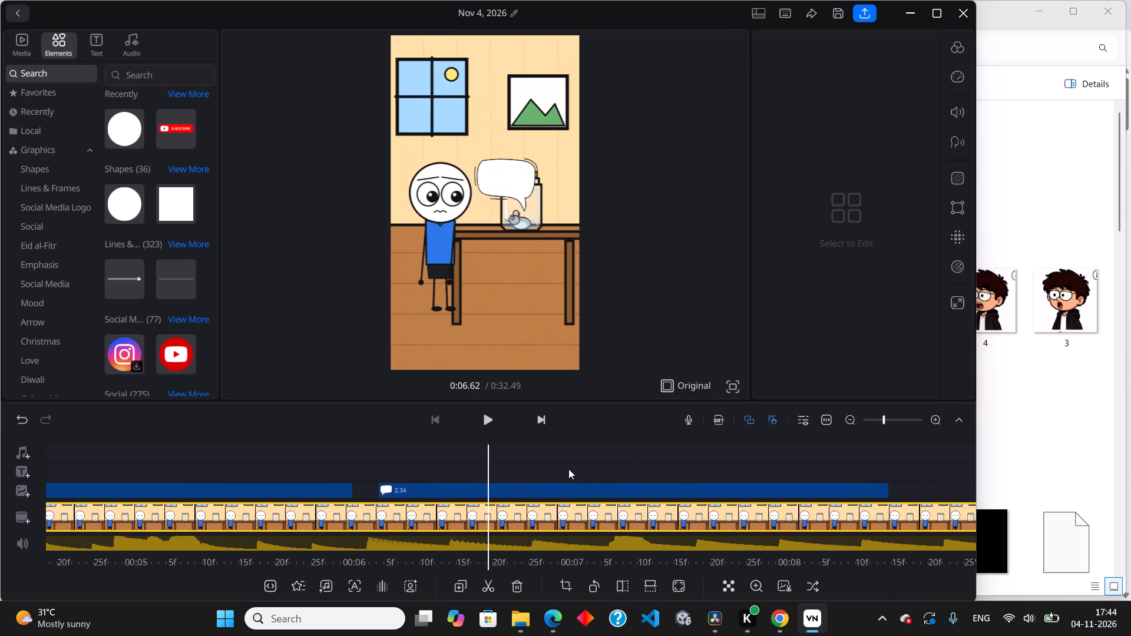
{"action": "left_click_drag", "start_coordinate": [568, 469], "coordinate": [819, 493]}
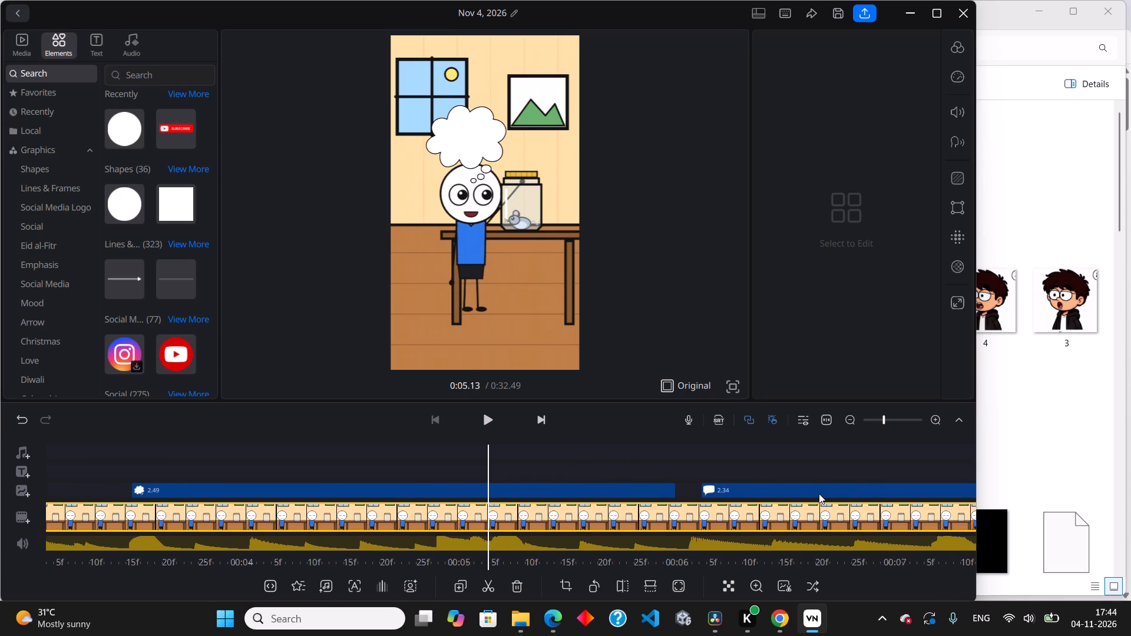
{"action": "left_click_drag", "start_coordinate": [819, 493], "coordinate": [570, 456]}
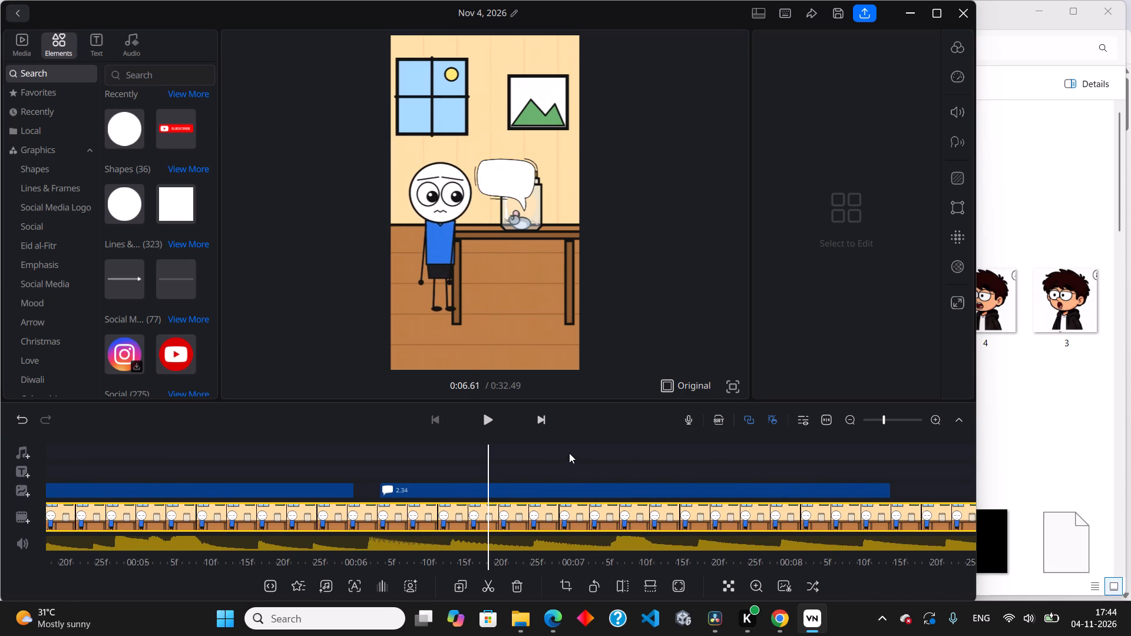
{"action": "left_click", "coordinate": [502, 180]}
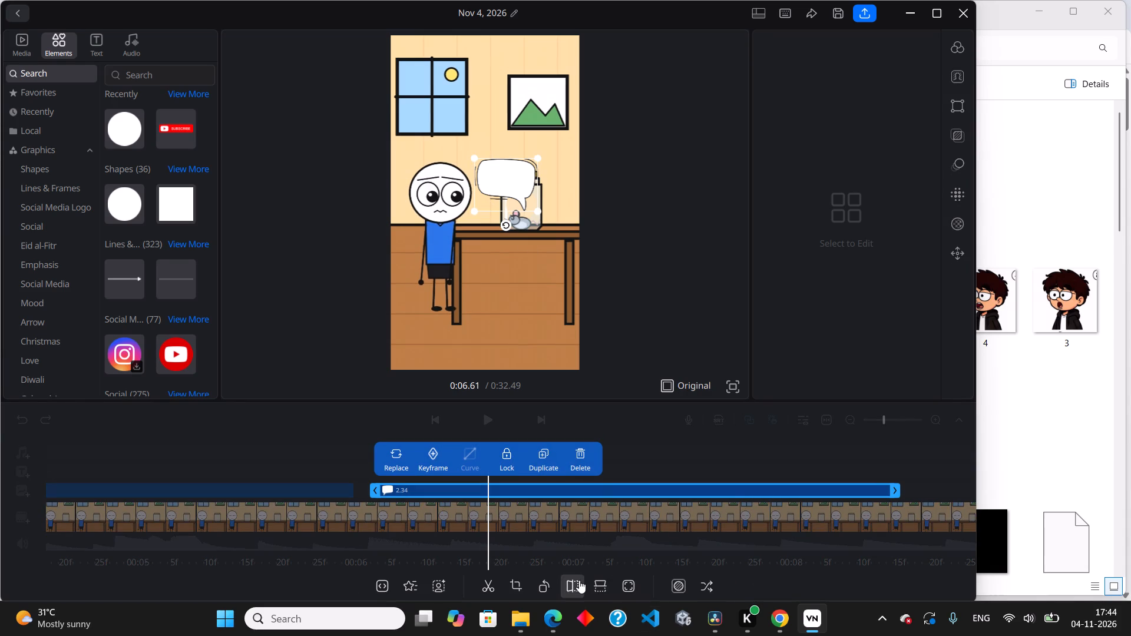
{"action": "left_click", "coordinate": [575, 580]}
{"action": "left_click_drag", "start_coordinate": [510, 184], "coordinate": [534, 188]}
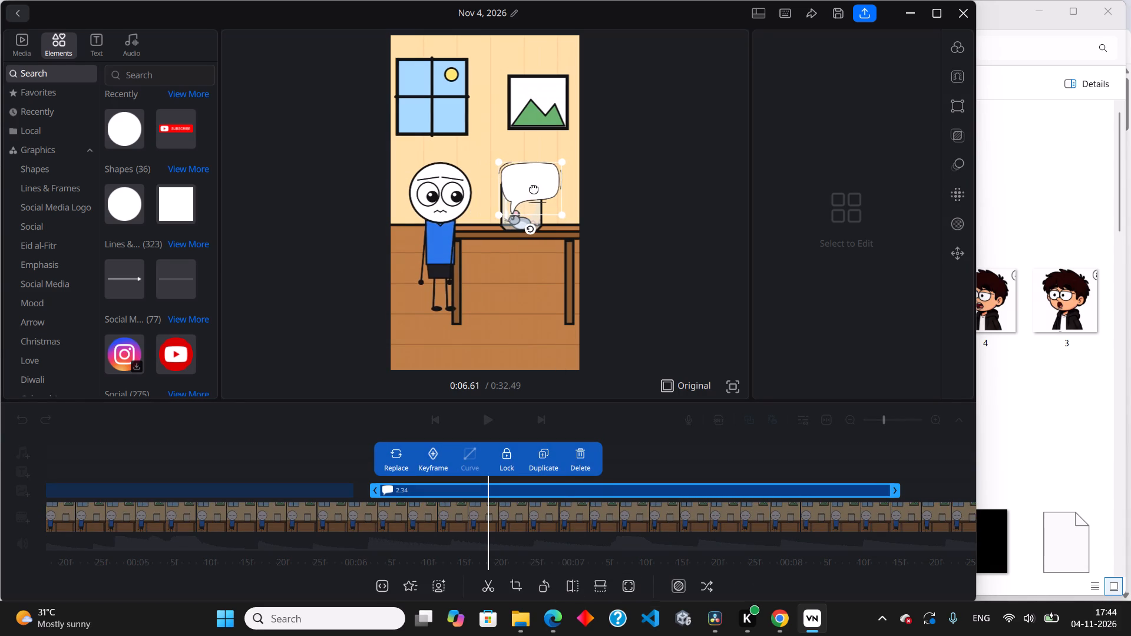
{"action": "left_click_drag", "start_coordinate": [534, 188], "coordinate": [534, 184]}
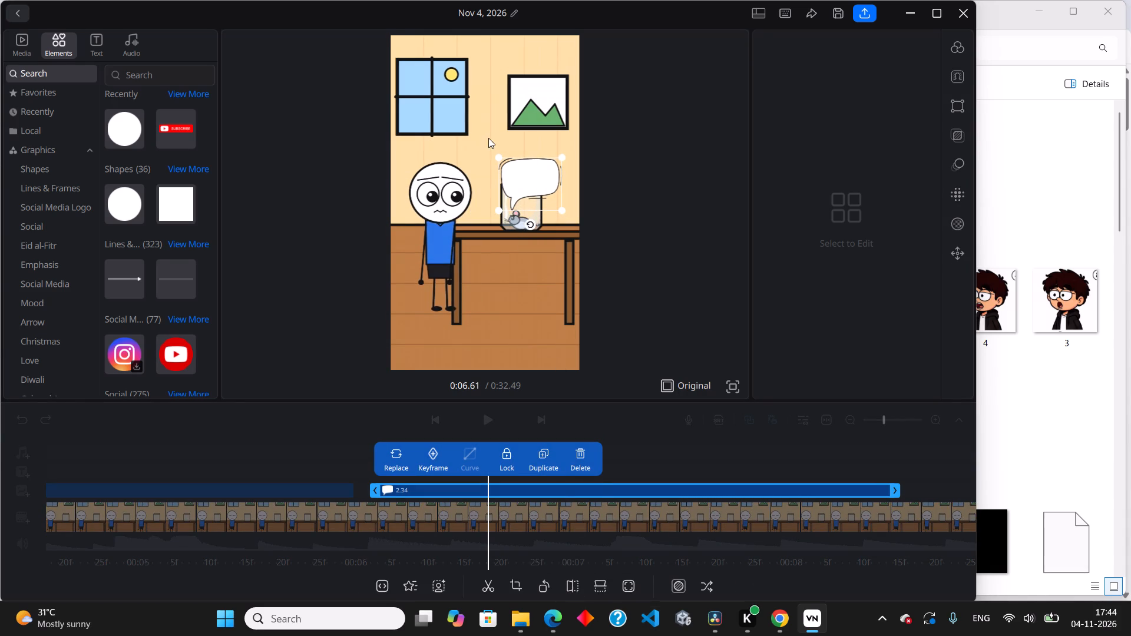
{"action": "left_click", "coordinate": [488, 138]}
Review the edit forward from the flipped speech bubble to the ending, stopping at about 0:28.08 near the black overlay's start.
{"action": "left_click_drag", "start_coordinate": [698, 453], "coordinate": [450, 444]}
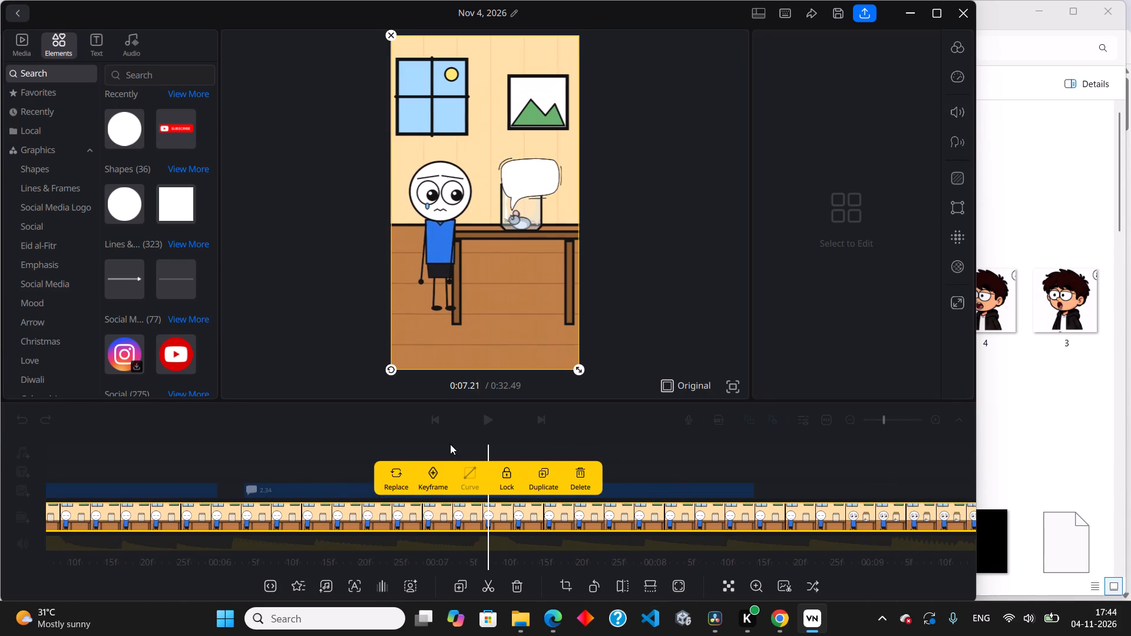
{"action": "left_click_drag", "start_coordinate": [450, 444], "coordinate": [166, 442]}
{"action": "left_click", "coordinate": [717, 471]}
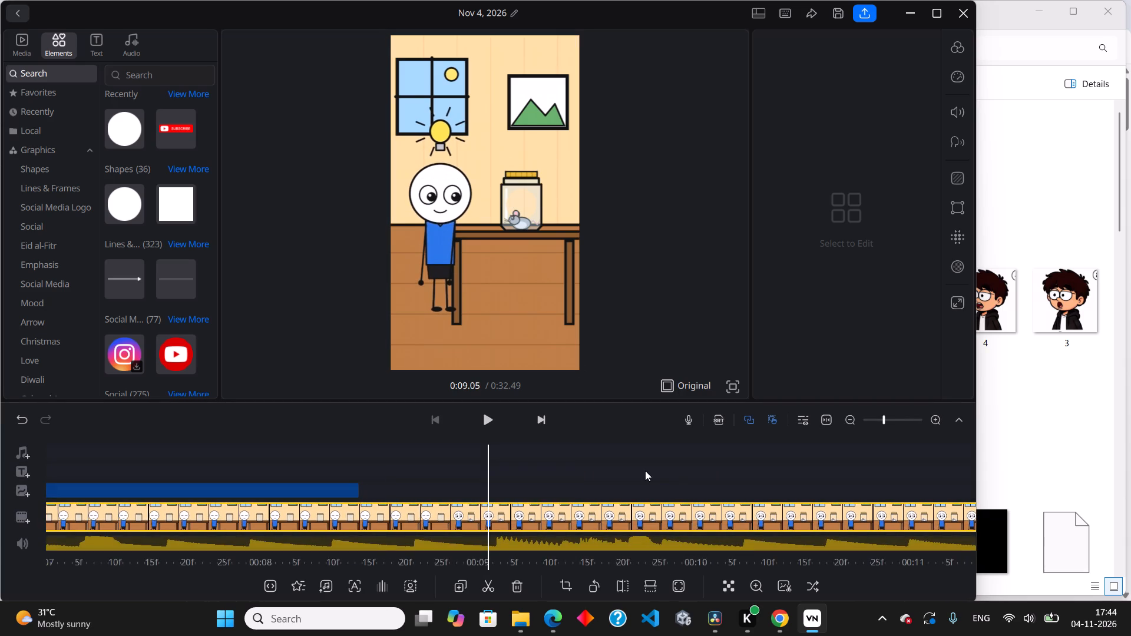
{"action": "left_click_drag", "start_coordinate": [645, 471], "coordinate": [263, 469]}
{"action": "left_click_drag", "start_coordinate": [691, 478], "coordinate": [242, 478]}
{"action": "left_click_drag", "start_coordinate": [590, 483], "coordinate": [217, 483]}
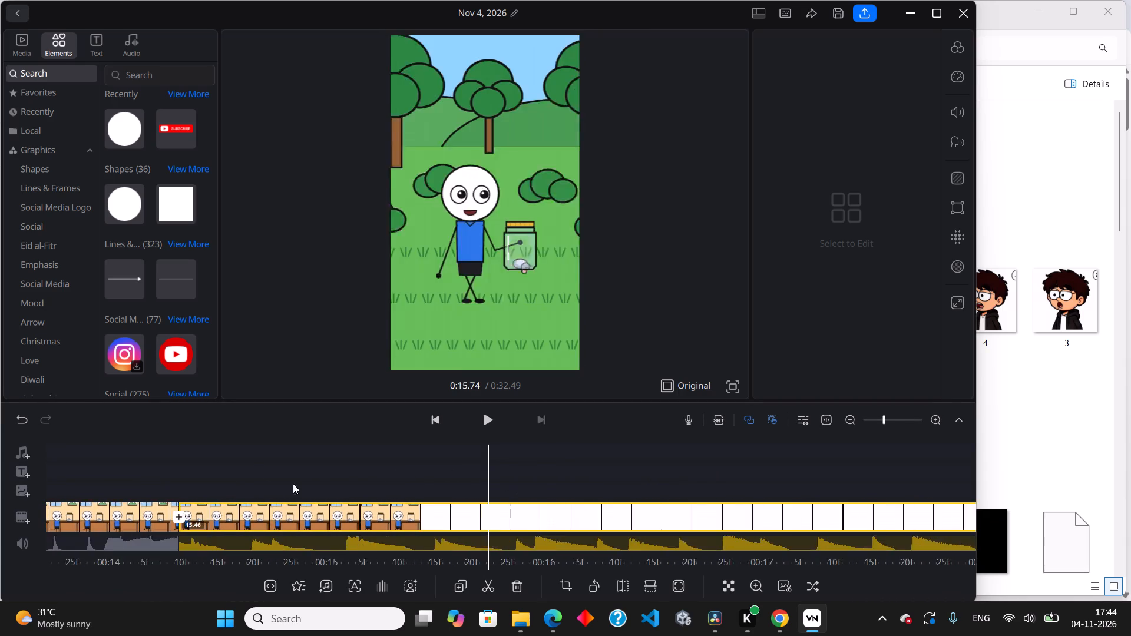
{"action": "left_click_drag", "start_coordinate": [567, 483], "coordinate": [213, 483]}
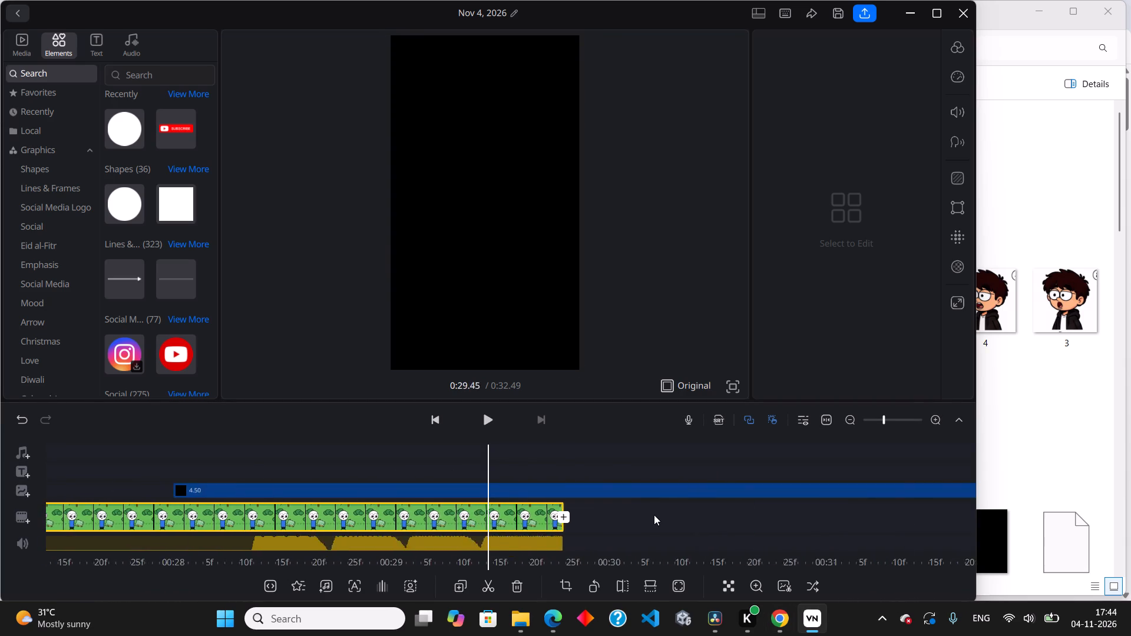
{"action": "left_click_drag", "start_coordinate": [588, 522], "coordinate": [736, 535]}
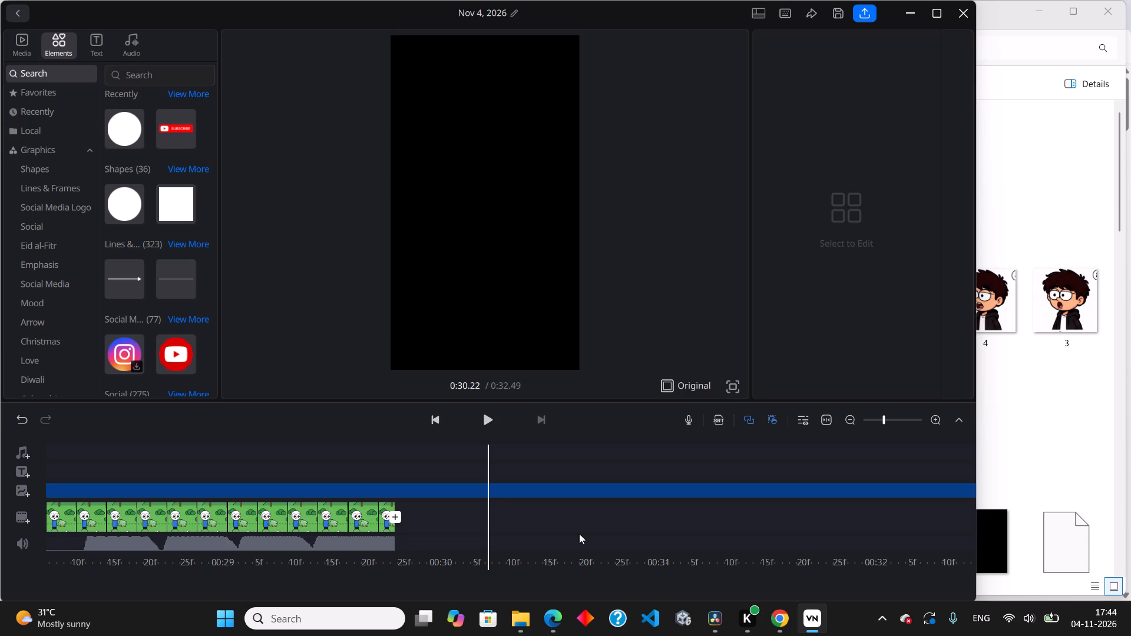
{"action": "left_click_drag", "start_coordinate": [432, 512], "coordinate": [803, 515]}
{"action": "left_click_drag", "start_coordinate": [467, 465], "coordinate": [563, 486]}
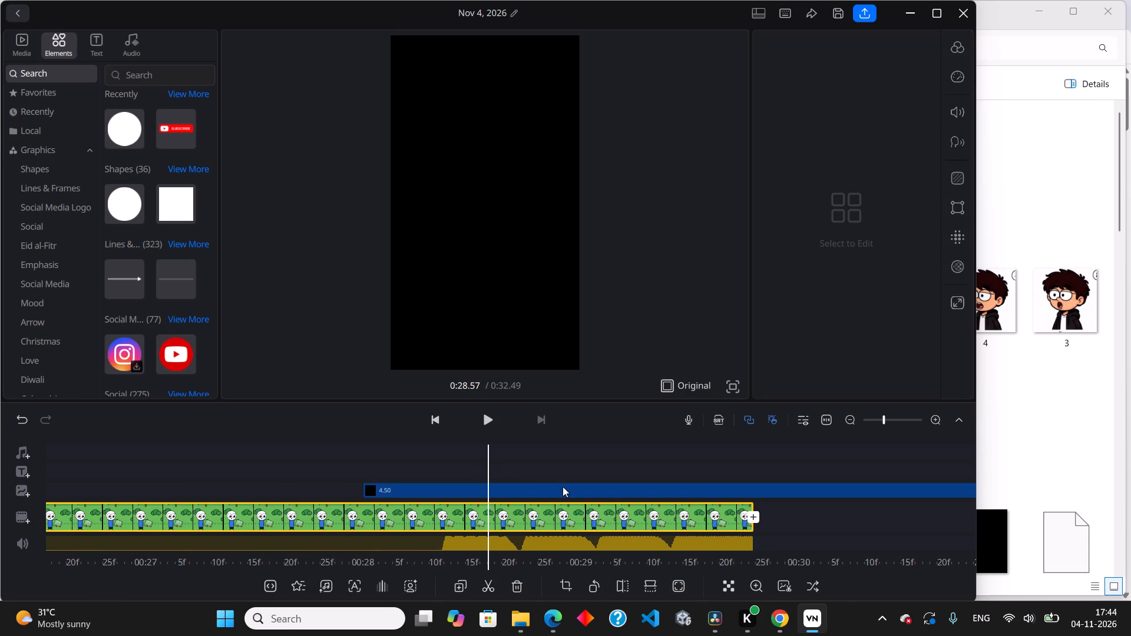
{"action": "left_click_drag", "start_coordinate": [563, 486], "coordinate": [612, 482]}
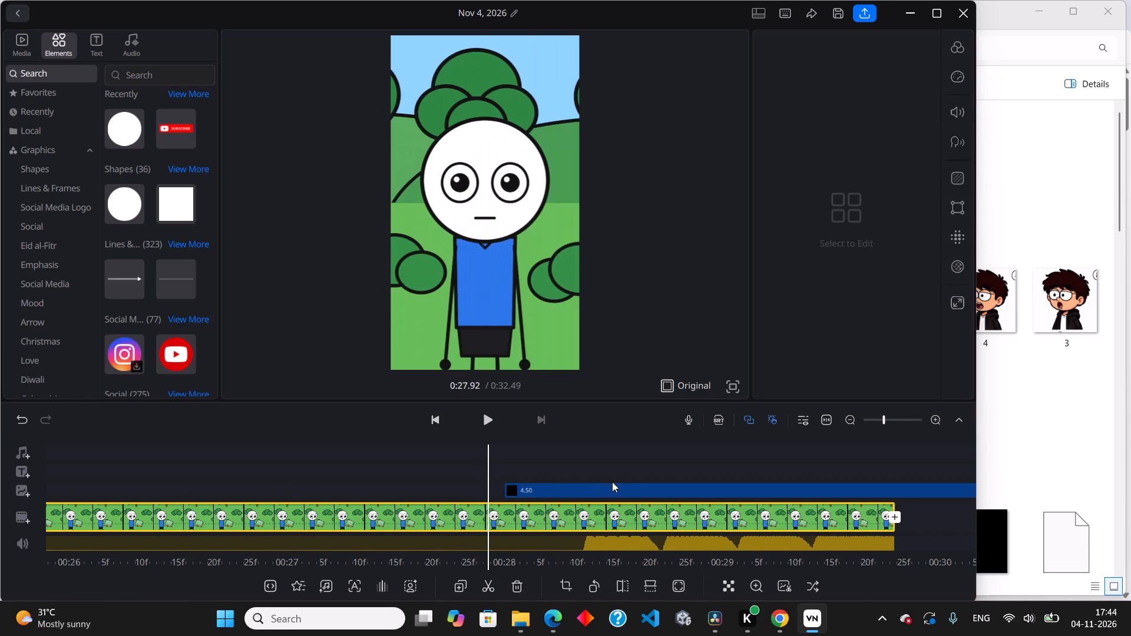
{"action": "left_click_drag", "start_coordinate": [612, 482], "coordinate": [586, 482]}
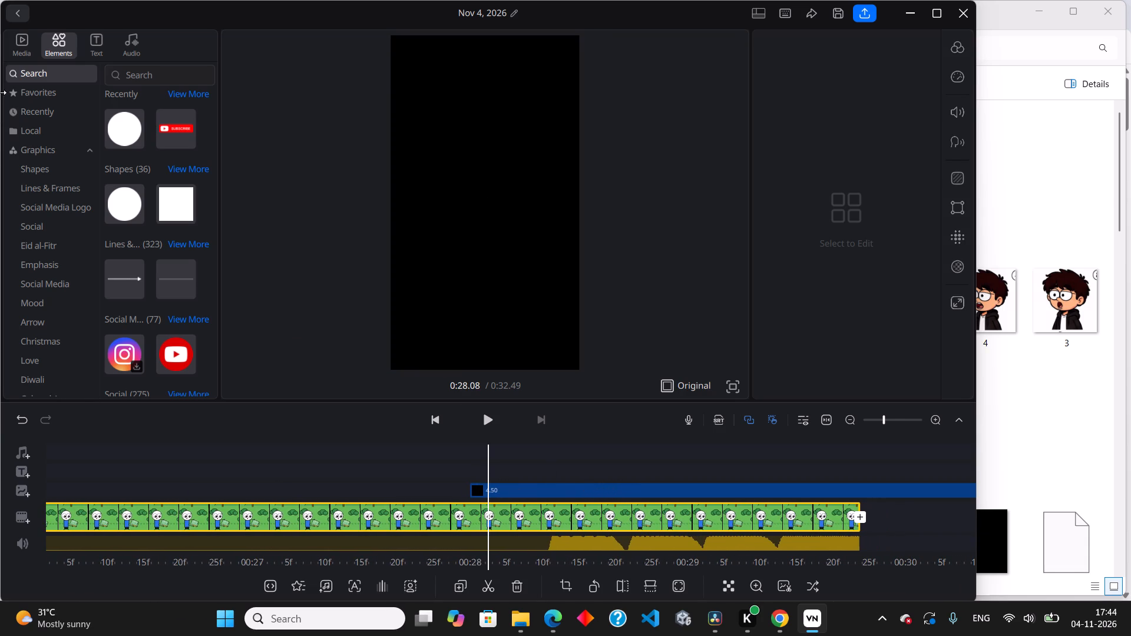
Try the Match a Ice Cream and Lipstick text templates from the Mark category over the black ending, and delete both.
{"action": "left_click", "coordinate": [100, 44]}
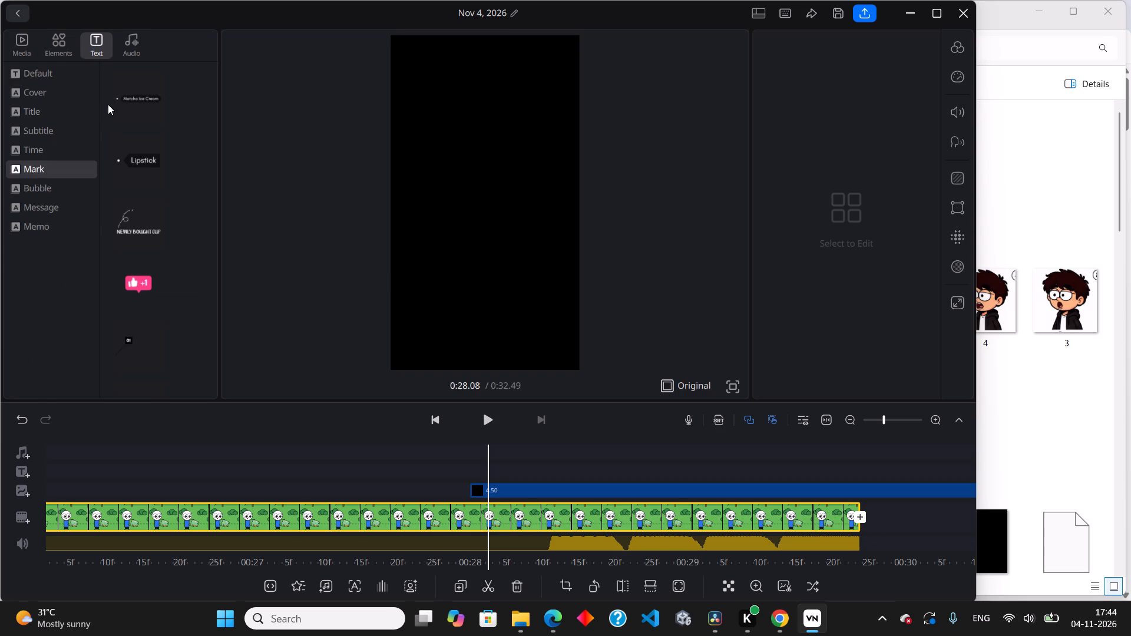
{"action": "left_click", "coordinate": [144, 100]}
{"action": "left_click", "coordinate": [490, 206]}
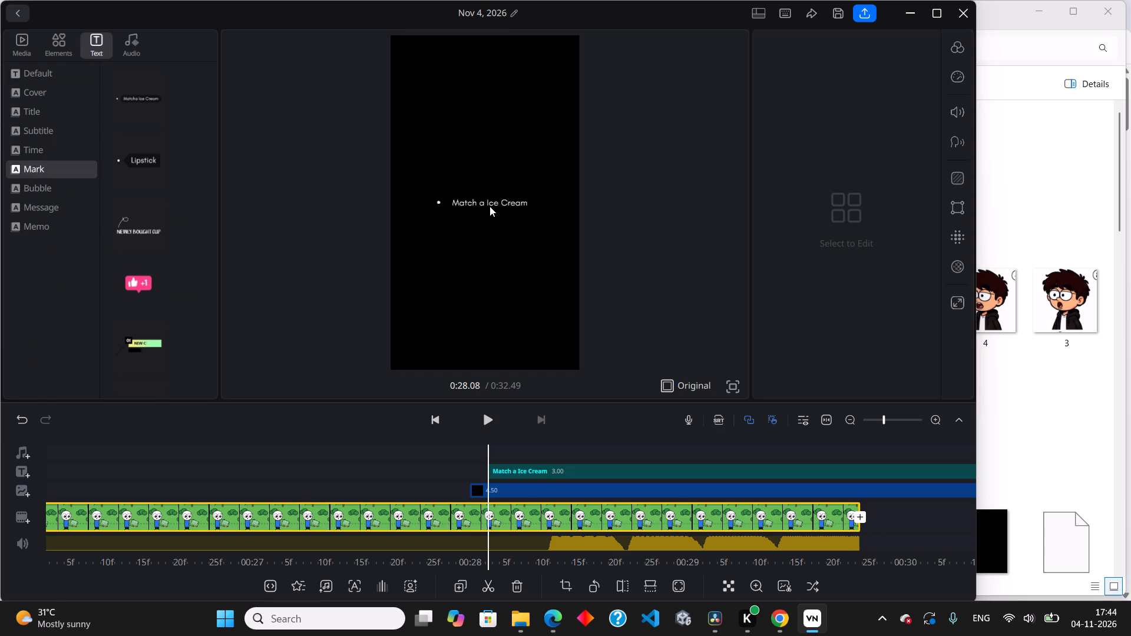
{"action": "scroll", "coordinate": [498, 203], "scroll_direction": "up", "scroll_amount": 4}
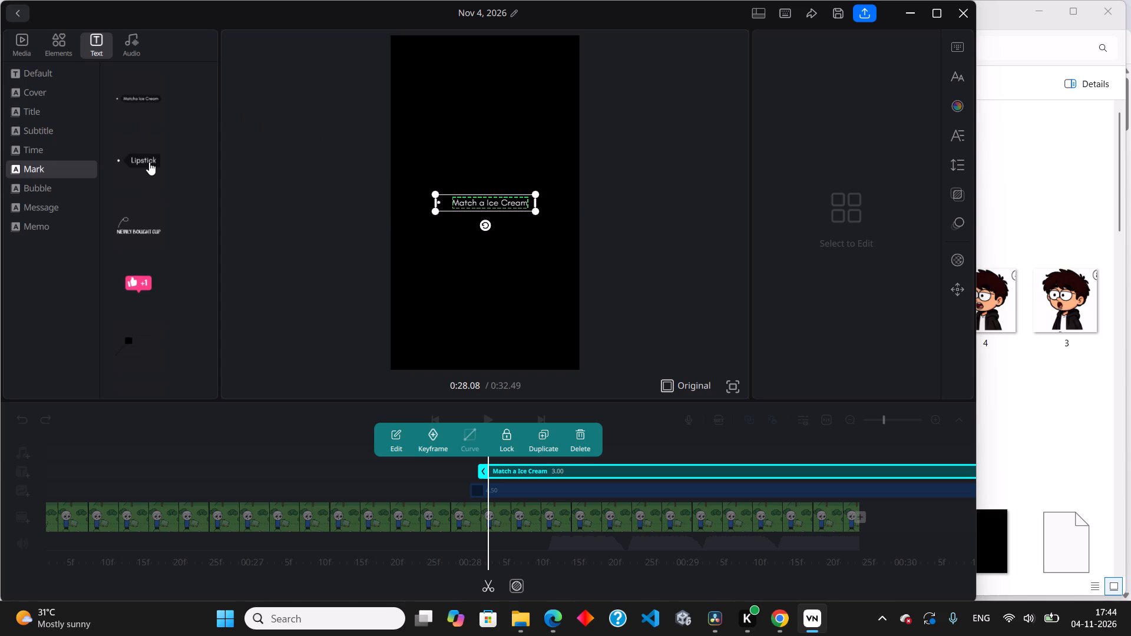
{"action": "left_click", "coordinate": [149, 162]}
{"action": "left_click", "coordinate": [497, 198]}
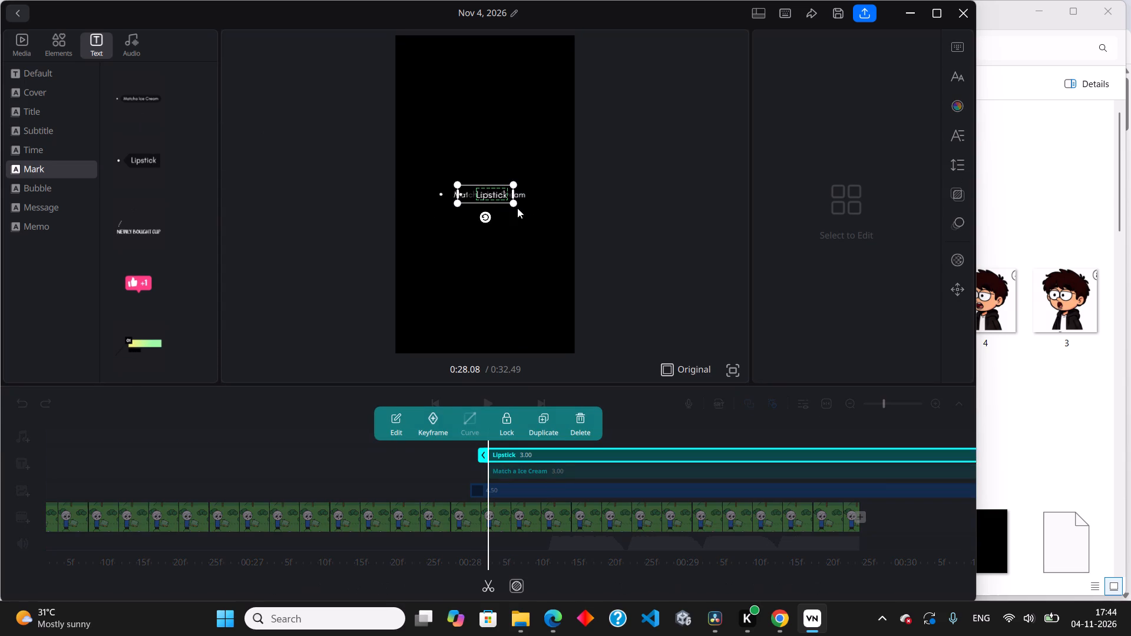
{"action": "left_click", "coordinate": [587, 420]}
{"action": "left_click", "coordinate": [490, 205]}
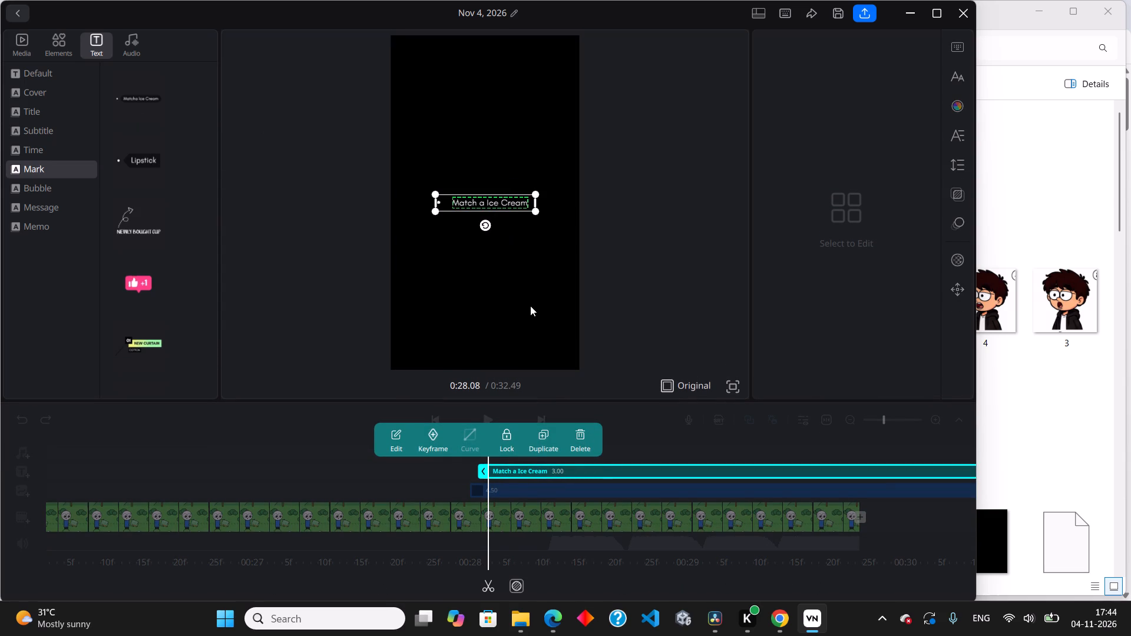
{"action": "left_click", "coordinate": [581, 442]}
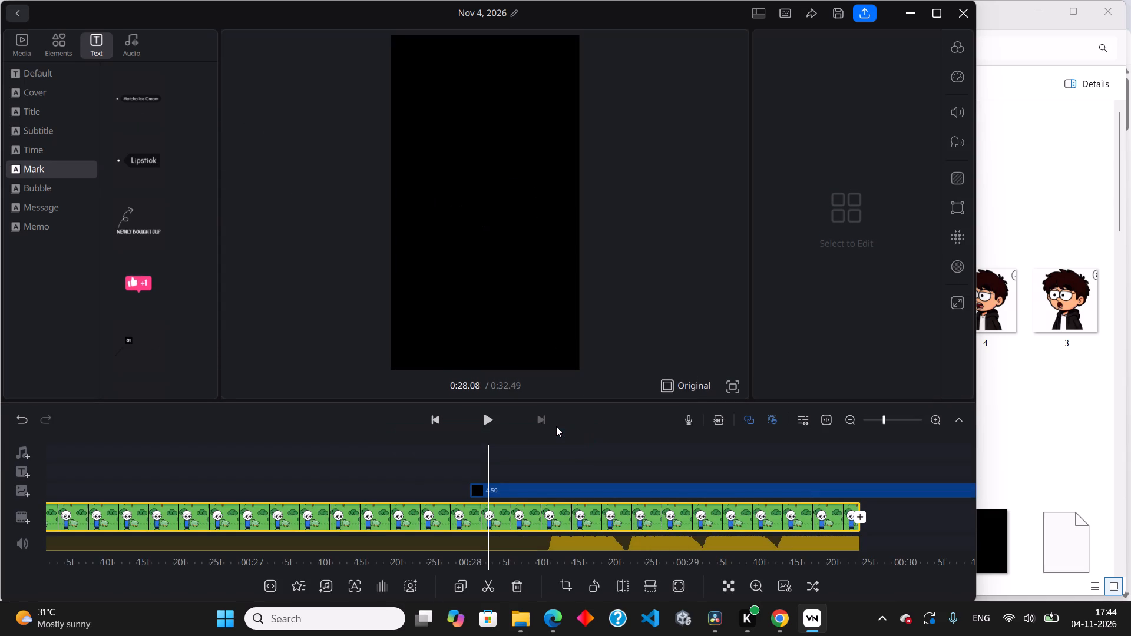
Browse the Mark text templates for a caption style that suits the black ending.
{"action": "scroll", "coordinate": [155, 276], "scroll_direction": "down", "scroll_amount": 2}
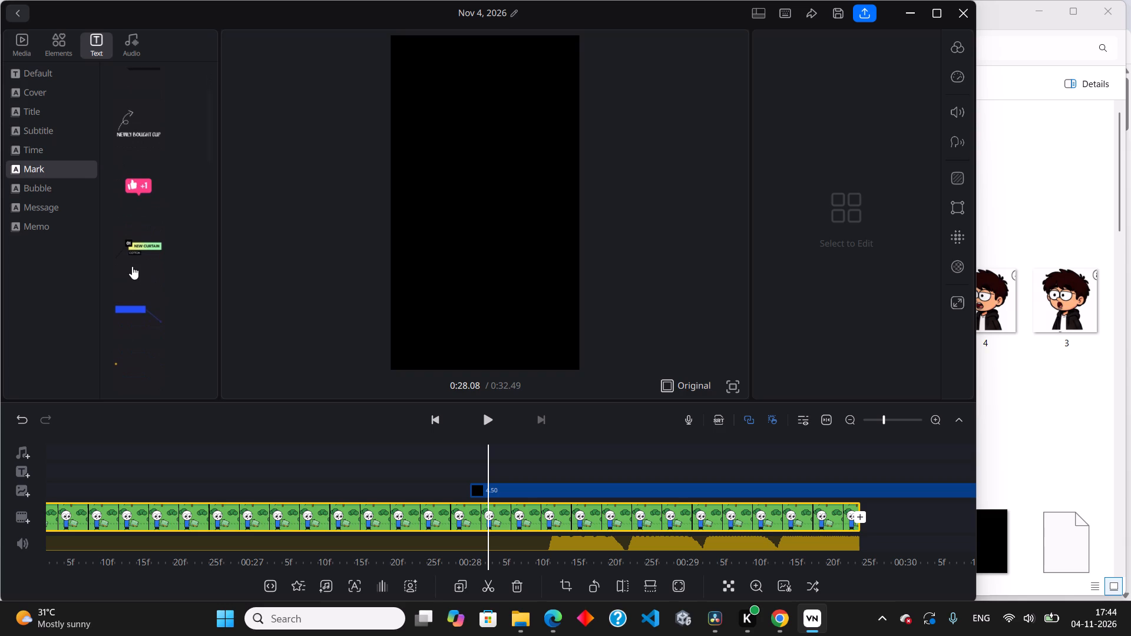
{"action": "scroll", "coordinate": [134, 264], "scroll_direction": "down", "scroll_amount": 3}
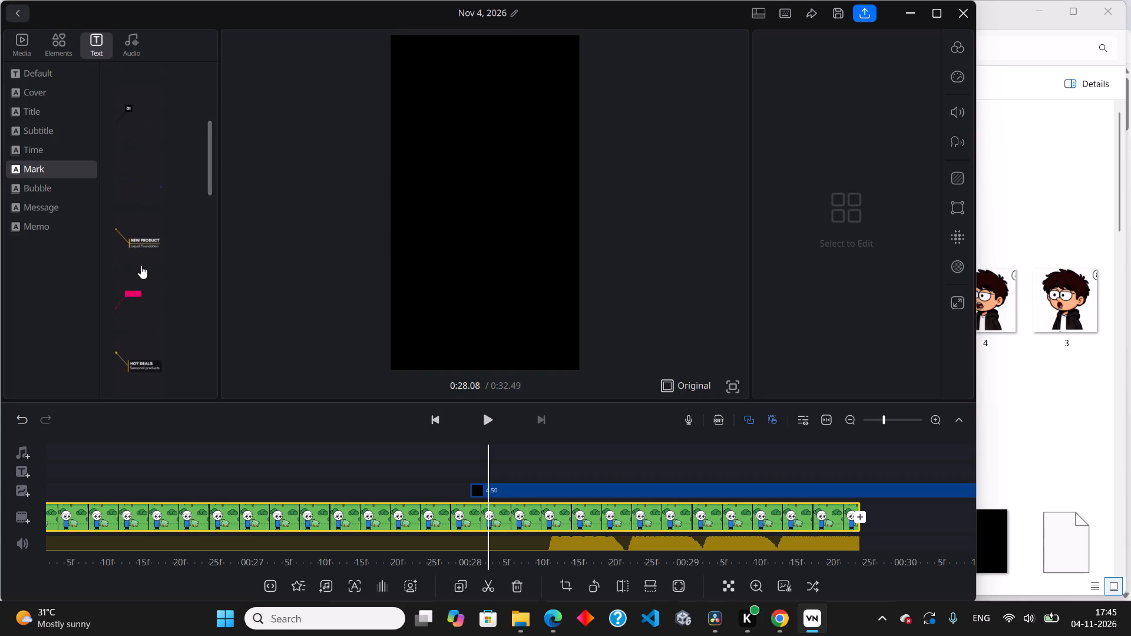
{"action": "scroll", "coordinate": [144, 267], "scroll_direction": "down", "scroll_amount": 6}
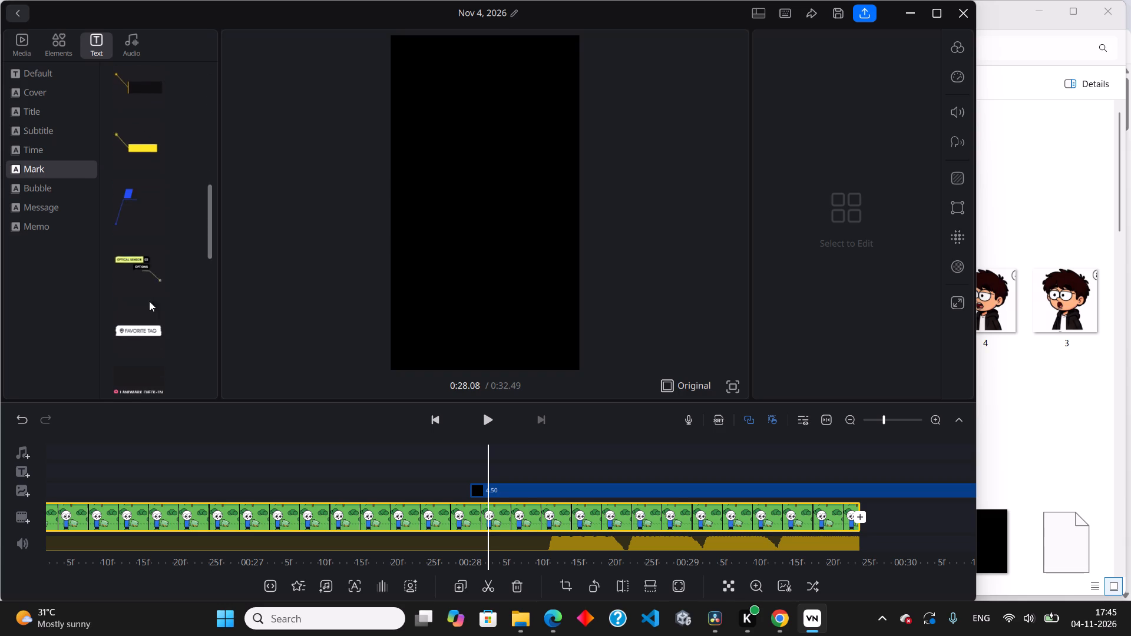
{"action": "scroll", "coordinate": [149, 279], "scroll_direction": "down", "scroll_amount": 3}
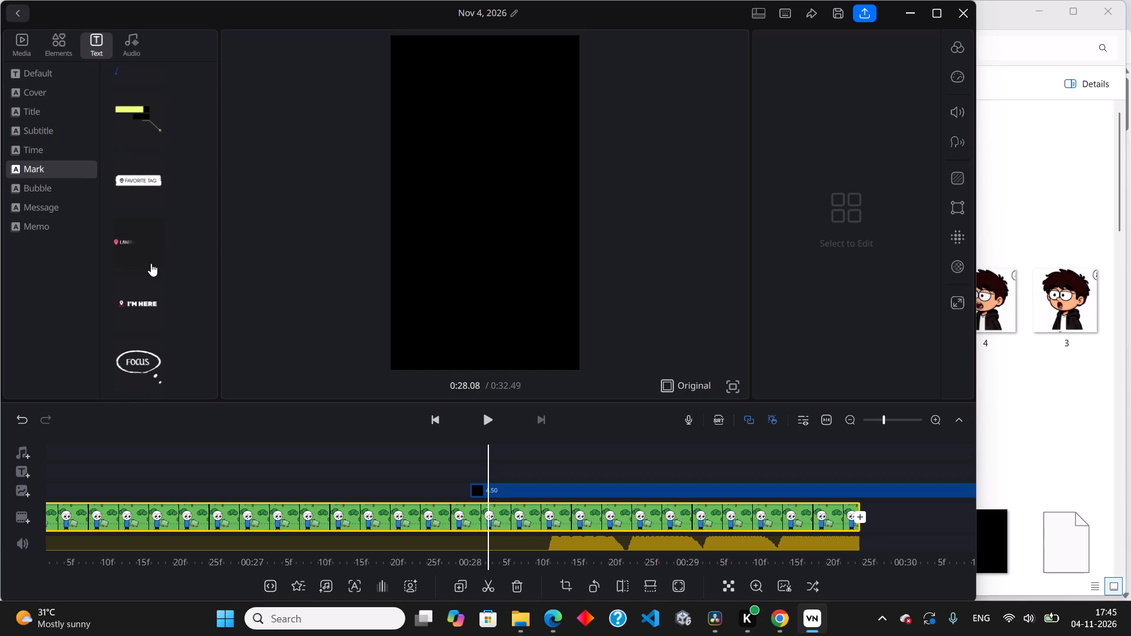
{"action": "scroll", "coordinate": [135, 300], "scroll_direction": "down", "scroll_amount": 1}
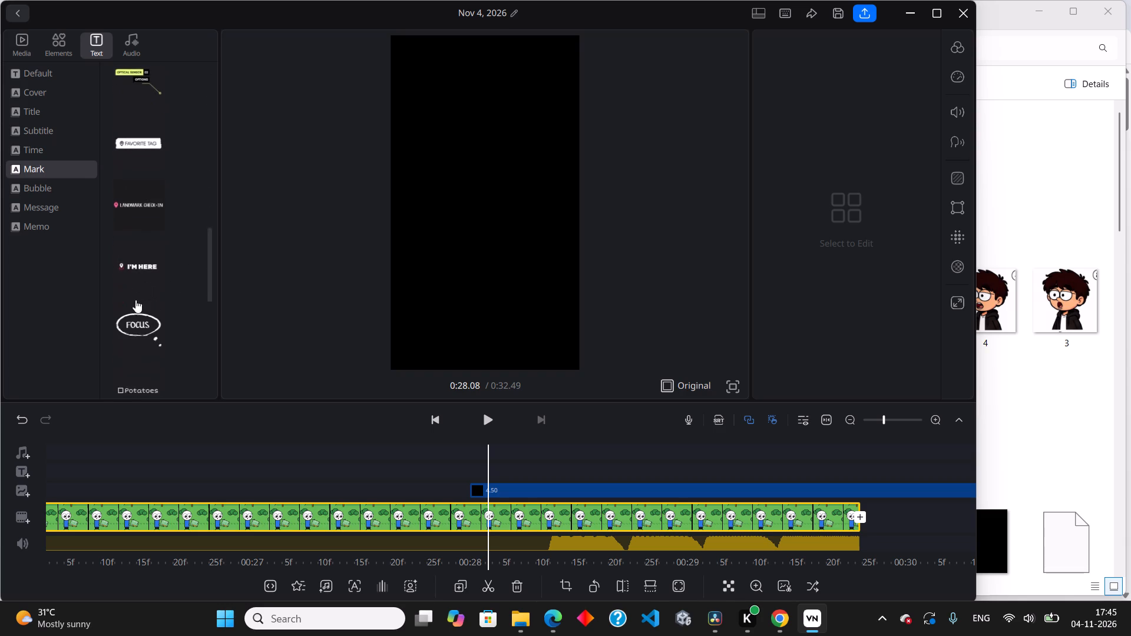
{"action": "scroll", "coordinate": [149, 261], "scroll_direction": "down", "scroll_amount": 2}
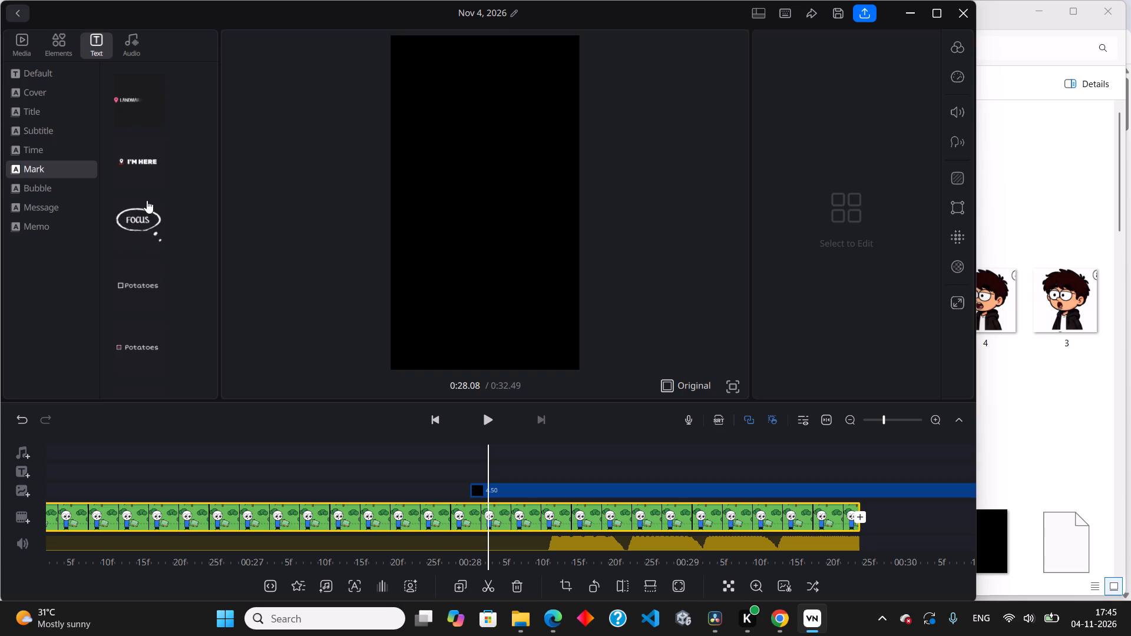
{"action": "scroll", "coordinate": [134, 227], "scroll_direction": "down", "scroll_amount": 1}
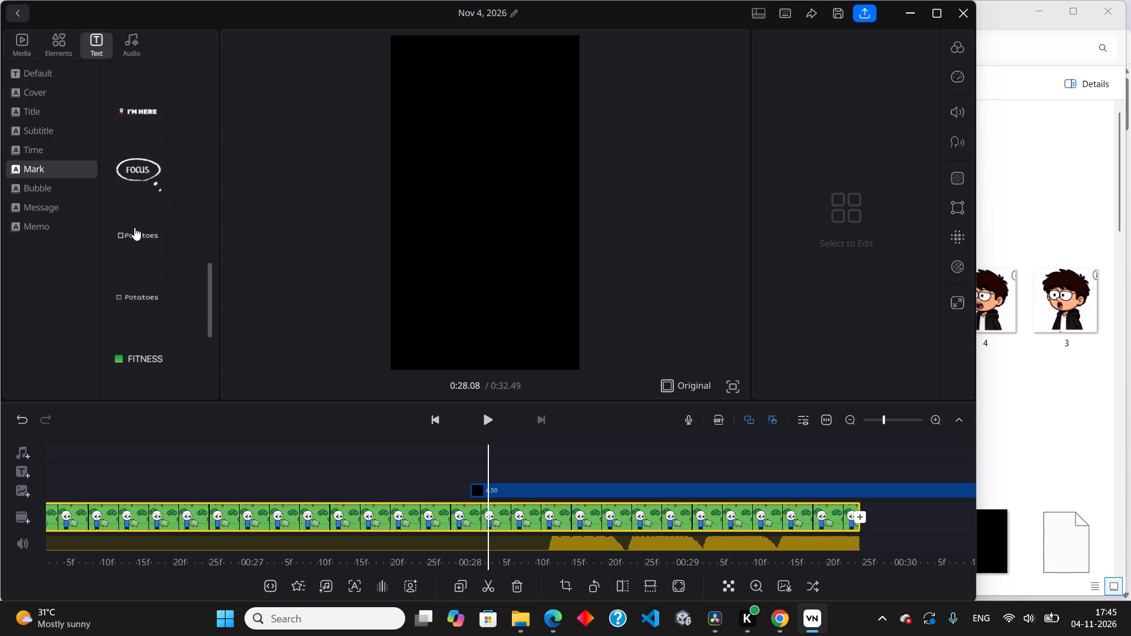
{"action": "scroll", "coordinate": [146, 305], "scroll_direction": "down", "scroll_amount": 3}
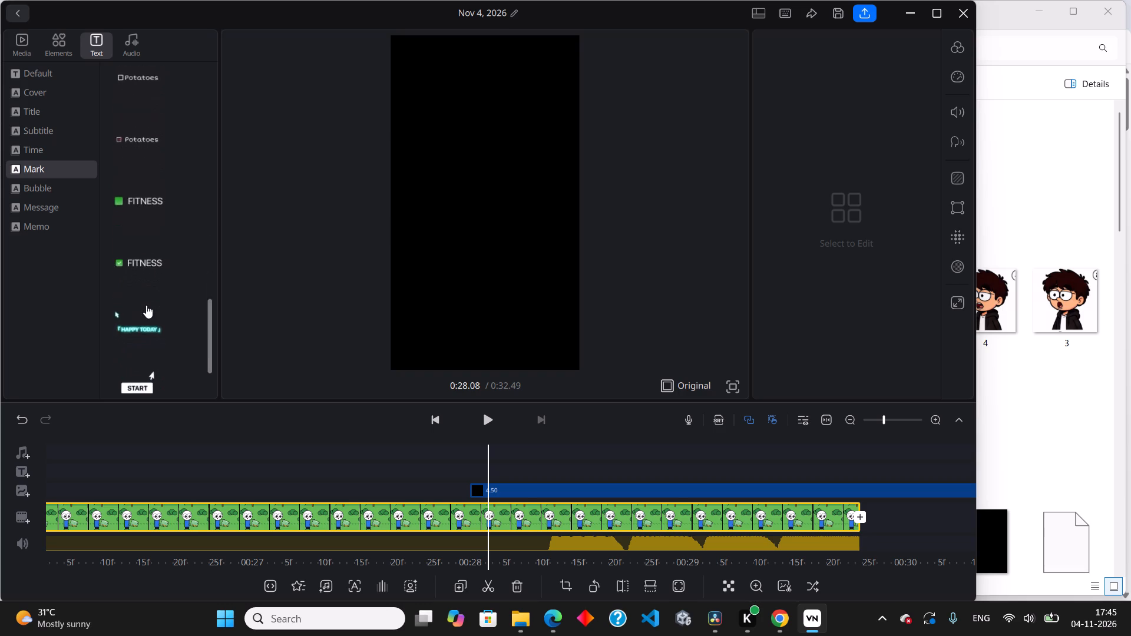
{"action": "scroll", "coordinate": [146, 305], "scroll_direction": "down", "scroll_amount": 3}
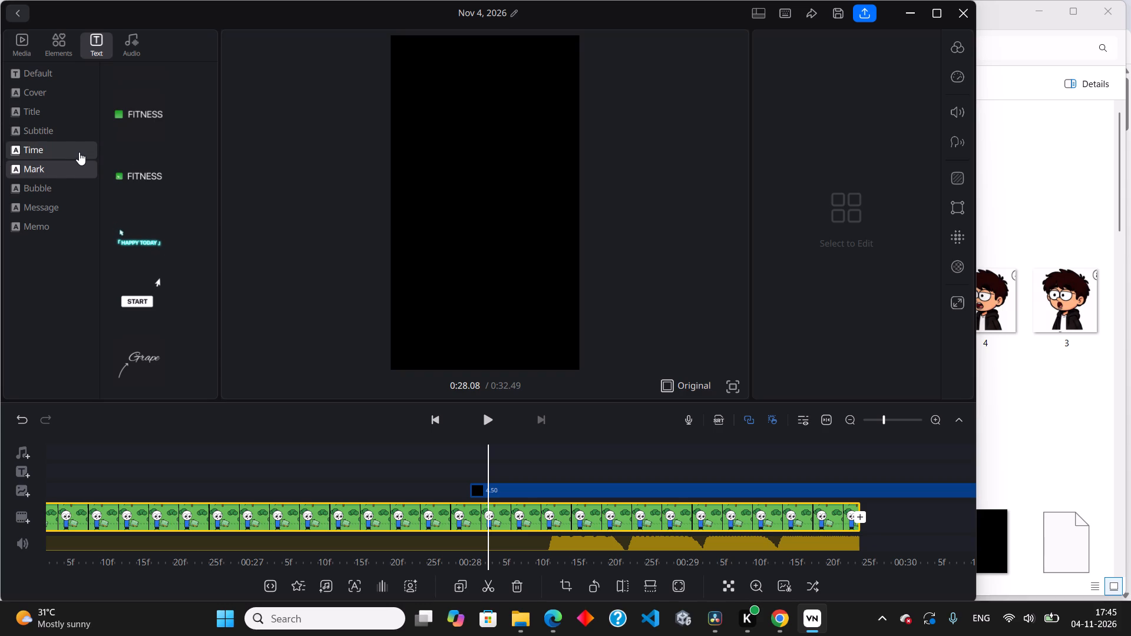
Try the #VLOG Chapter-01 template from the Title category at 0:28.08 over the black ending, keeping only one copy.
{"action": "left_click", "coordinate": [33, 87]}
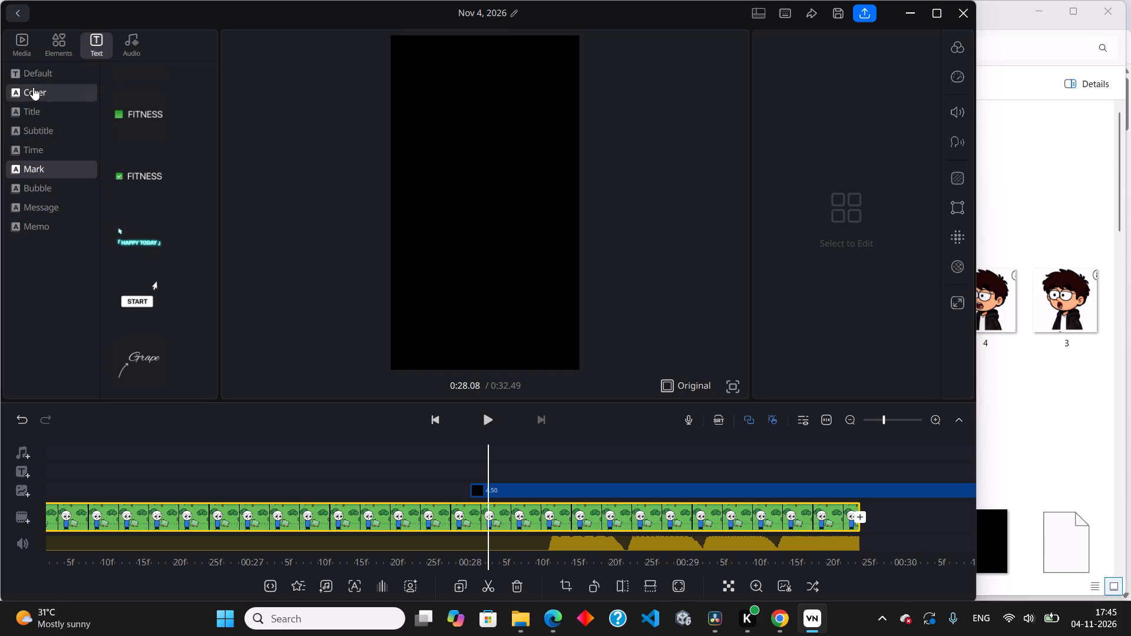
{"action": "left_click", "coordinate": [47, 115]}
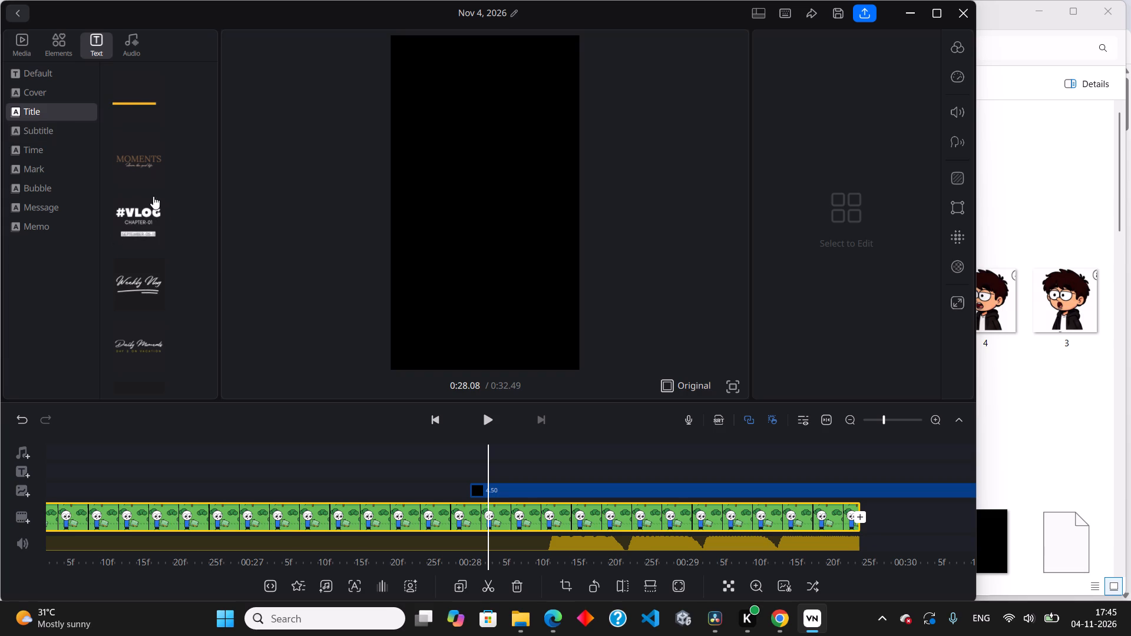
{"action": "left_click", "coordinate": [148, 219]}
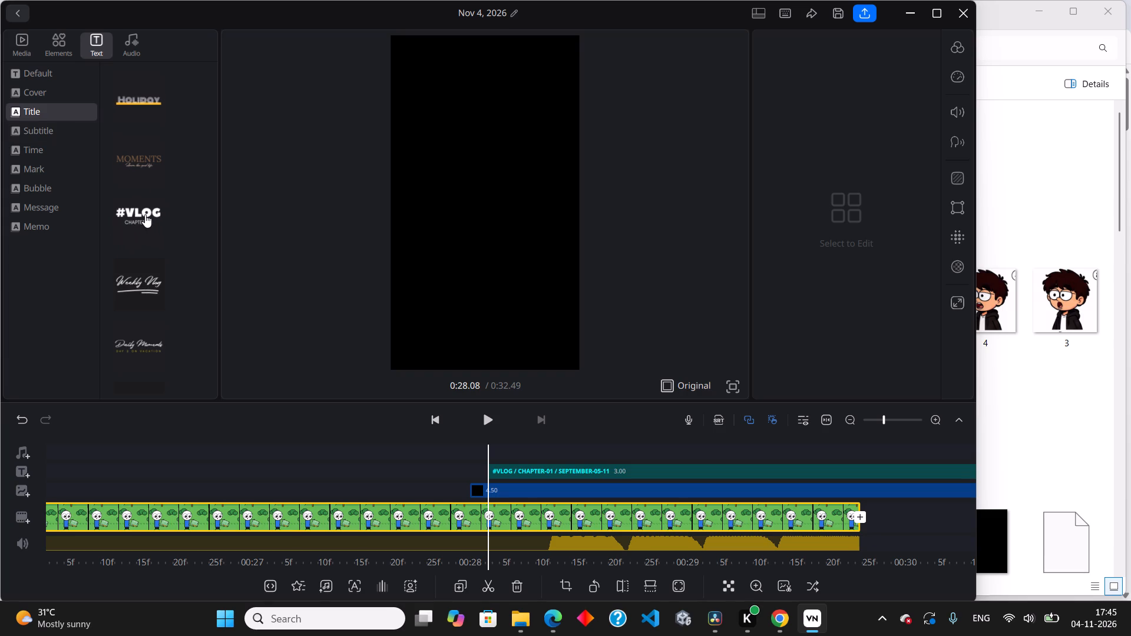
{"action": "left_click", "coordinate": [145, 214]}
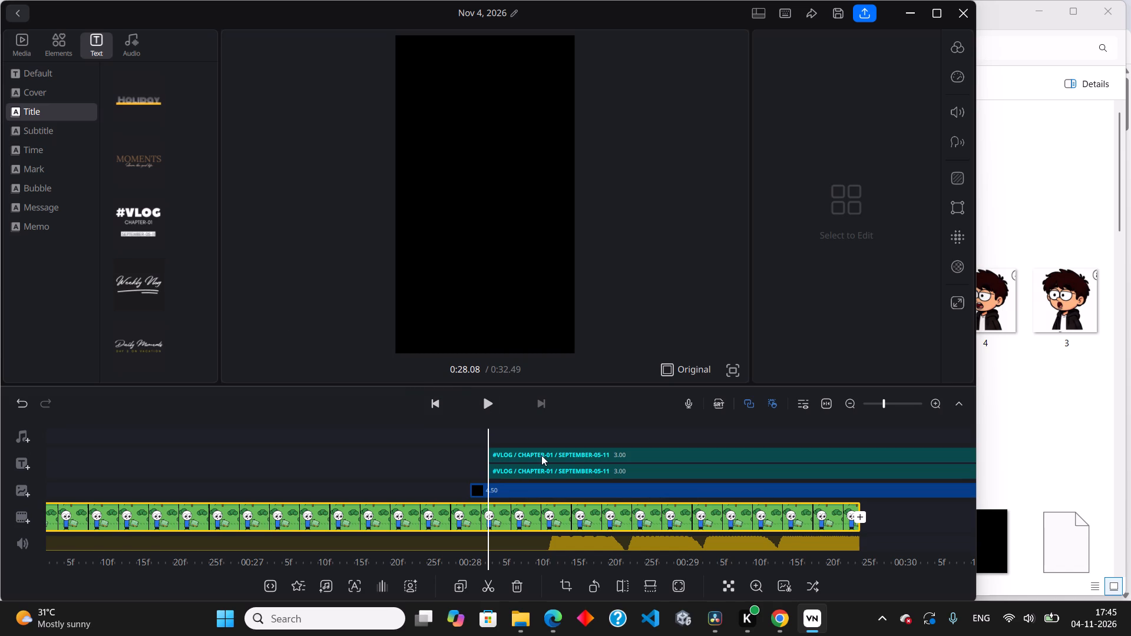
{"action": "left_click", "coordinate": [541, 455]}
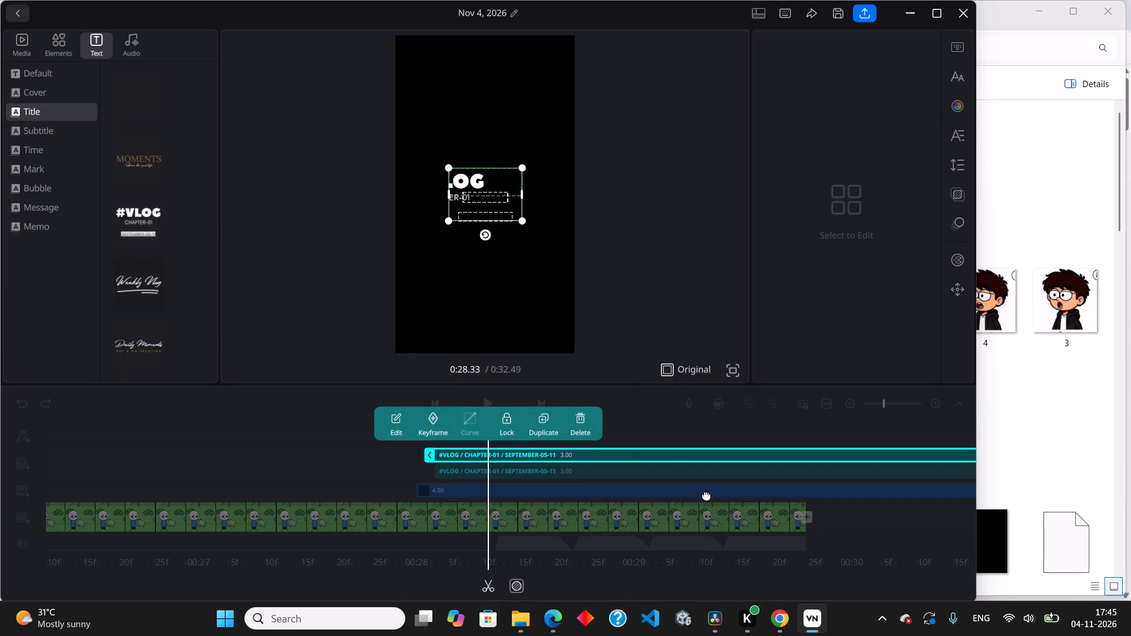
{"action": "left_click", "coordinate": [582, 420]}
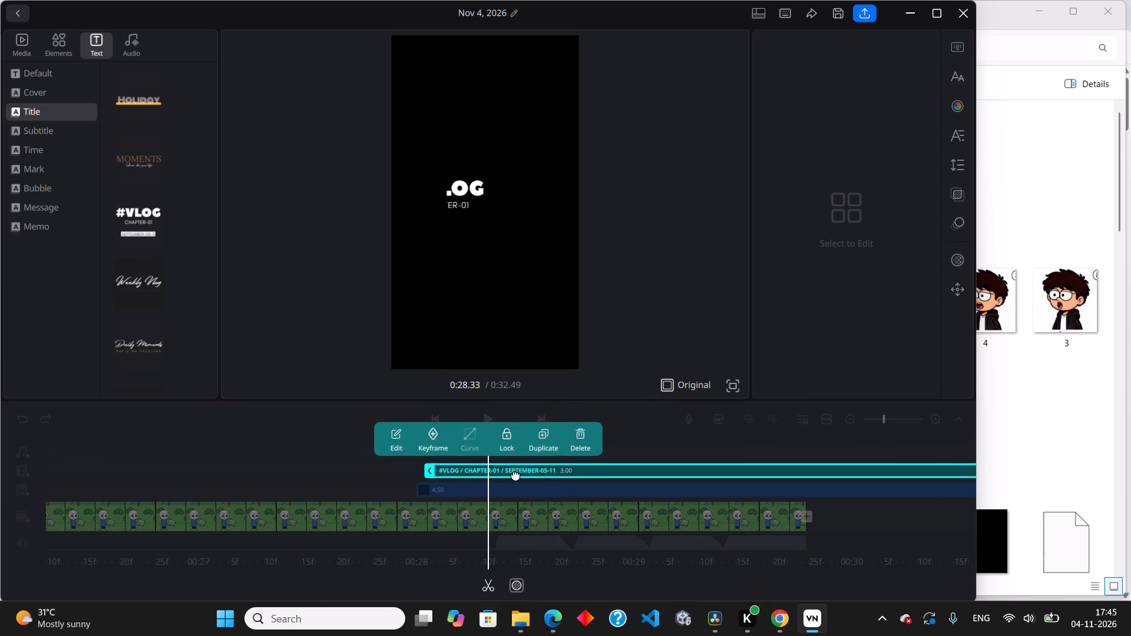
Review how the #VLOG title animates over the black overlay and the transition from the green park scene.
{"action": "left_click", "coordinate": [515, 475]}
{"action": "left_click_drag", "start_coordinate": [459, 462], "coordinate": [507, 466]}
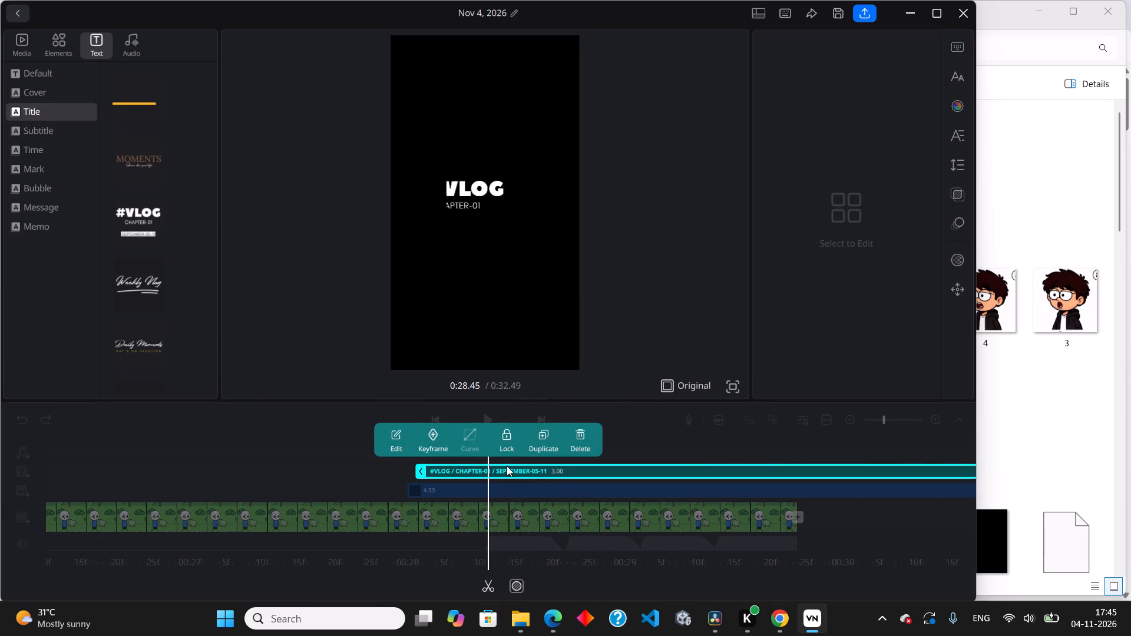
{"action": "left_click_drag", "start_coordinate": [507, 466], "coordinate": [598, 491]}
{"action": "left_click", "coordinate": [399, 480]}
{"action": "left_click_drag", "start_coordinate": [399, 479], "coordinate": [379, 478]}
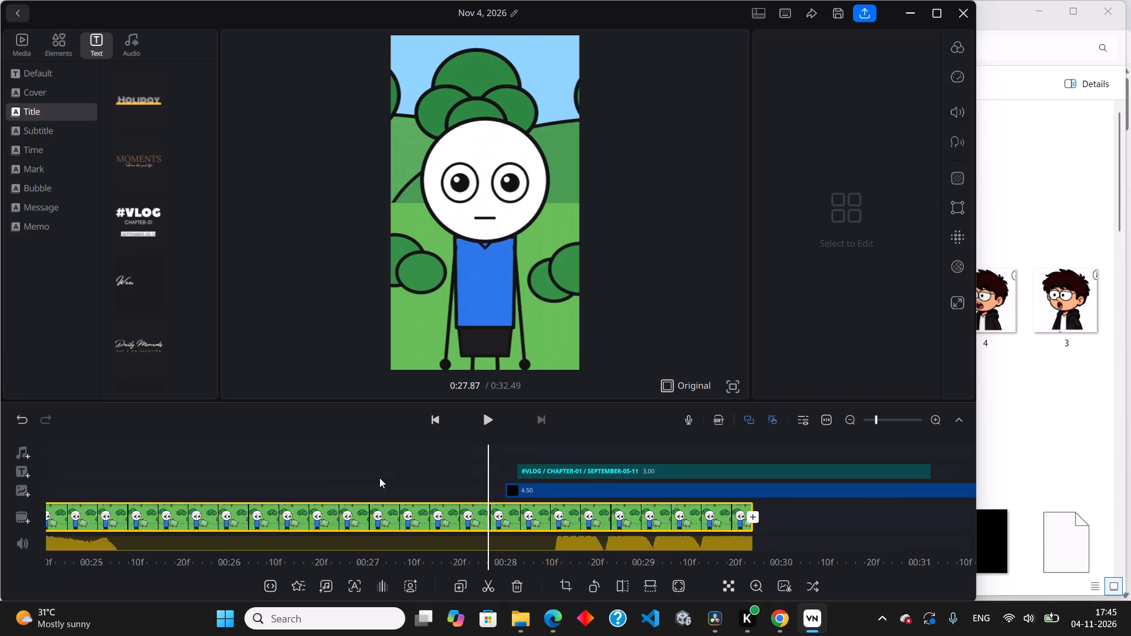
{"action": "left_click_drag", "start_coordinate": [379, 478], "coordinate": [321, 478]}
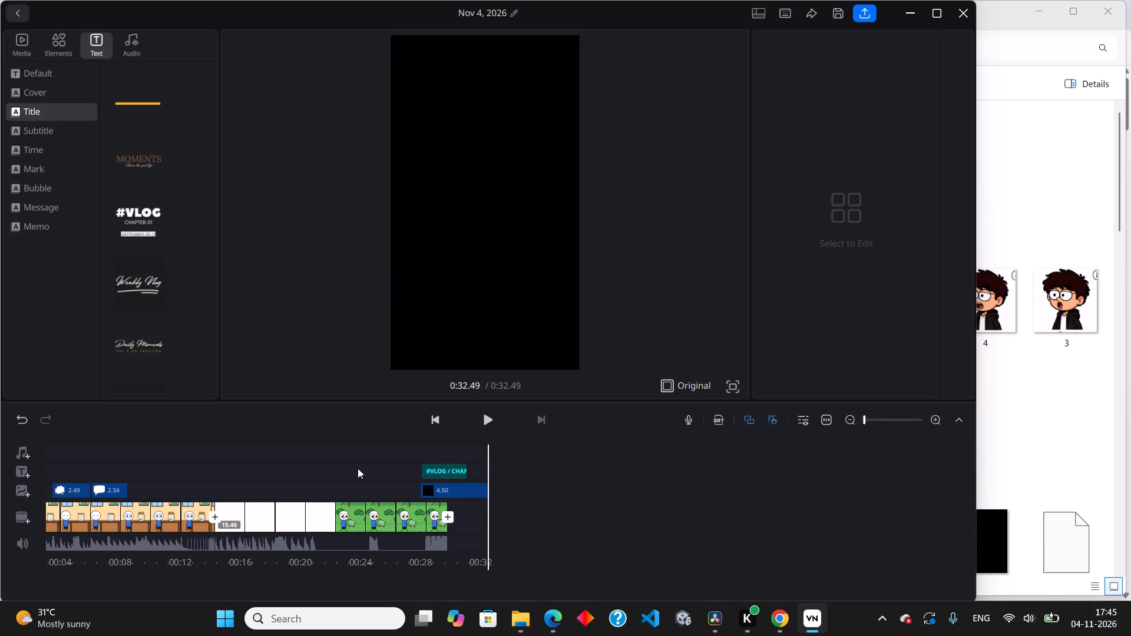
{"action": "left_click", "coordinate": [874, 418]}
{"action": "left_click", "coordinate": [891, 421]}
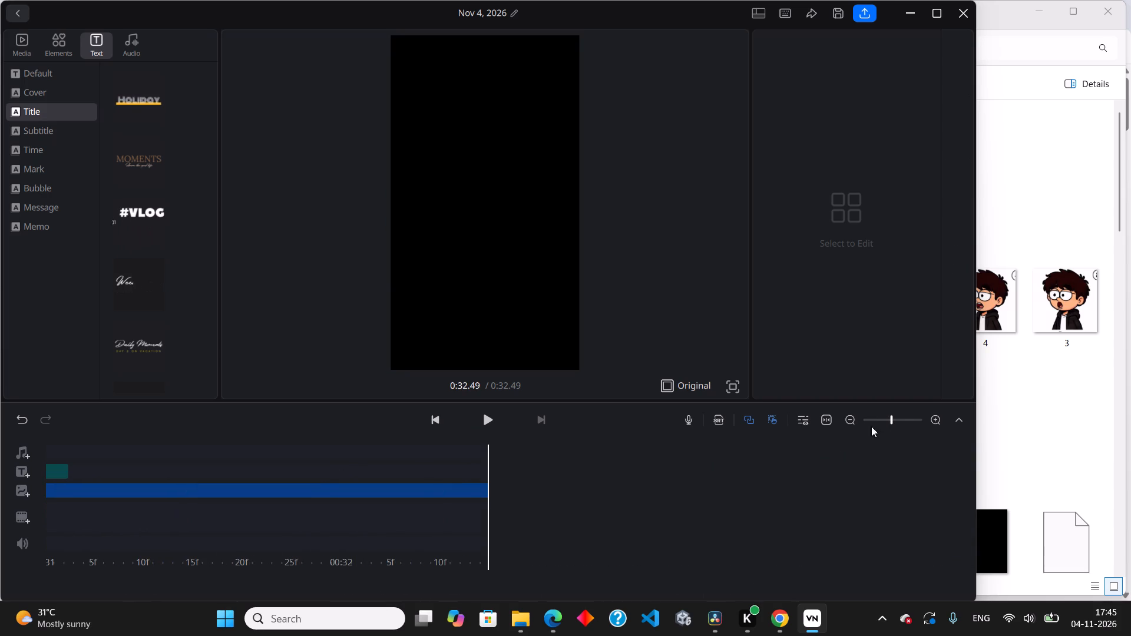
{"action": "left_click_drag", "start_coordinate": [568, 449], "coordinate": [978, 479]}
{"action": "left_click_drag", "start_coordinate": [571, 468], "coordinate": [1008, 482]}
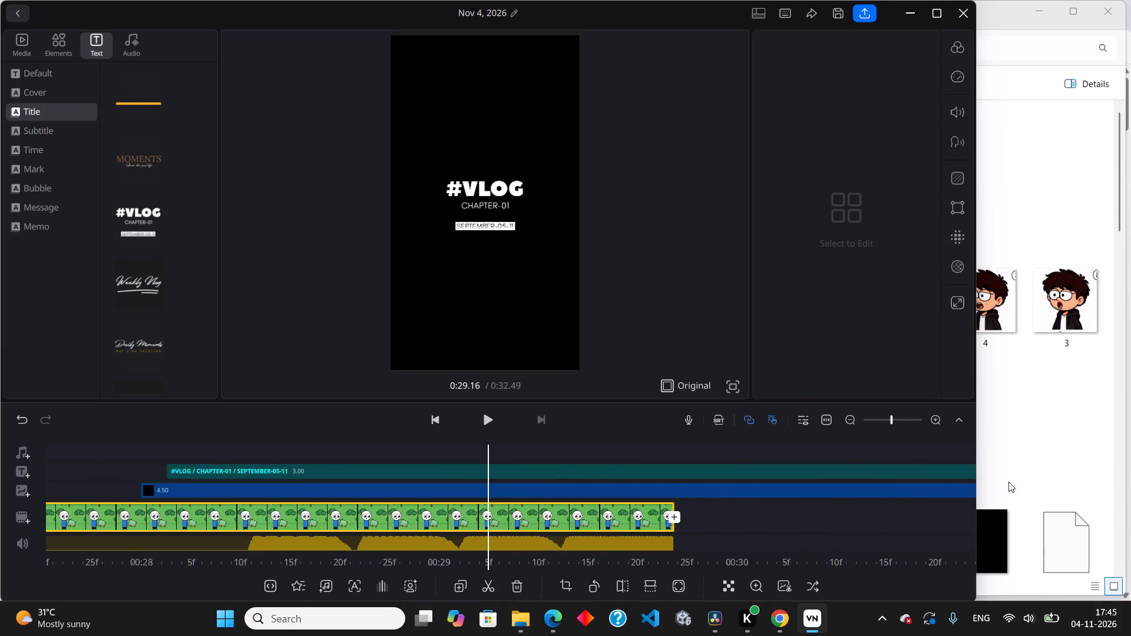
{"action": "left_click_drag", "start_coordinate": [1008, 482], "coordinate": [1130, 503]}
{"action": "left_click_drag", "start_coordinate": [283, 444], "coordinate": [512, 452]}
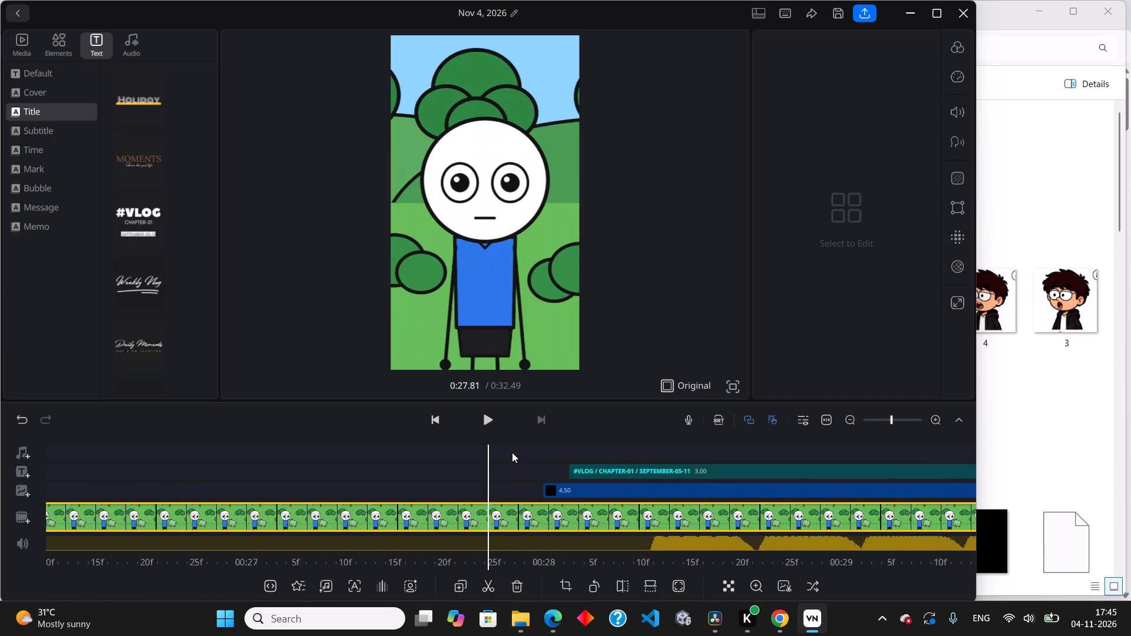
{"action": "left_click_drag", "start_coordinate": [512, 452], "coordinate": [223, 447]}
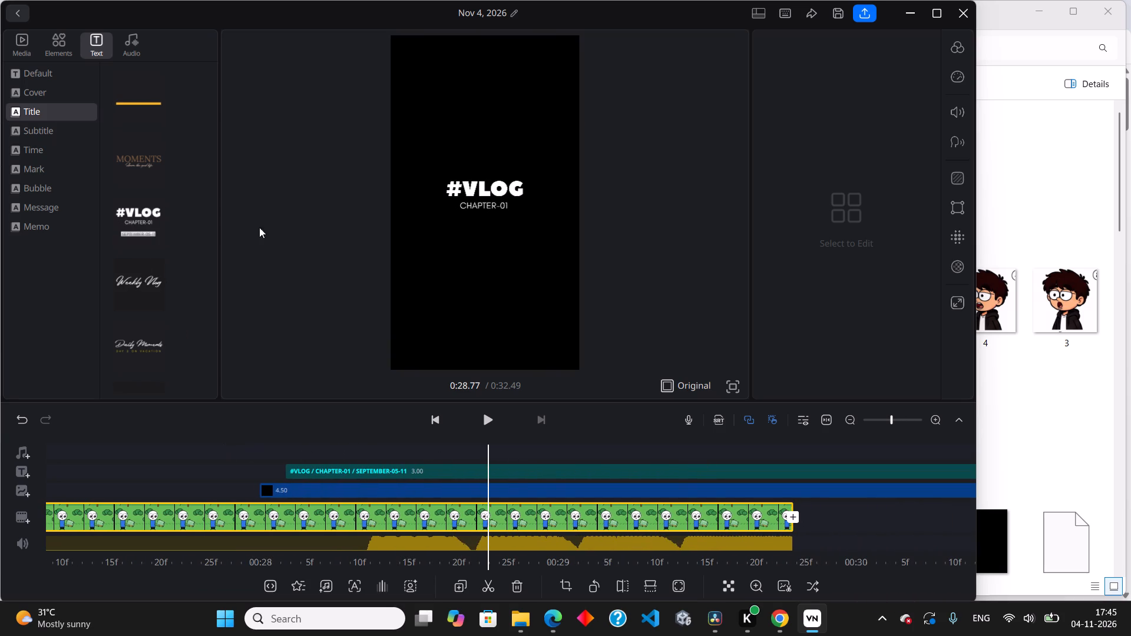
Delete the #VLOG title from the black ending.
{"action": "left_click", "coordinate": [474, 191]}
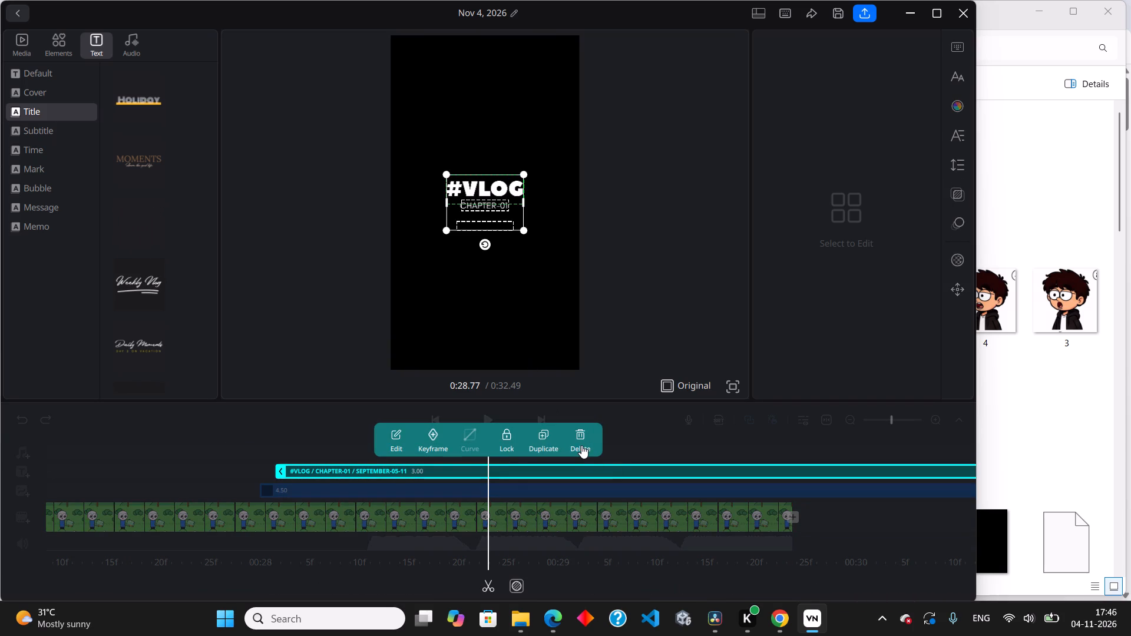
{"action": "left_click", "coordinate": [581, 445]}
Add the THIS IS LIFE title template over the black ending and align its start with the black overlay's start at about 0:28.
{"action": "scroll", "coordinate": [142, 287], "scroll_direction": "down", "scroll_amount": 2}
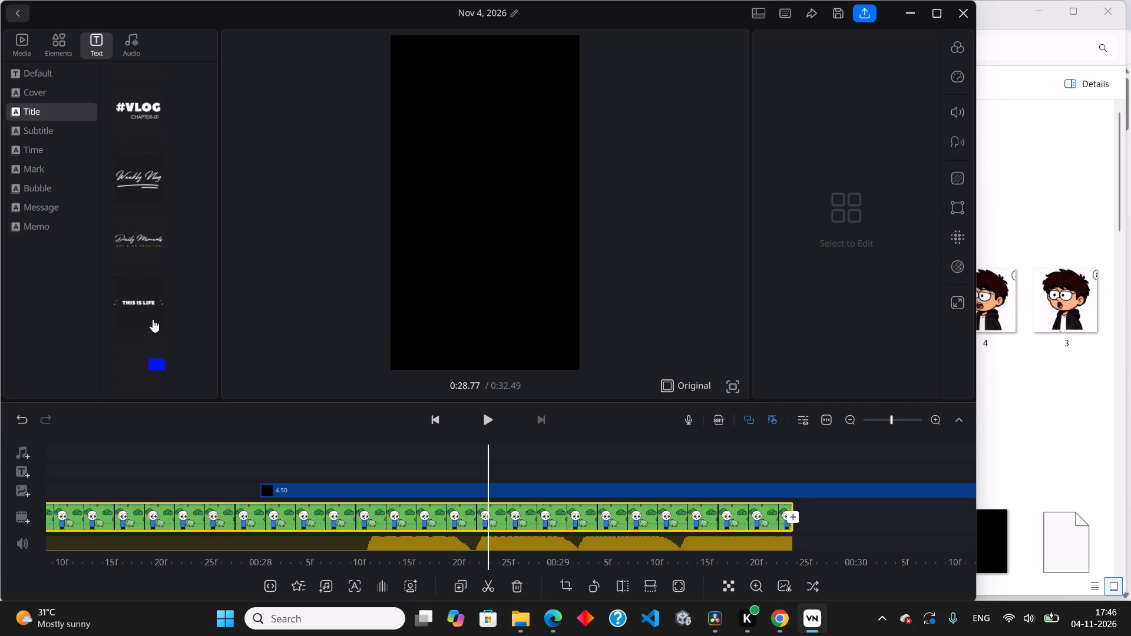
{"action": "left_click", "coordinate": [137, 300]}
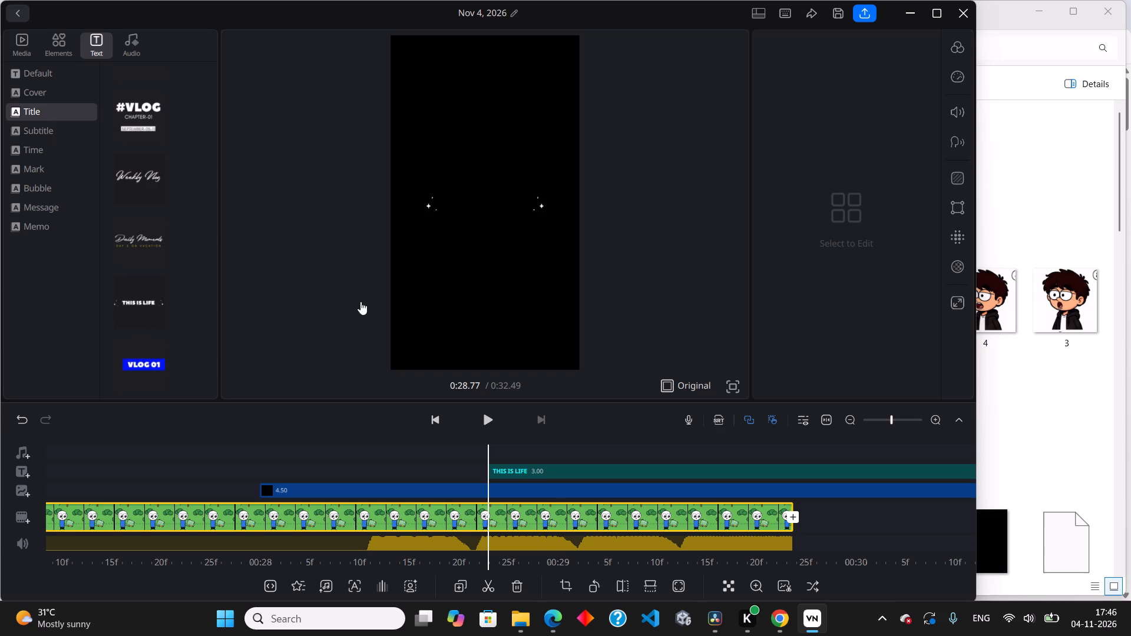
{"action": "left_click_drag", "start_coordinate": [535, 472], "coordinate": [413, 470]}
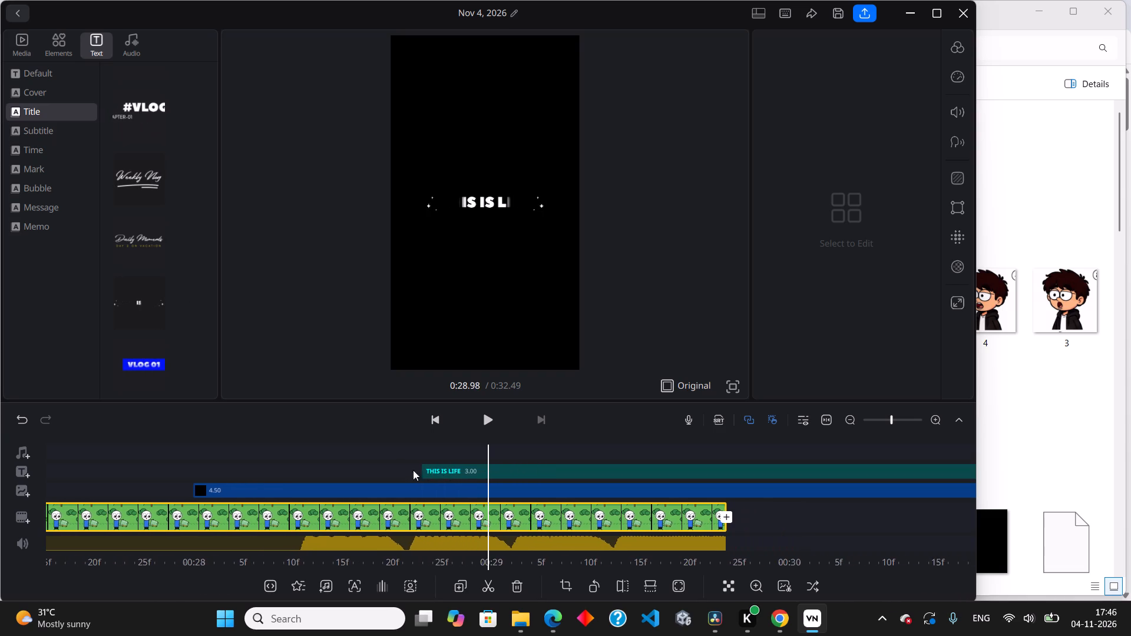
{"action": "left_click_drag", "start_coordinate": [413, 470], "coordinate": [442, 452]}
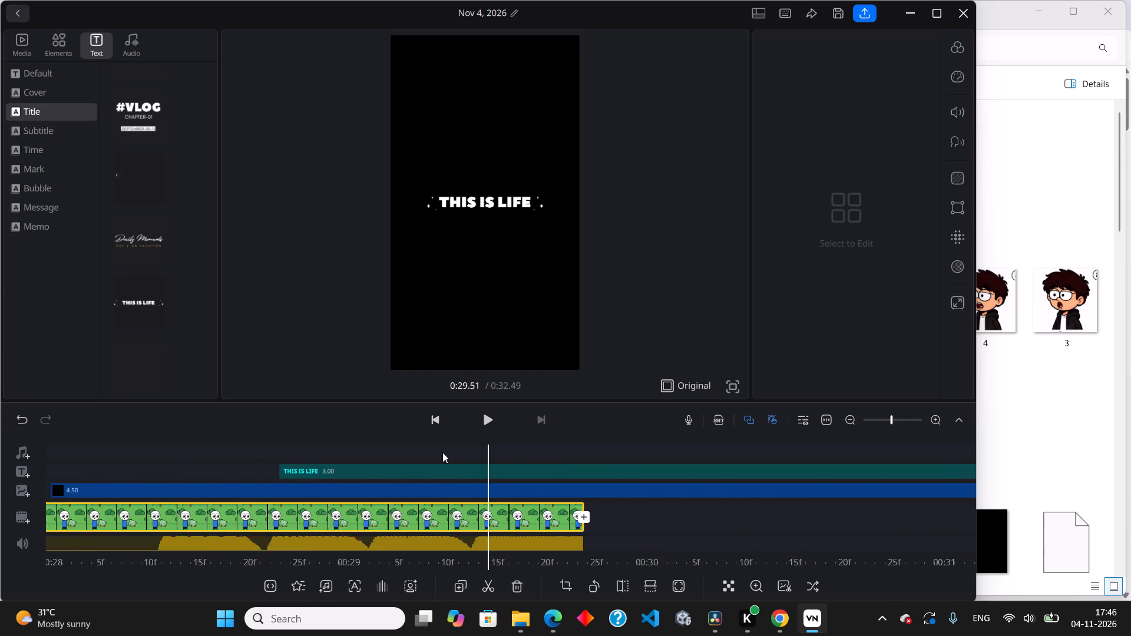
{"action": "left_click_drag", "start_coordinate": [442, 452], "coordinate": [593, 454]}
{"action": "left_click", "coordinate": [593, 468]}
{"action": "left_click_drag", "start_coordinate": [601, 471], "coordinate": [568, 472]}
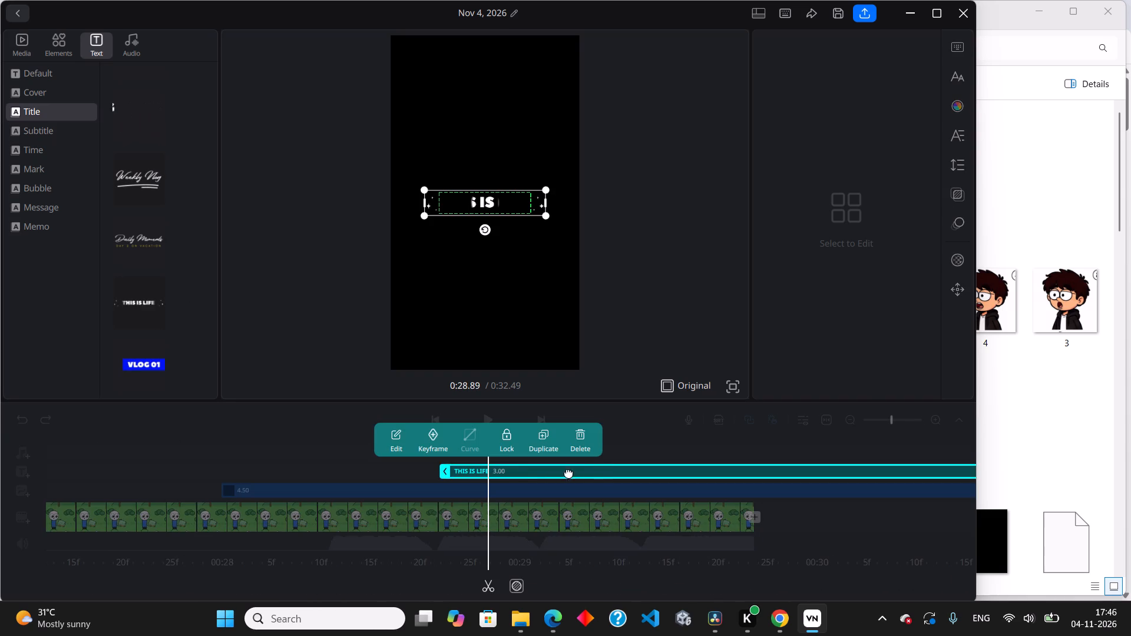
{"action": "left_click_drag", "start_coordinate": [568, 472], "coordinate": [399, 469]}
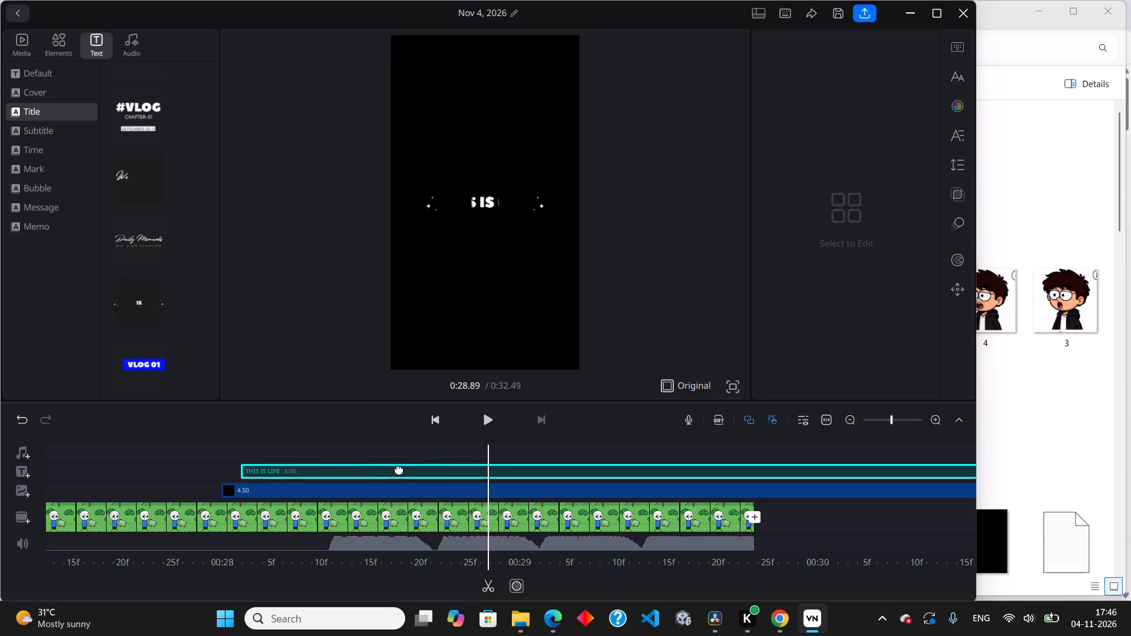
{"action": "left_click_drag", "start_coordinate": [399, 469], "coordinate": [373, 470]}
{"action": "left_click", "coordinate": [773, 502]}
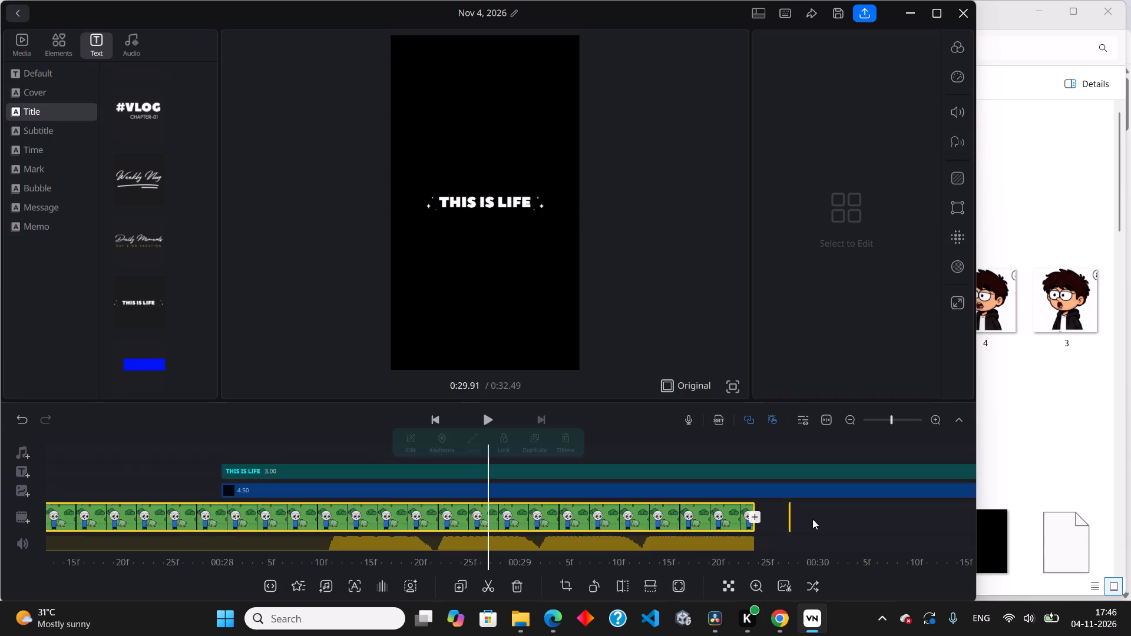
Review the transition from the green park scene into the black ending with the THIS IS LIFE title.
{"action": "left_click_drag", "start_coordinate": [806, 524], "coordinate": [1070, 538]}
{"action": "left_click_drag", "start_coordinate": [568, 463], "coordinate": [356, 462]}
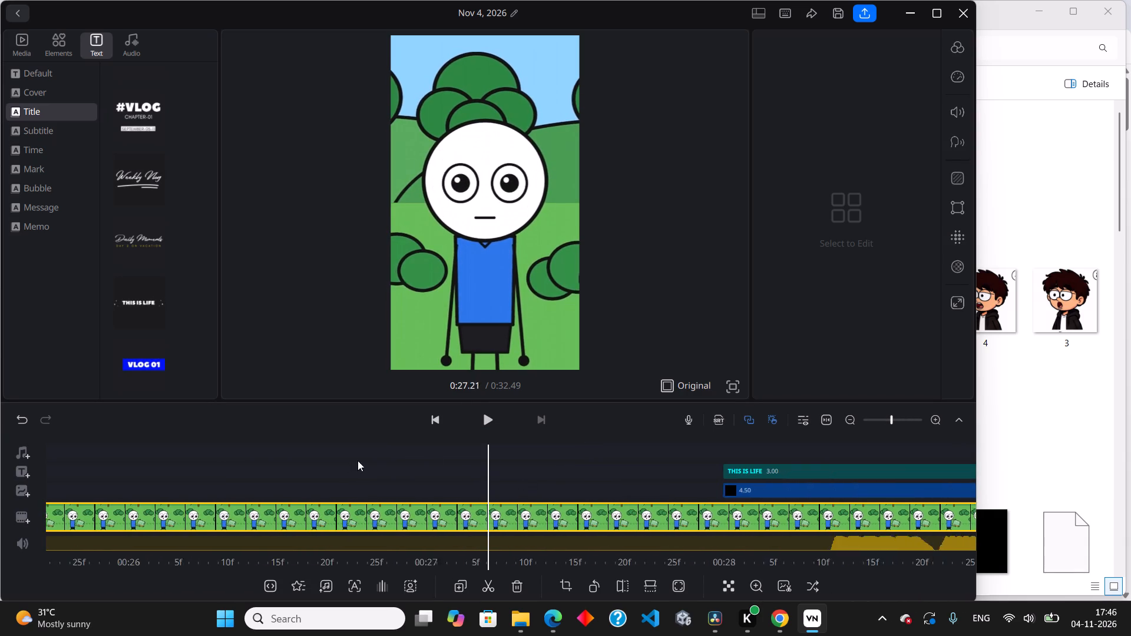
{"action": "left_click_drag", "start_coordinate": [522, 462], "coordinate": [252, 454]}
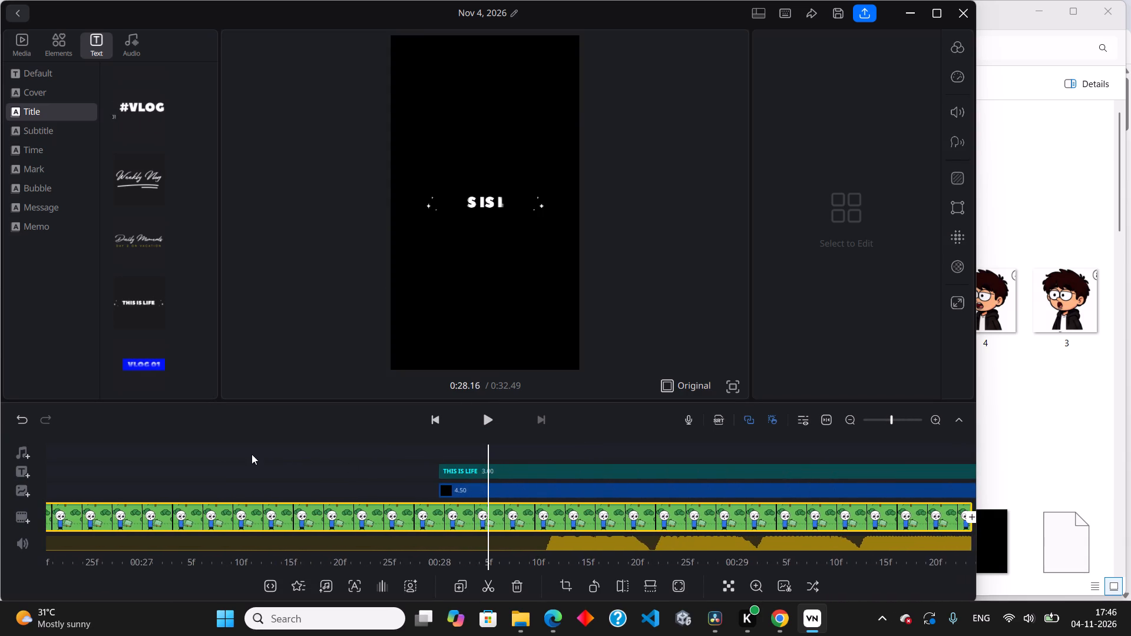
{"action": "left_click_drag", "start_coordinate": [252, 454], "coordinate": [46, 463]}
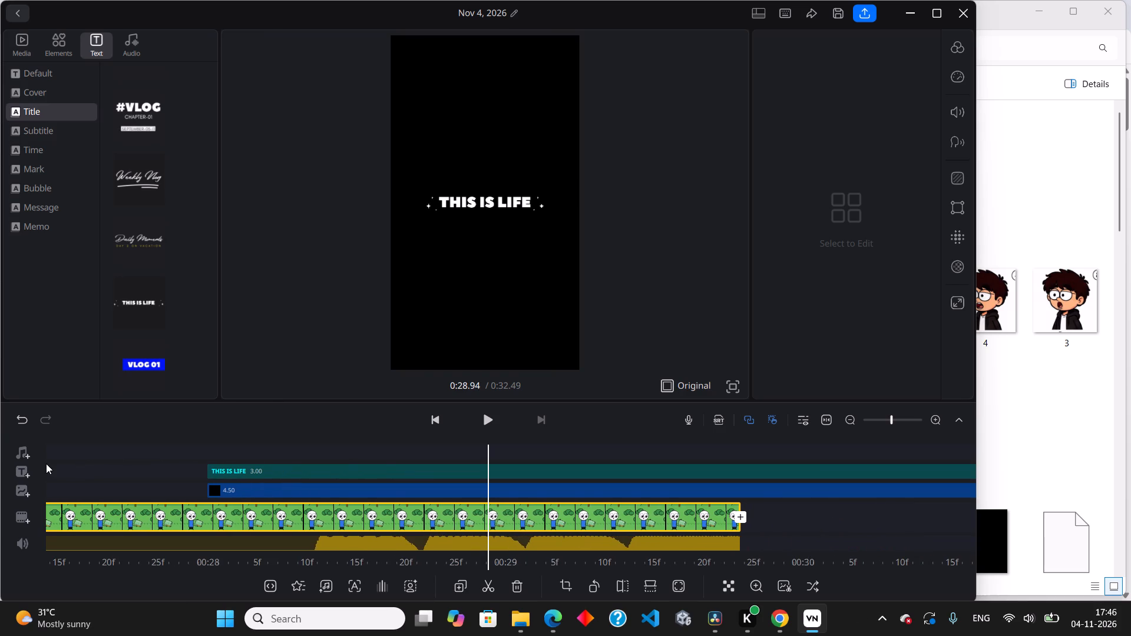
{"action": "left_click_drag", "start_coordinate": [46, 463], "coordinate": [345, 471]}
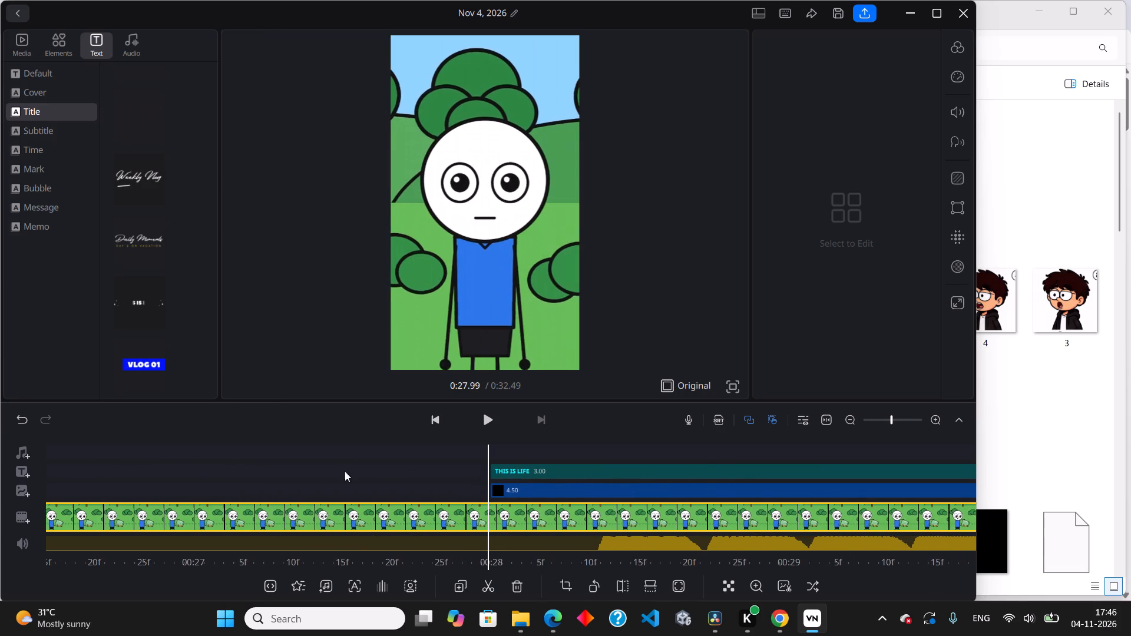
{"action": "left_click_drag", "start_coordinate": [345, 471], "coordinate": [256, 476]}
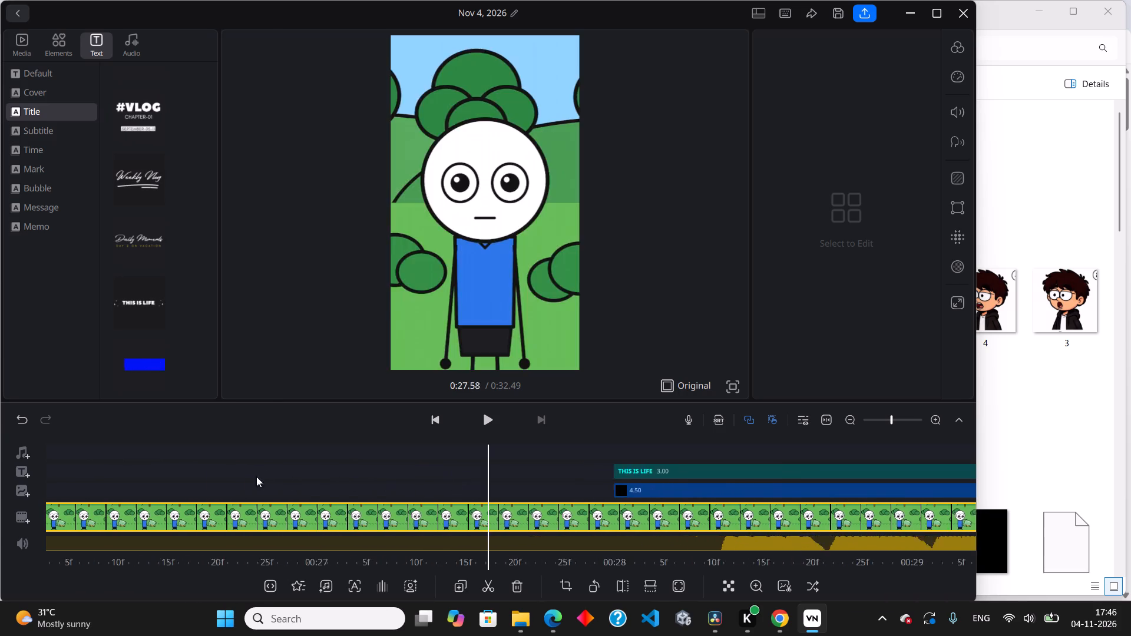
Review how the THIS IS LIFE title animates over the black ending and the transition from the green park scene.
{"action": "left_click_drag", "start_coordinate": [256, 476], "coordinate": [676, 504]}
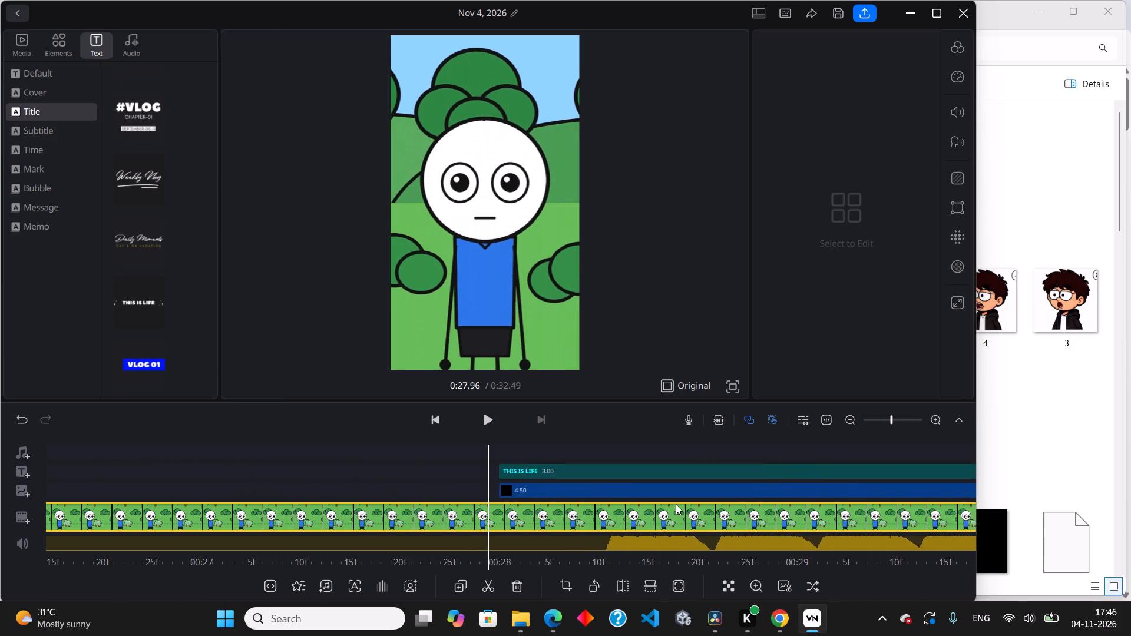
{"action": "left_click_drag", "start_coordinate": [676, 504], "coordinate": [409, 495]}
{"action": "left_click", "coordinate": [491, 414]}
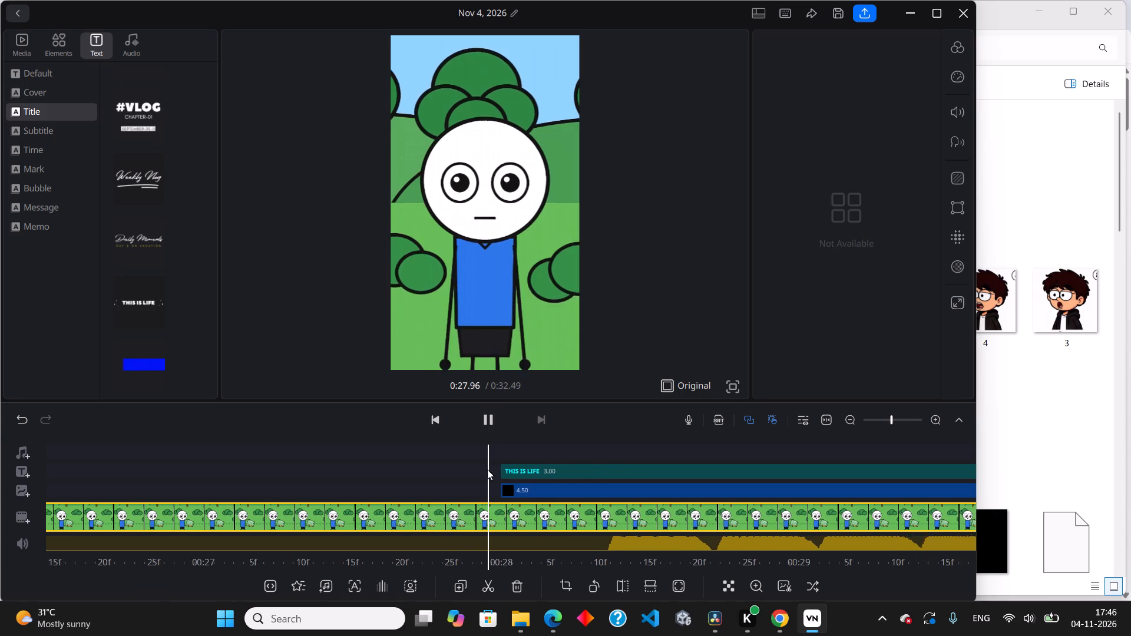
{"action": "left_click_drag", "start_coordinate": [531, 436], "coordinate": [600, 440]}
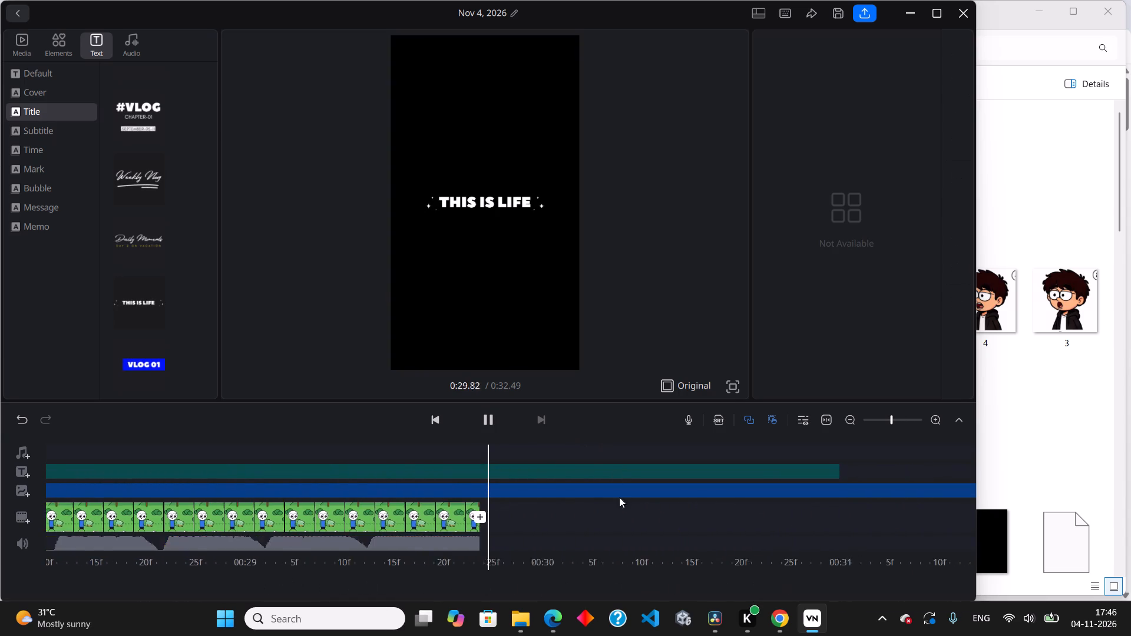
{"action": "left_click_drag", "start_coordinate": [572, 525], "coordinate": [771, 534]}
{"action": "left_click_drag", "start_coordinate": [371, 448], "coordinate": [644, 463]}
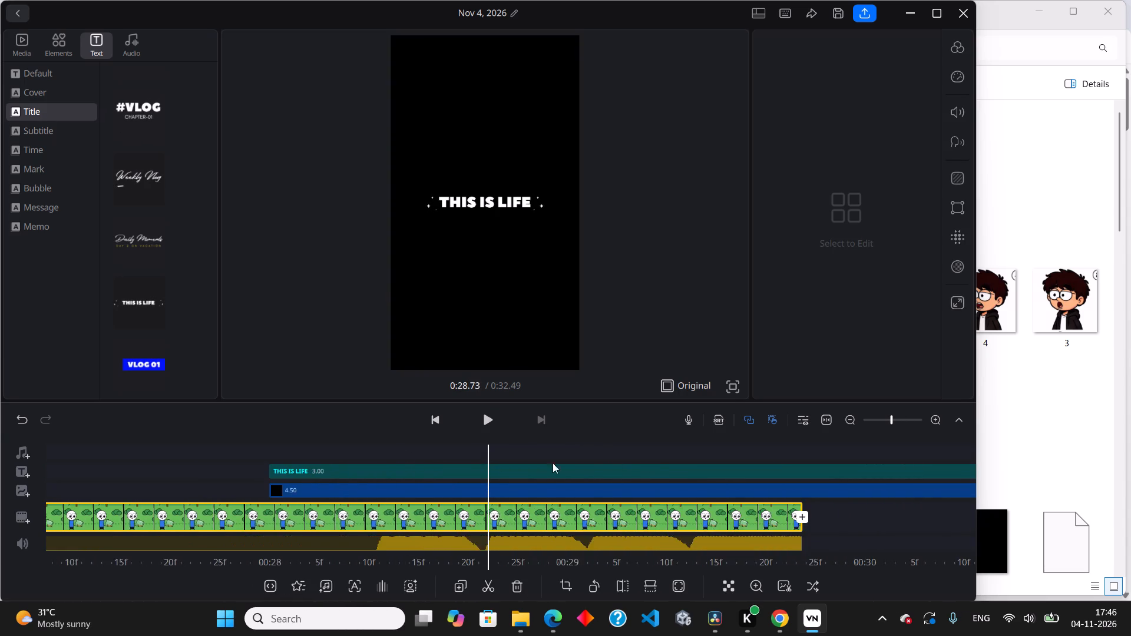
{"action": "left_click_drag", "start_coordinate": [451, 458], "coordinate": [511, 450]}
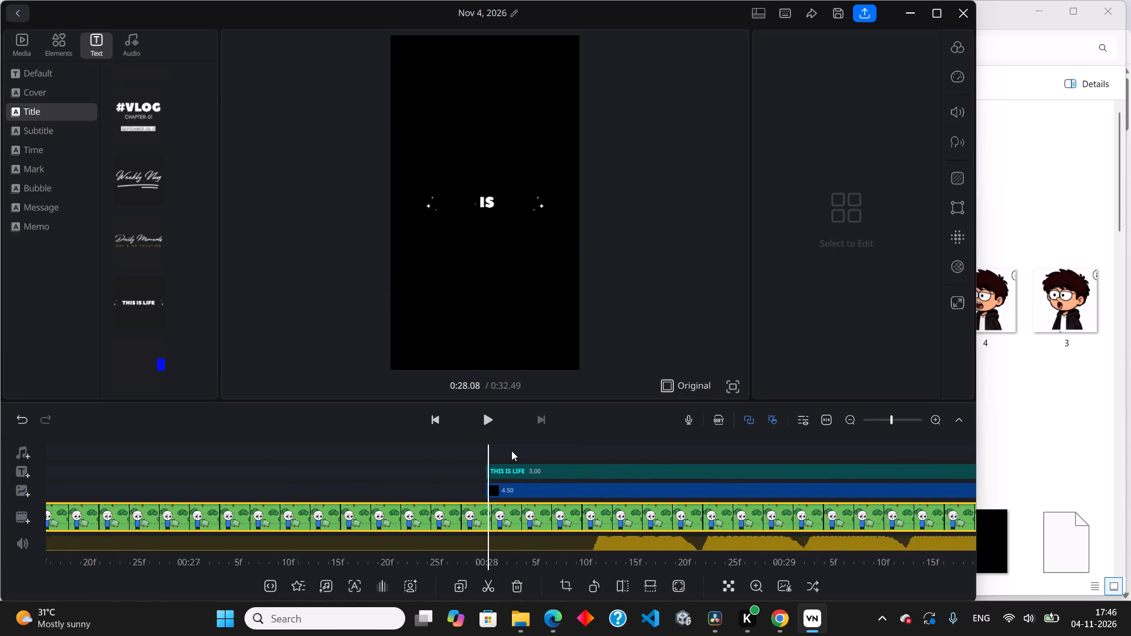
{"action": "left_click_drag", "start_coordinate": [511, 450], "coordinate": [564, 453]}
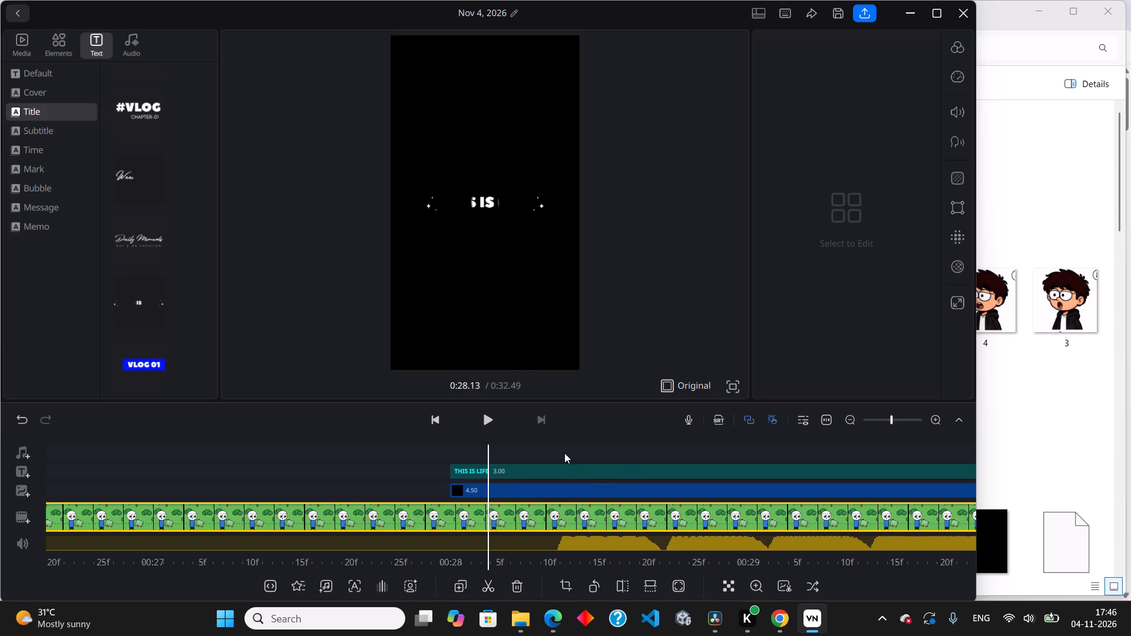
{"action": "left_click_drag", "start_coordinate": [564, 453], "coordinate": [477, 461]}
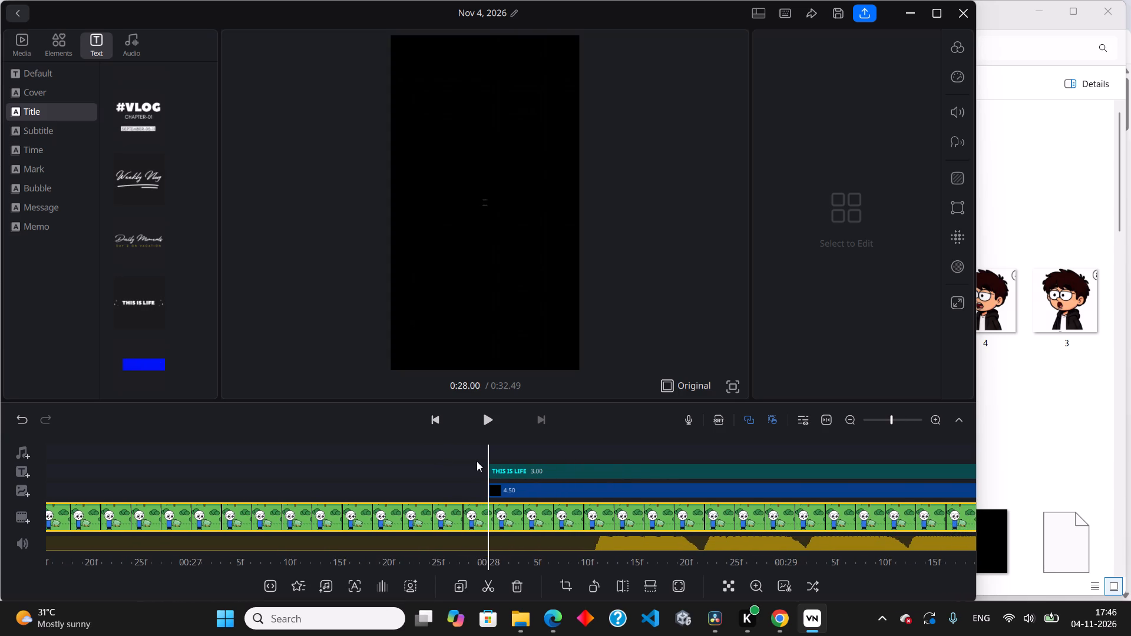
{"action": "left_click_drag", "start_coordinate": [477, 461], "coordinate": [452, 471]}
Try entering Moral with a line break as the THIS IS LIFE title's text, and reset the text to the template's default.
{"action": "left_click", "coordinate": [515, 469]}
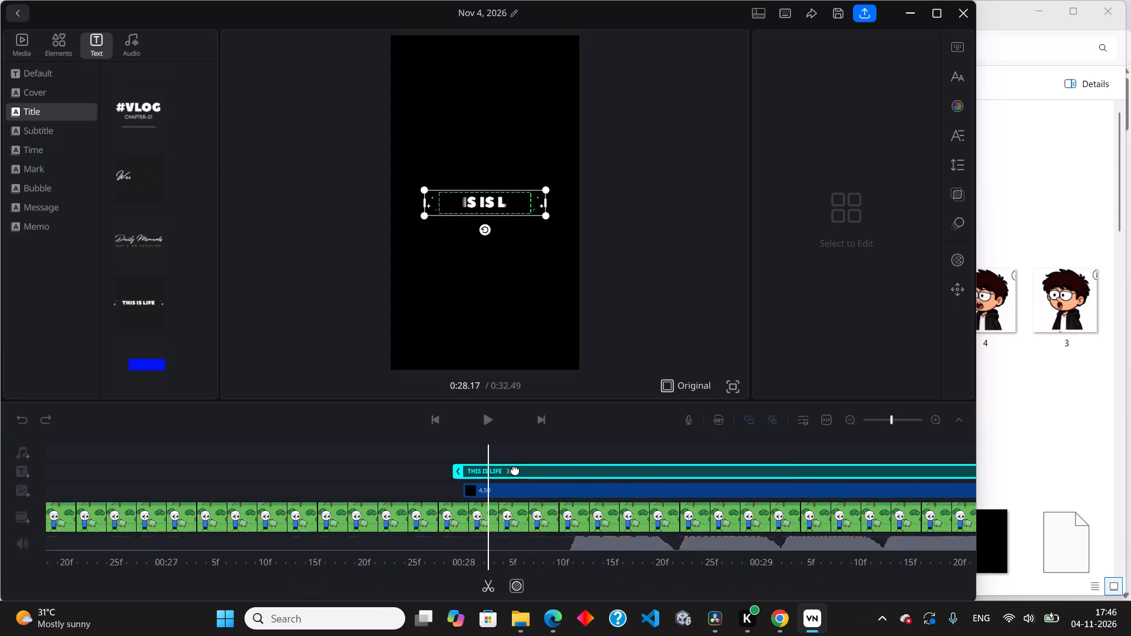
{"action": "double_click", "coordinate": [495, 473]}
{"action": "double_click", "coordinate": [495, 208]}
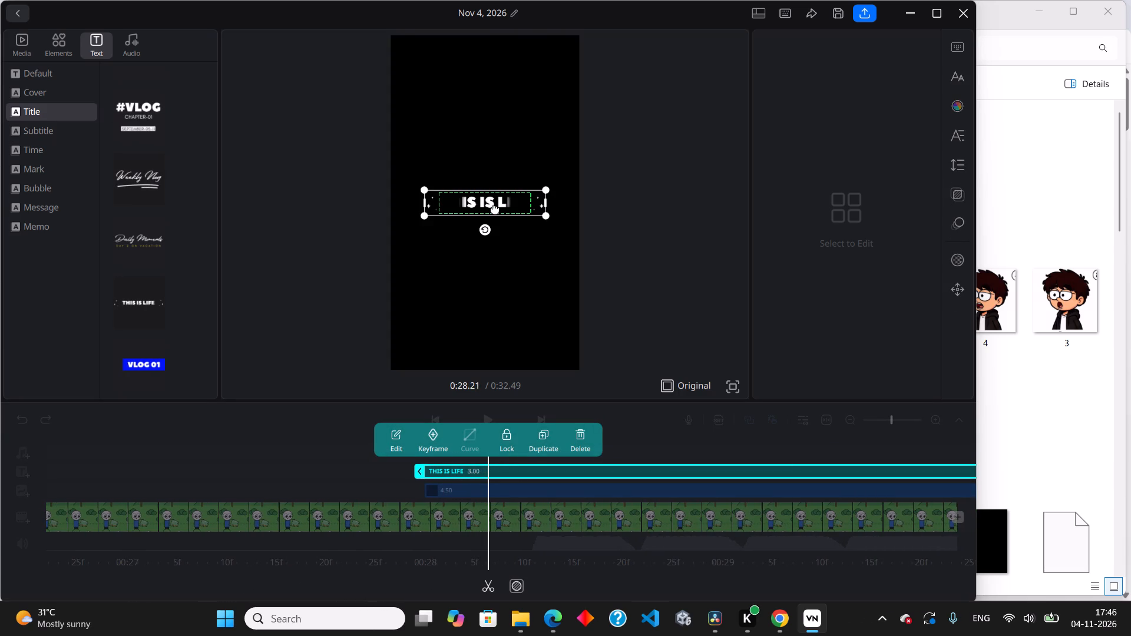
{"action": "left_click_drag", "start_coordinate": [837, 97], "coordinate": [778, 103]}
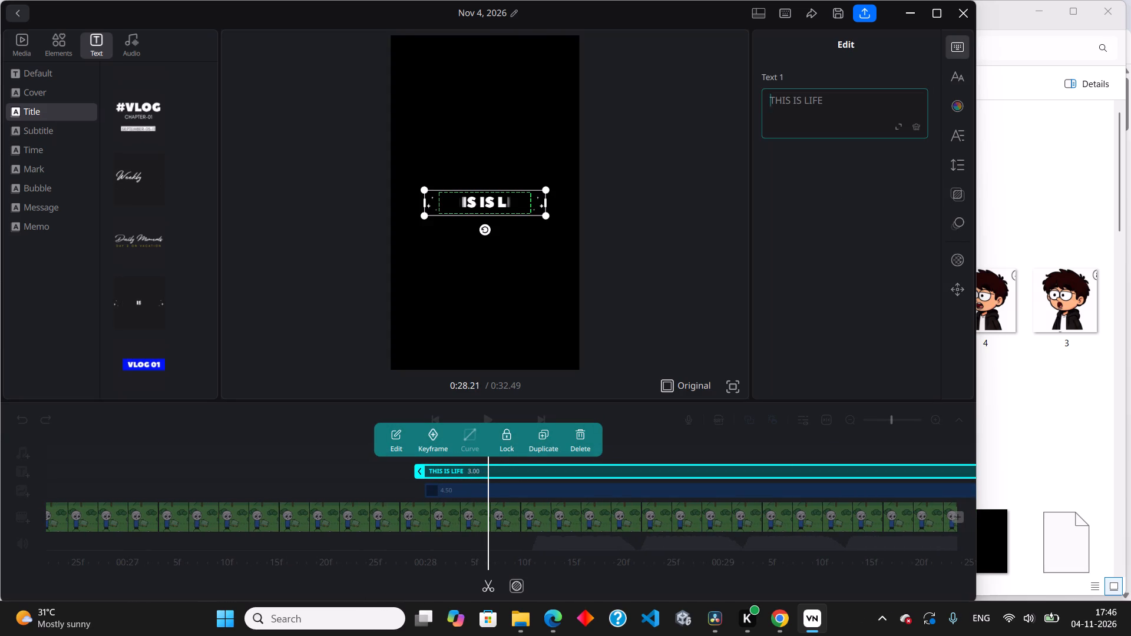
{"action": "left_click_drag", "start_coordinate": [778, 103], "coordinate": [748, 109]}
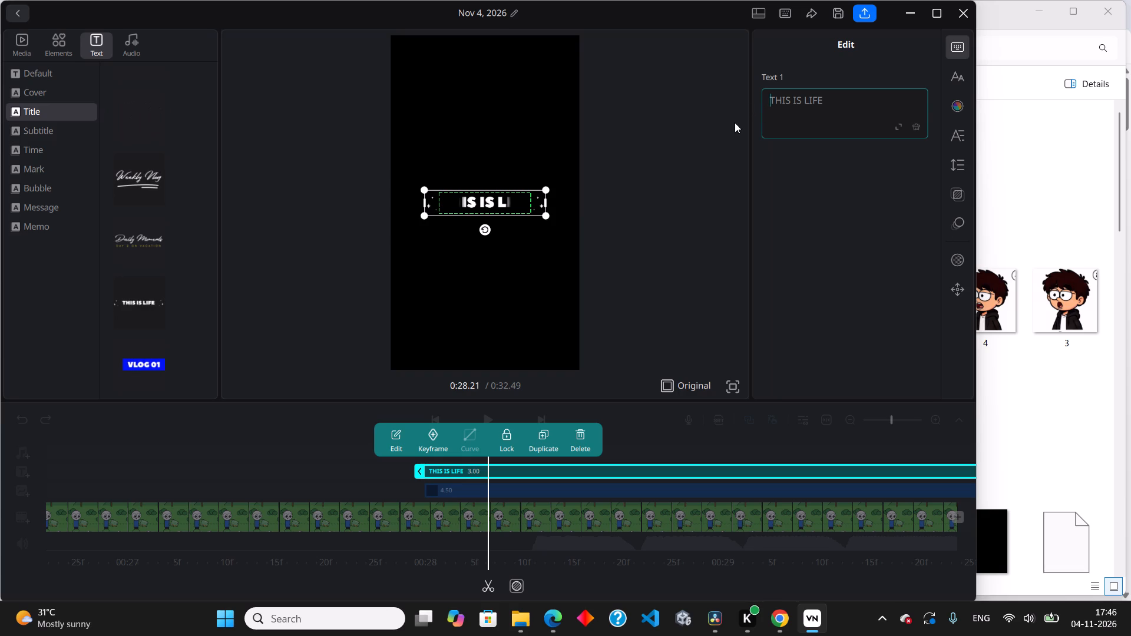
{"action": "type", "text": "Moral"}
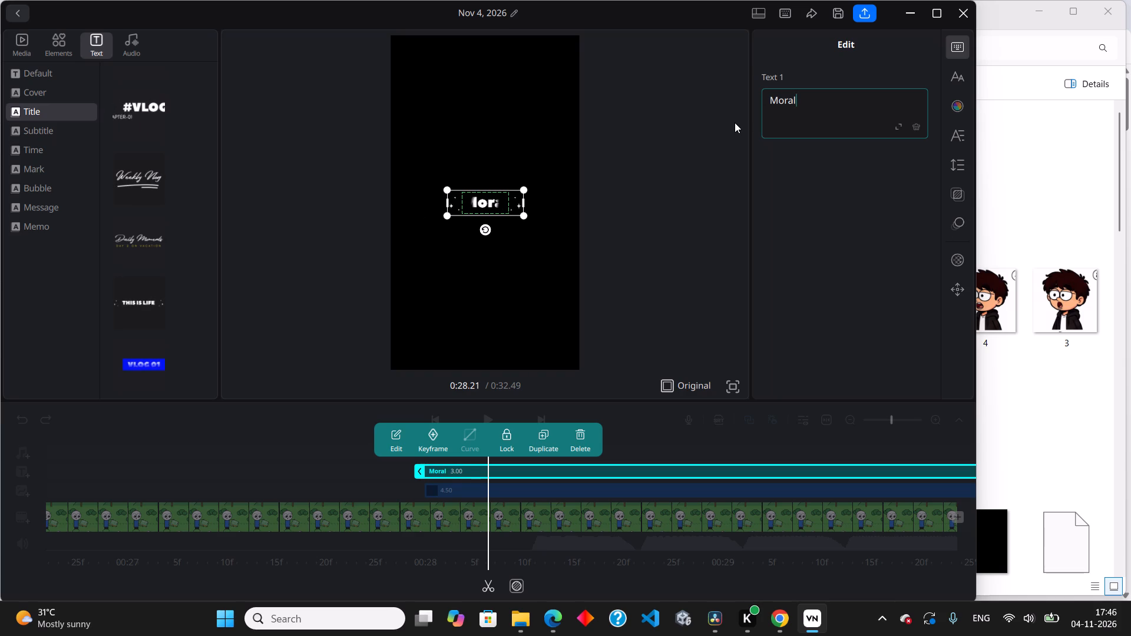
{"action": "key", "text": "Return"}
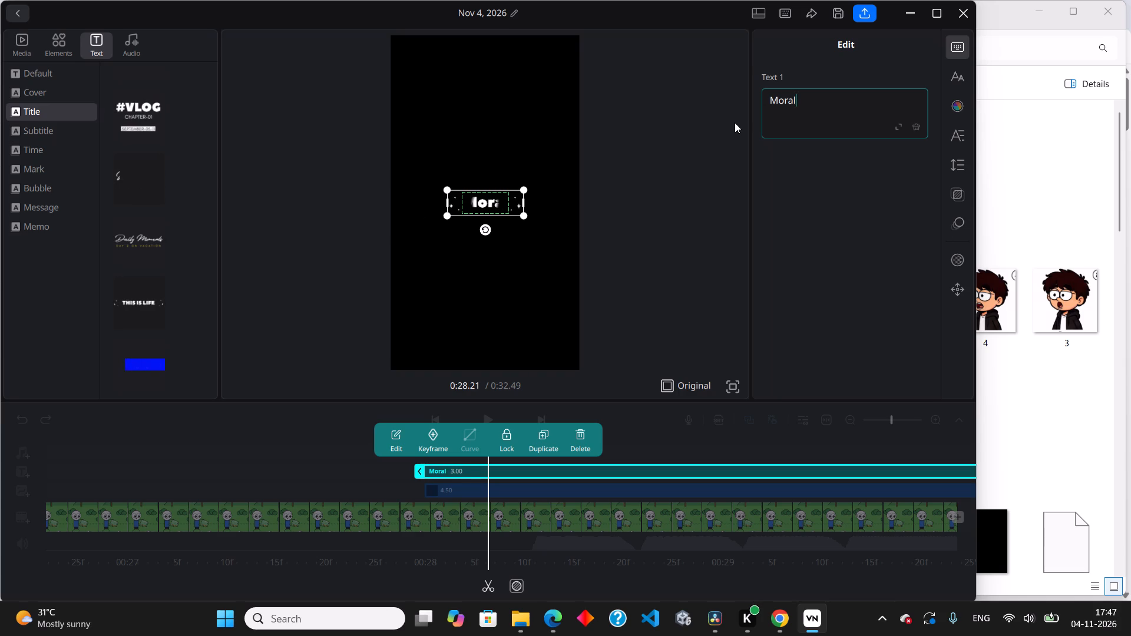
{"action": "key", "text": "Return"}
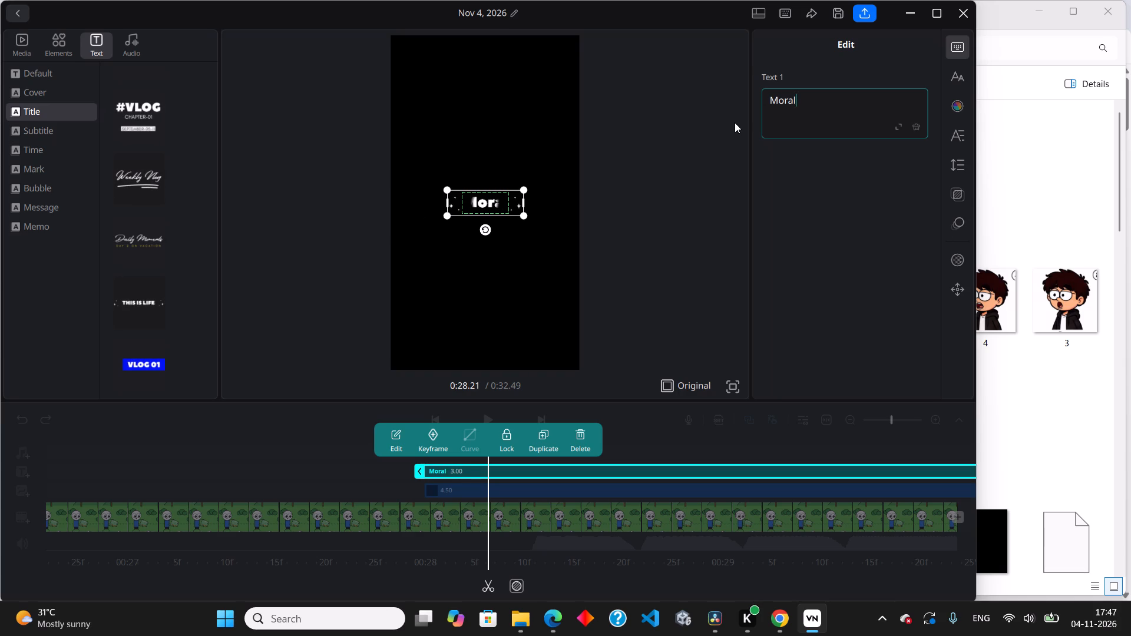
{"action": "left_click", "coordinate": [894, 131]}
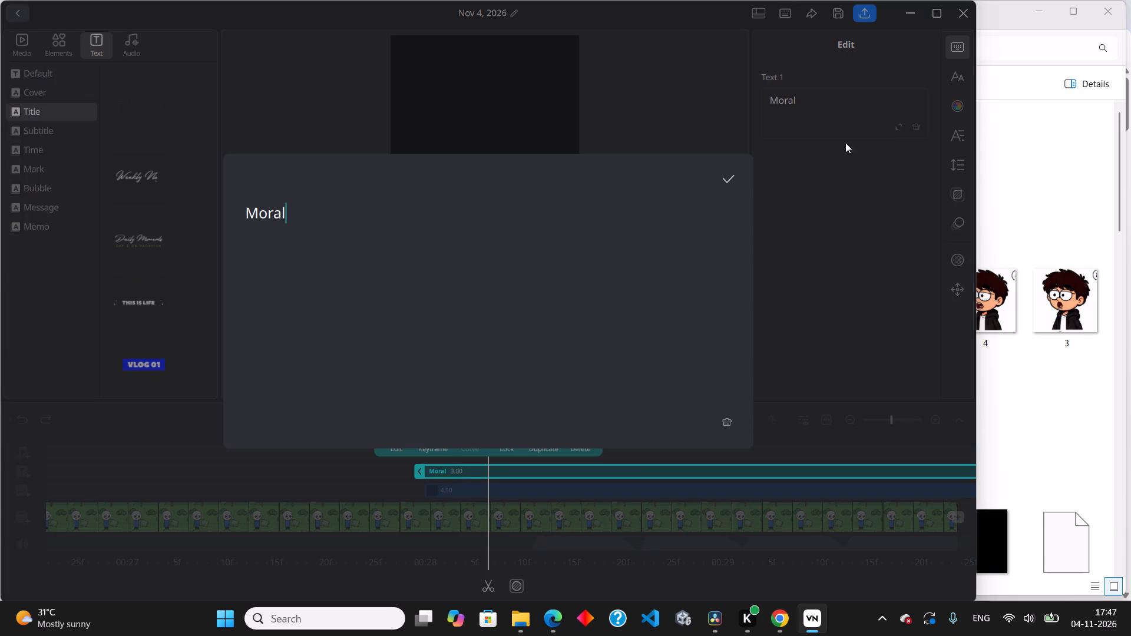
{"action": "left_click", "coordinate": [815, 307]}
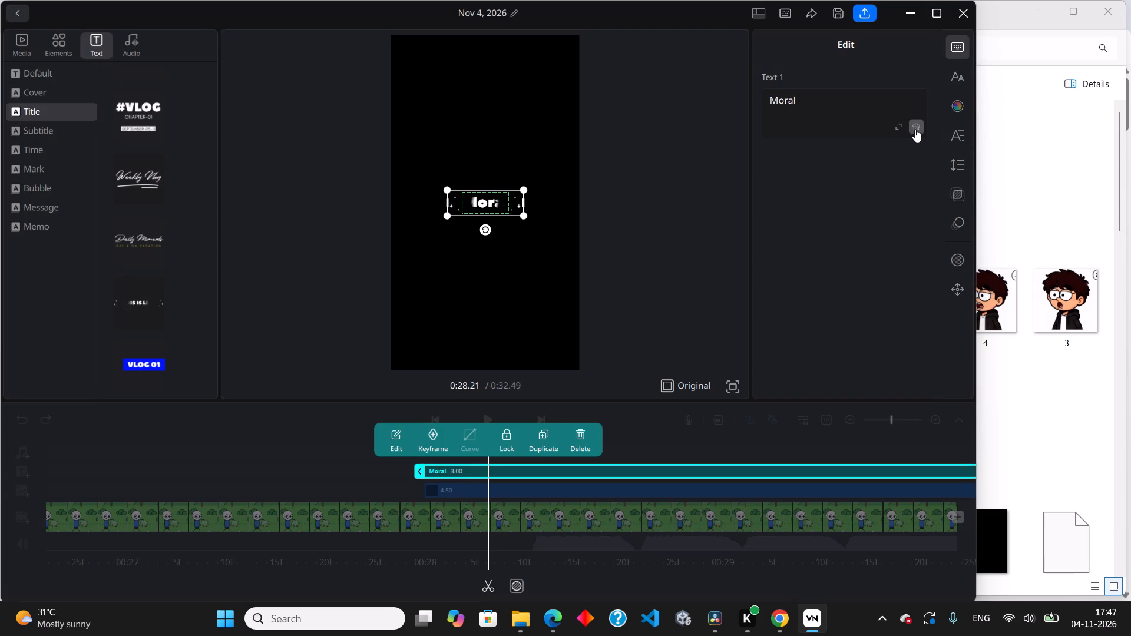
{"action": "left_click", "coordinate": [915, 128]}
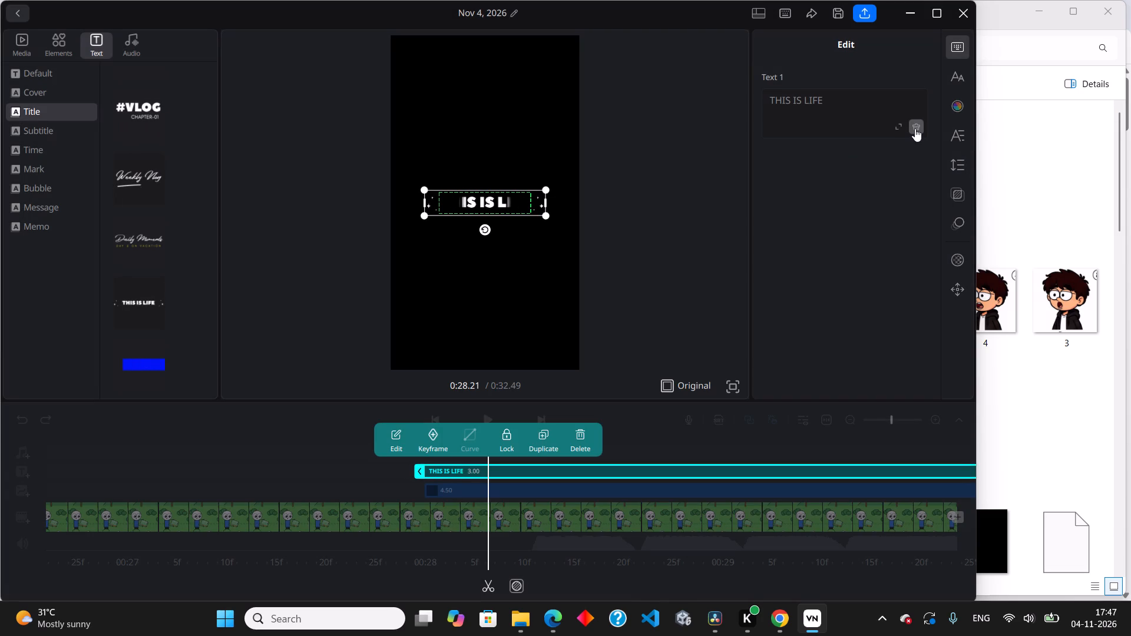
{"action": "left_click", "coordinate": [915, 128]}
Replace the THIS IS LIFE title's text over the black ending with "Moral :".
{"action": "left_click_drag", "start_coordinate": [853, 109], "coordinate": [738, 118]}
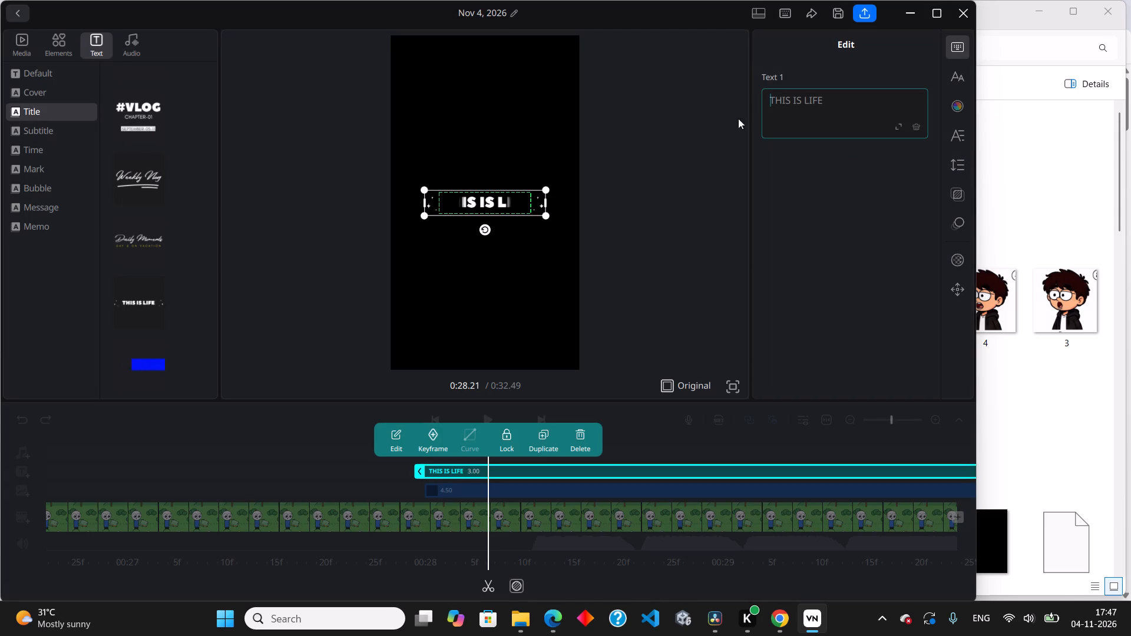
{"action": "left_click_drag", "start_coordinate": [738, 118], "coordinate": [758, 119]}
{"action": "type", "text": "Moral"}
{"action": "key", "text": "Return"}
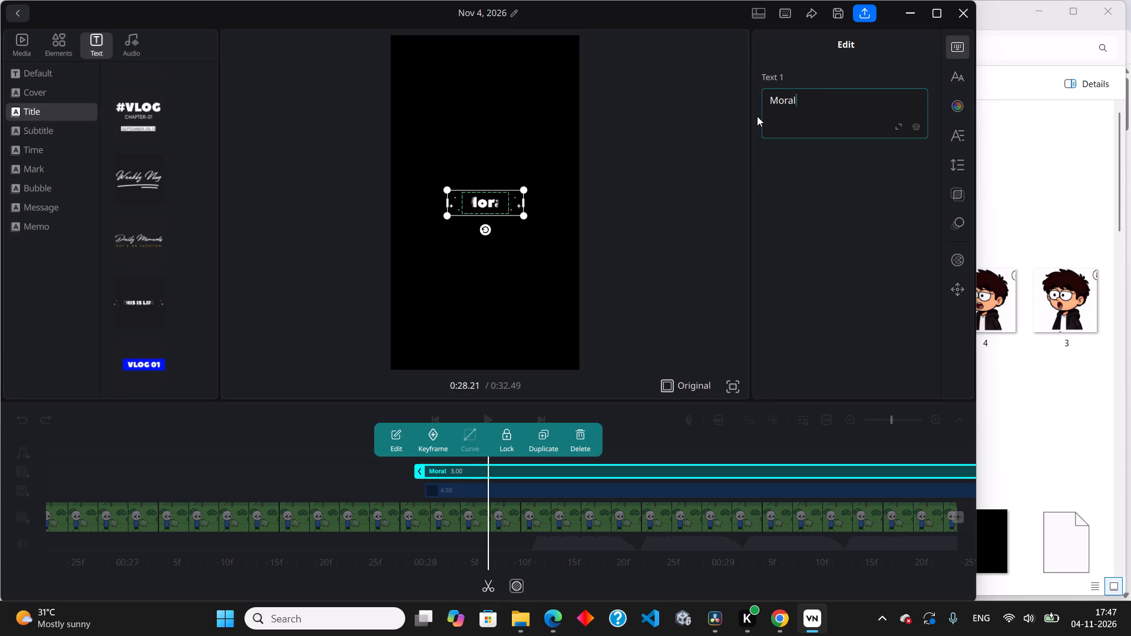
{"action": "type", "text": "ejrigji"}
{"action": "key", "text": "BackSpace"}
{"action": "key", "text": "BackSpace"}
{"action": "key", "text": "BackSpace"}
{"action": "key", "text": "BackSpace"}
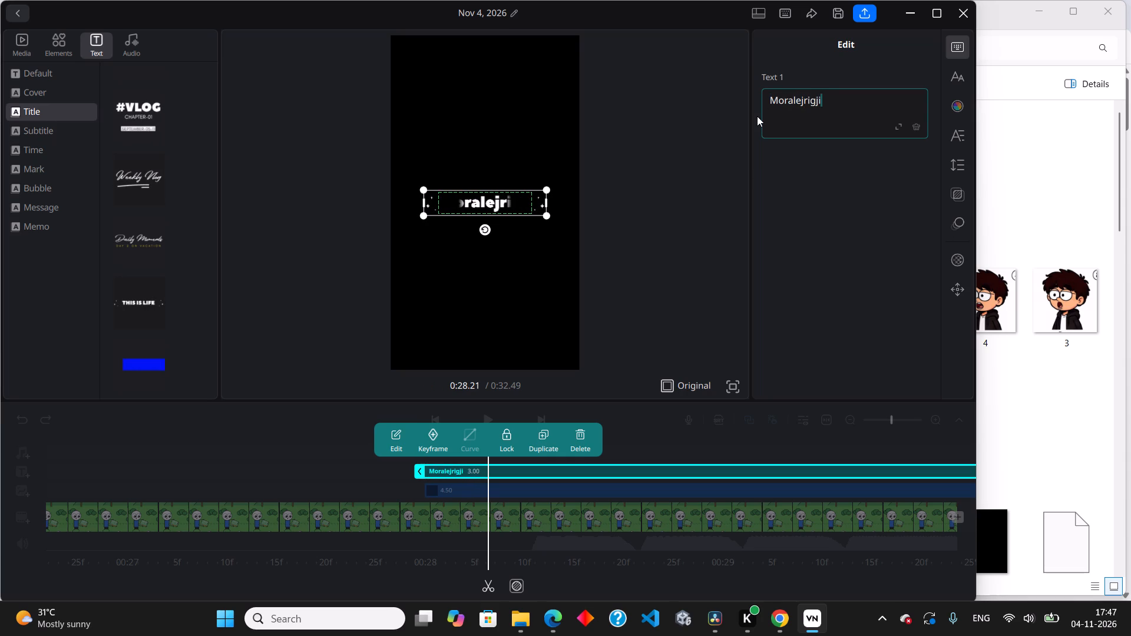
{"action": "key", "text": "BackSpace"}
{"action": "key", "text": "BackSpace"}
{"action": "key", "text": "BackSpace"}
{"action": "key", "text": "BackSpace"}
{"action": "key", "text": "BackSpace"}
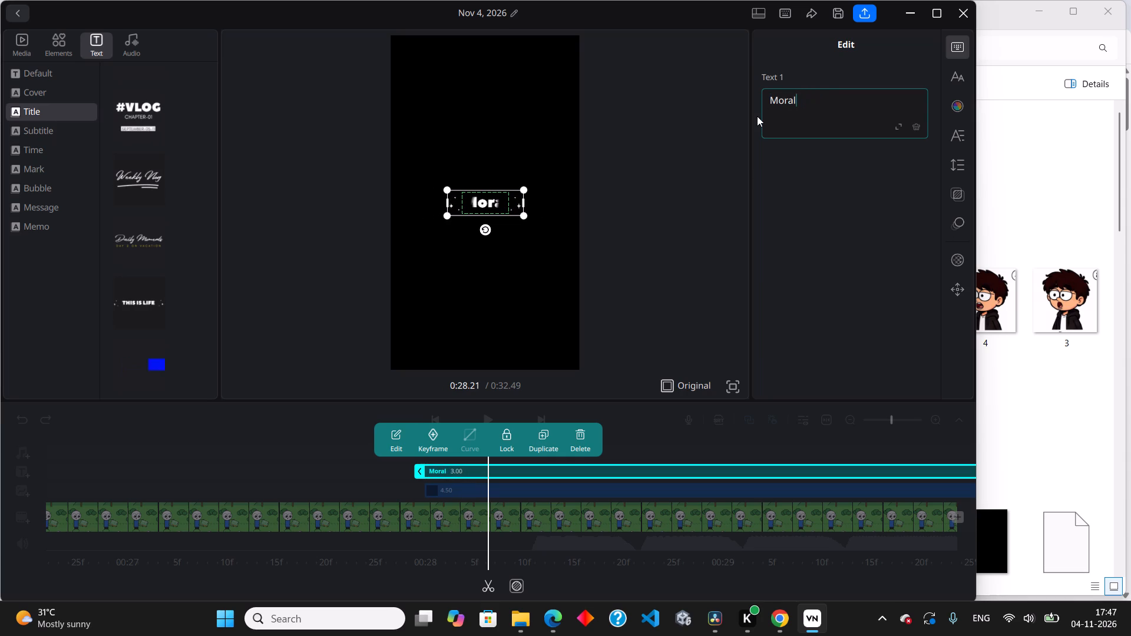
{"action": "key", "text": "space"}
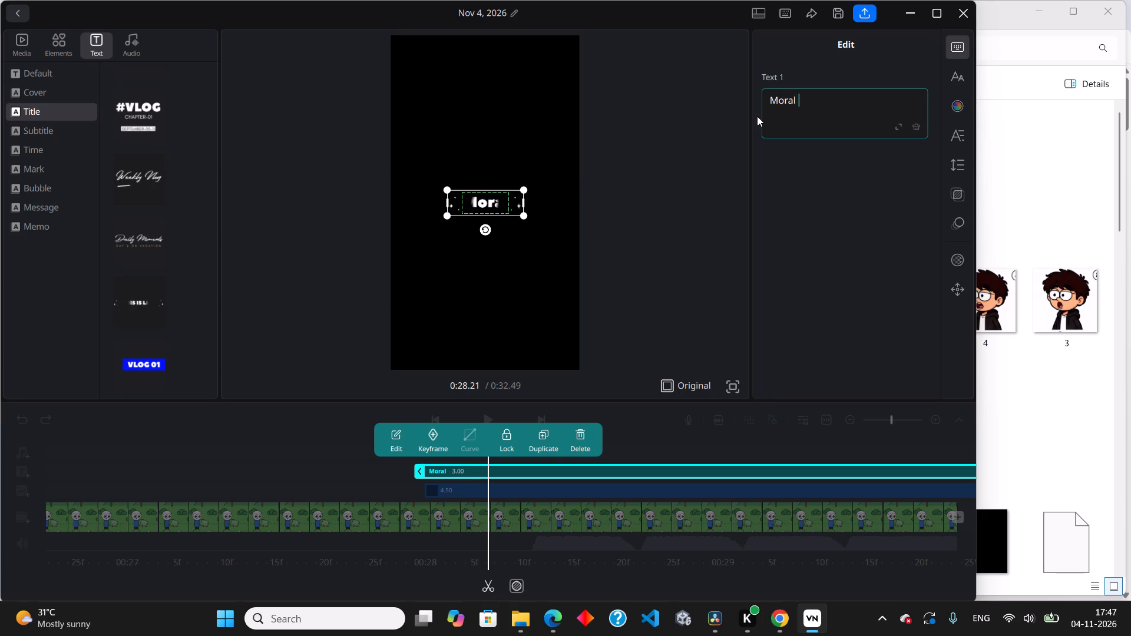
{"action": "key", "text": "shift+colon"}
{"action": "key", "text": "space"}
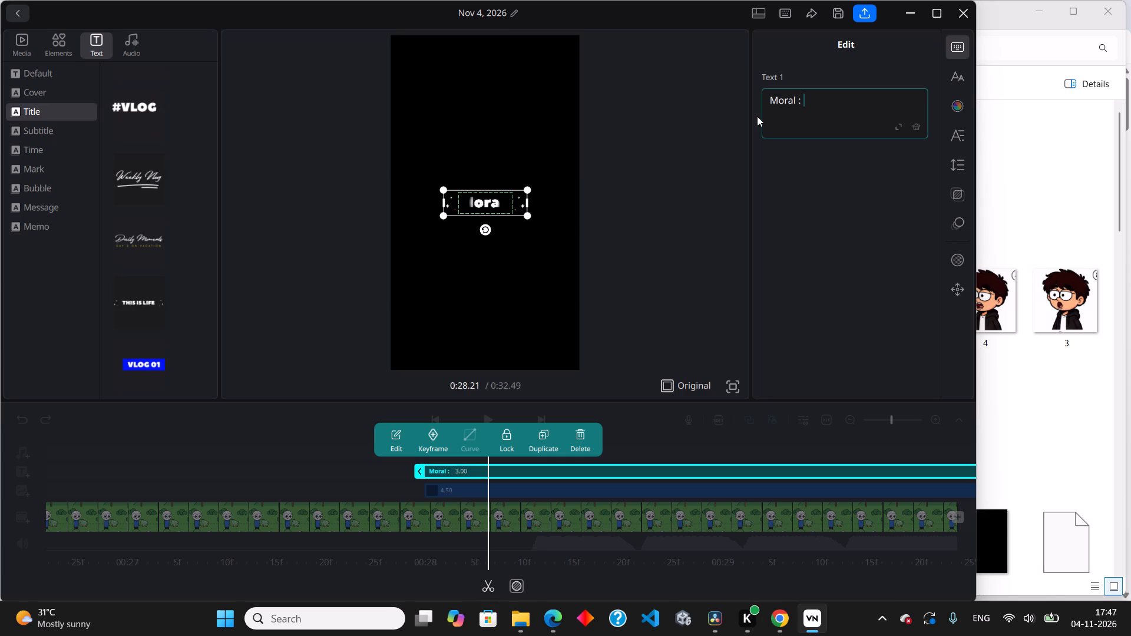
{"action": "left_click_drag", "start_coordinate": [715, 437], "coordinate": [704, 435]}
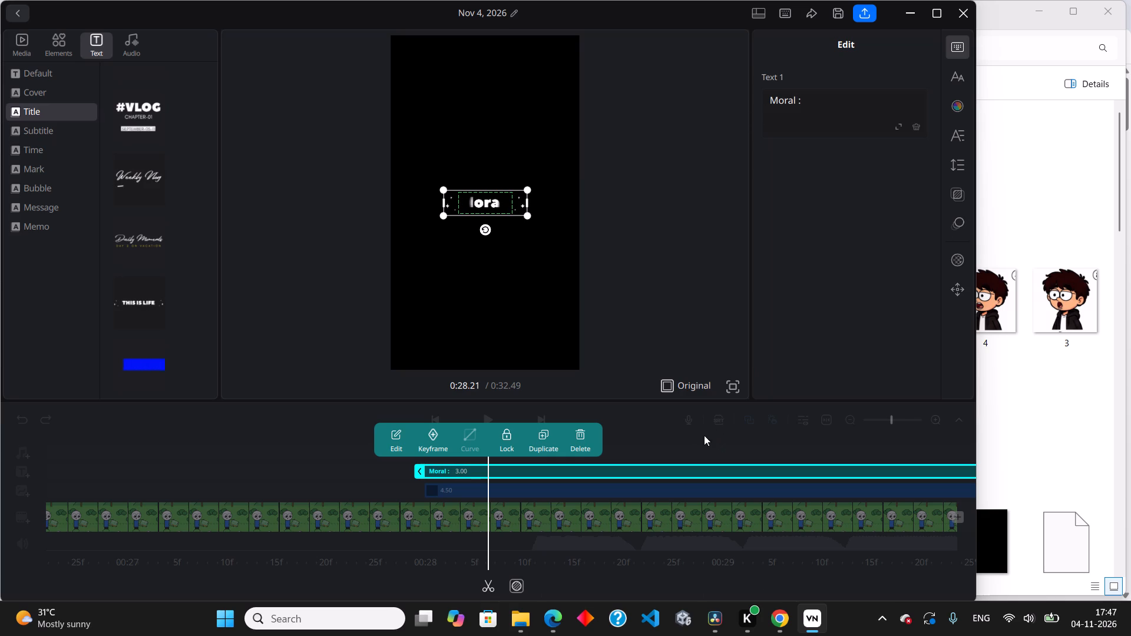
Check the "Moral :" title's animation over the black ending and reopen the title for editing.
{"action": "left_click_drag", "start_coordinate": [338, 466], "coordinate": [445, 478]}
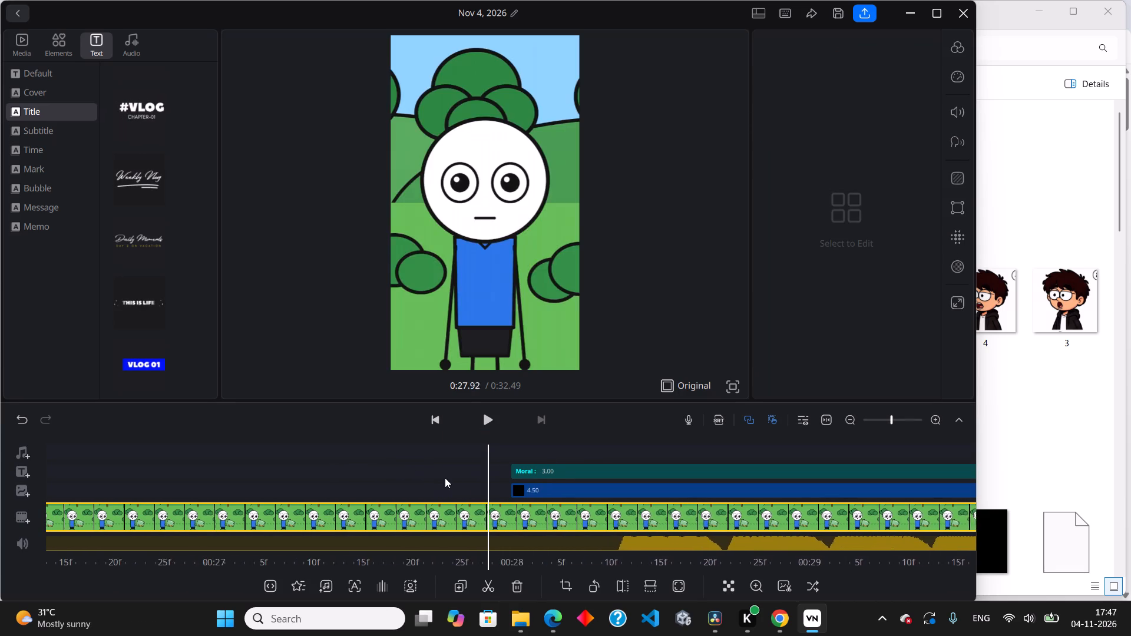
{"action": "left_click_drag", "start_coordinate": [445, 478], "coordinate": [173, 451]}
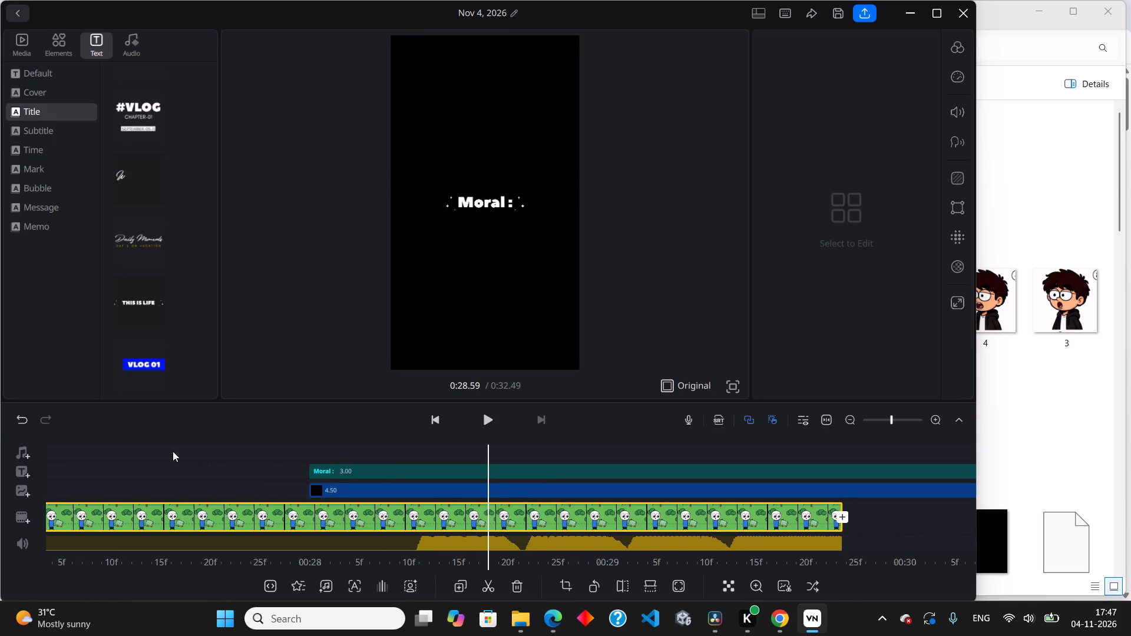
{"action": "left_click_drag", "start_coordinate": [173, 451], "coordinate": [166, 446]}
{"action": "double_click", "coordinate": [279, 473]}
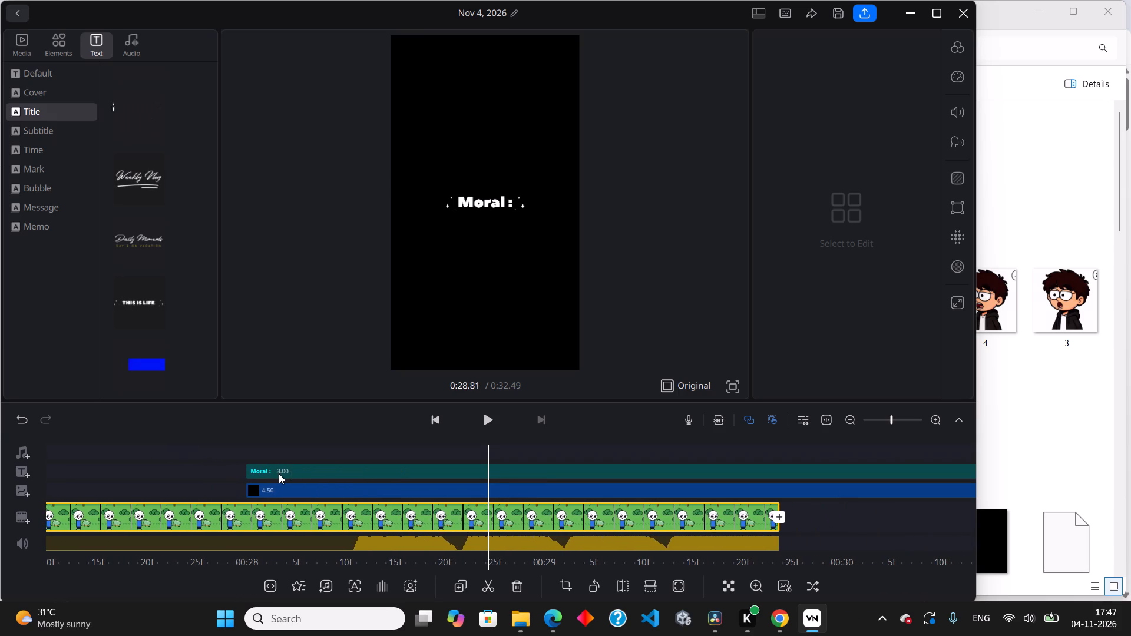
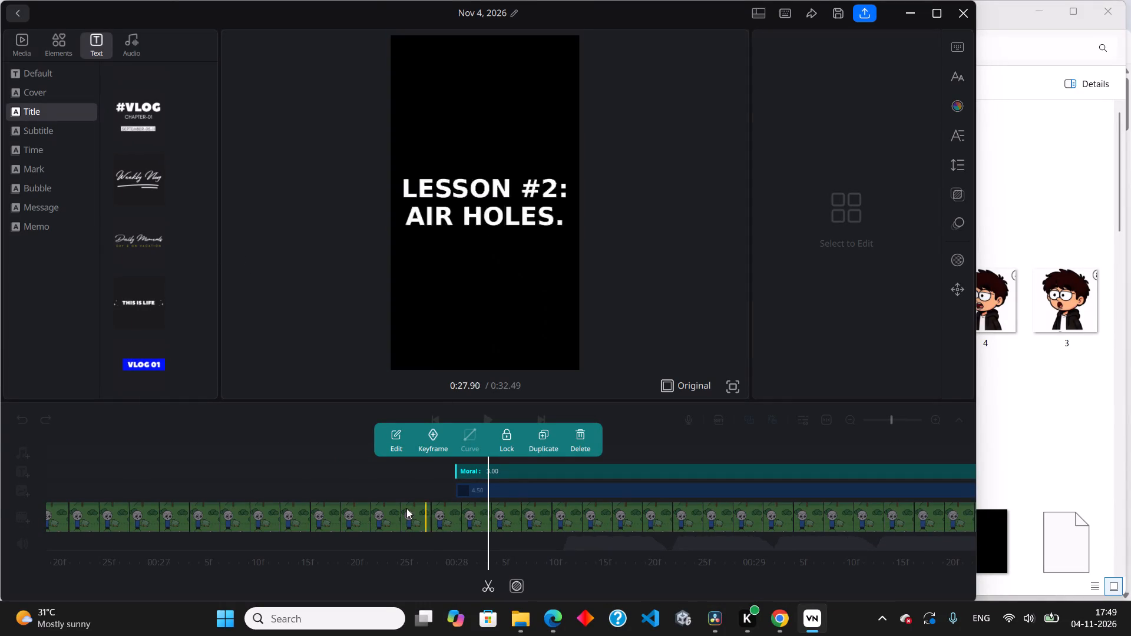
Review the transition from the green park scene into the black ending with the "Moral :" title.
{"action": "left_click", "coordinate": [383, 491]}
{"action": "left_click_drag", "start_coordinate": [281, 460], "coordinate": [672, 482]}
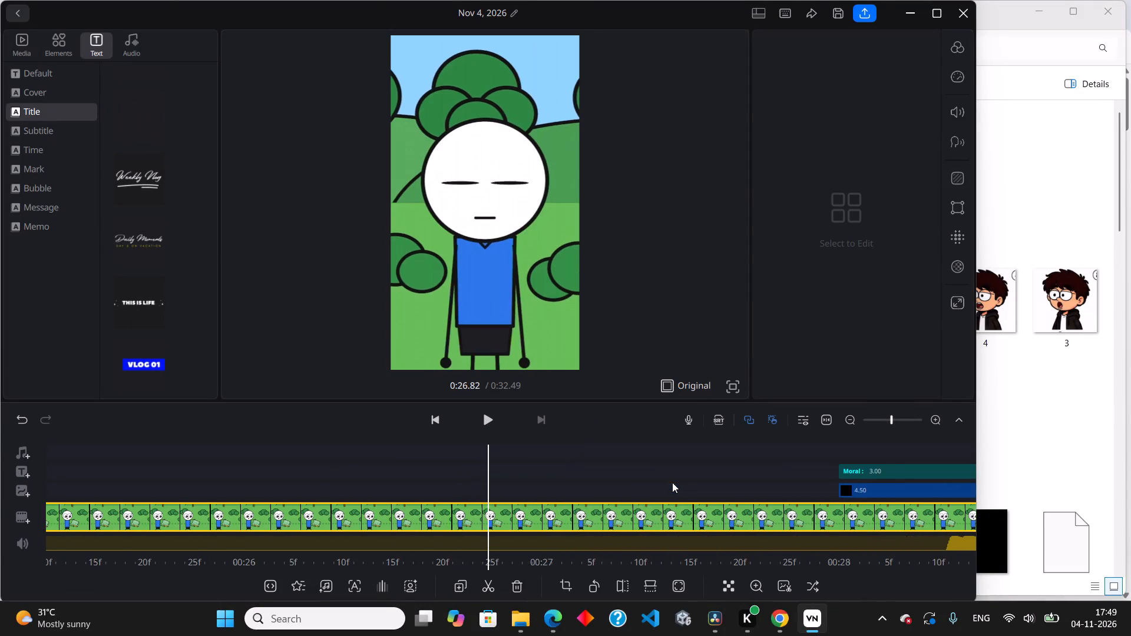
{"action": "left_click_drag", "start_coordinate": [672, 482], "coordinate": [81, 443]}
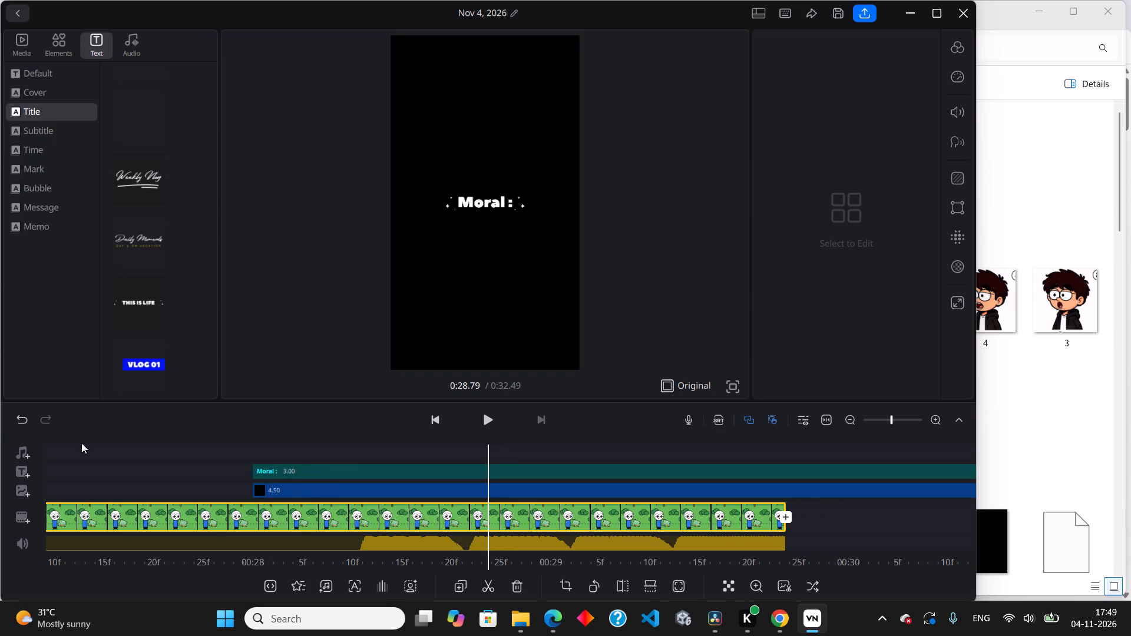
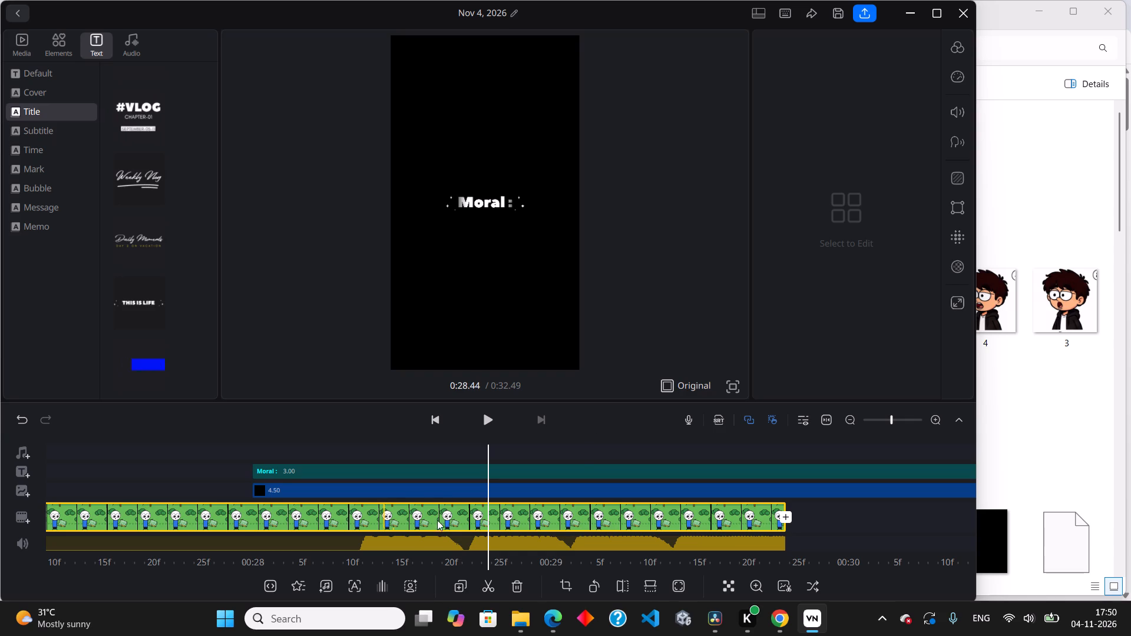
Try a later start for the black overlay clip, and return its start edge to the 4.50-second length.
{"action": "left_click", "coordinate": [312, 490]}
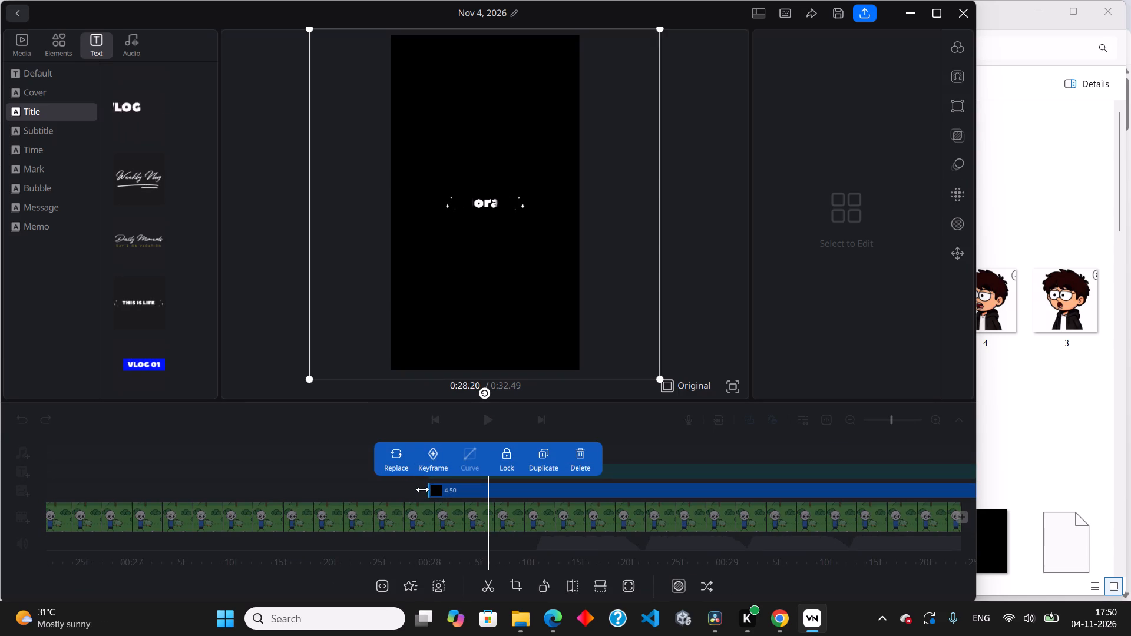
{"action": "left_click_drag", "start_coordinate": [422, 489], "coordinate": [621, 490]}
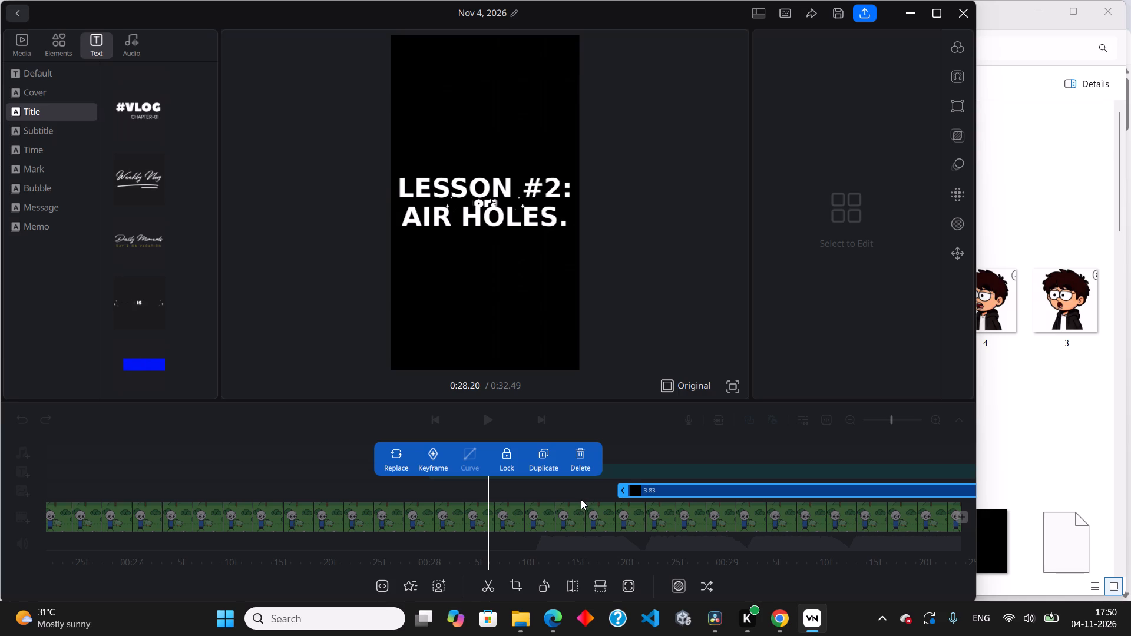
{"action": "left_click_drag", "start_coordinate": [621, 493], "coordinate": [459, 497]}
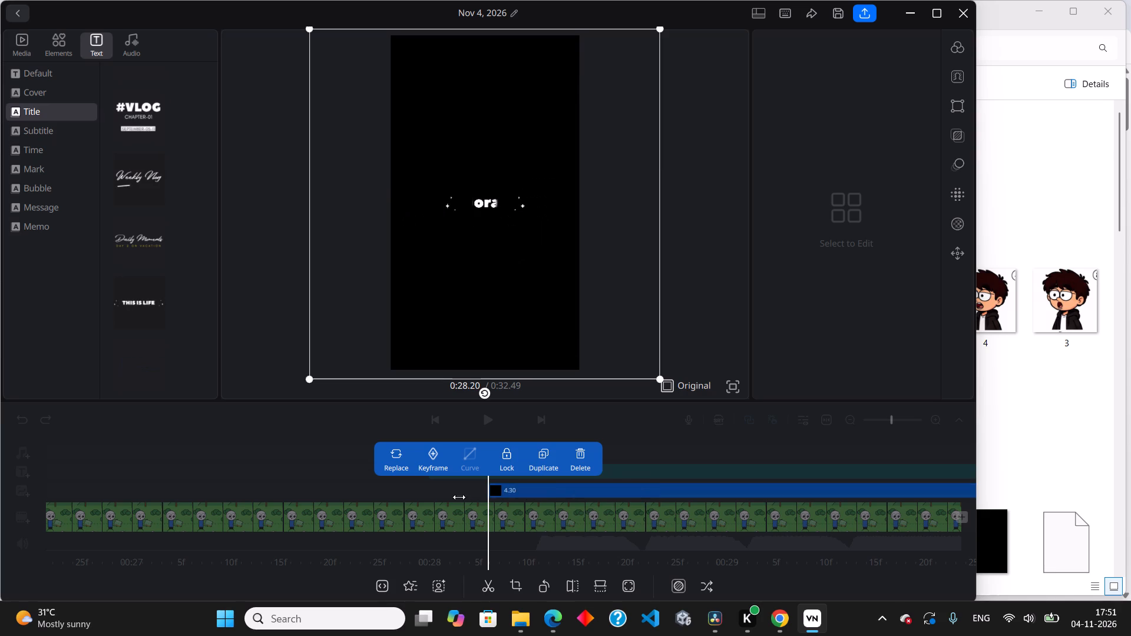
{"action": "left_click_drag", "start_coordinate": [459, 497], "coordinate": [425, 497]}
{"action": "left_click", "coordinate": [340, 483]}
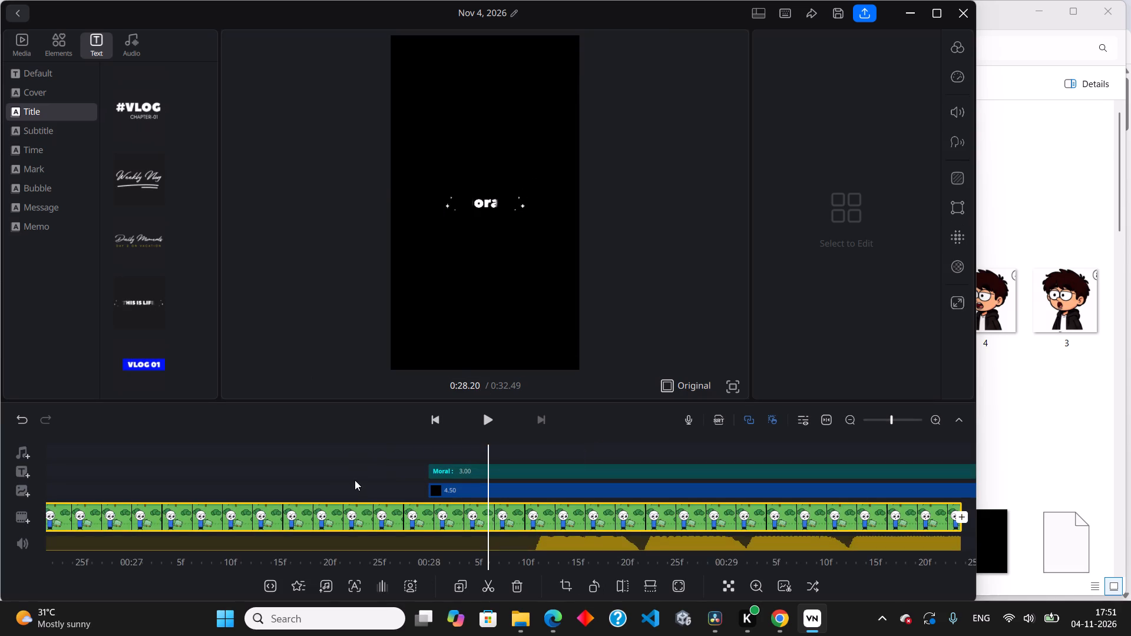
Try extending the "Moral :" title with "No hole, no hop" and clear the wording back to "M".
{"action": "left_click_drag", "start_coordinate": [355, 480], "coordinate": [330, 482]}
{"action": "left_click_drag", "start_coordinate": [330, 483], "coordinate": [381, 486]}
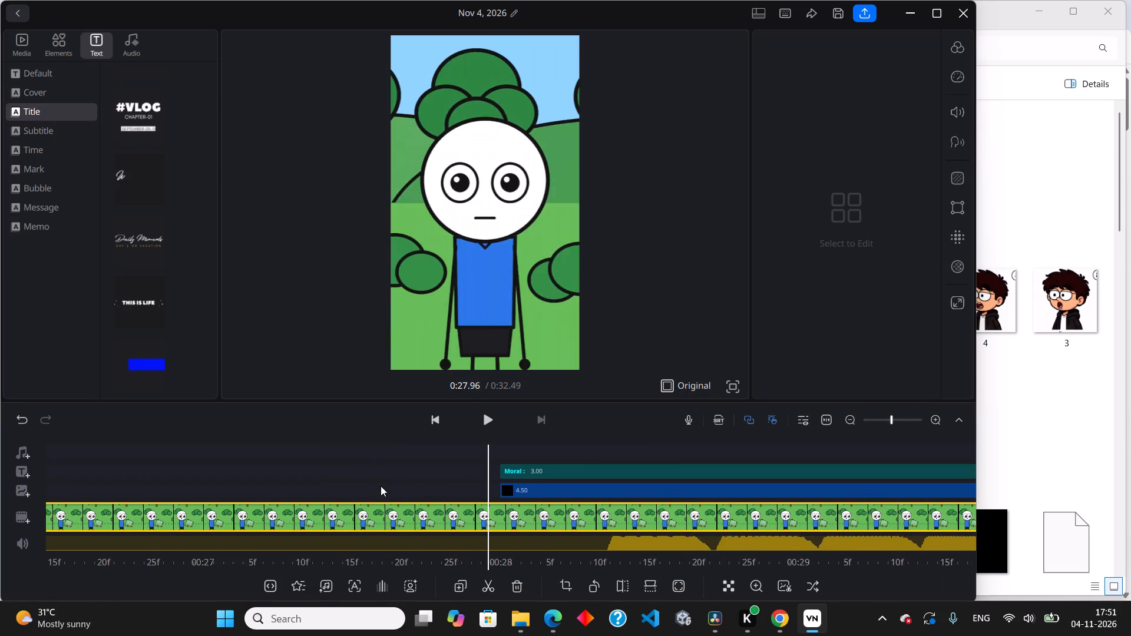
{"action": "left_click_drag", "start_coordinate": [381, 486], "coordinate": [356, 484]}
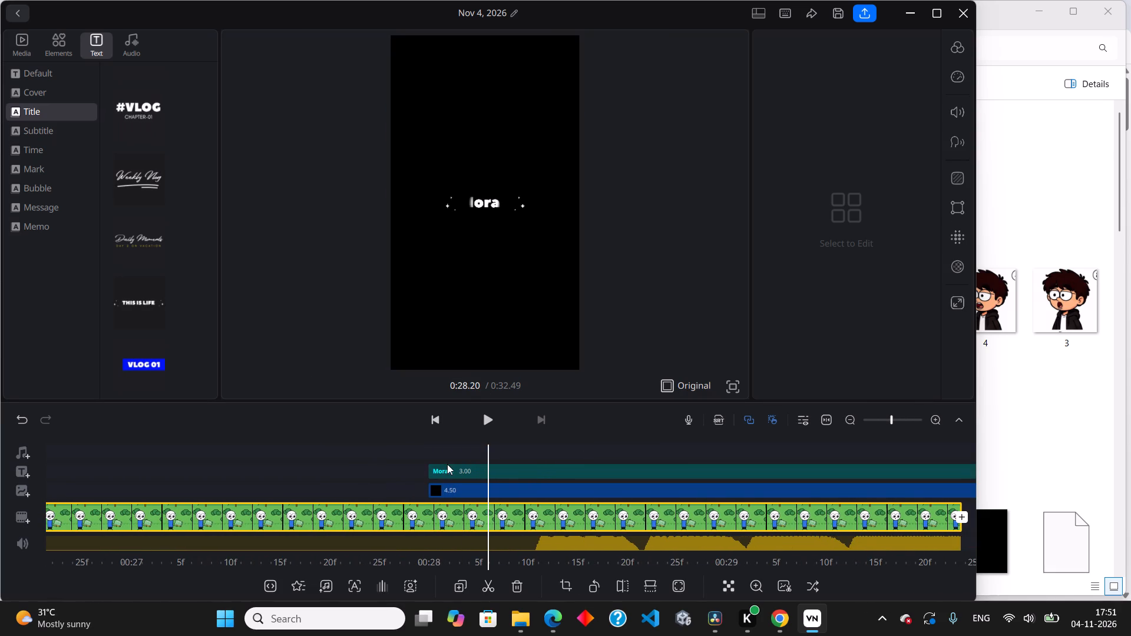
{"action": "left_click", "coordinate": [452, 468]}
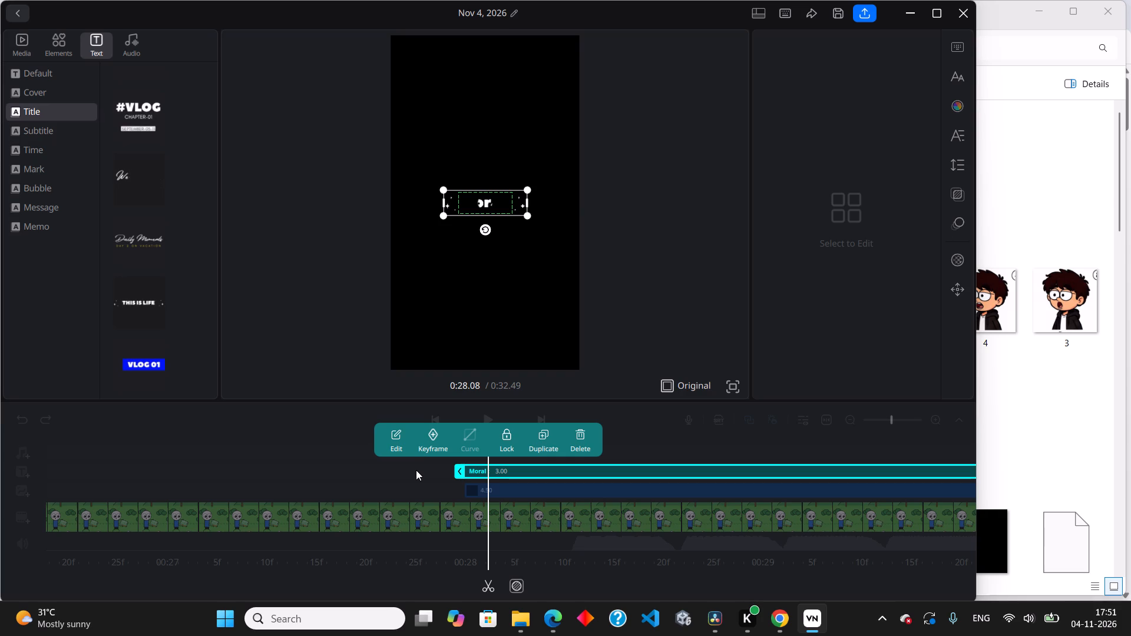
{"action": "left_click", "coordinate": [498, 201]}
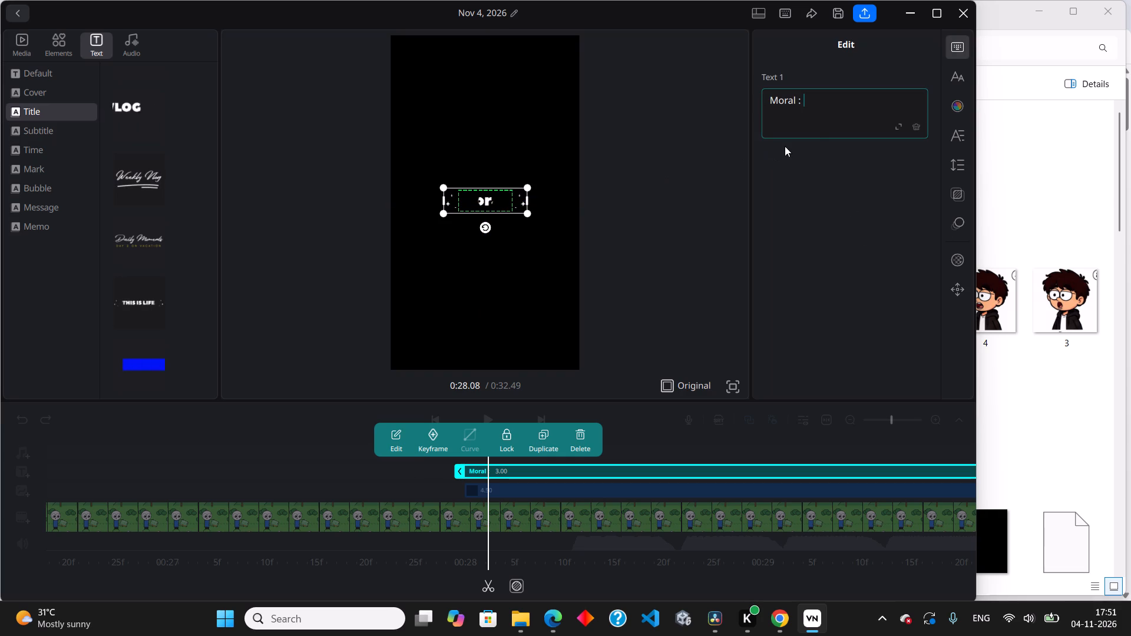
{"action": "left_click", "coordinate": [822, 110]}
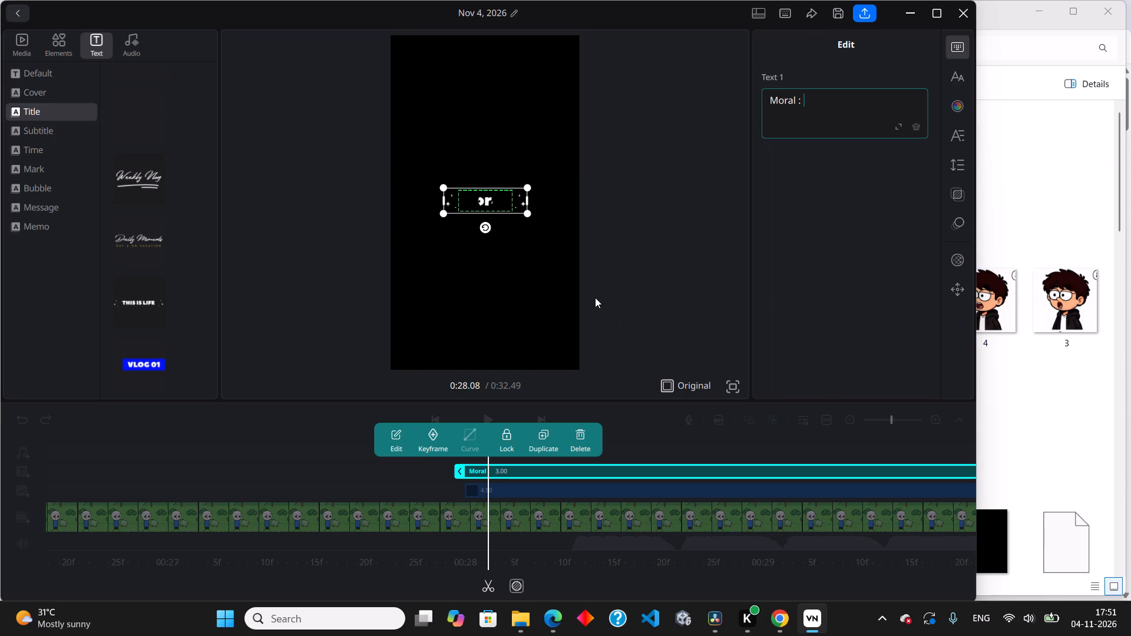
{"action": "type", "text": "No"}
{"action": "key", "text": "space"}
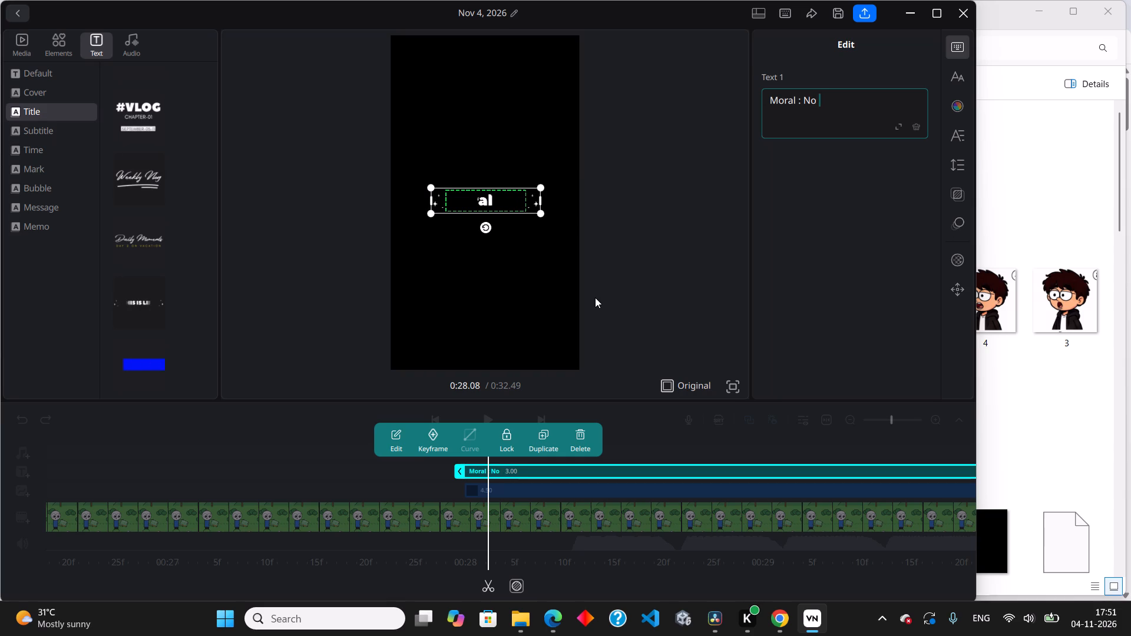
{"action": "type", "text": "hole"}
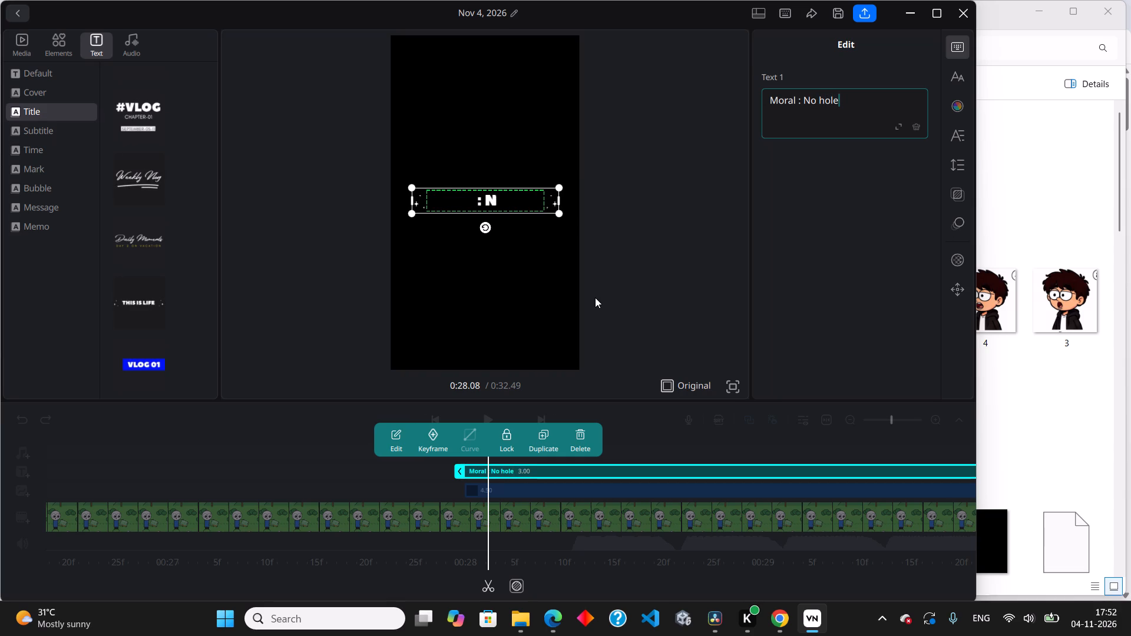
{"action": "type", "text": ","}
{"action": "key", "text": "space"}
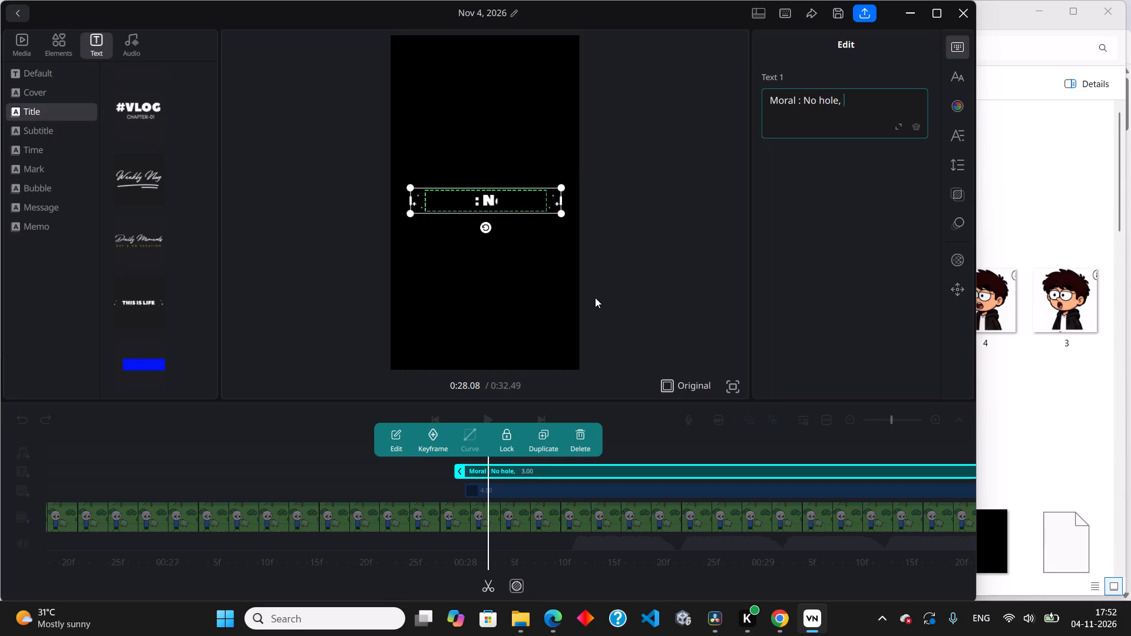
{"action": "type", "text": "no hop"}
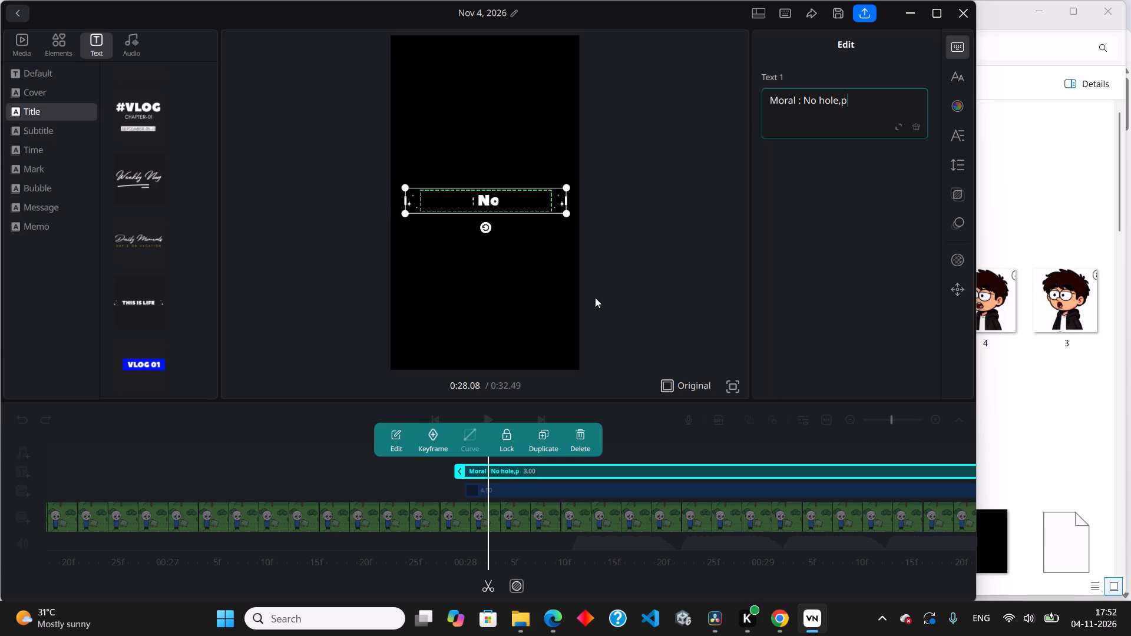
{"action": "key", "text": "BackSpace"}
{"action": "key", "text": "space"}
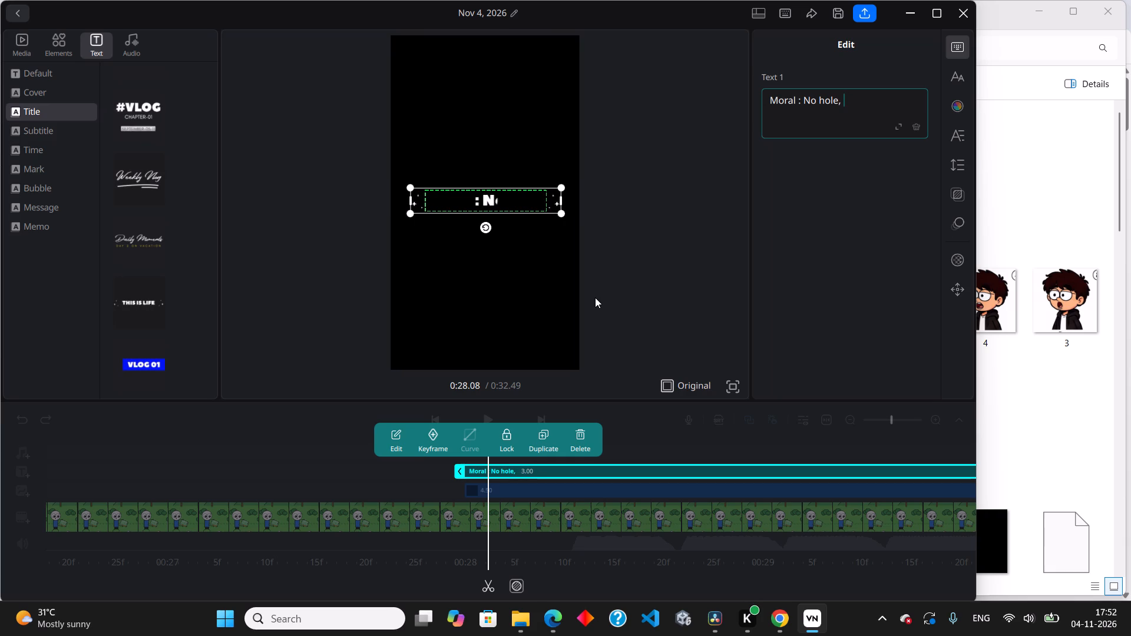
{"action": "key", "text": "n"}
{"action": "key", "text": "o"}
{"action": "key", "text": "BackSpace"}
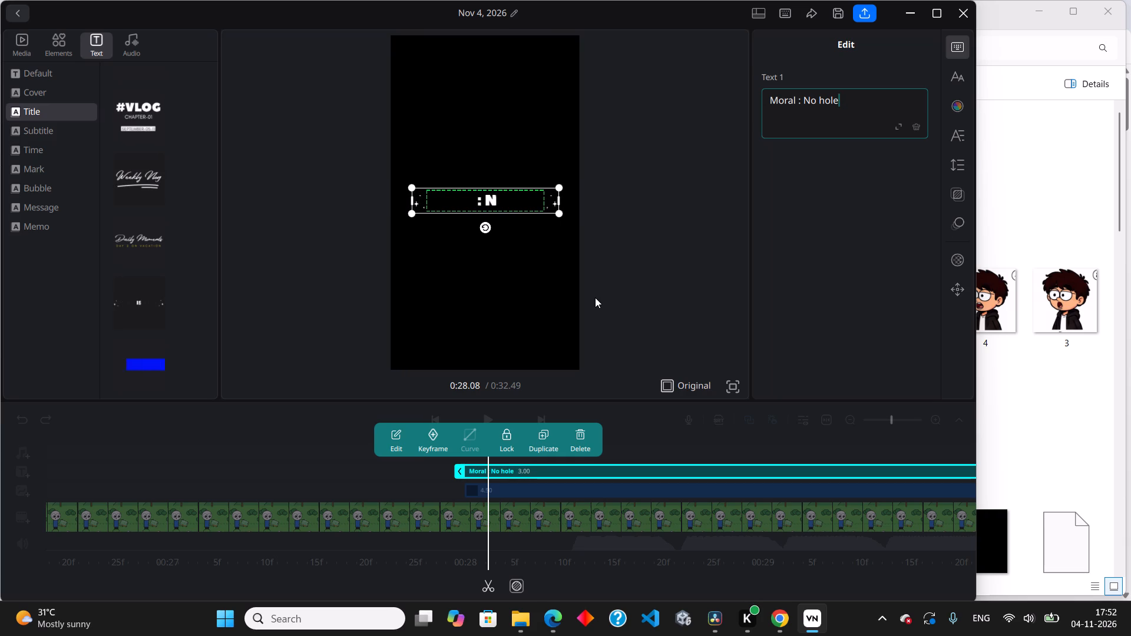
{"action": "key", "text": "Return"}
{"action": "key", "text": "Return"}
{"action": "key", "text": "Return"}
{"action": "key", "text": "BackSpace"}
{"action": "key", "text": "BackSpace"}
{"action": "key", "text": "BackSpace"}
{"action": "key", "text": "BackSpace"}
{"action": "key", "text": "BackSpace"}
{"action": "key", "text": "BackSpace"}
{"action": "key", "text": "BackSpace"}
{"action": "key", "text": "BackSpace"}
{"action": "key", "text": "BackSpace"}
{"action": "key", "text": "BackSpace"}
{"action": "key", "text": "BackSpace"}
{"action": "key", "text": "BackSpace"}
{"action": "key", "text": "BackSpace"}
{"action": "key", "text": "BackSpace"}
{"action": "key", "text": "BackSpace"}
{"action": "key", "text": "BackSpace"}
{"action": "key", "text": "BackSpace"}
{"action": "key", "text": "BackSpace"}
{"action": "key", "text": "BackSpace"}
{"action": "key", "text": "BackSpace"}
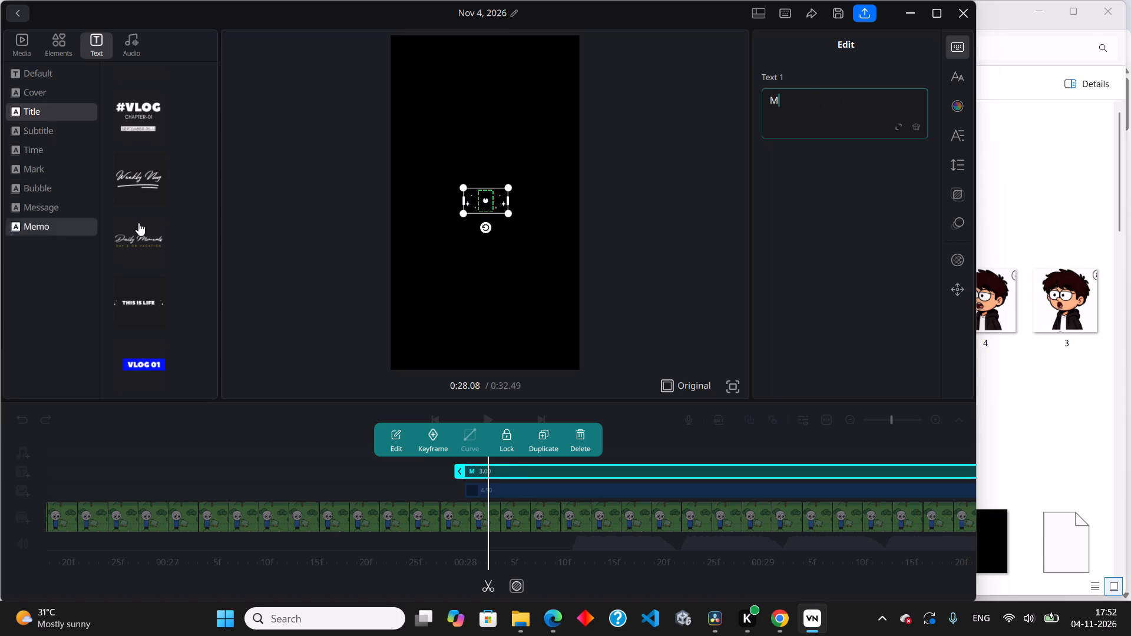
Delete the title clip above the black overlay.
{"action": "left_click", "coordinate": [579, 442]}
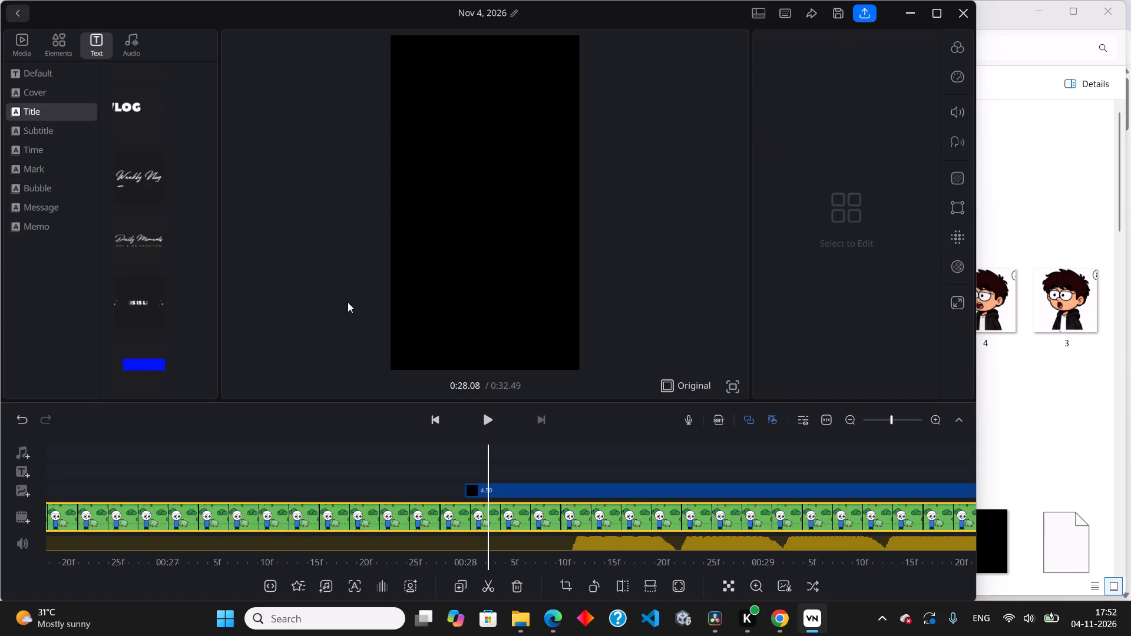
Browse the text template categories, including Time, Subtitle, Bubble, Memo, Mark and Cover, for a style suited to the black ending.
{"action": "scroll", "coordinate": [121, 260], "scroll_direction": "down", "scroll_amount": 4}
{"action": "left_click", "coordinate": [57, 147]}
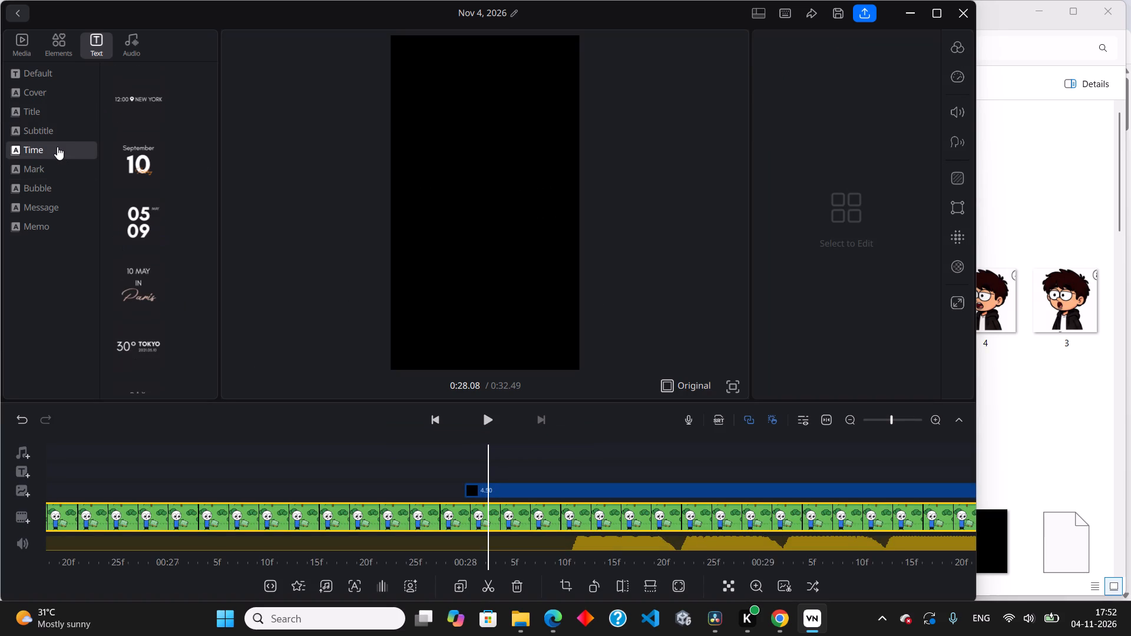
{"action": "scroll", "coordinate": [135, 188], "scroll_direction": "down", "scroll_amount": 5}
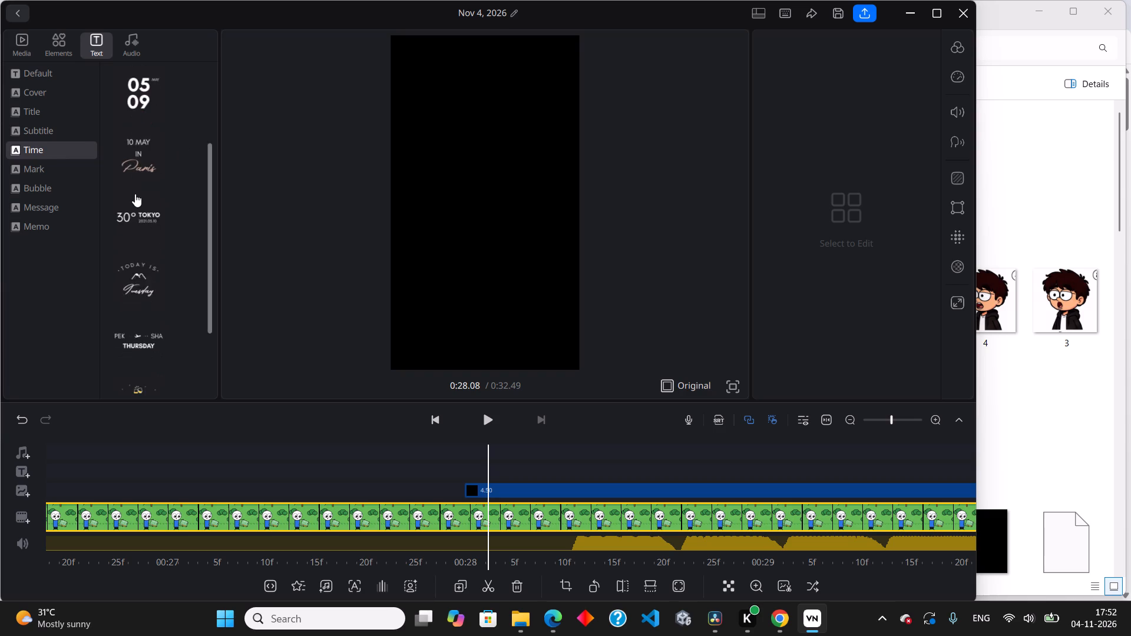
{"action": "scroll", "coordinate": [137, 194], "scroll_direction": "down", "scroll_amount": 10}
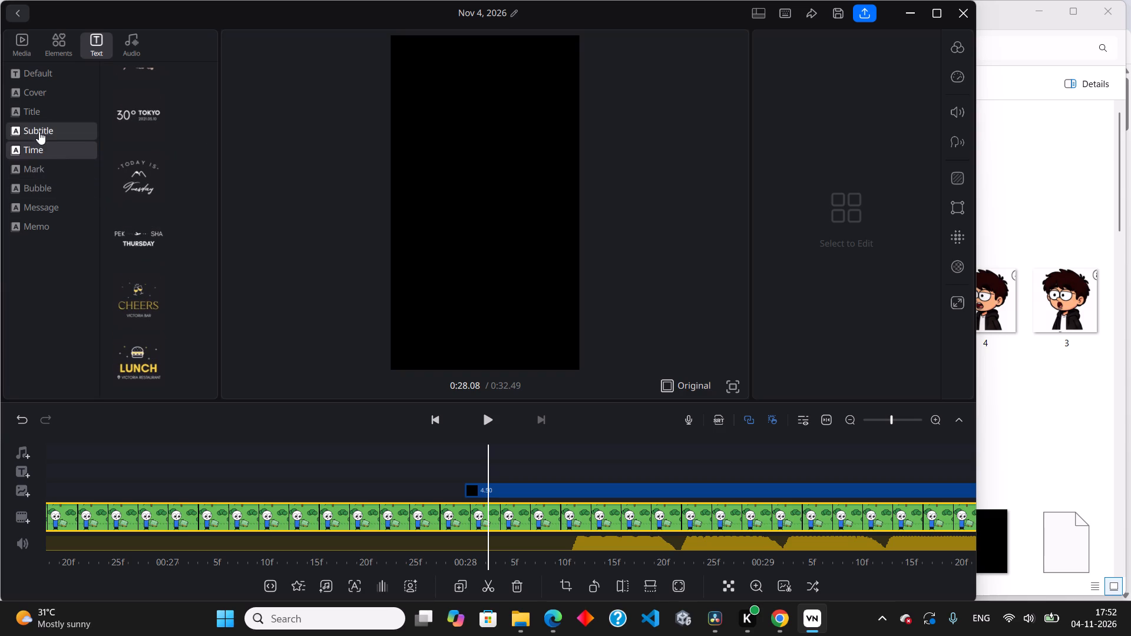
{"action": "left_click", "coordinate": [39, 131]}
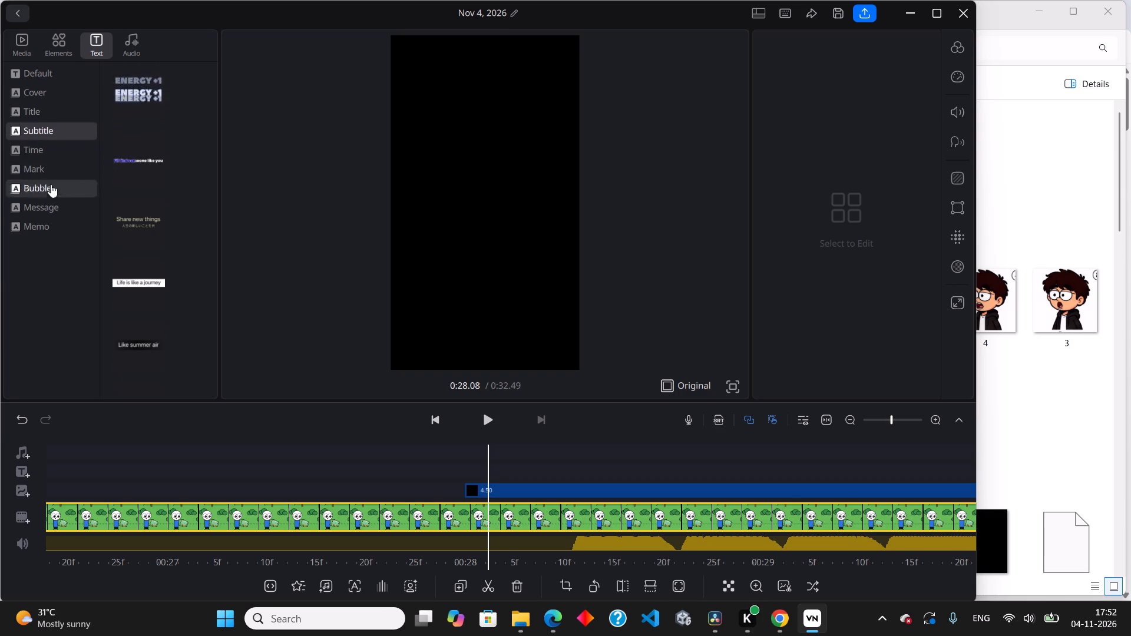
{"action": "scroll", "coordinate": [137, 196], "scroll_direction": "down", "scroll_amount": 4}
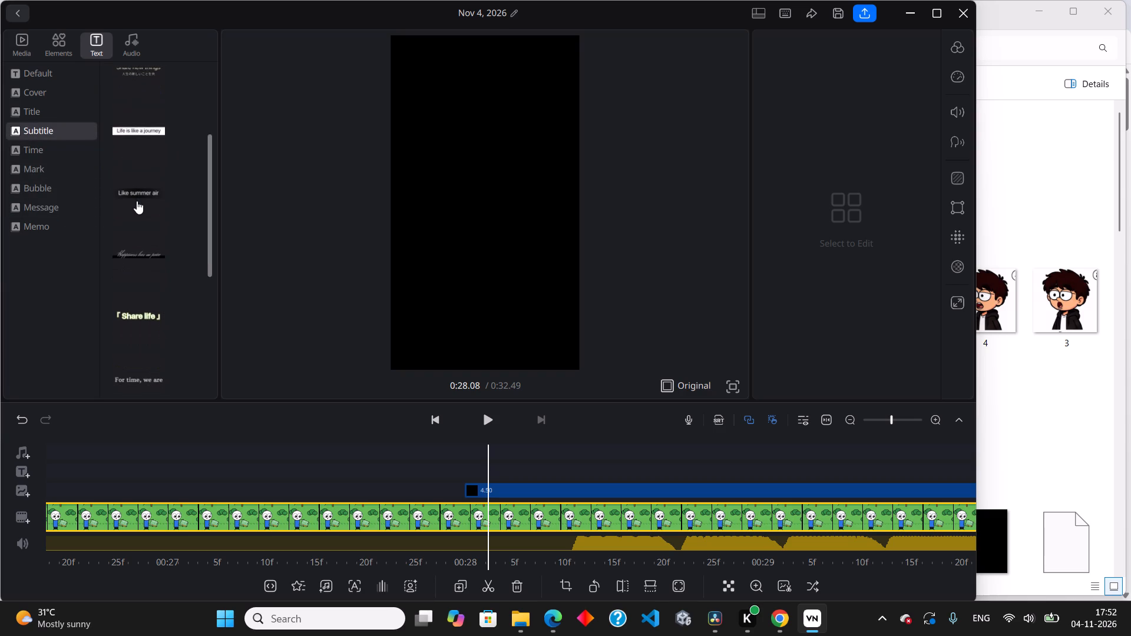
{"action": "scroll", "coordinate": [137, 201], "scroll_direction": "down", "scroll_amount": 5}
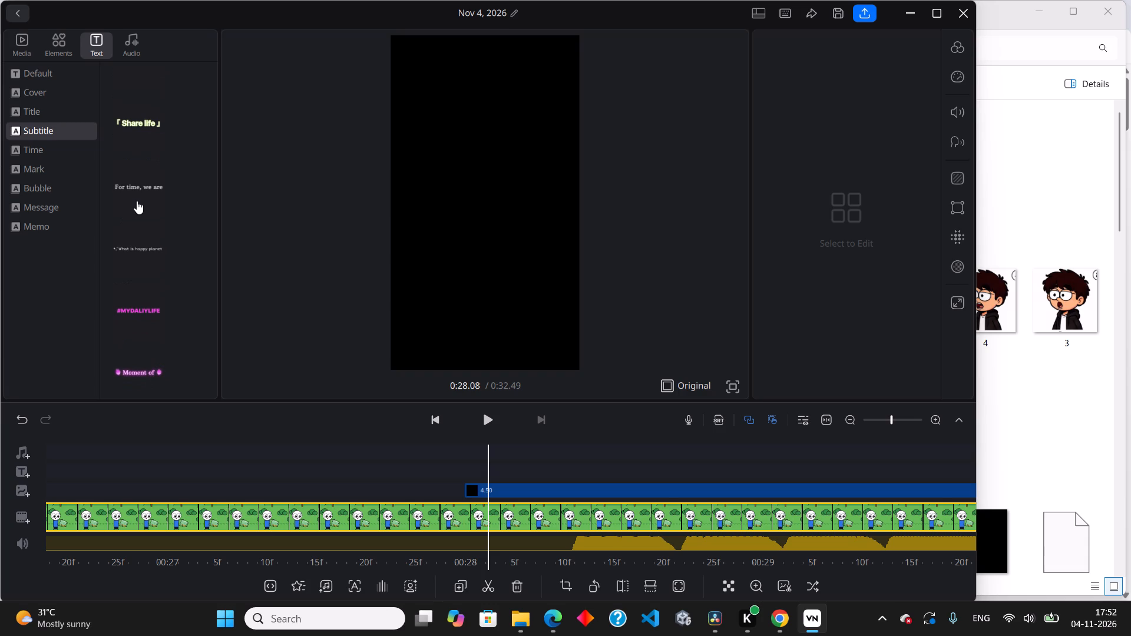
{"action": "scroll", "coordinate": [137, 202], "scroll_direction": "down", "scroll_amount": 5}
{"action": "left_click", "coordinate": [28, 151]}
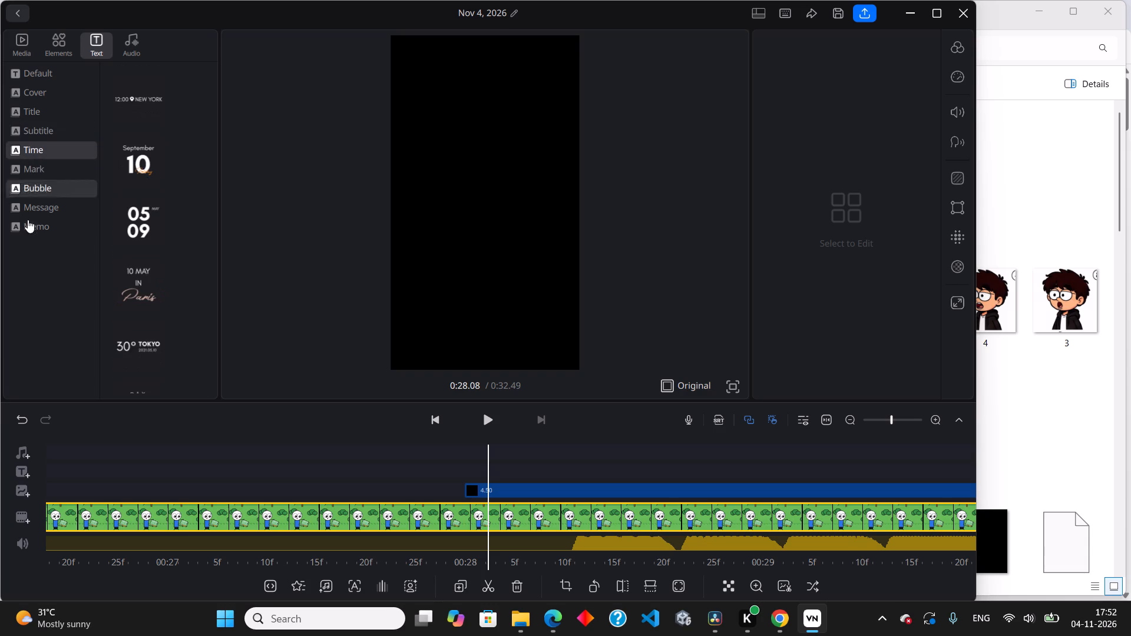
{"action": "left_click", "coordinate": [27, 194]}
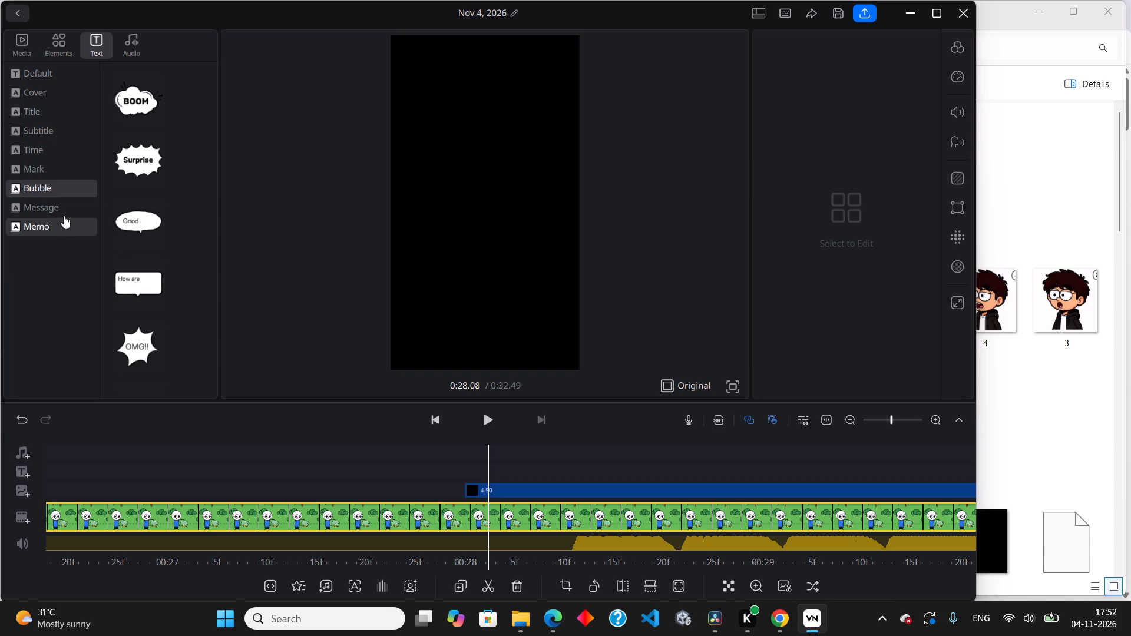
{"action": "left_click", "coordinate": [58, 212]}
{"action": "left_click", "coordinate": [51, 228]}
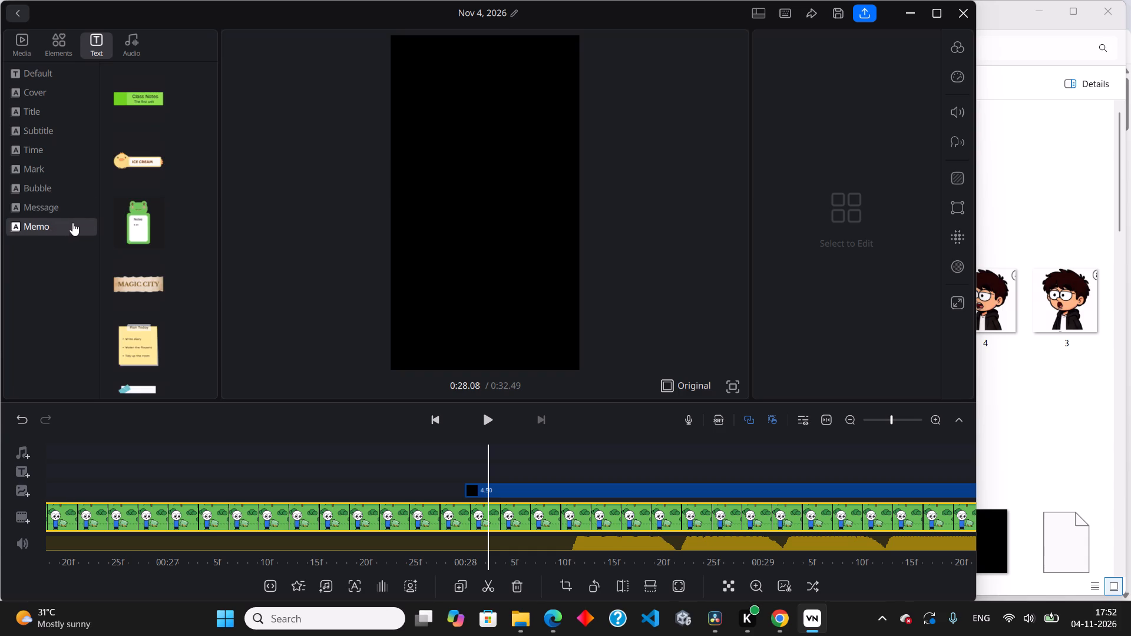
{"action": "scroll", "coordinate": [100, 245], "scroll_direction": "down", "scroll_amount": 20}
{"action": "scroll", "coordinate": [100, 245], "scroll_direction": "down", "scroll_amount": 6}
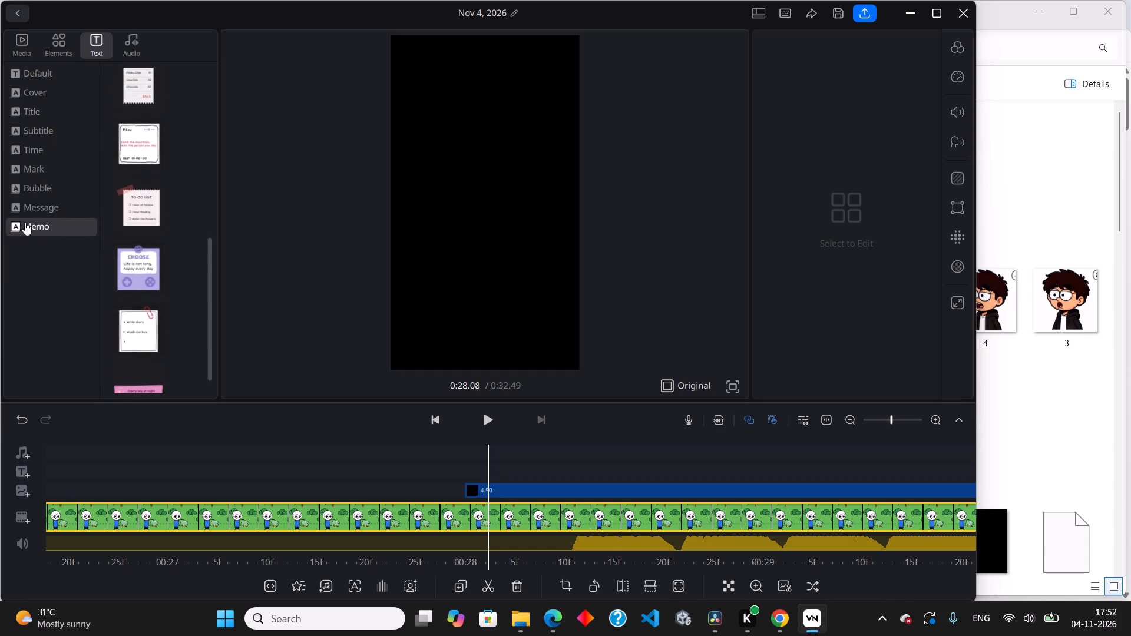
{"action": "left_click", "coordinate": [15, 216]}
{"action": "left_click", "coordinate": [47, 187]}
{"action": "left_click", "coordinate": [45, 175]}
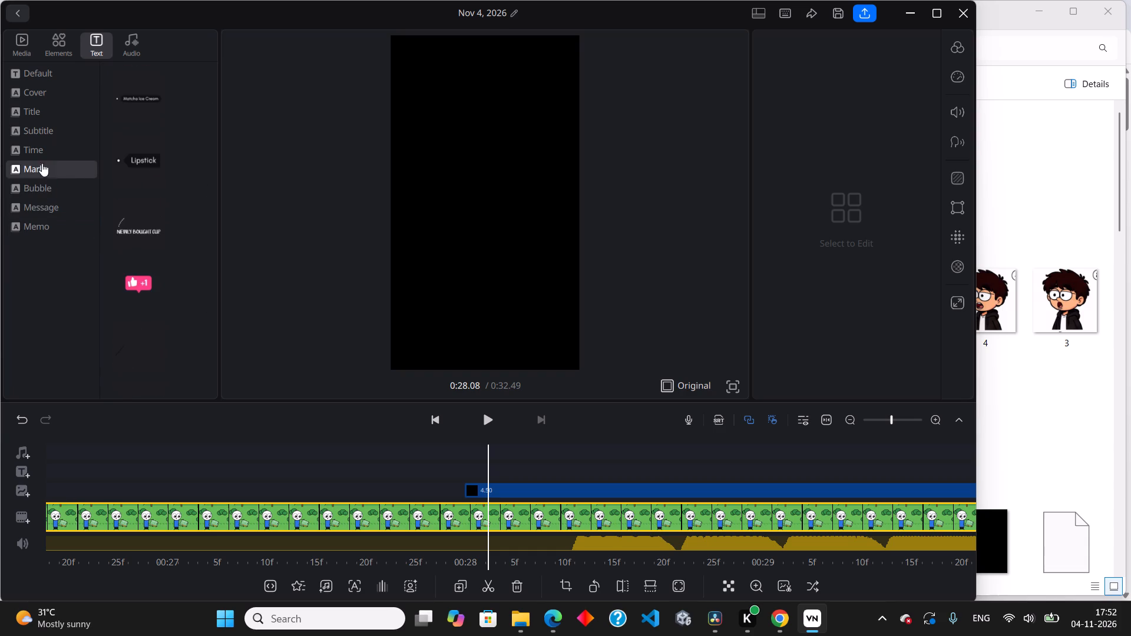
{"action": "left_click", "coordinate": [34, 134]}
{"action": "left_click", "coordinate": [31, 117]}
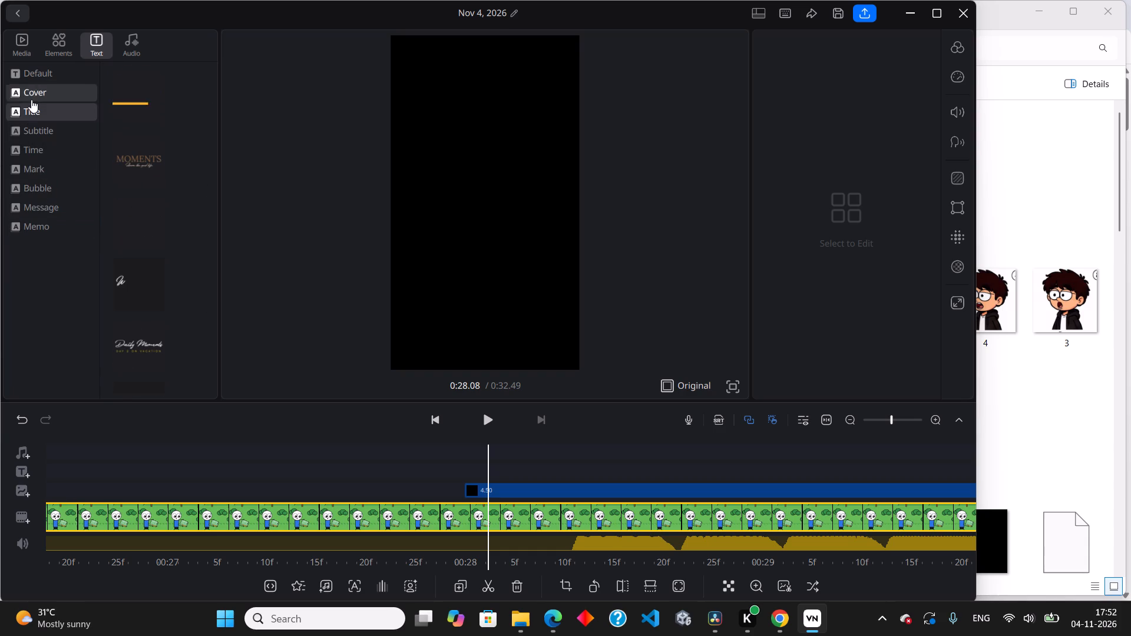
{"action": "left_click", "coordinate": [37, 83]}
{"action": "left_click", "coordinate": [38, 99]}
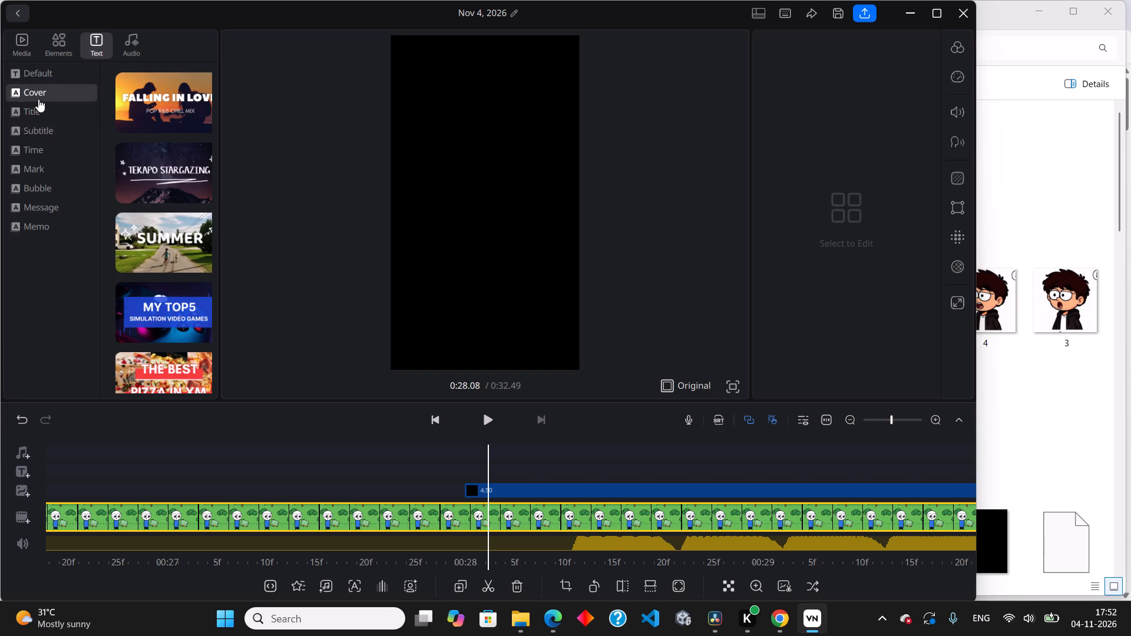
{"action": "scroll", "coordinate": [186, 230], "scroll_direction": "down", "scroll_amount": 9}
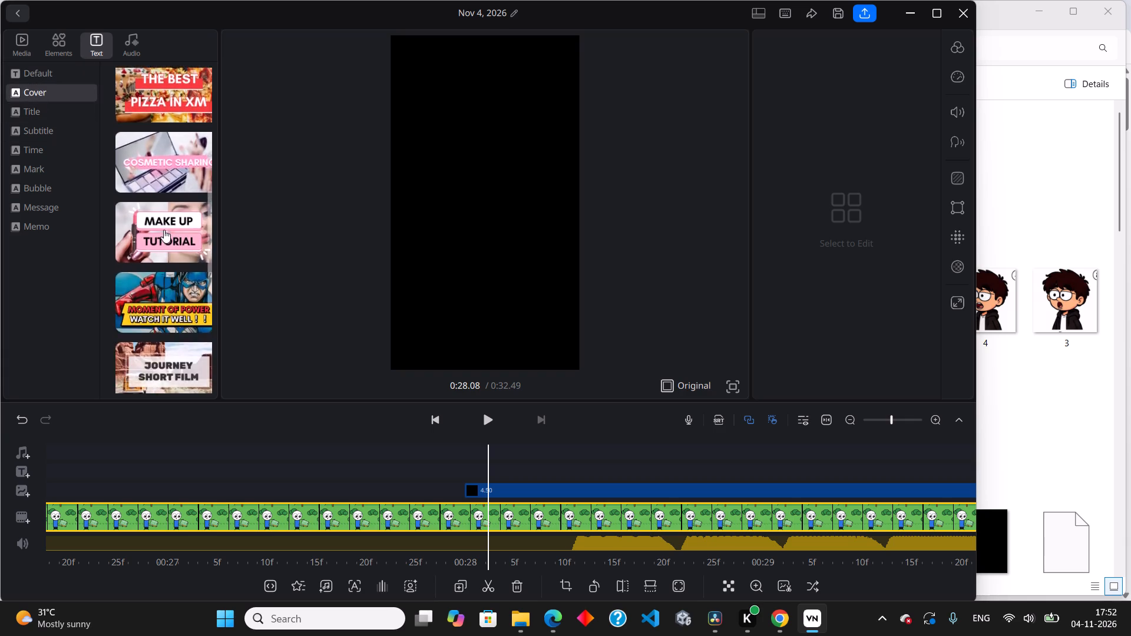
{"action": "scroll", "coordinate": [164, 230], "scroll_direction": "down", "scroll_amount": 11}
{"action": "scroll", "coordinate": [145, 217], "scroll_direction": "up", "scroll_amount": 11}
Add the red SUBSCRIBE graphic over the black ending, enlarge it to most of the frame width, and centre it near the frame's bottom.
{"action": "left_click", "coordinate": [54, 39]}
{"action": "left_click", "coordinate": [139, 47]}
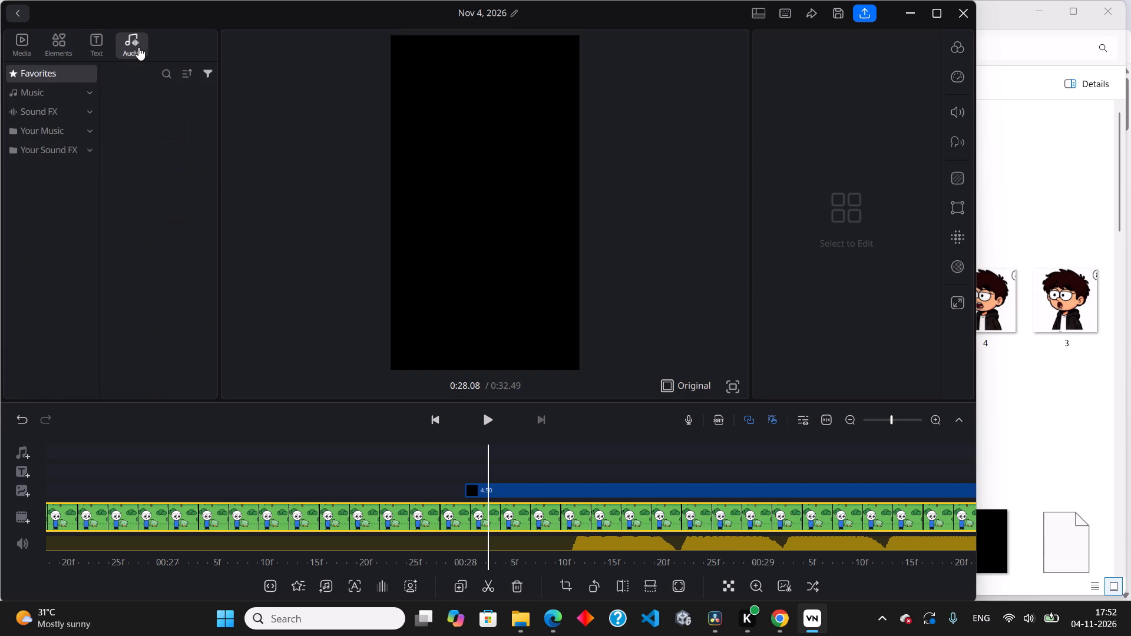
{"action": "left_click", "coordinate": [29, 52]}
{"action": "left_click", "coordinate": [45, 44]}
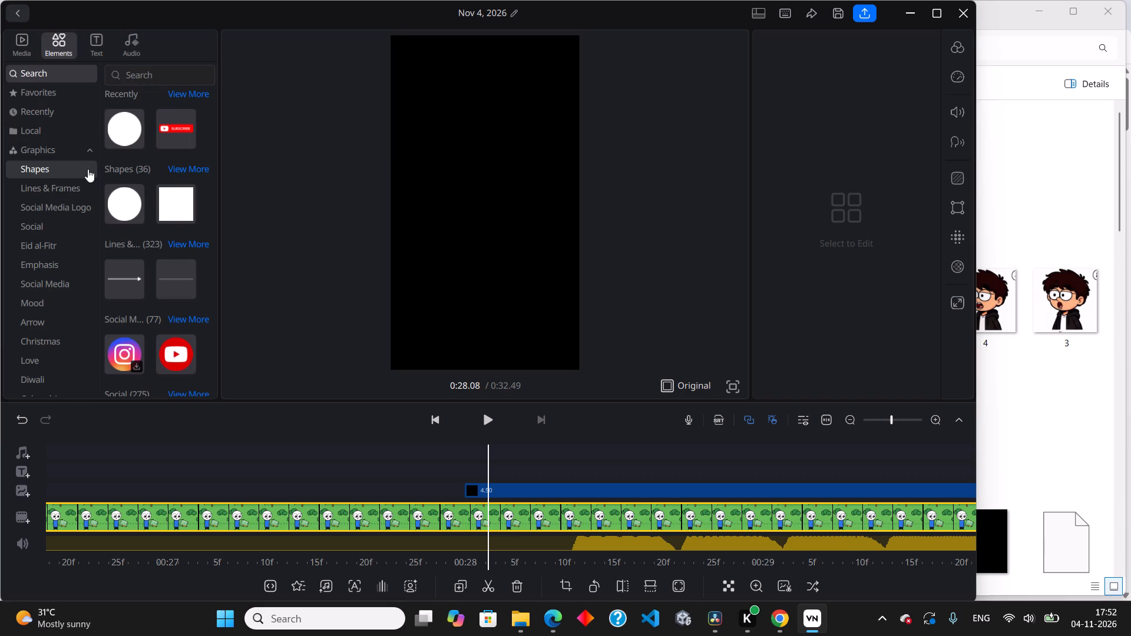
{"action": "left_click_drag", "start_coordinate": [174, 132], "coordinate": [469, 303]}
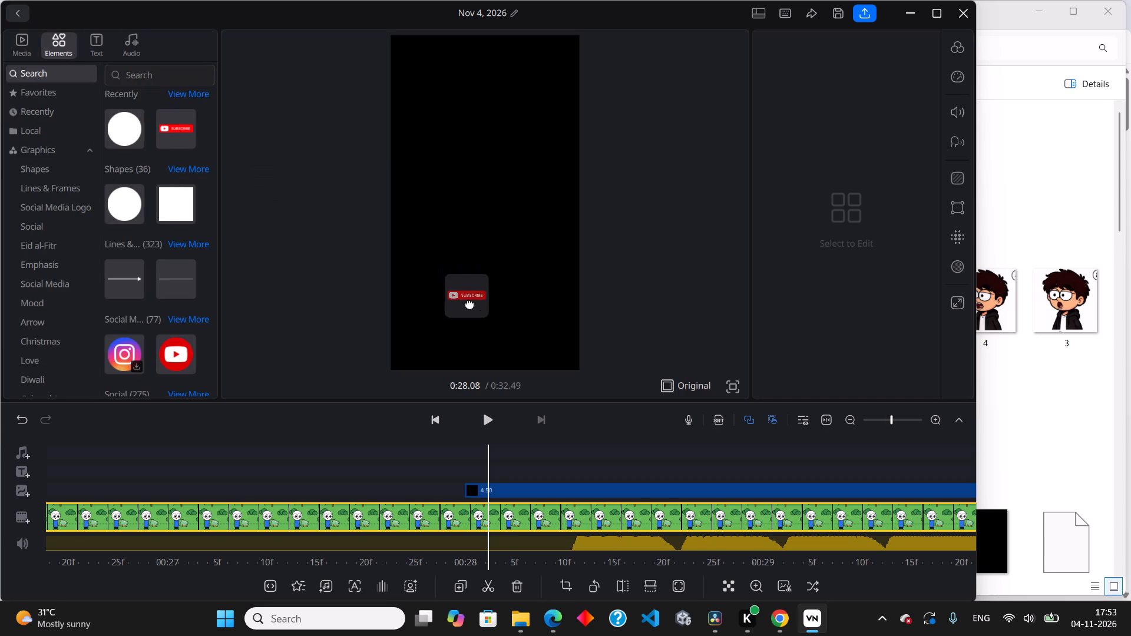
{"action": "left_click_drag", "start_coordinate": [469, 303], "coordinate": [472, 306]}
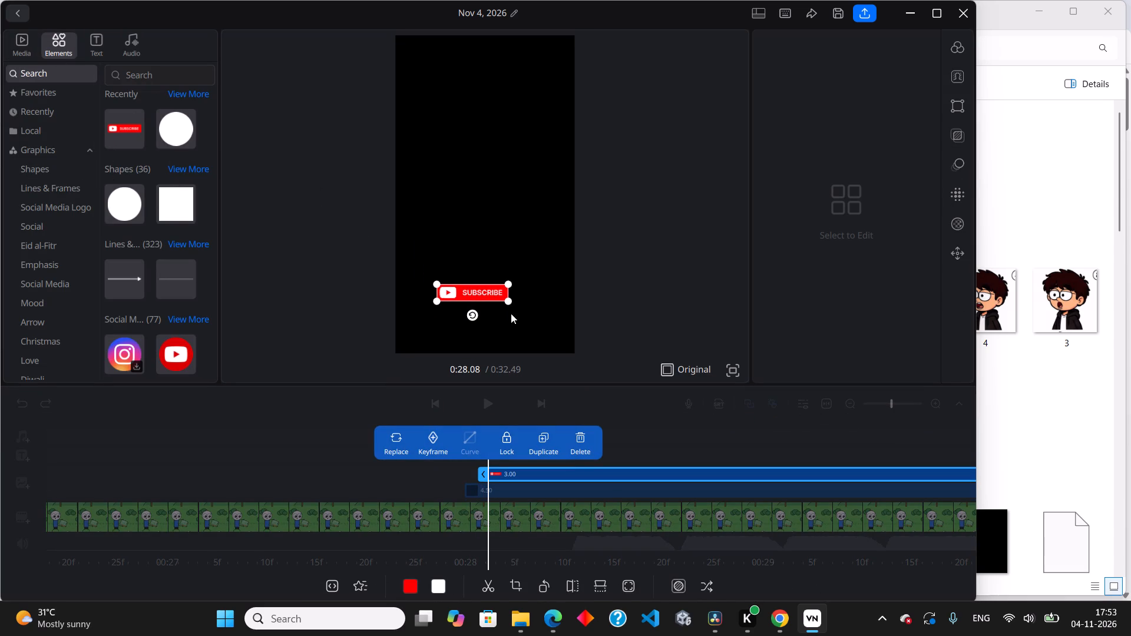
{"action": "left_click_drag", "start_coordinate": [509, 302], "coordinate": [571, 339]}
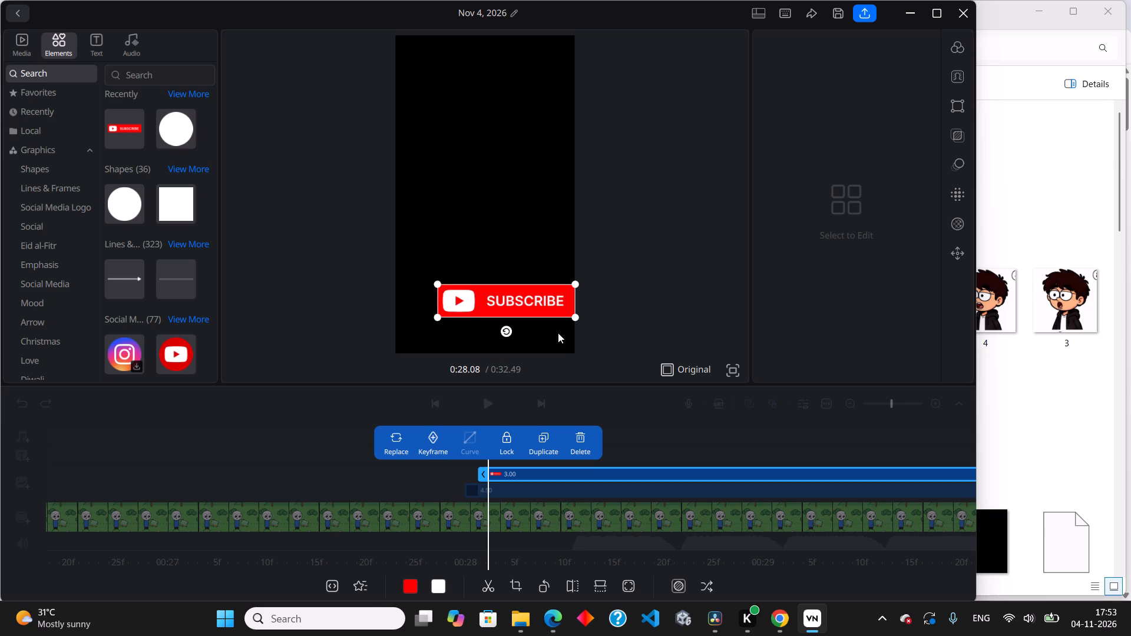
{"action": "left_click_drag", "start_coordinate": [522, 309], "coordinate": [501, 309]}
{"action": "left_click_drag", "start_coordinate": [502, 305], "coordinate": [504, 313]}
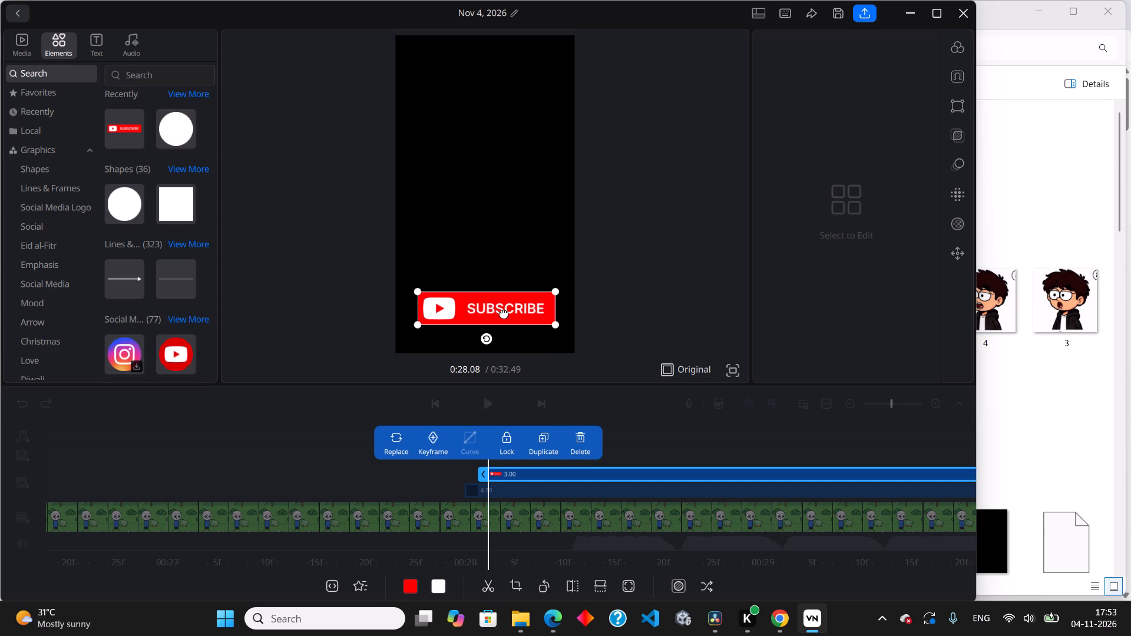
{"action": "left_click_drag", "start_coordinate": [504, 313], "coordinate": [501, 312]}
Add the white LIKE IT graphic from the Social elements and position it centred at the top of the black frame.
{"action": "scroll", "coordinate": [148, 318], "scroll_direction": "down", "scroll_amount": 2}
{"action": "scroll", "coordinate": [133, 271], "scroll_direction": "down", "scroll_amount": 3}
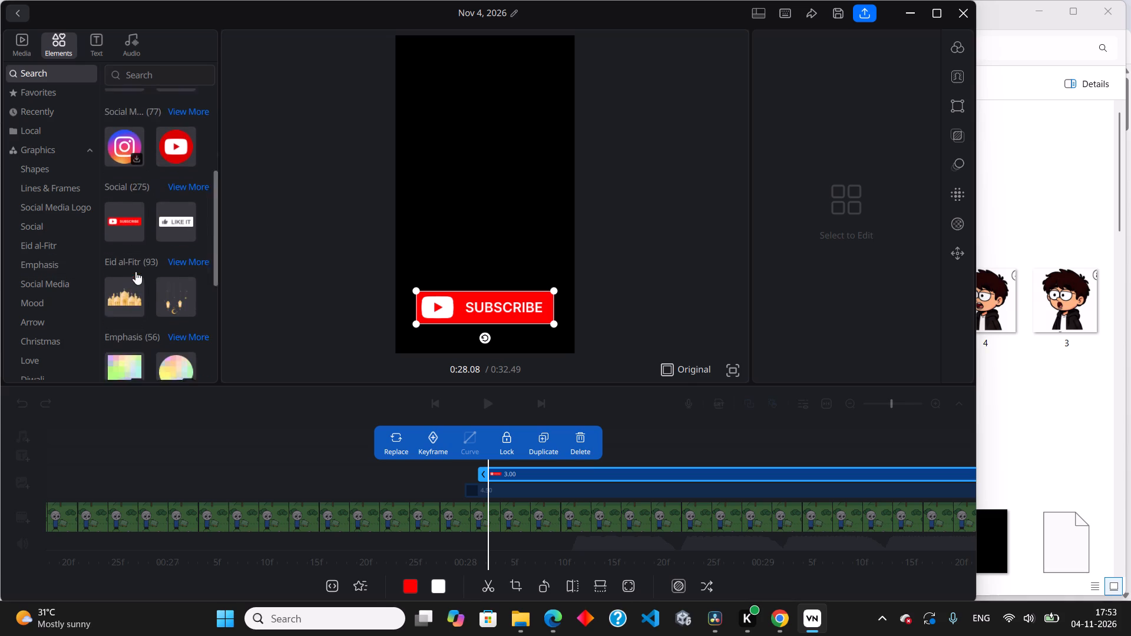
{"action": "scroll", "coordinate": [133, 226], "scroll_direction": "up", "scroll_amount": 1}
{"action": "left_click_drag", "start_coordinate": [167, 251], "coordinate": [186, 250]}
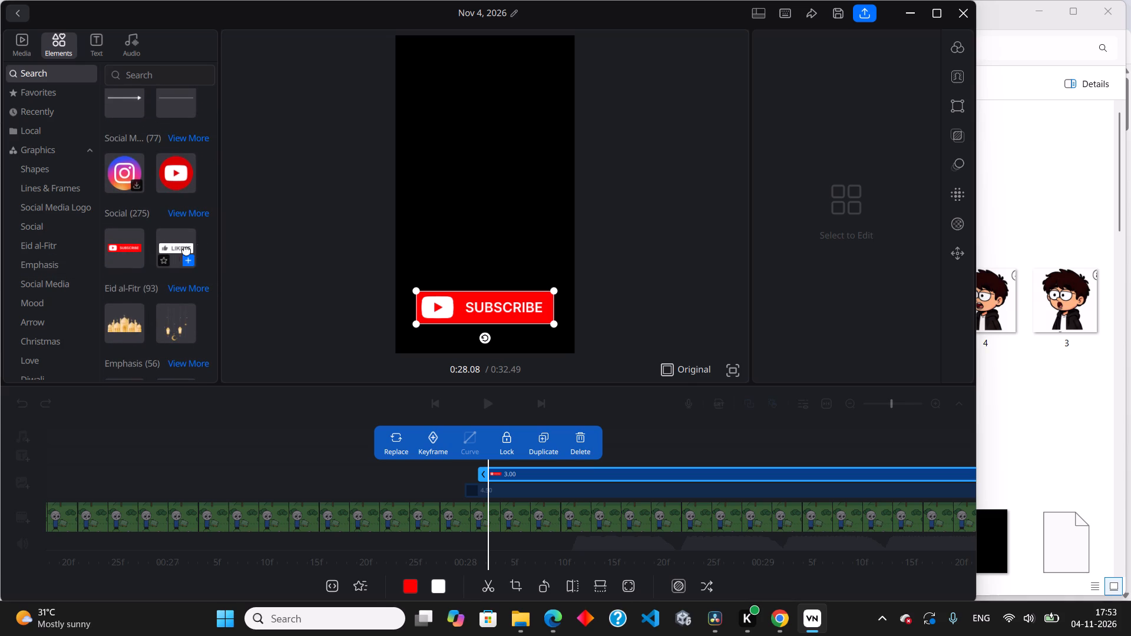
{"action": "left_click_drag", "start_coordinate": [186, 250], "coordinate": [482, 61]}
{"action": "left_click", "coordinate": [651, 140]}
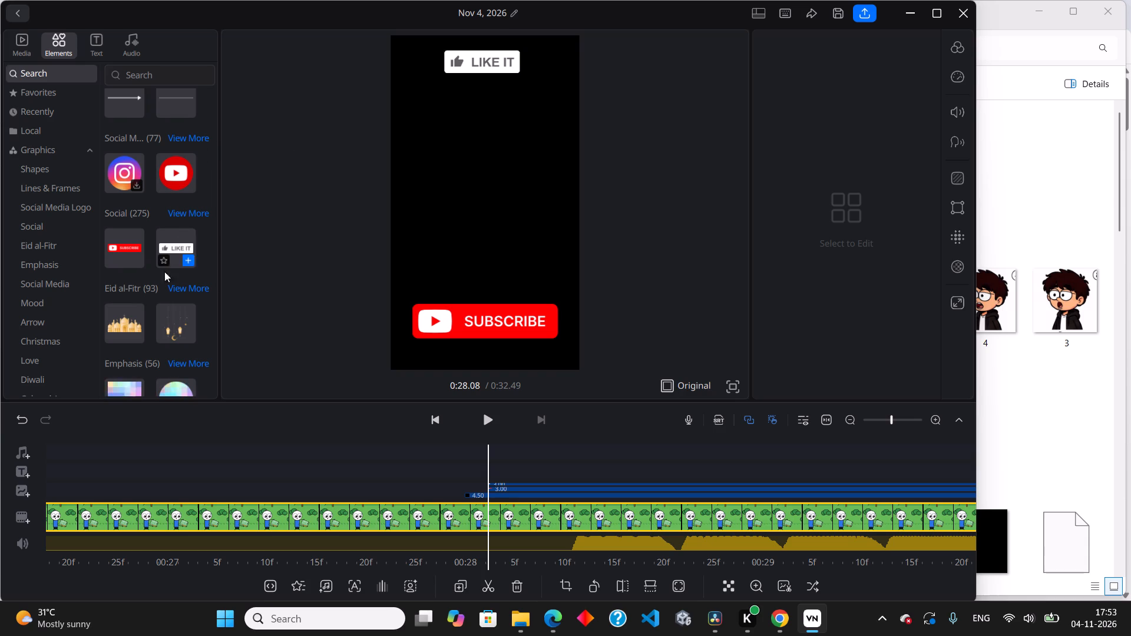
{"action": "scroll", "coordinate": [164, 276], "scroll_direction": "down", "scroll_amount": 3}
{"action": "scroll", "coordinate": [184, 253], "scroll_direction": "up", "scroll_amount": 3}
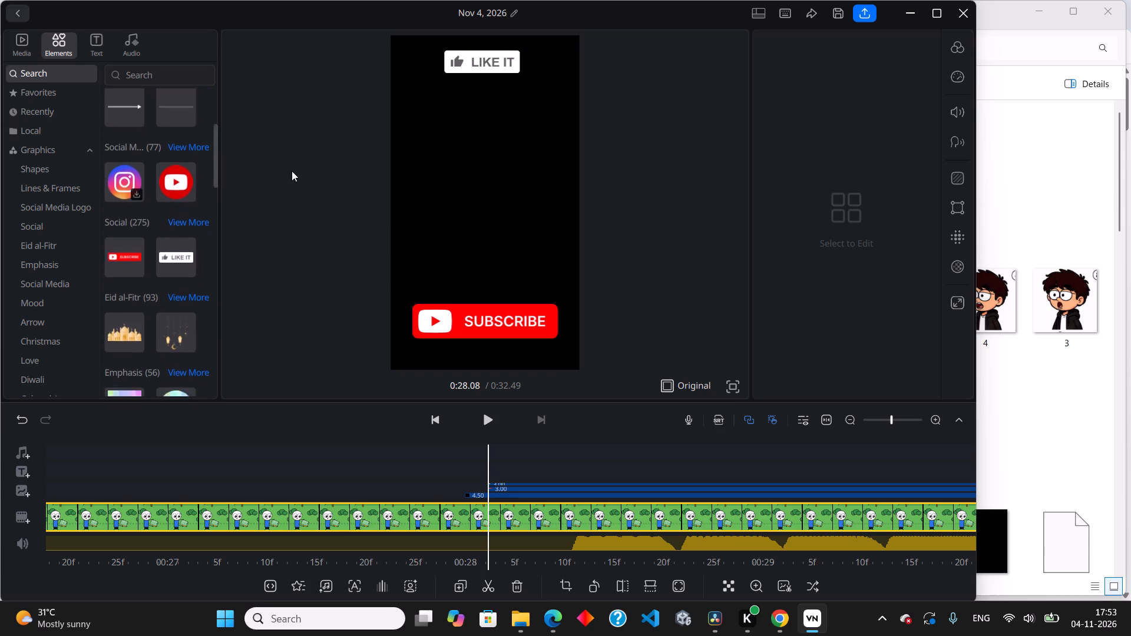
{"action": "left_click", "coordinate": [491, 64]}
{"action": "left_click", "coordinate": [472, 64]}
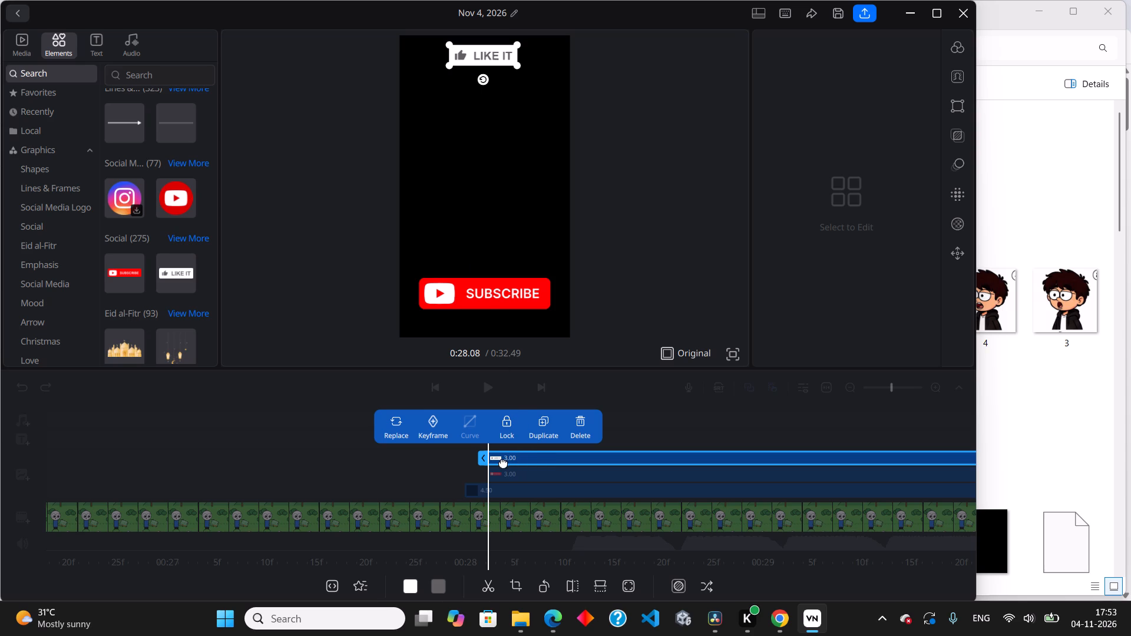
{"action": "left_click", "coordinate": [20, 37]}
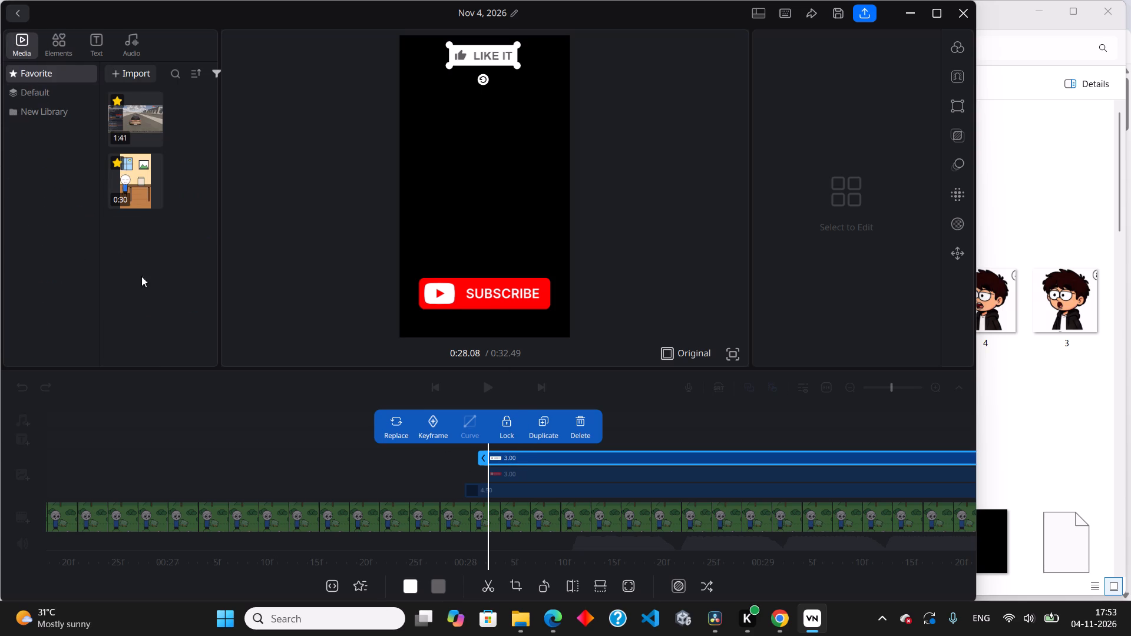
{"action": "left_click", "coordinate": [248, 391]}
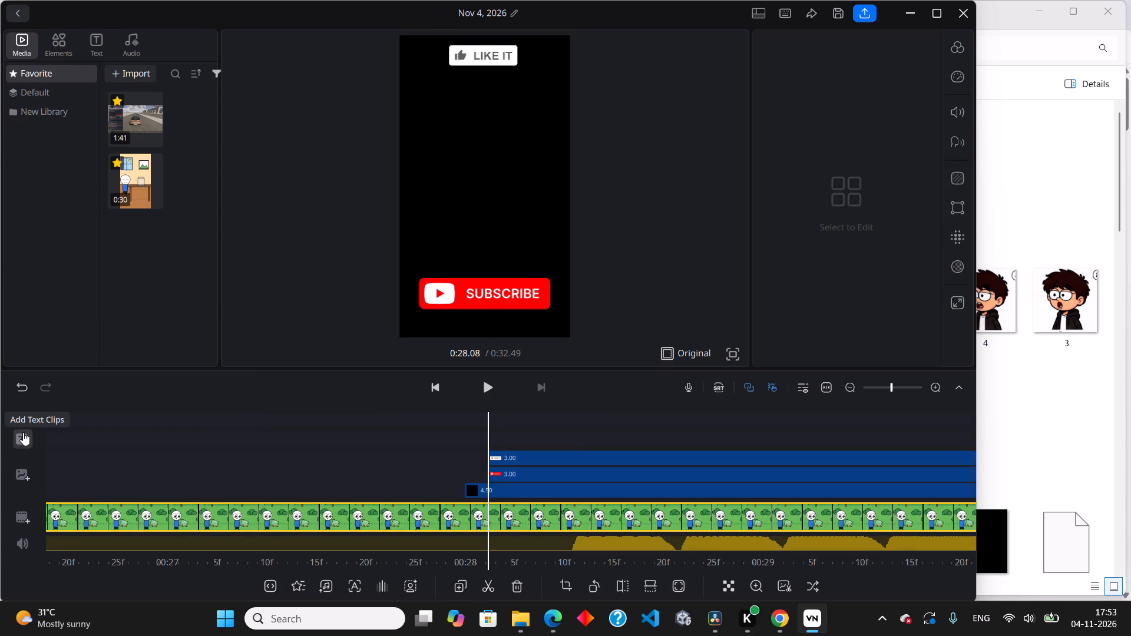
Add a text clip at 0:28.08, place it just below the LIKE IT graphic, and set its wording to "For More Shorts".
{"action": "left_click", "coordinate": [24, 434]}
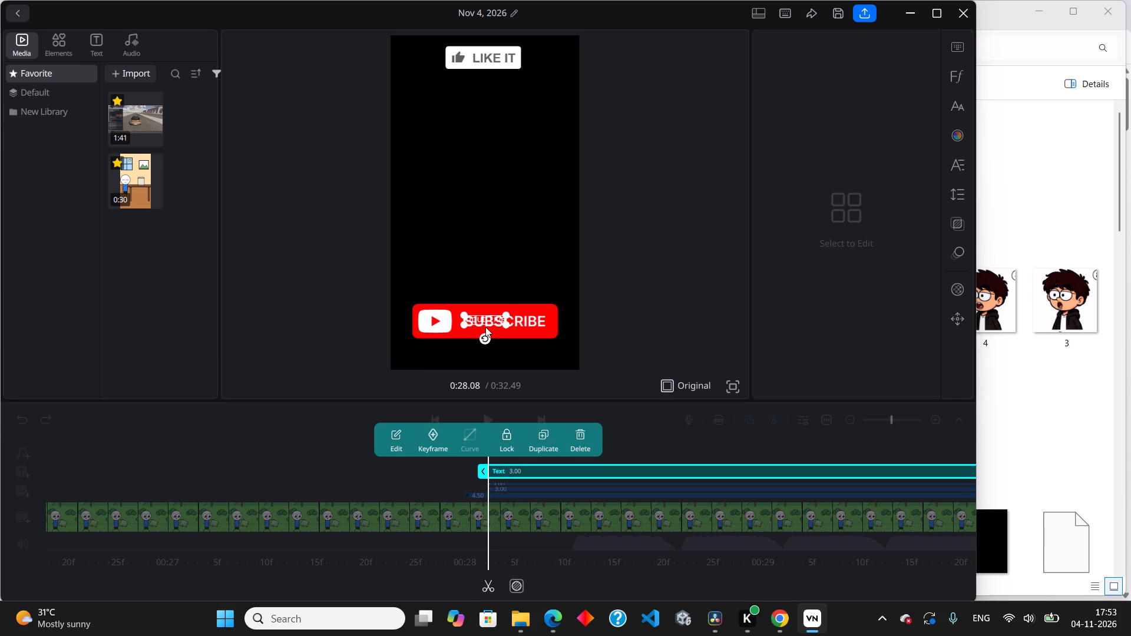
{"action": "left_click_drag", "start_coordinate": [485, 316], "coordinate": [488, 91]}
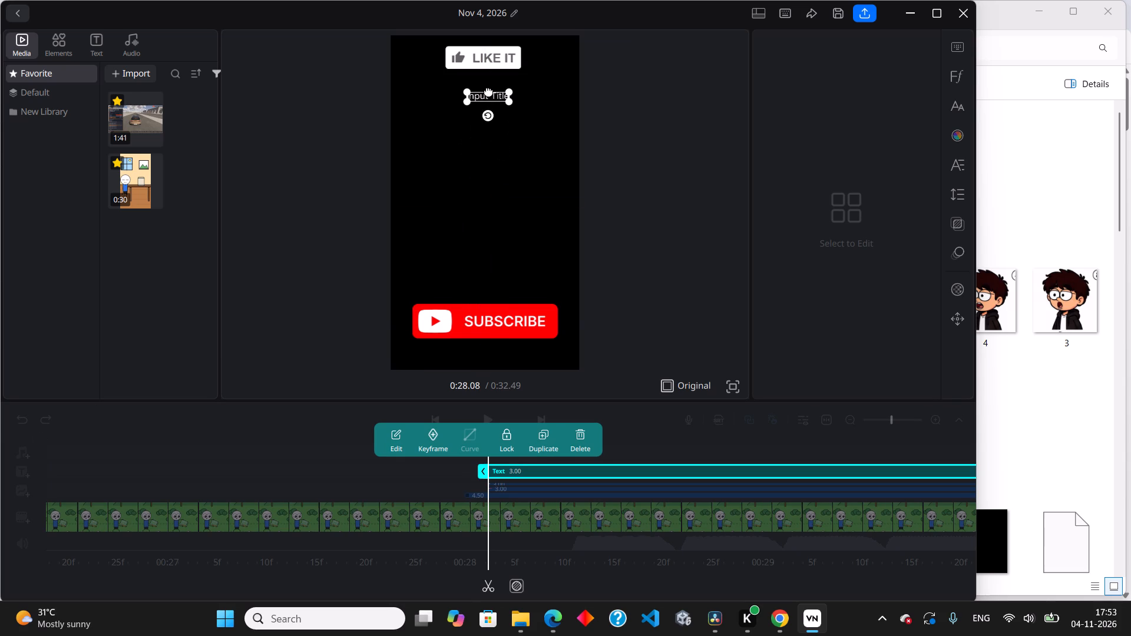
{"action": "left_click_drag", "start_coordinate": [488, 91], "coordinate": [487, 89]}
{"action": "double_click", "coordinate": [487, 92]}
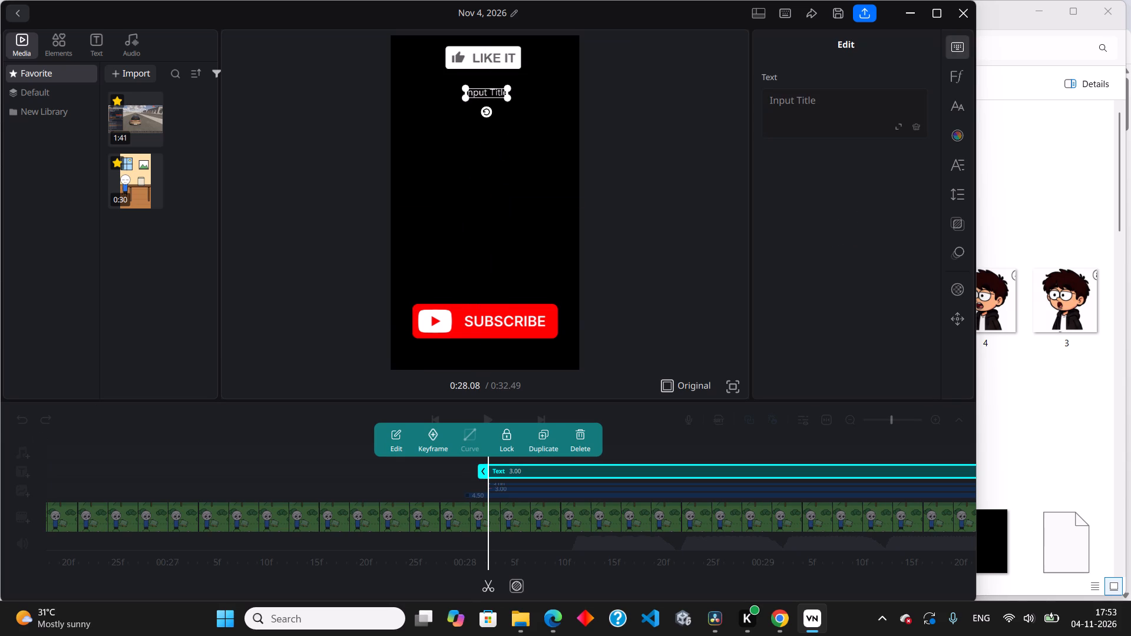
{"action": "double_click", "coordinate": [819, 102]}
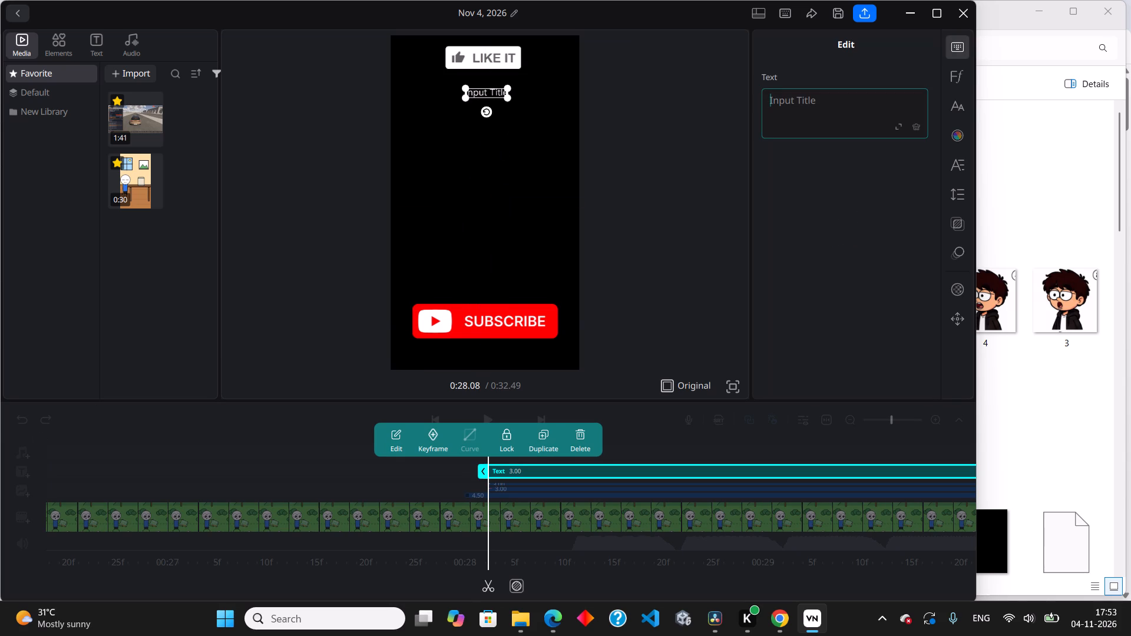
{"action": "type", "text": "For"}
{"action": "key", "text": "space"}
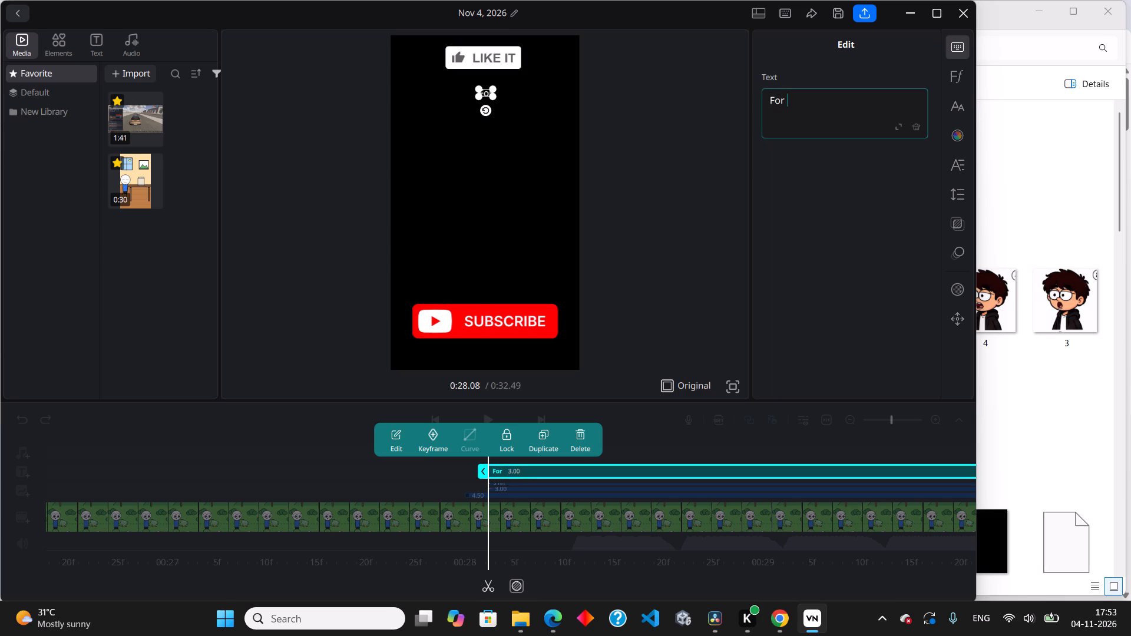
{"action": "type", "text": "More Vi"}
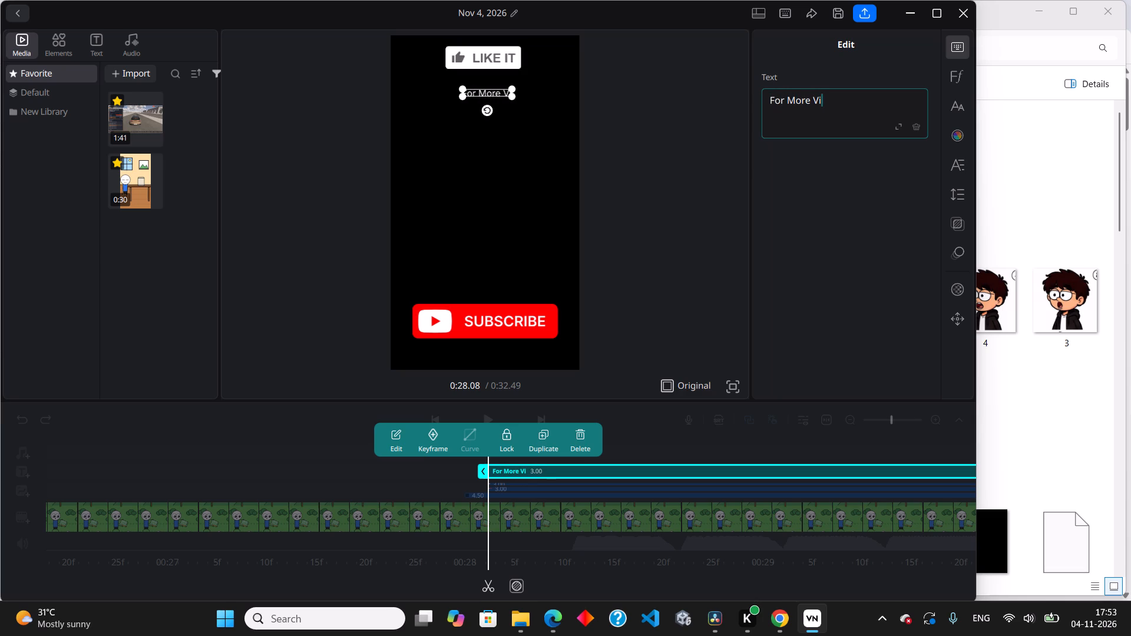
{"action": "key", "text": "BackSpace"}
{"action": "key", "text": "BackSpace"}
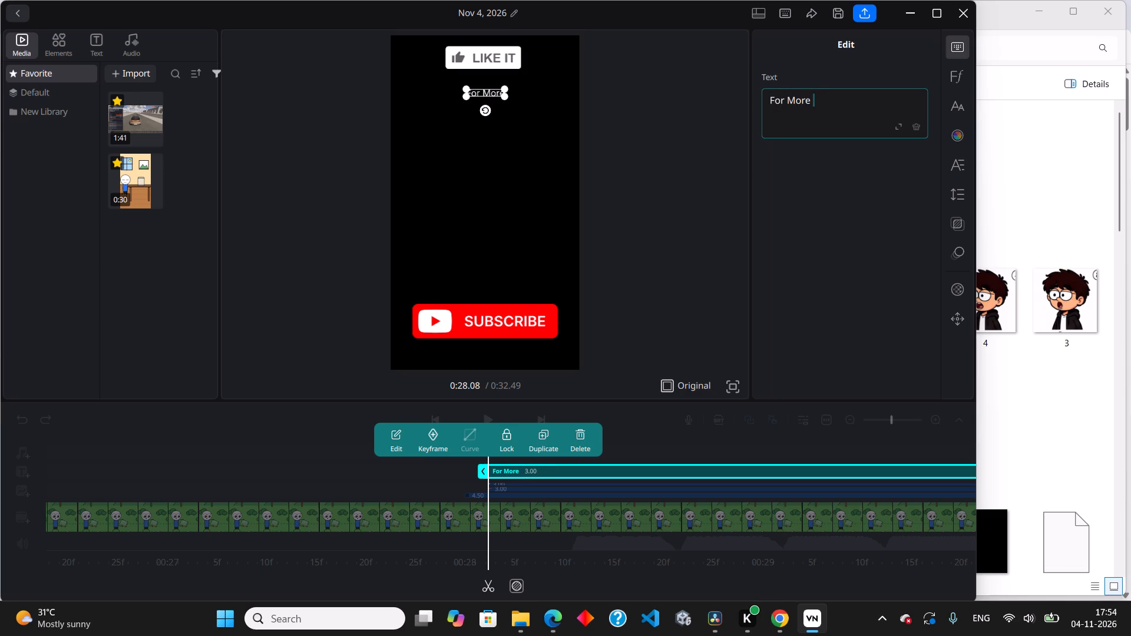
{"action": "type", "text": "Shorts"}
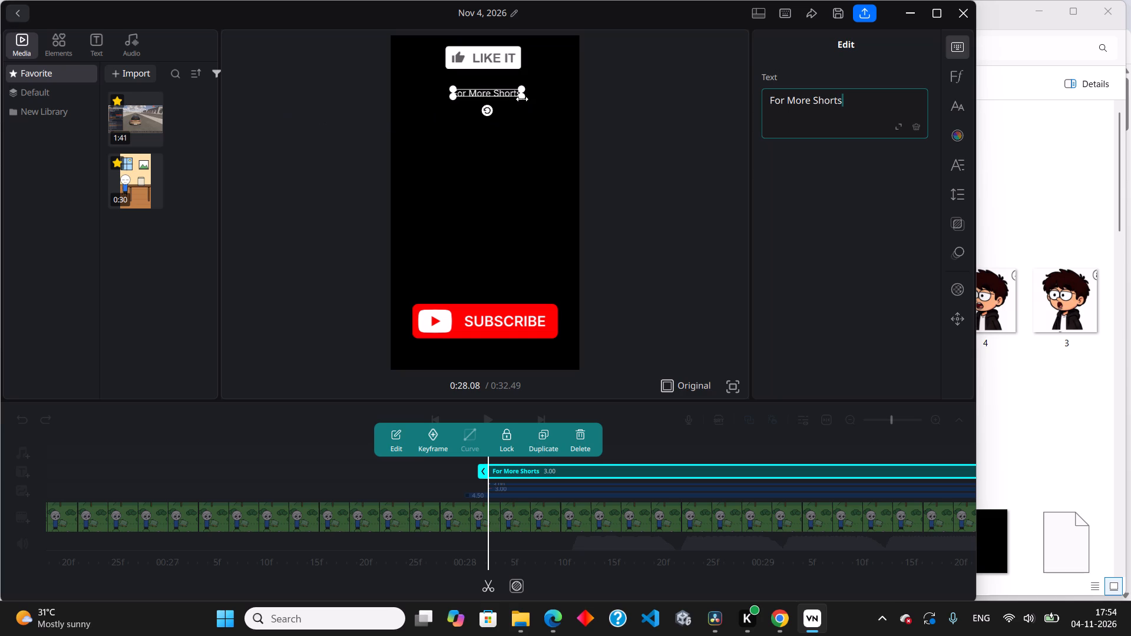
Widen the "For More Shorts" text box beyond the LIKE IT graphic's width and centre it directly beneath that graphic.
{"action": "left_click_drag", "start_coordinate": [524, 99], "coordinate": [566, 124]}
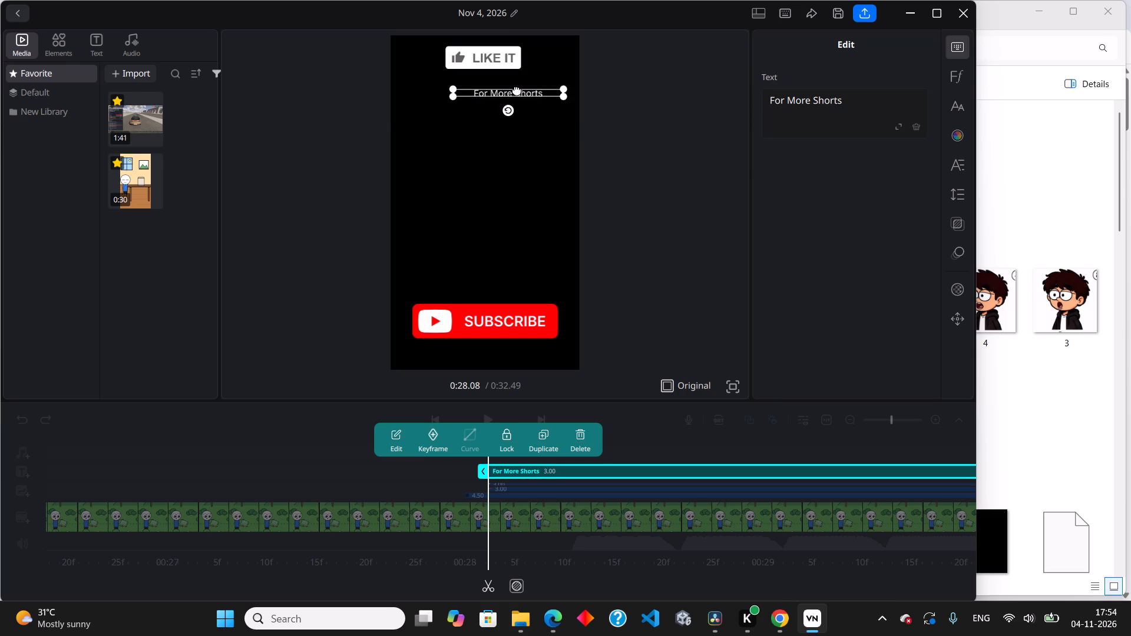
{"action": "left_click_drag", "start_coordinate": [517, 94], "coordinate": [497, 84]}
{"action": "left_click_drag", "start_coordinate": [545, 87], "coordinate": [530, 138]}
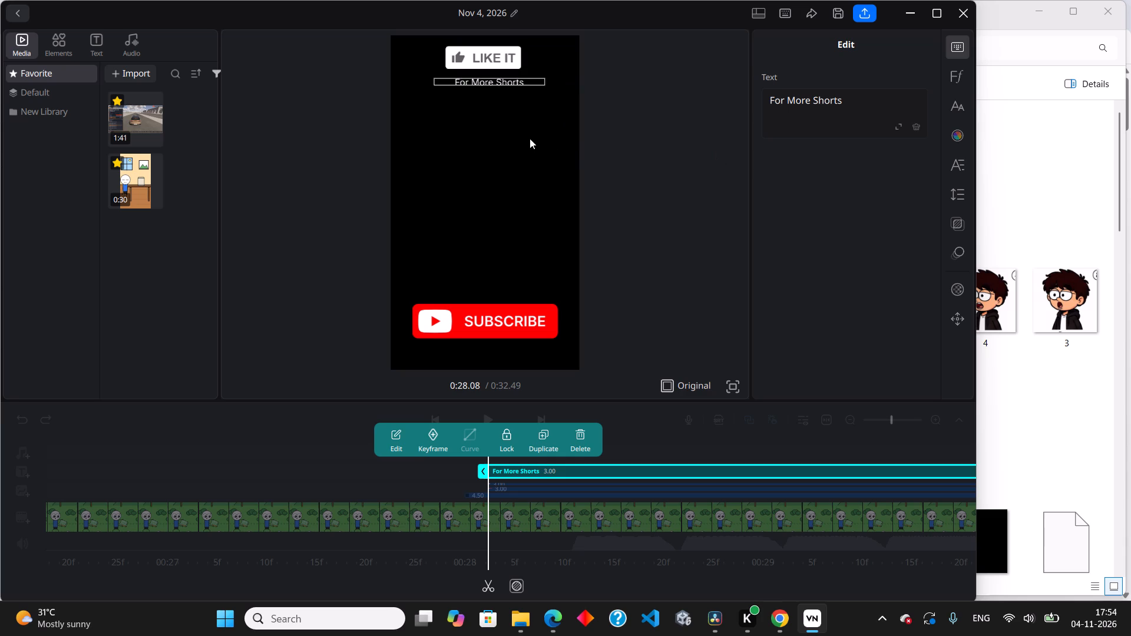
{"action": "left_click_drag", "start_coordinate": [530, 138], "coordinate": [565, 211]}
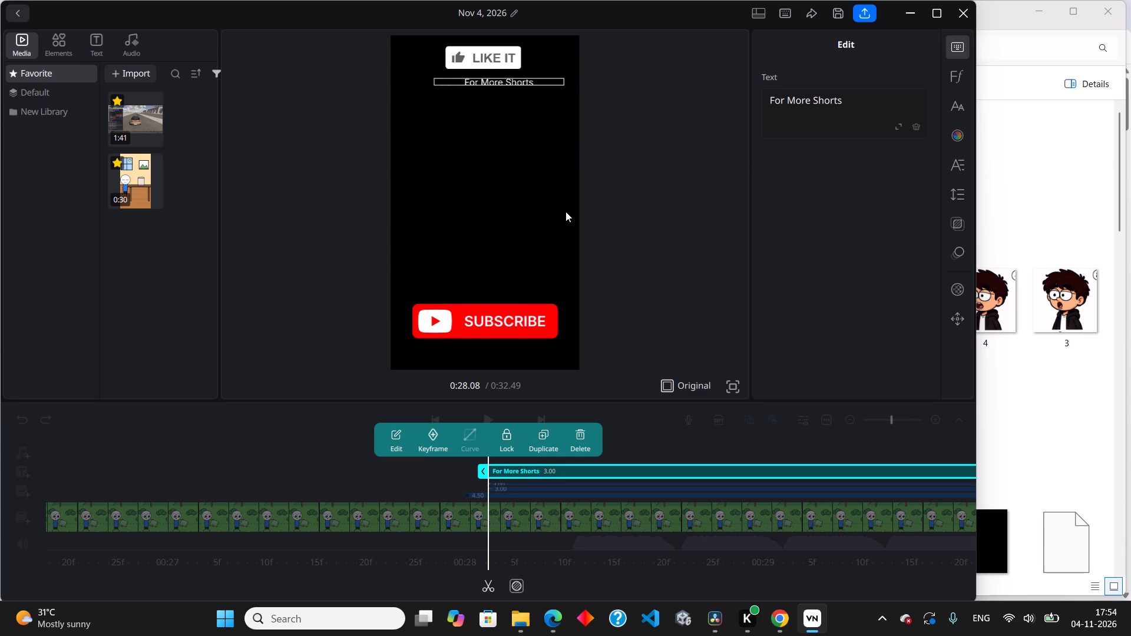
{"action": "left_click_drag", "start_coordinate": [565, 211], "coordinate": [535, 209]}
{"action": "scroll", "coordinate": [485, 71], "scroll_direction": "up", "scroll_amount": 3}
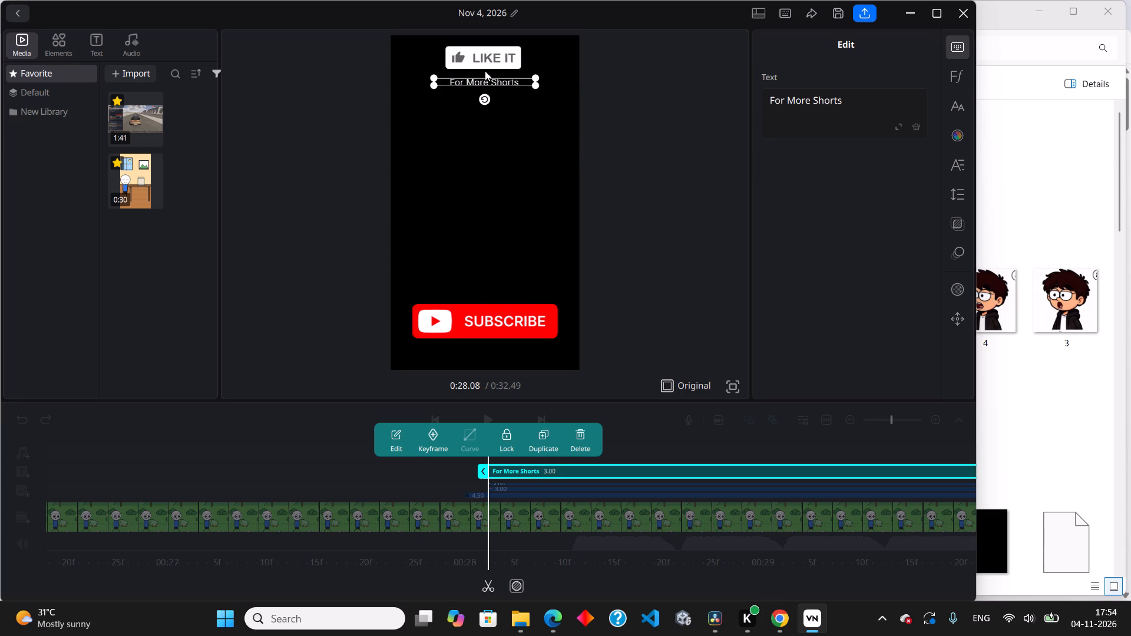
{"action": "left_click", "coordinate": [631, 126]}
{"action": "left_click", "coordinate": [500, 81]}
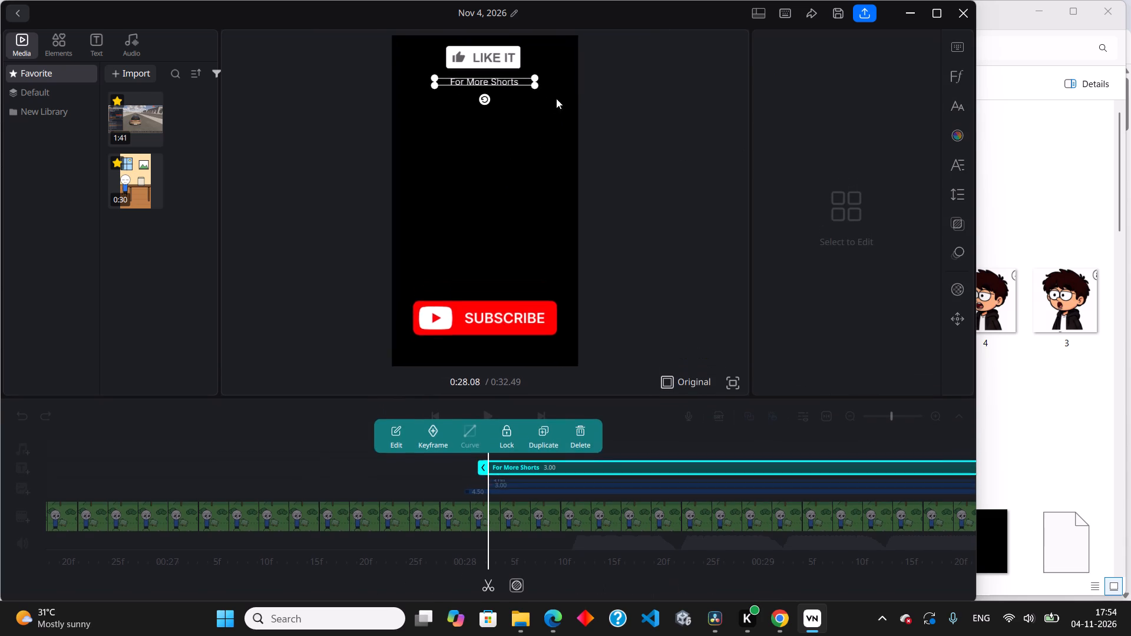
{"action": "left_click", "coordinate": [494, 82]}
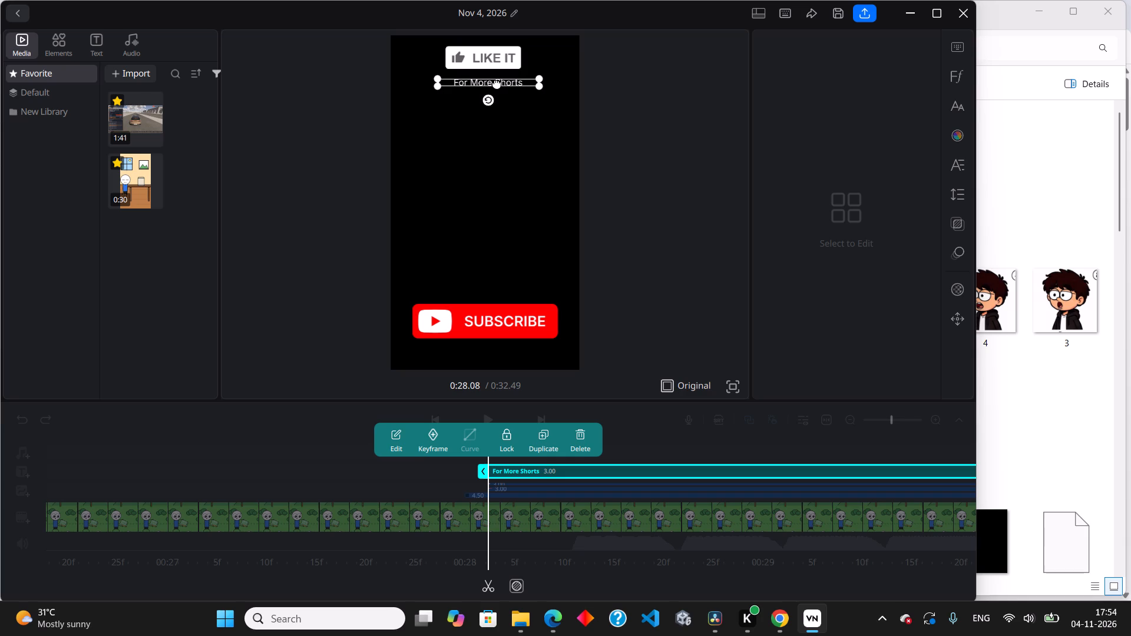
{"action": "scroll", "coordinate": [498, 84], "scroll_direction": "up", "scroll_amount": 1}
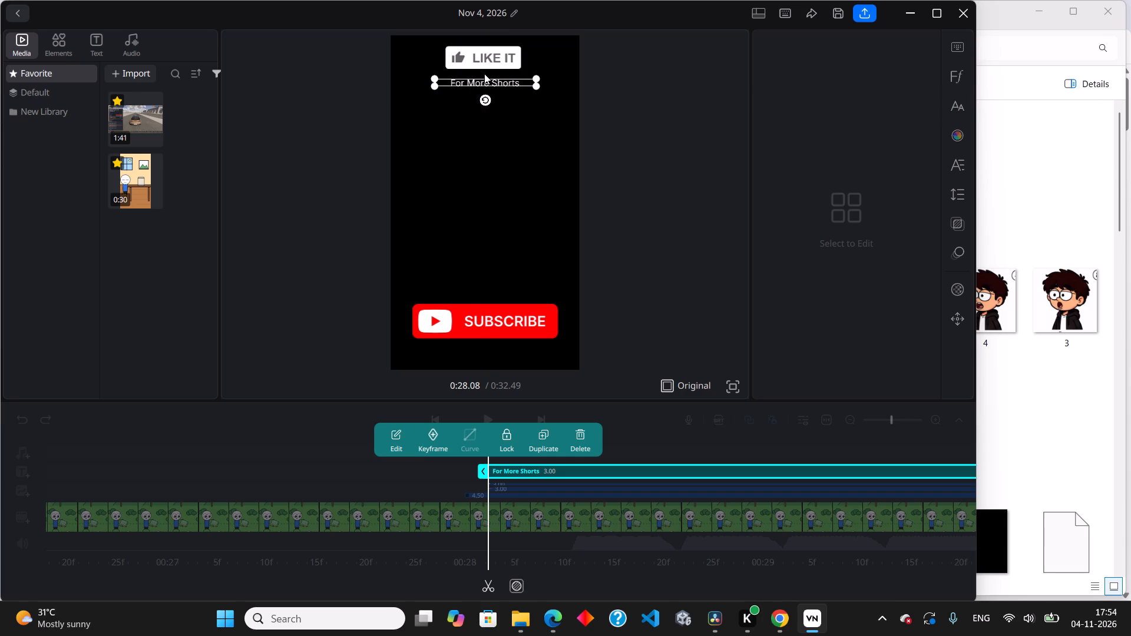
Set the "For More Shorts" title's font size to 23 after trying the preset sizes and a larger 56.
{"action": "left_click", "coordinate": [484, 81]}
{"action": "left_click", "coordinate": [959, 109]}
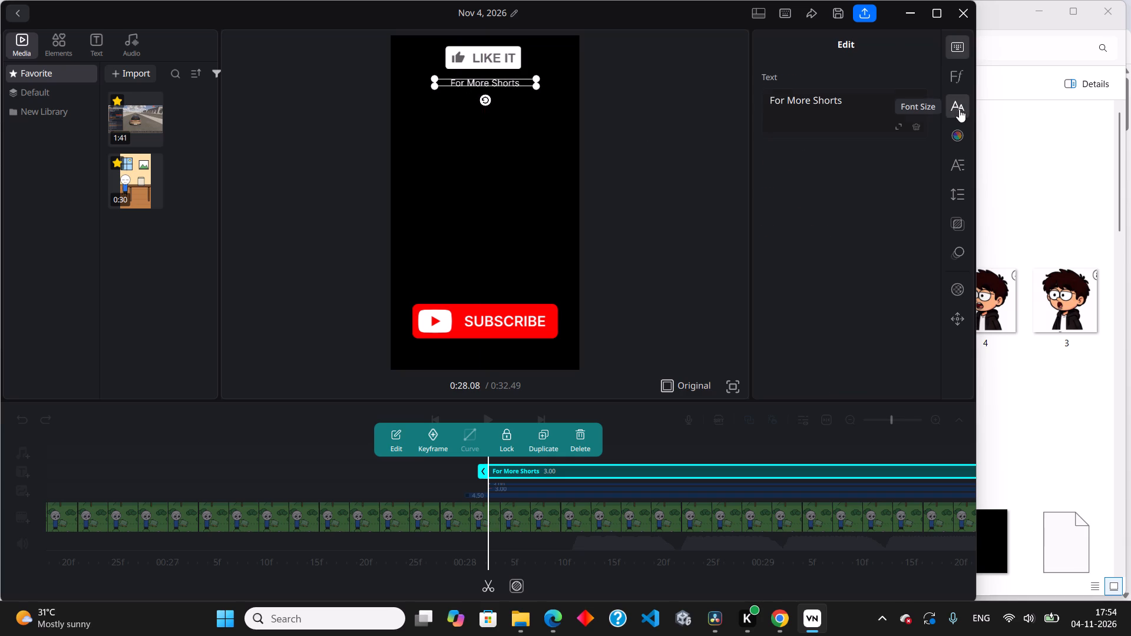
{"action": "left_click", "coordinate": [786, 154]}
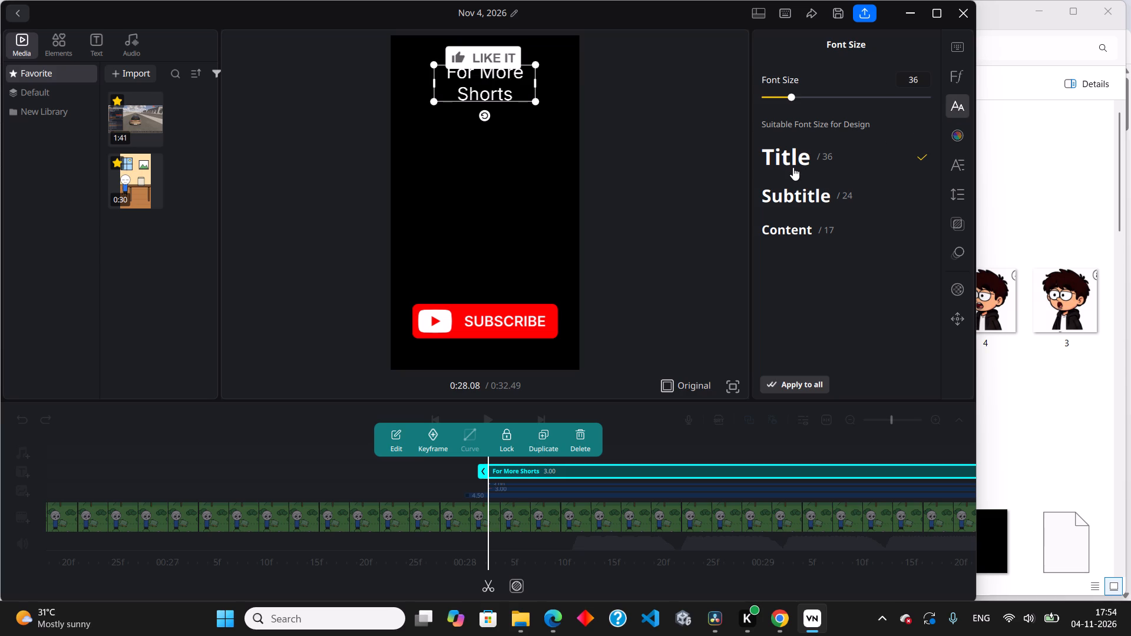
{"action": "left_click", "coordinate": [795, 198]}
{"action": "left_click", "coordinate": [808, 98]}
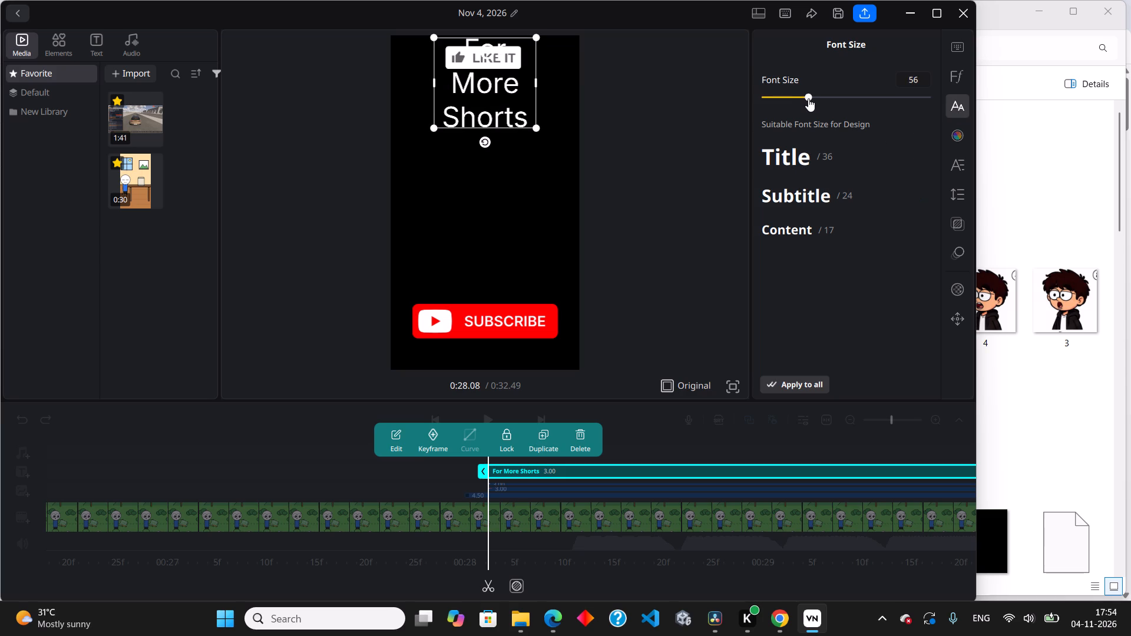
{"action": "left_click", "coordinate": [789, 94]}
{"action": "left_click", "coordinate": [781, 95]}
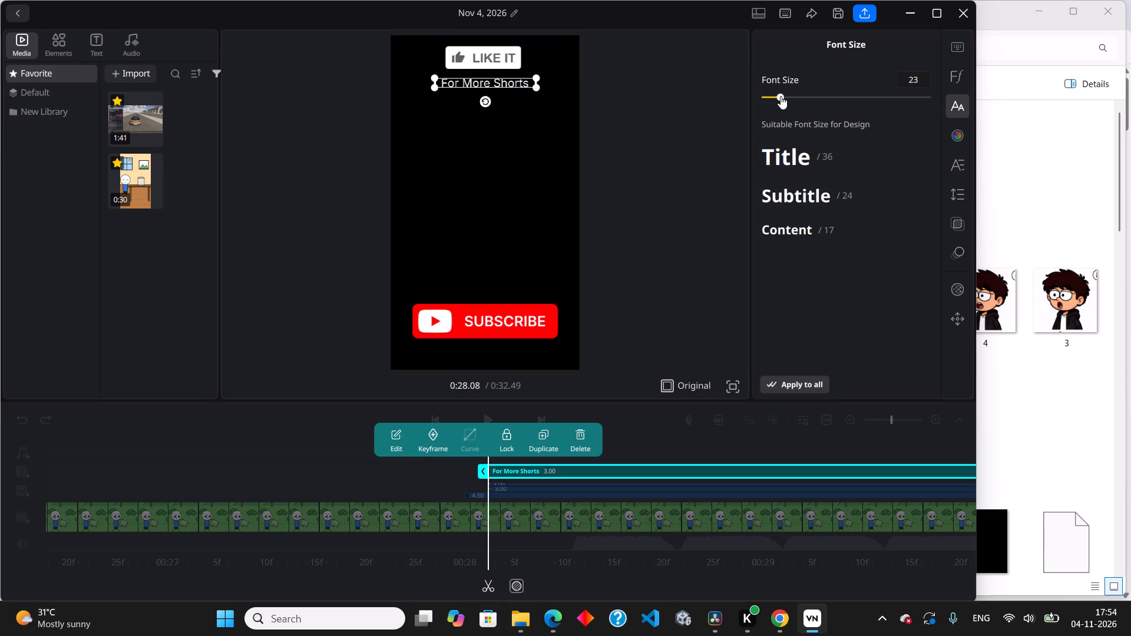
Set the "For More Shorts" title's font to Berlin Sans FB in the Regular style.
{"action": "left_click", "coordinate": [957, 171]}
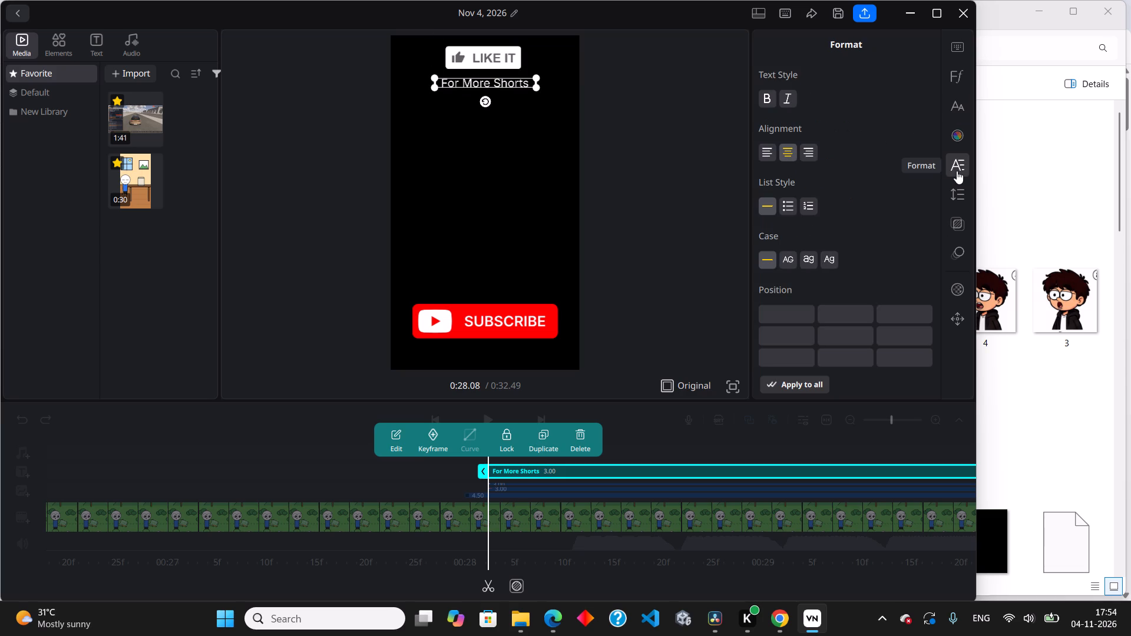
{"action": "left_click", "coordinate": [962, 128]}
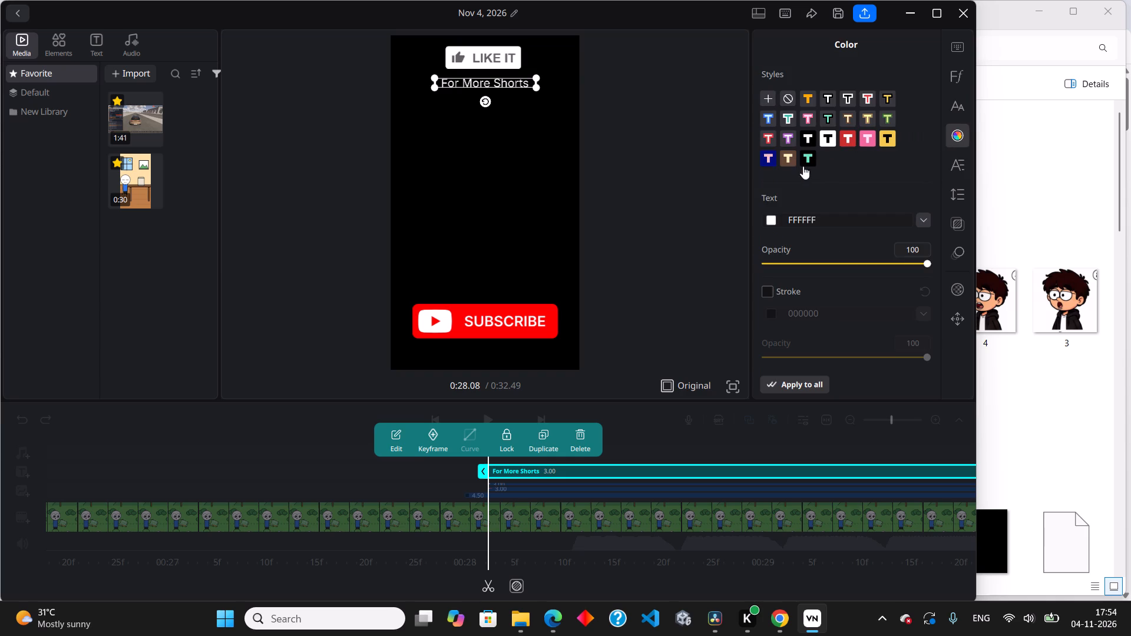
{"action": "left_click", "coordinate": [958, 81]}
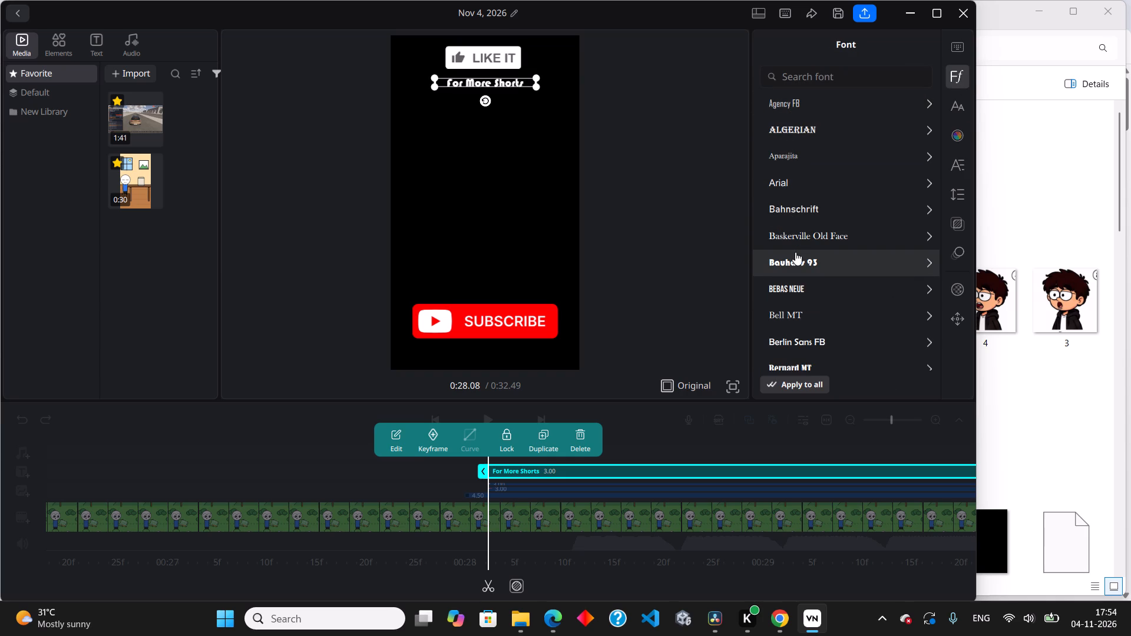
{"action": "scroll", "coordinate": [787, 293], "scroll_direction": "down", "scroll_amount": 1}
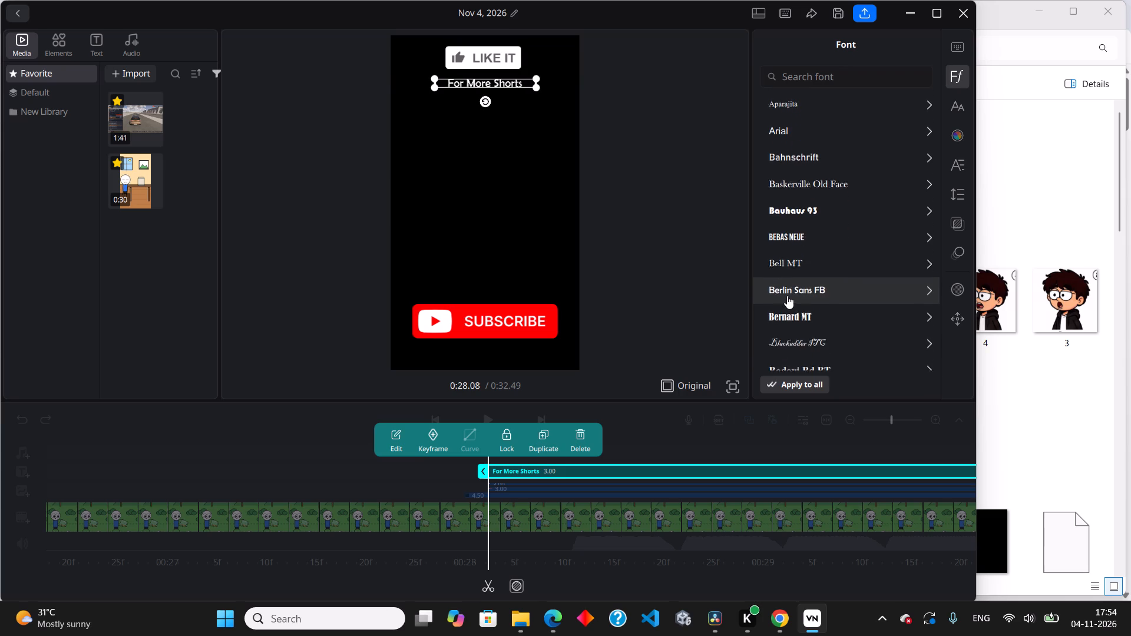
{"action": "scroll", "coordinate": [787, 296], "scroll_direction": "down", "scroll_amount": 1}
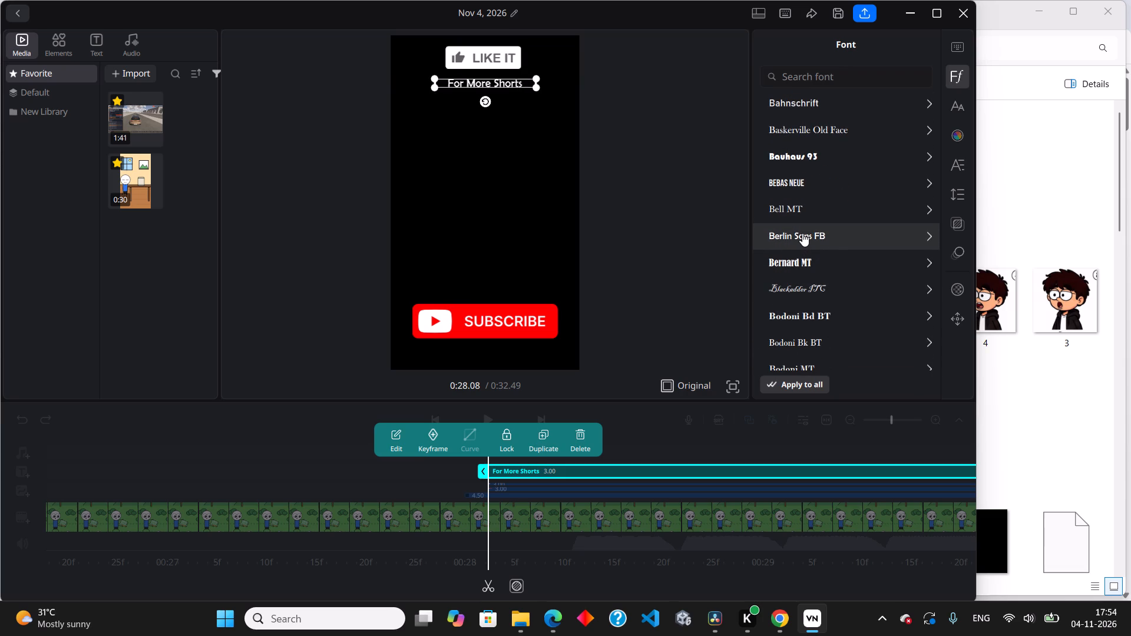
{"action": "left_click", "coordinate": [802, 233]}
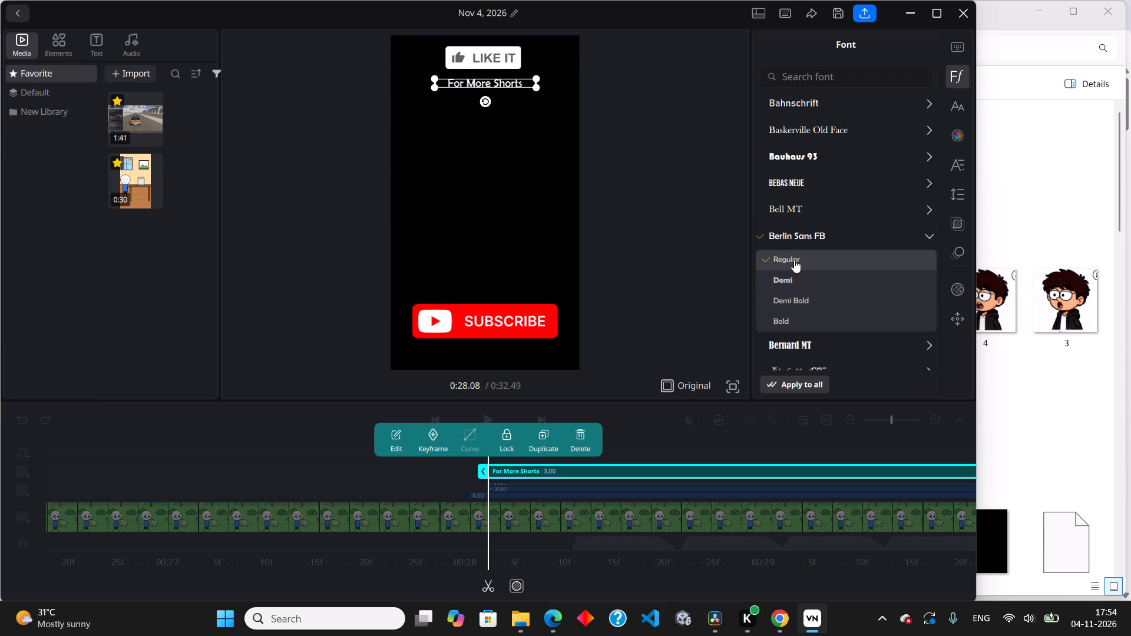
{"action": "left_click", "coordinate": [794, 260]}
{"action": "left_click", "coordinate": [676, 169]}
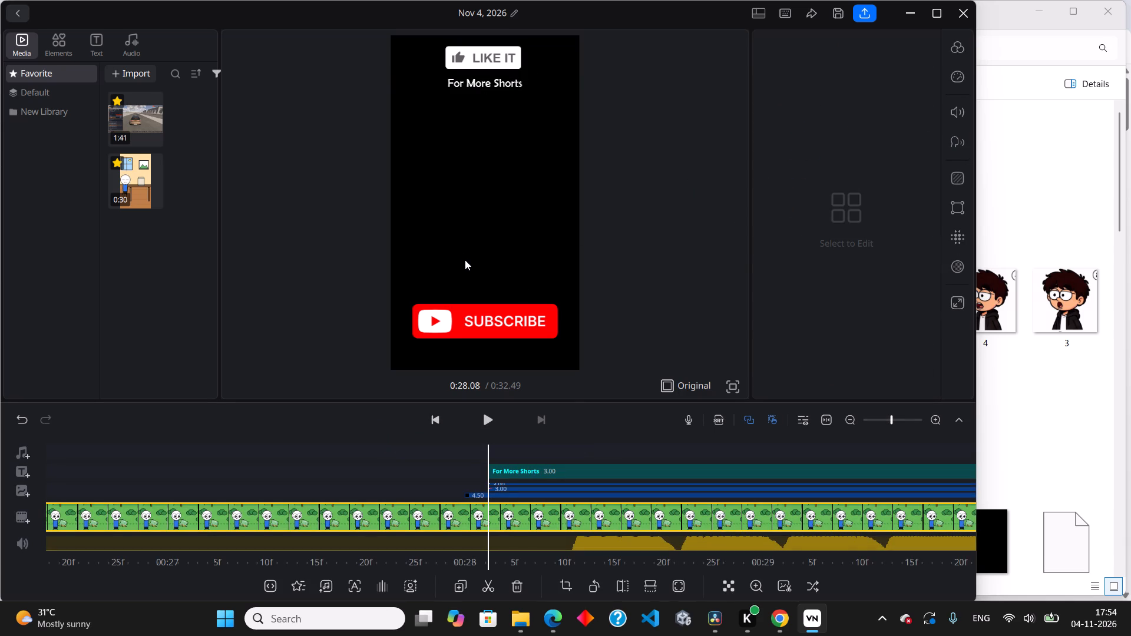
Scrub back and forth around 0:28 to examine where the black ending and its graphics and title begin.
{"action": "left_click", "coordinate": [476, 492]}
{"action": "left_click", "coordinate": [477, 499]}
{"action": "left_click", "coordinate": [475, 490]}
{"action": "left_click_drag", "start_coordinate": [445, 488], "coordinate": [451, 487]}
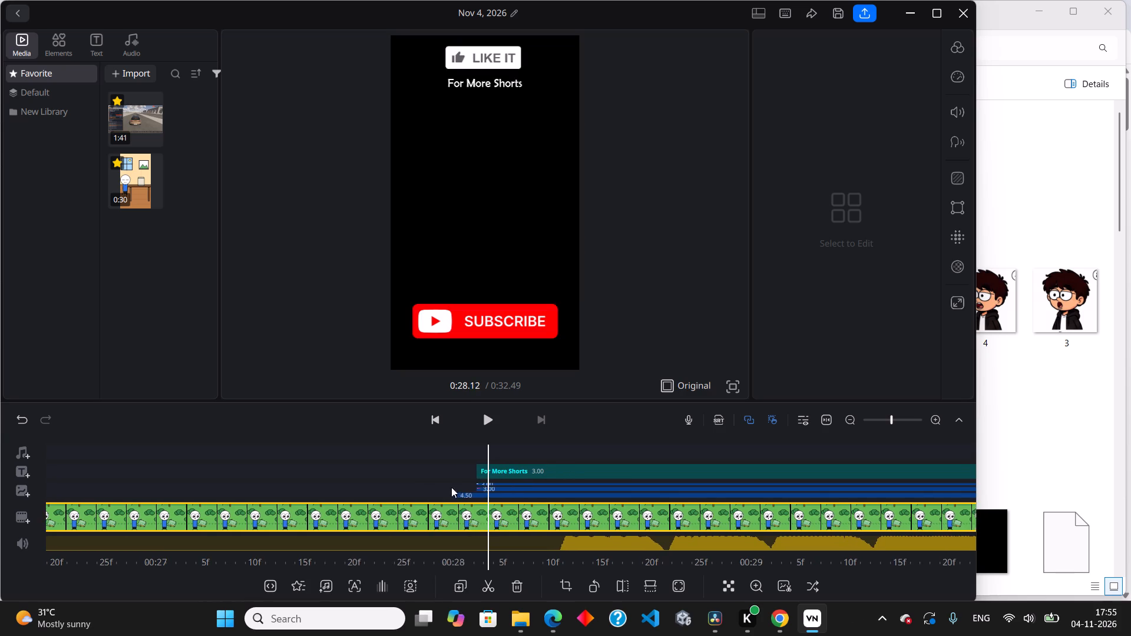
{"action": "left_click_drag", "start_coordinate": [451, 487], "coordinate": [483, 491]}
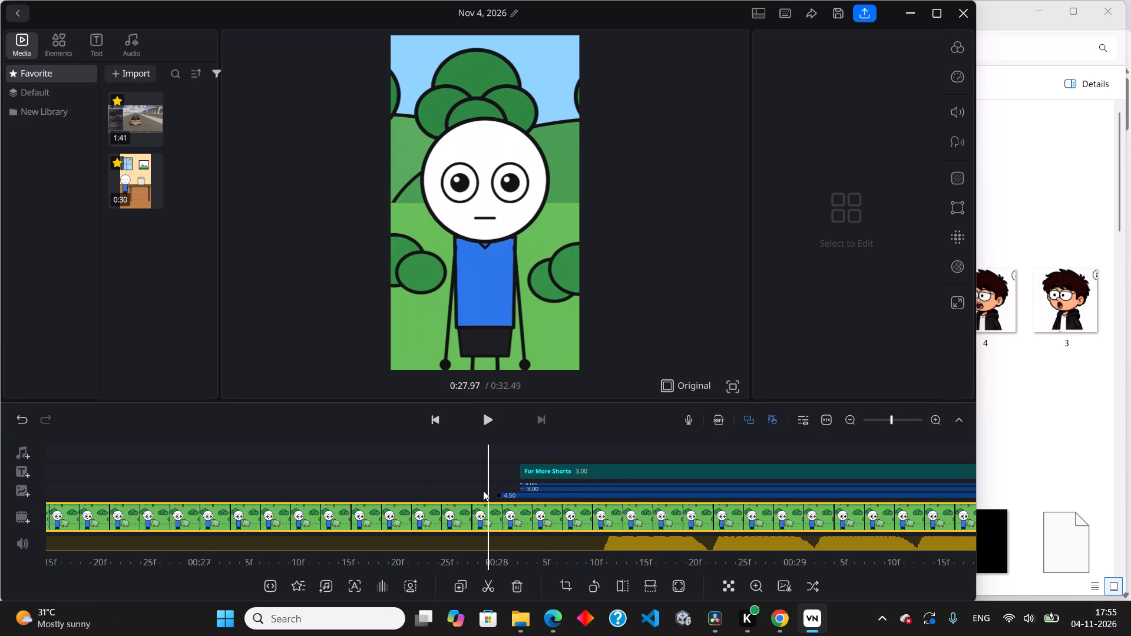
{"action": "left_click_drag", "start_coordinate": [483, 491], "coordinate": [161, 472]}
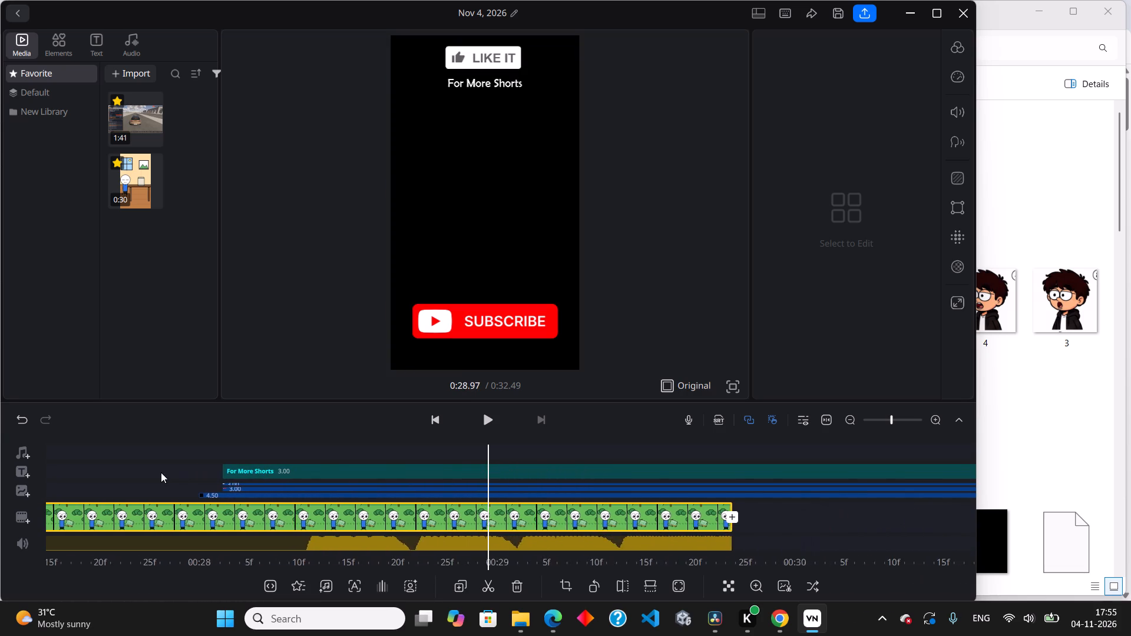
{"action": "left_click_drag", "start_coordinate": [161, 472], "coordinate": [526, 481]}
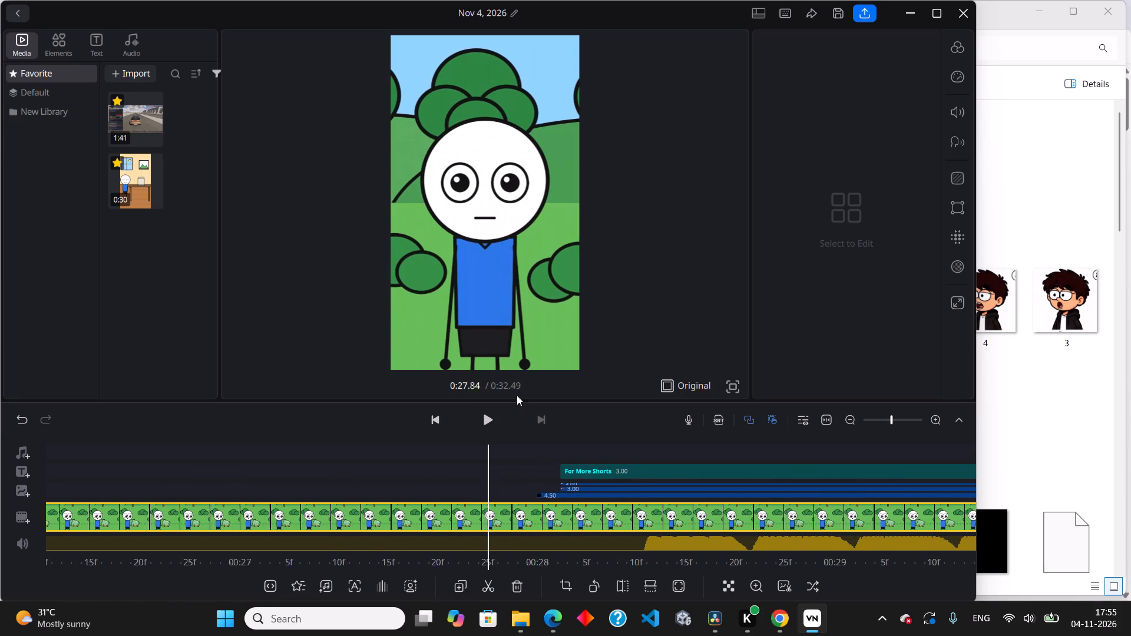
{"action": "left_click_drag", "start_coordinate": [498, 481], "coordinate": [416, 488]}
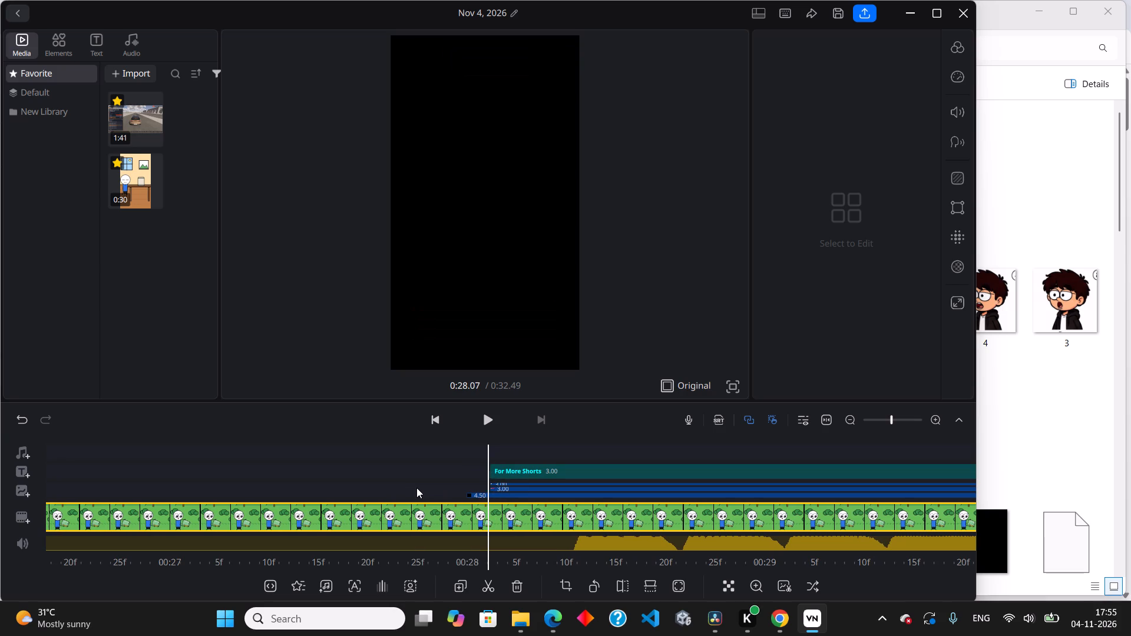
{"action": "left_click_drag", "start_coordinate": [416, 488], "coordinate": [407, 486]}
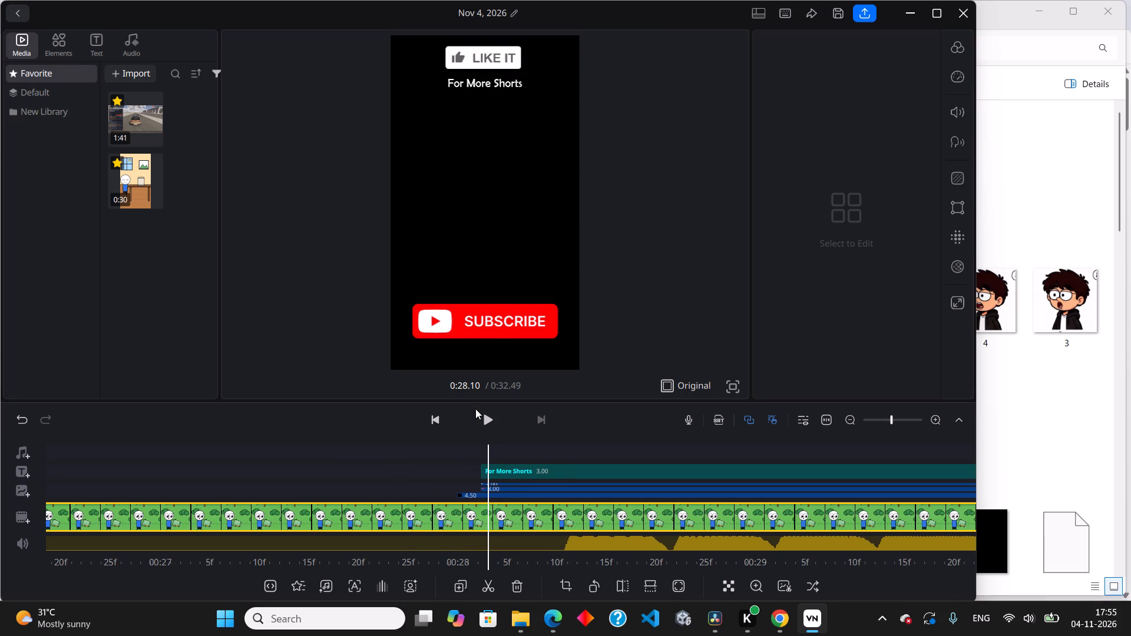
{"action": "left_click_drag", "start_coordinate": [450, 473], "coordinate": [479, 475]}
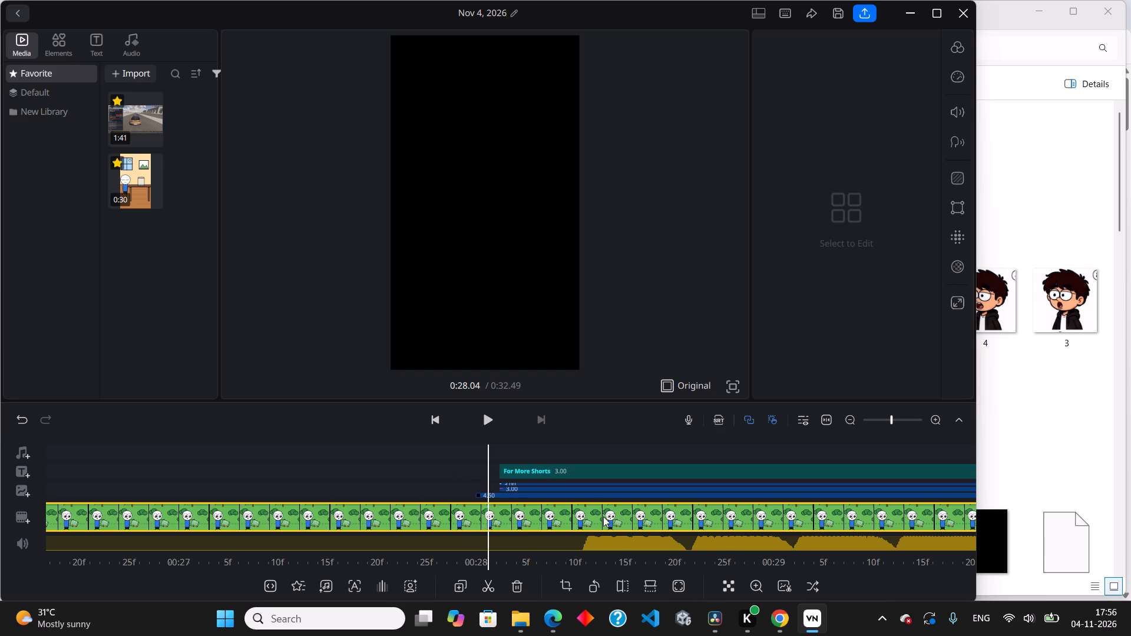
Duplicate the "For More Shorts" title and move the copy down to just above the middle of the black frame.
{"action": "left_click", "coordinate": [529, 471]}
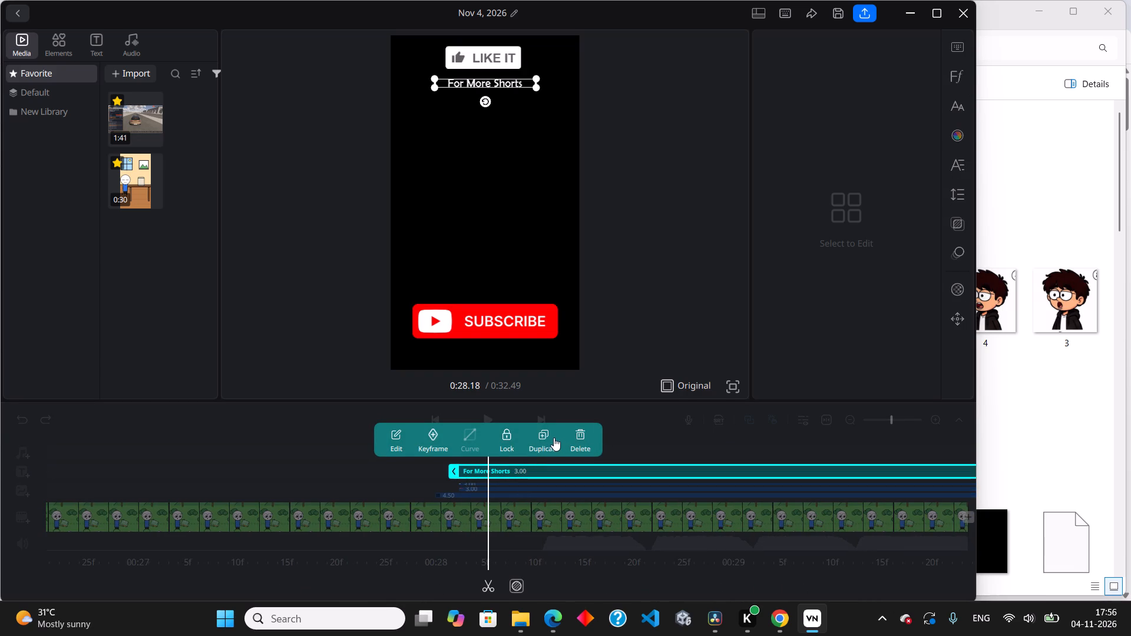
{"action": "left_click", "coordinate": [551, 438]}
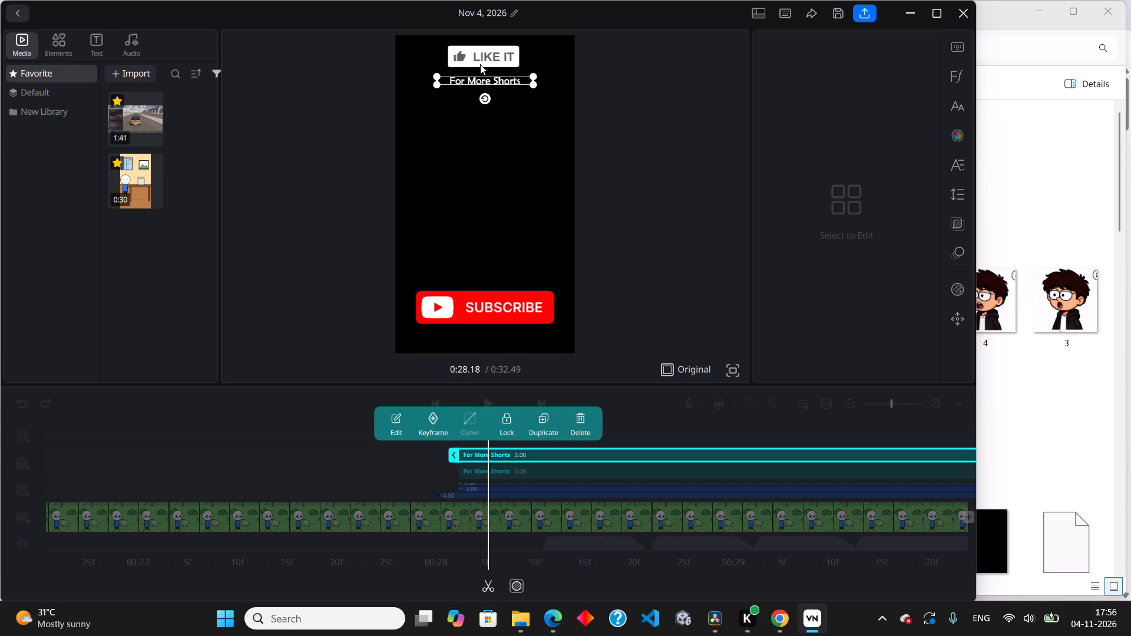
{"action": "left_click_drag", "start_coordinate": [481, 79], "coordinate": [481, 163]}
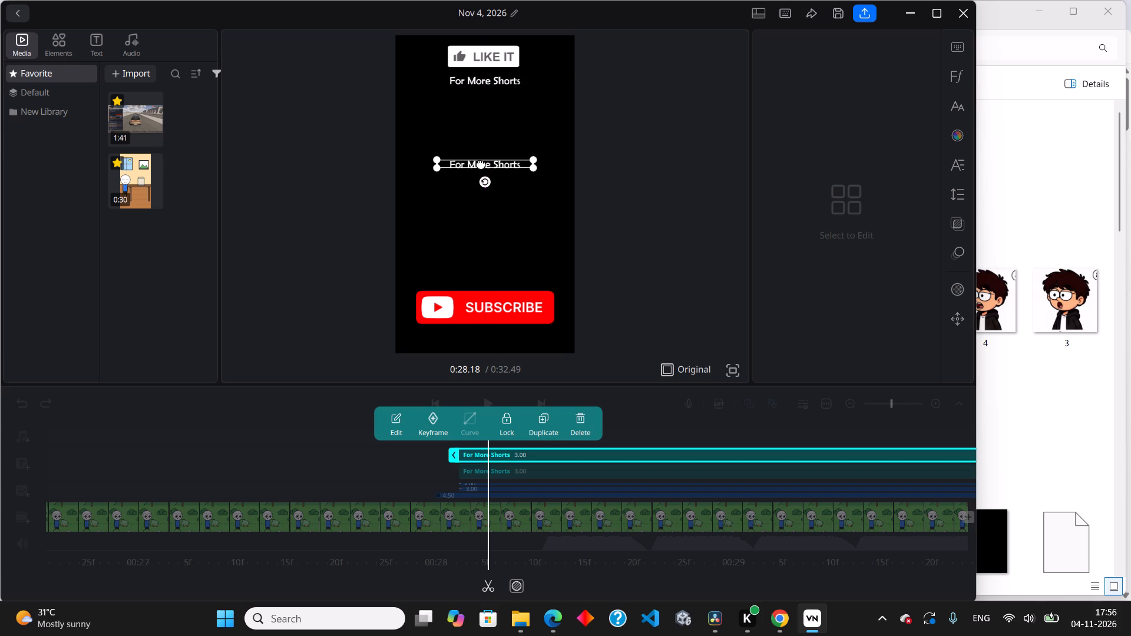
Replace the duplicated title's wording with "Moral: No Hole, No Hope".
{"action": "double_click", "coordinate": [481, 163]}
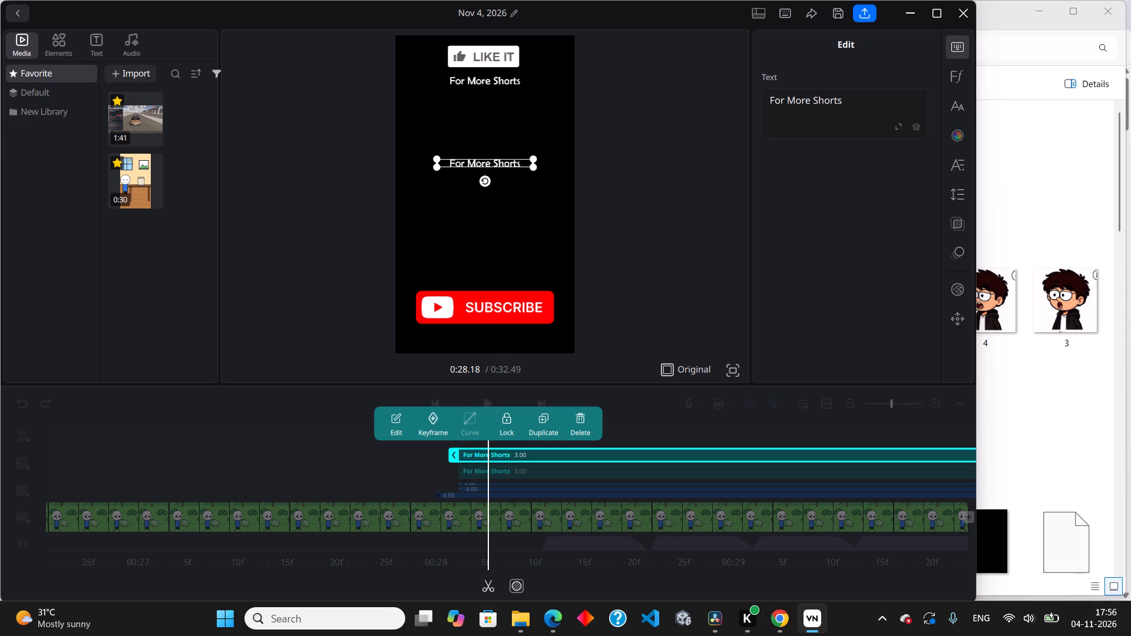
{"action": "left_click_drag", "start_coordinate": [855, 107], "coordinate": [745, 106]}
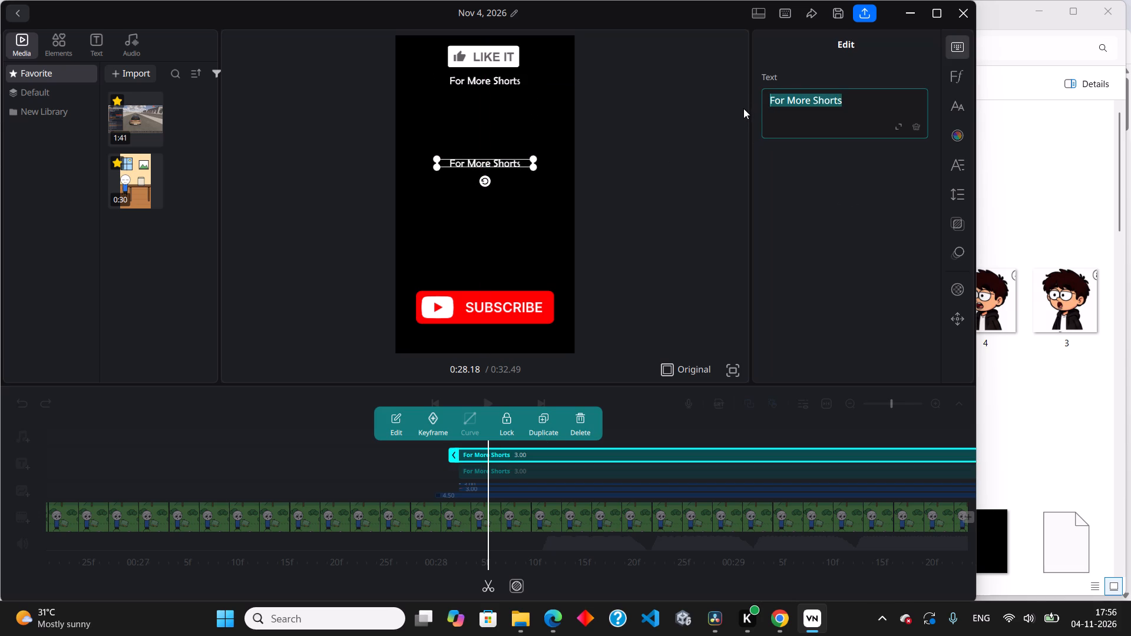
{"action": "key", "text": "shift+m"}
{"action": "type", "text": "oral"}
{"action": "key", "text": "shift+colon"}
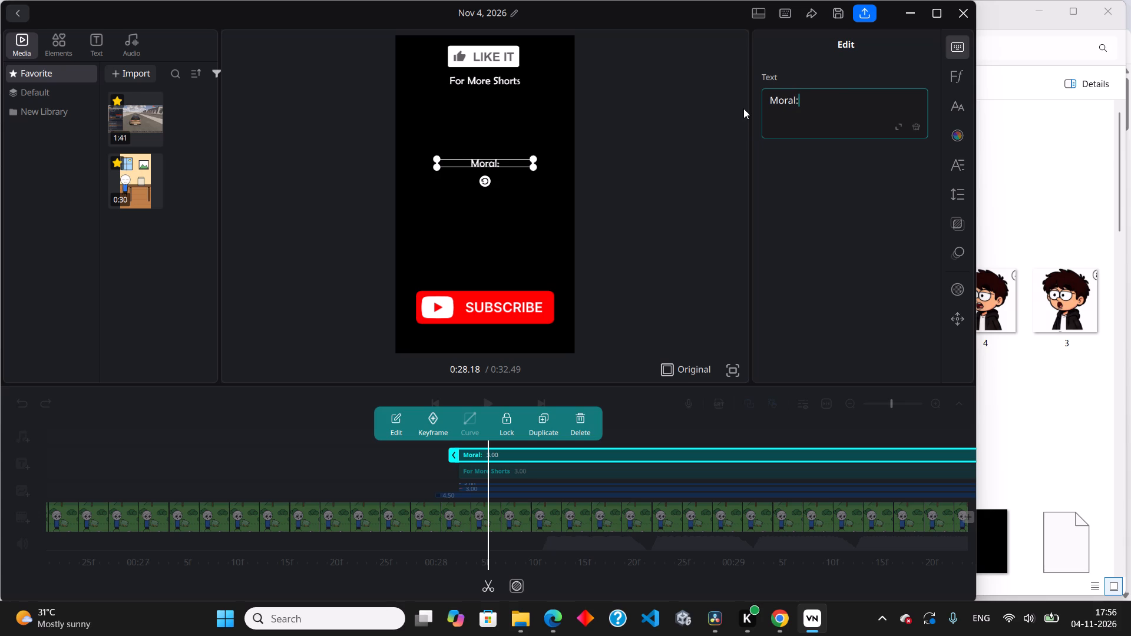
{"action": "key", "text": "space"}
{"action": "type", "text": "No"}
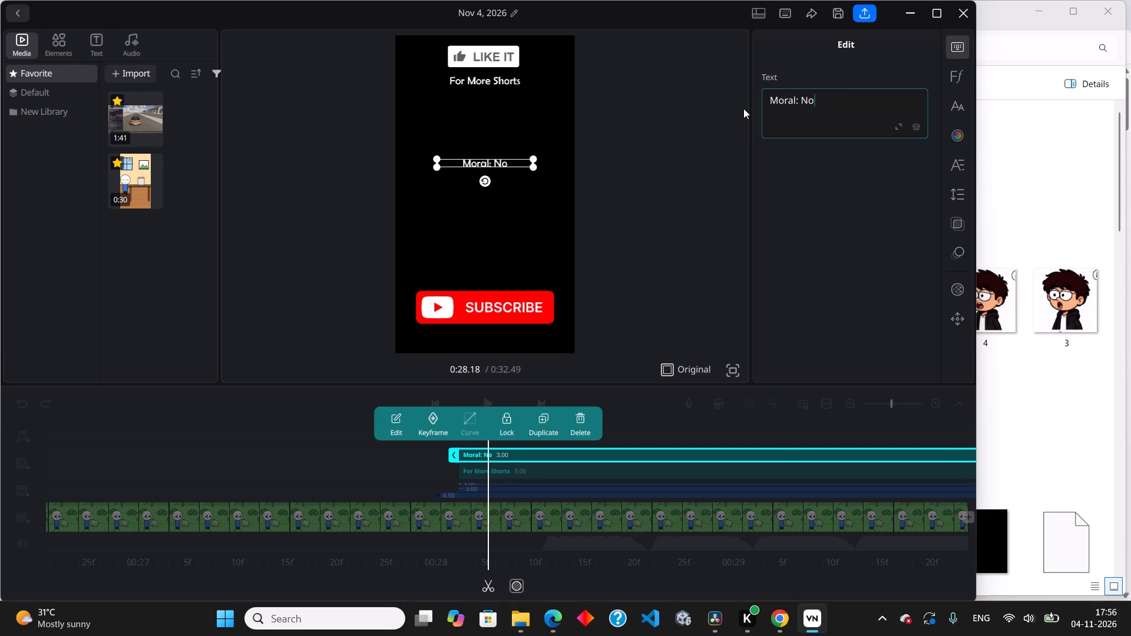
{"action": "key", "text": "comma"}
{"action": "key", "text": "BackSpace"}
{"action": "key", "text": "space"}
{"action": "type", "text": "Hole"}
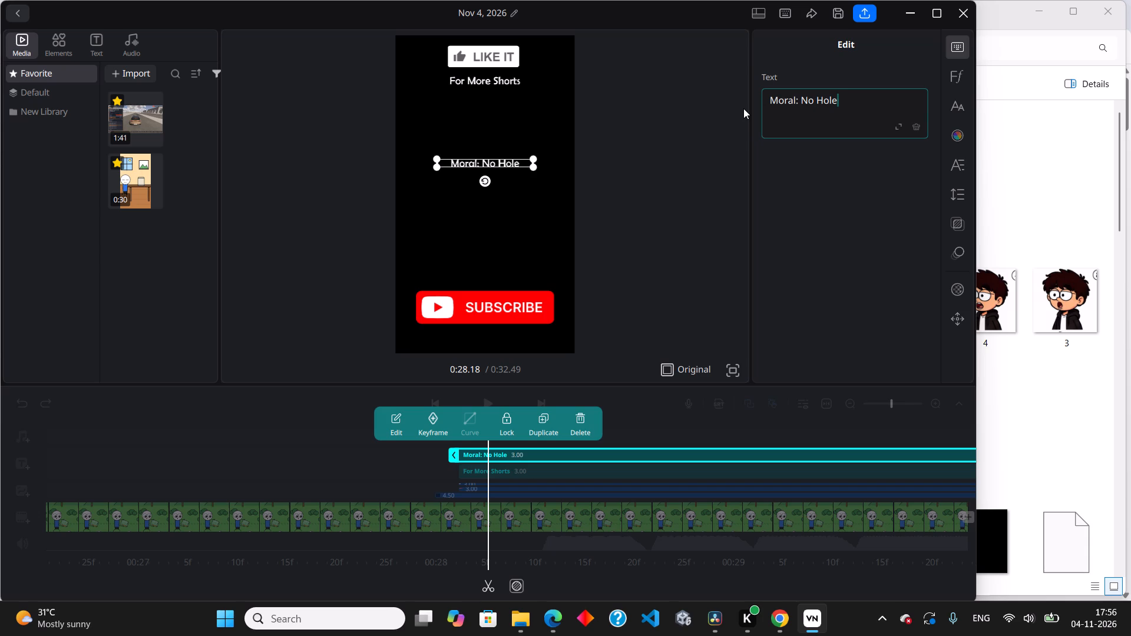
{"action": "type", "text": ","}
{"action": "key", "text": "space"}
{"action": "type", "text": "No"}
{"action": "key", "text": "space"}
{"action": "type", "text": "Hope"}
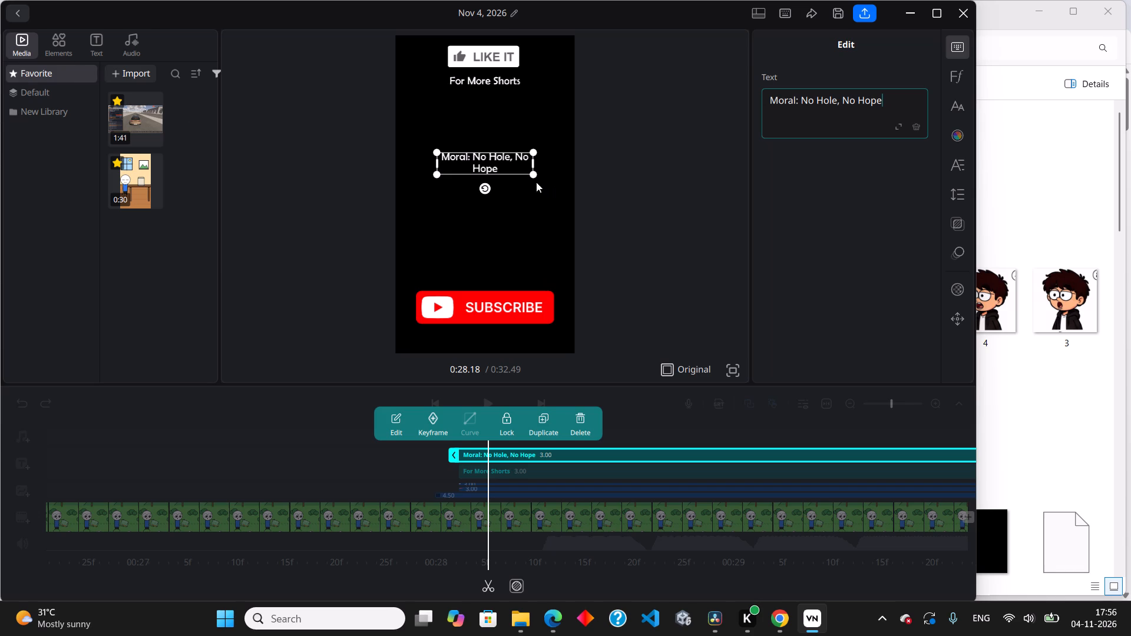
Enlarge the moral text until its box spans about the full frame width and centre it in the black frame.
{"action": "left_click_drag", "start_coordinate": [535, 175], "coordinate": [606, 246]}
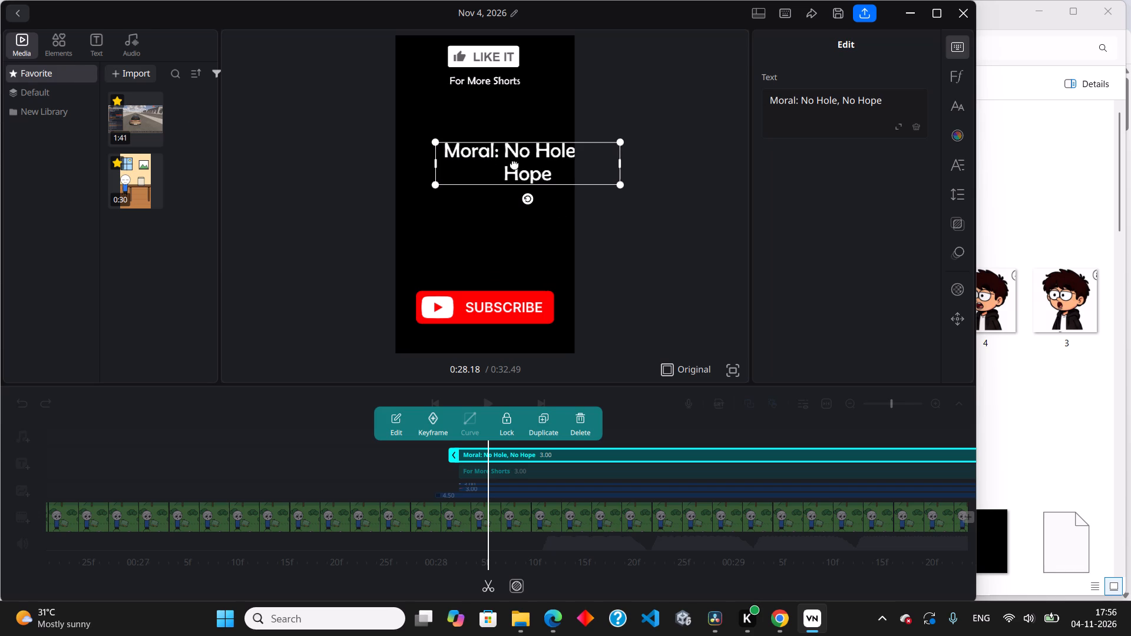
{"action": "left_click_drag", "start_coordinate": [521, 174], "coordinate": [477, 197]}
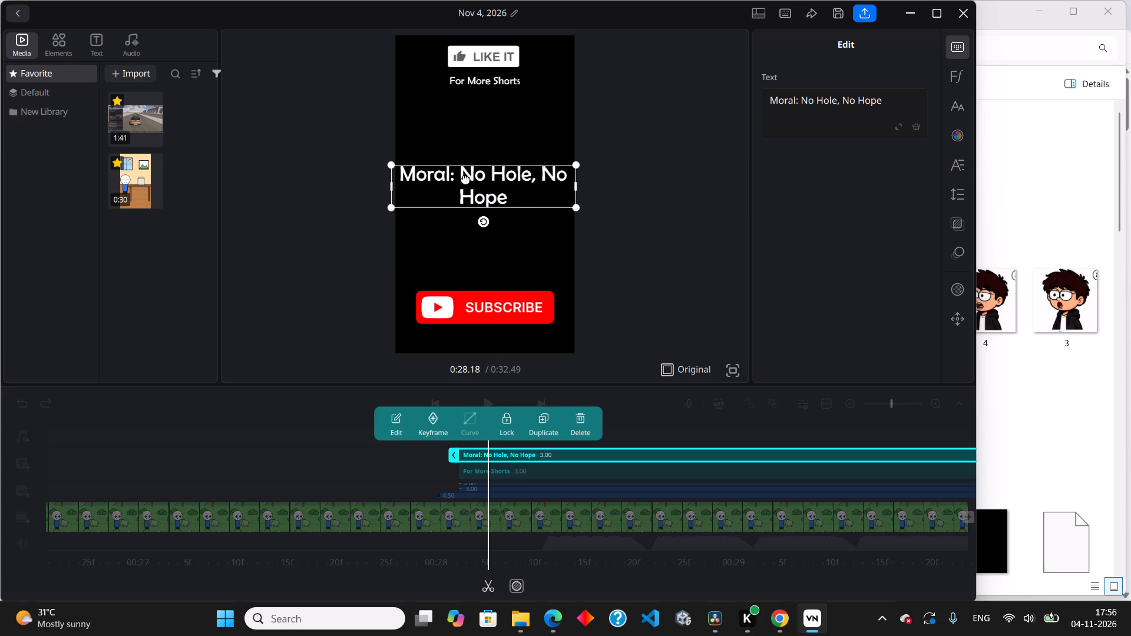
Split the moral text into two lines after "Moral:" and add a # so the first line reads "#Moral:".
{"action": "left_click", "coordinate": [800, 98]}
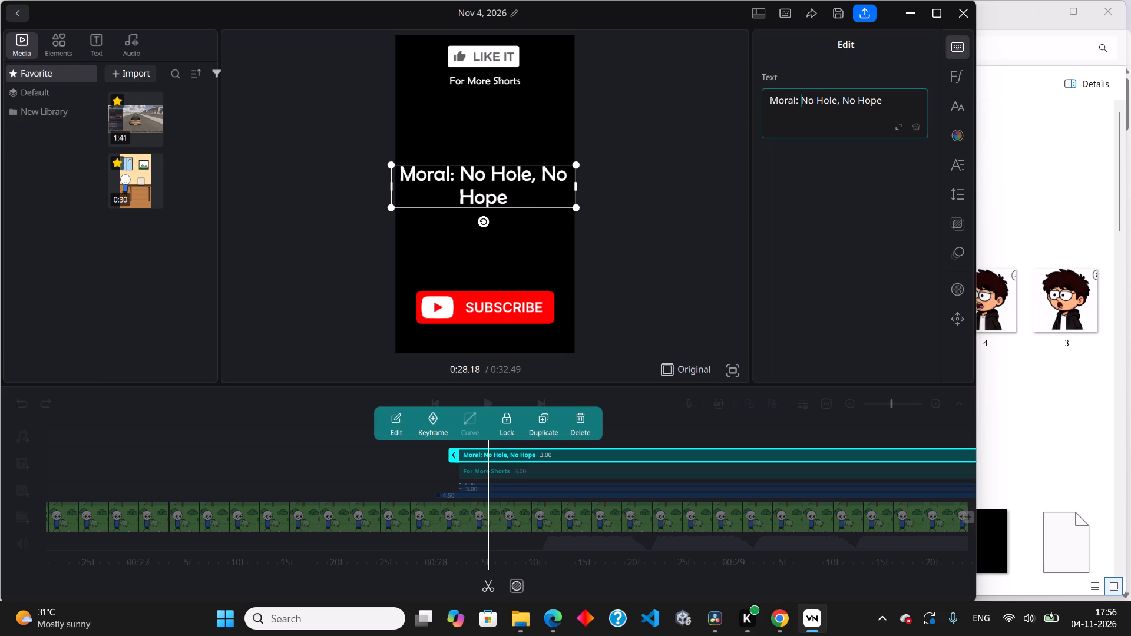
{"action": "key", "text": "Return"}
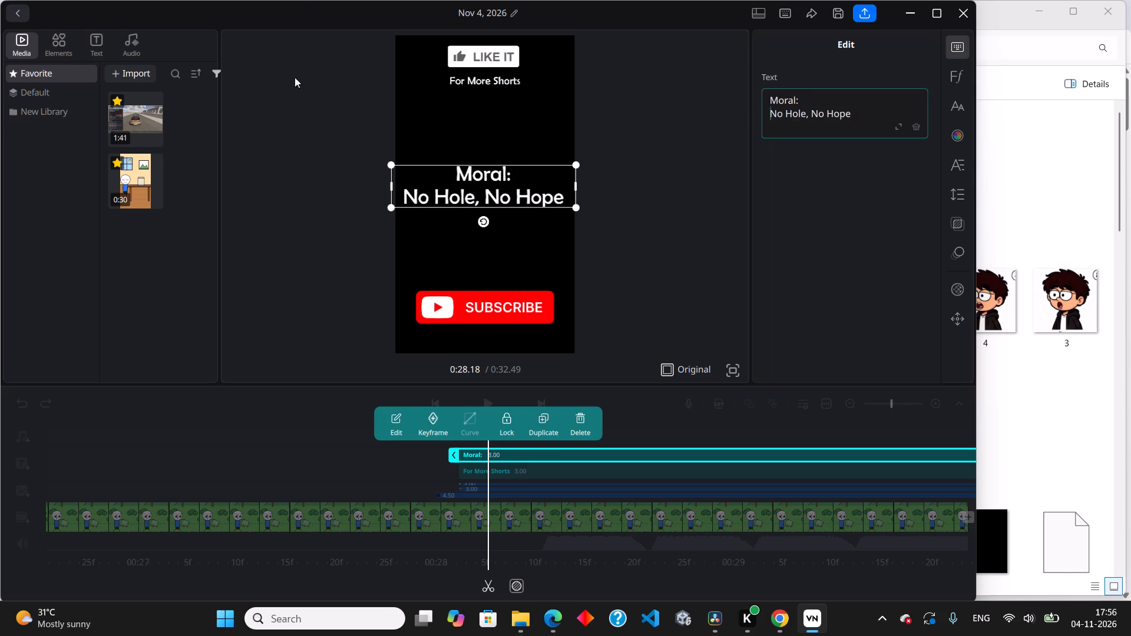
{"action": "left_click", "coordinate": [495, 172]}
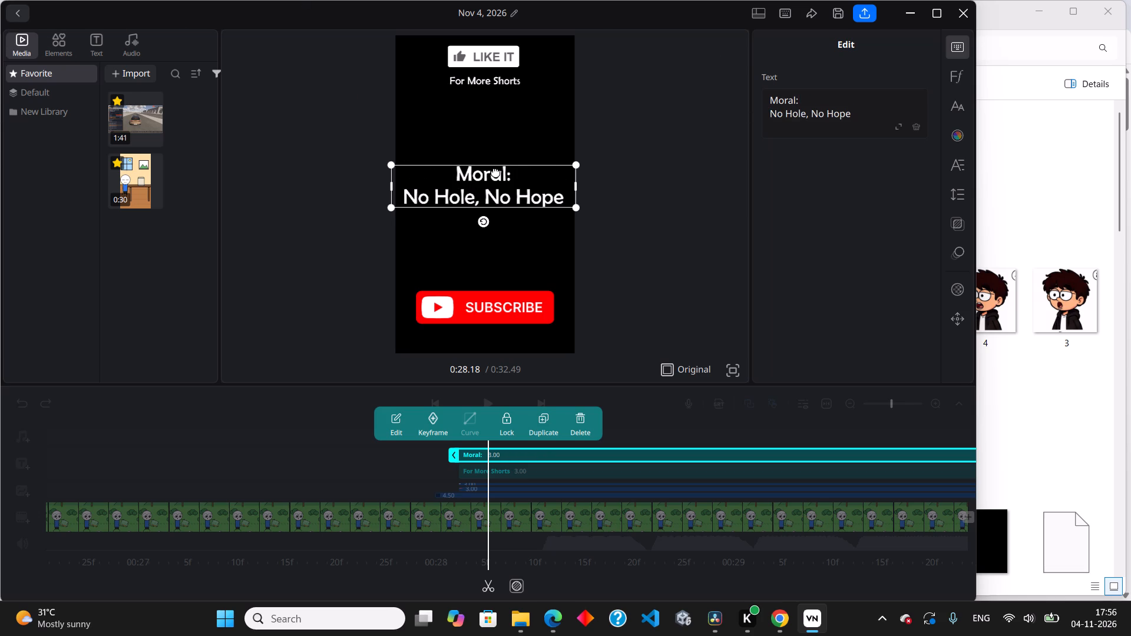
{"action": "left_click", "coordinate": [772, 102]}
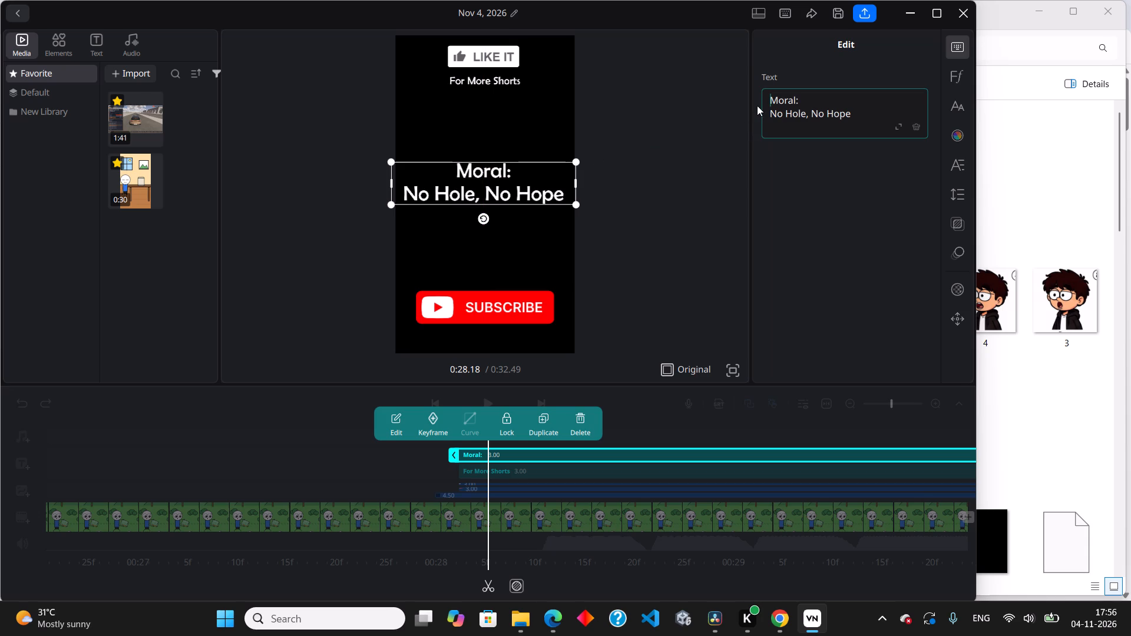
{"action": "key", "text": "shift+numbersign"}
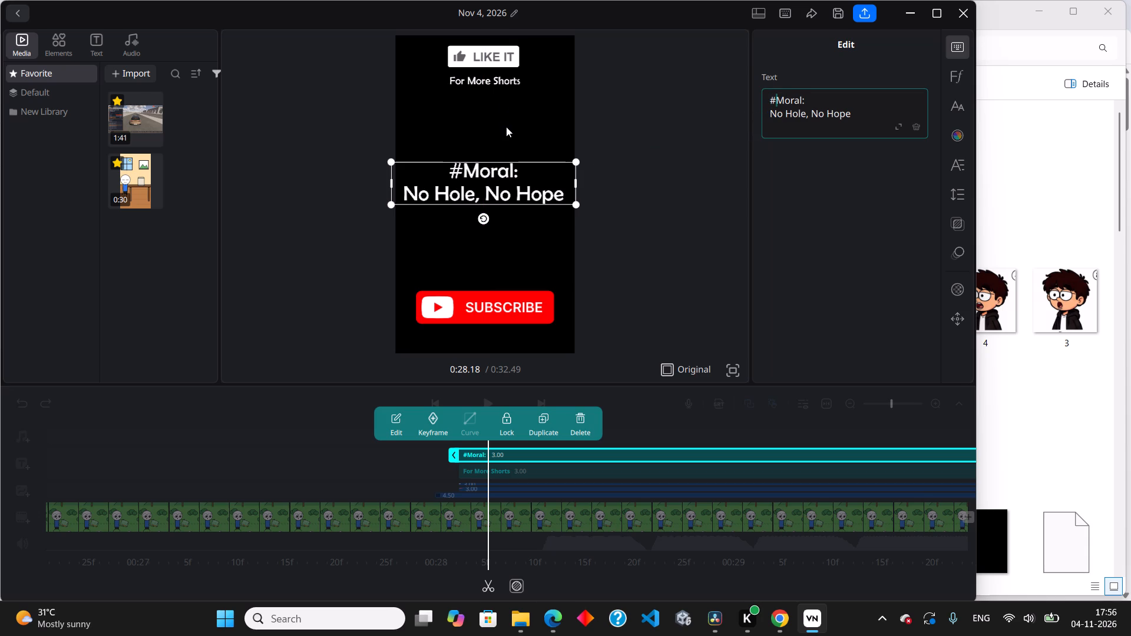
{"action": "left_click", "coordinate": [601, 188]}
{"action": "left_click", "coordinate": [689, 194]}
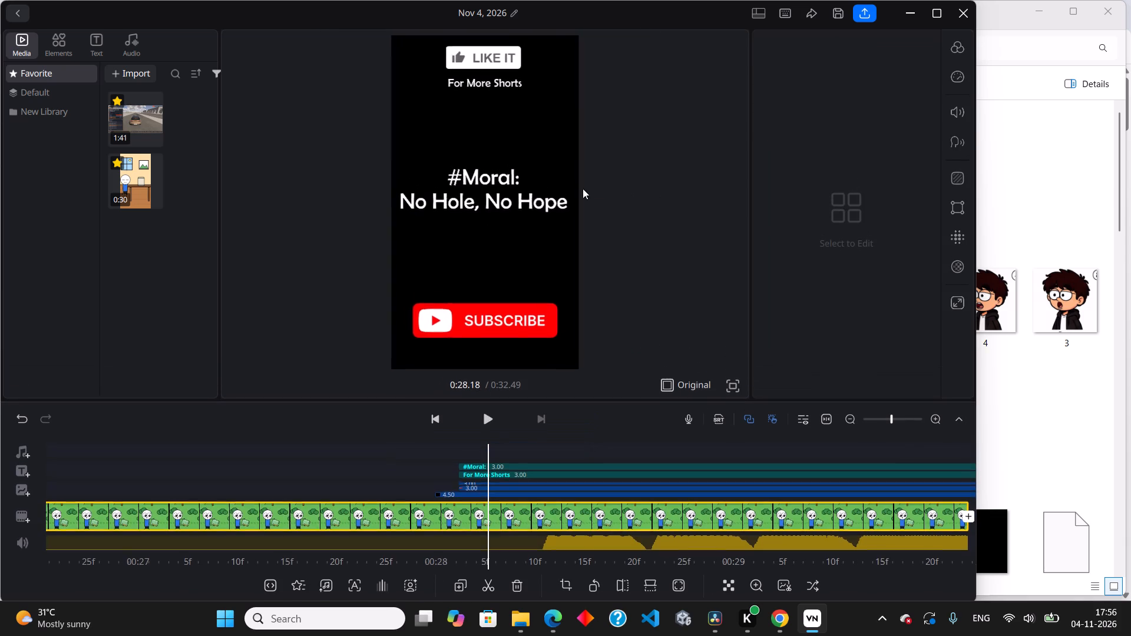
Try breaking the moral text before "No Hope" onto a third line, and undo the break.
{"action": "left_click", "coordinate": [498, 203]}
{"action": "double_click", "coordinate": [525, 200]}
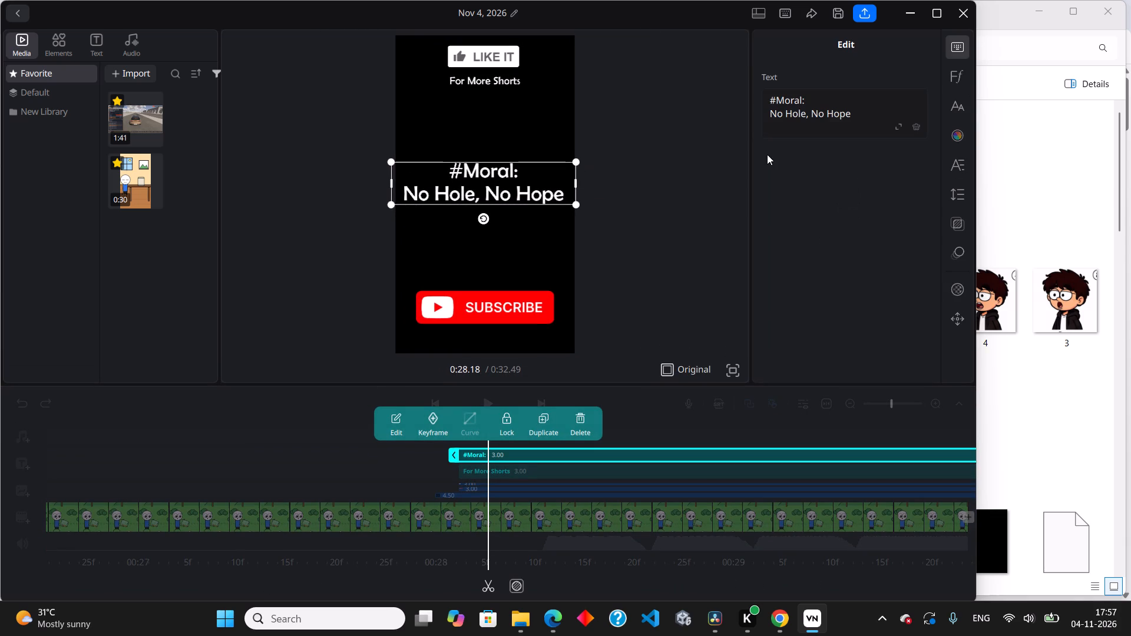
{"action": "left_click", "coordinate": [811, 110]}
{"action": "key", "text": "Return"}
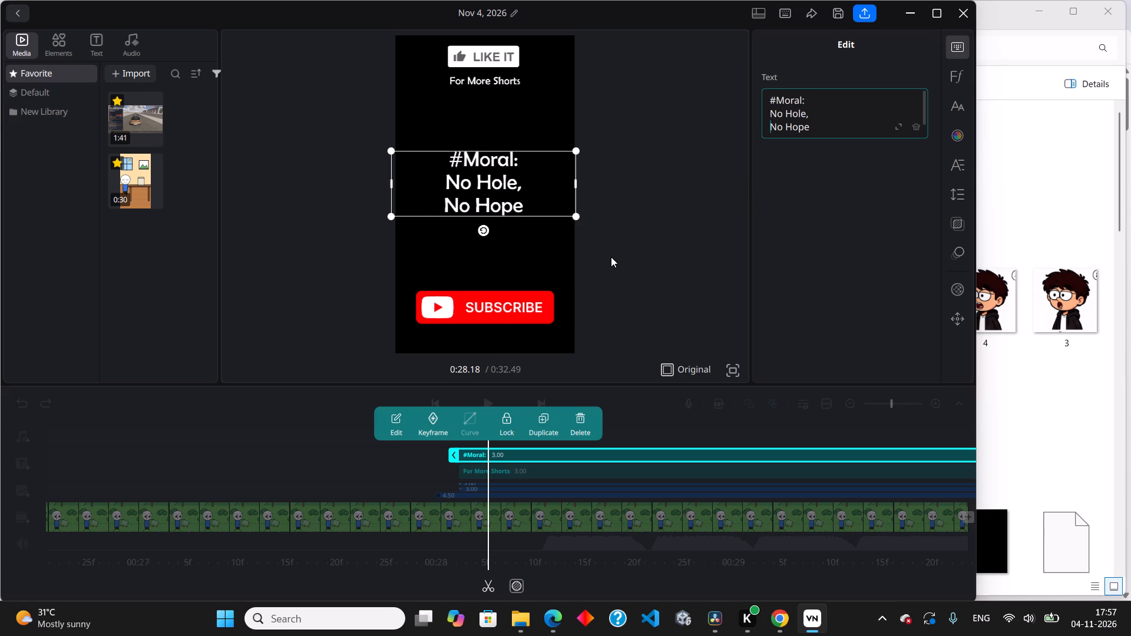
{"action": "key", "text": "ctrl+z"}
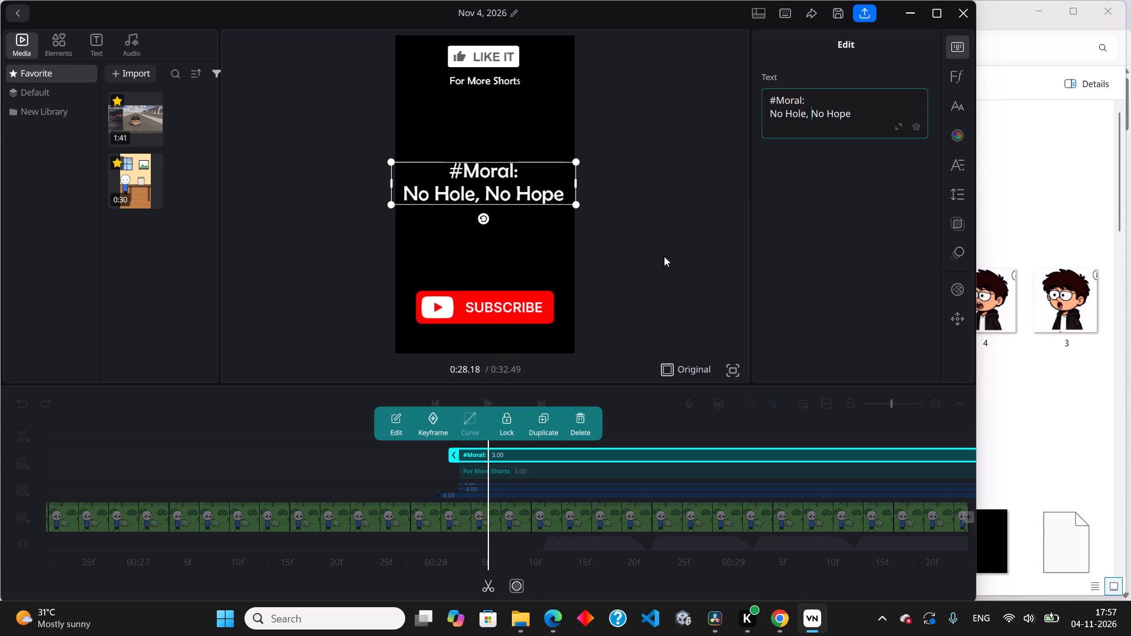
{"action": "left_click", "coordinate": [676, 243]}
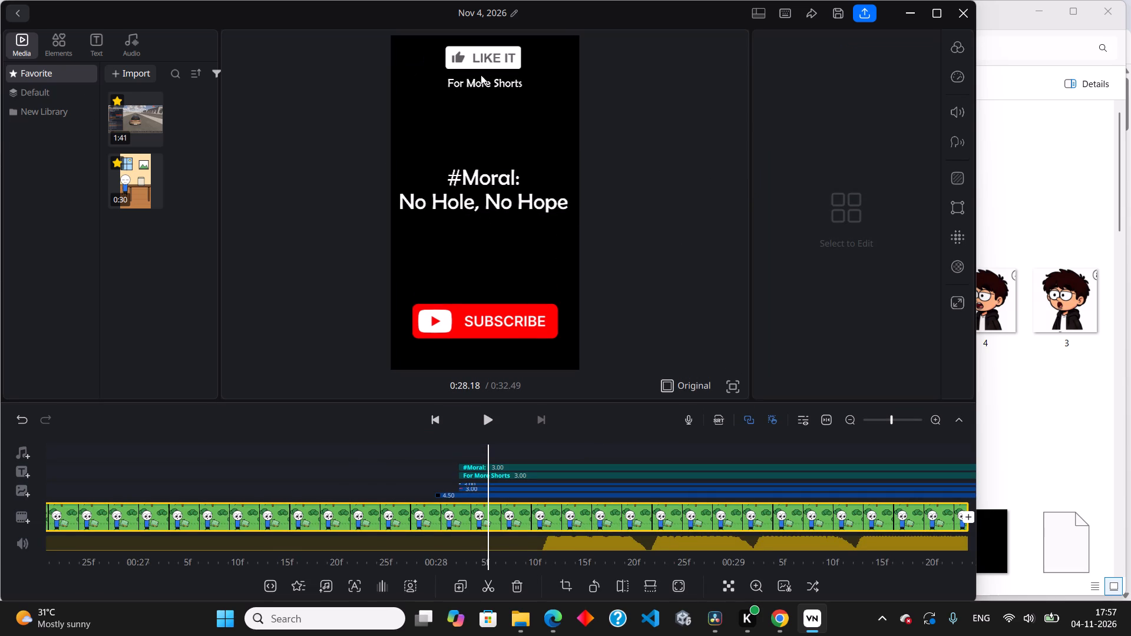
Move the "For More Shorts" title and the Like It graphic slightly down, keeping both centred in the black frame.
{"action": "left_click", "coordinate": [481, 85]}
{"action": "left_click_drag", "start_coordinate": [481, 84], "coordinate": [481, 92]}
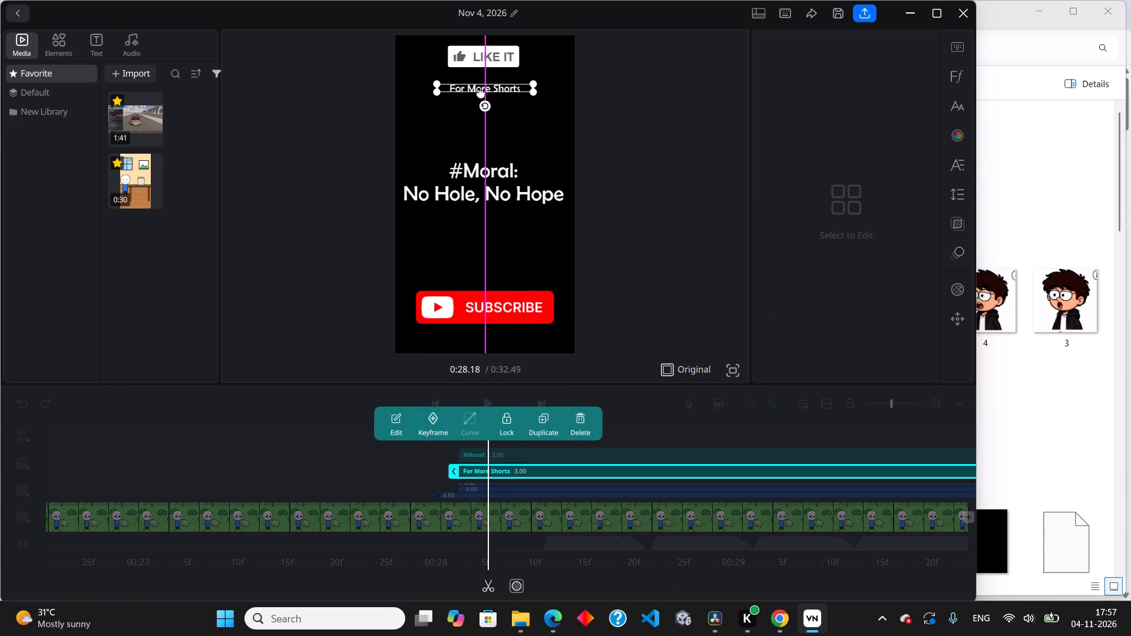
{"action": "left_click_drag", "start_coordinate": [481, 92], "coordinate": [481, 96]}
{"action": "left_click", "coordinate": [482, 62]}
{"action": "left_click_drag", "start_coordinate": [485, 54], "coordinate": [486, 64]}
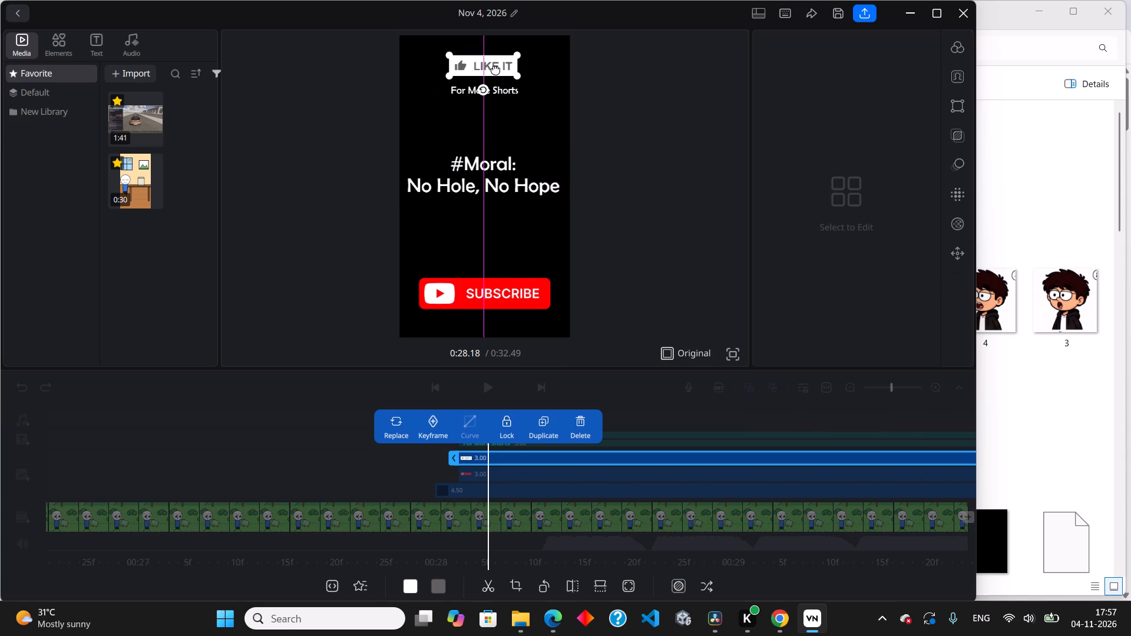
{"action": "left_click", "coordinate": [639, 145]}
Move the Subscribe graphic slightly up in the black frame, keeping it horizontally centred.
{"action": "left_click", "coordinate": [502, 288]}
{"action": "left_click_drag", "start_coordinate": [502, 300], "coordinate": [501, 294]}
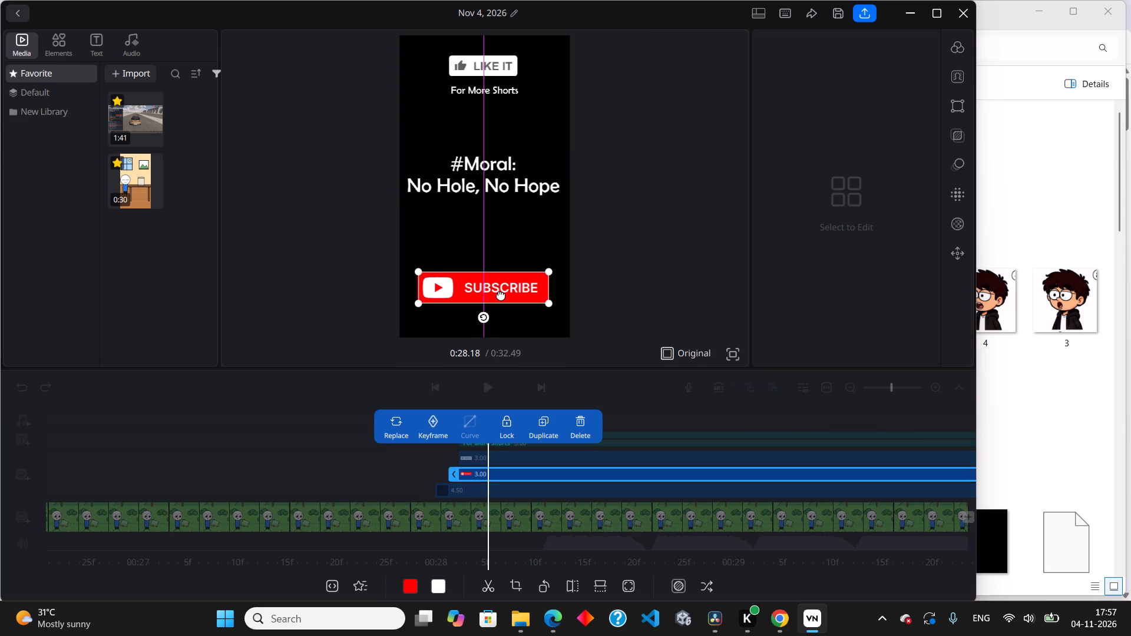
{"action": "left_click_drag", "start_coordinate": [501, 294], "coordinate": [502, 291]}
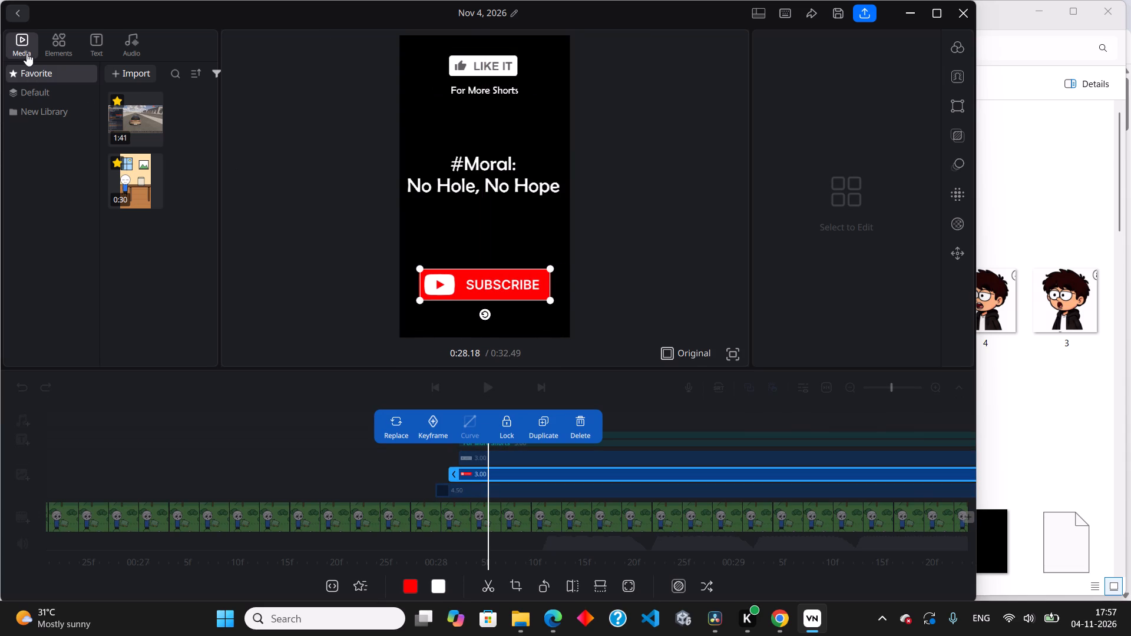
Add the red bell graphic from the recently used elements, centred just above the Subscribe graphic.
{"action": "left_click", "coordinate": [59, 38]}
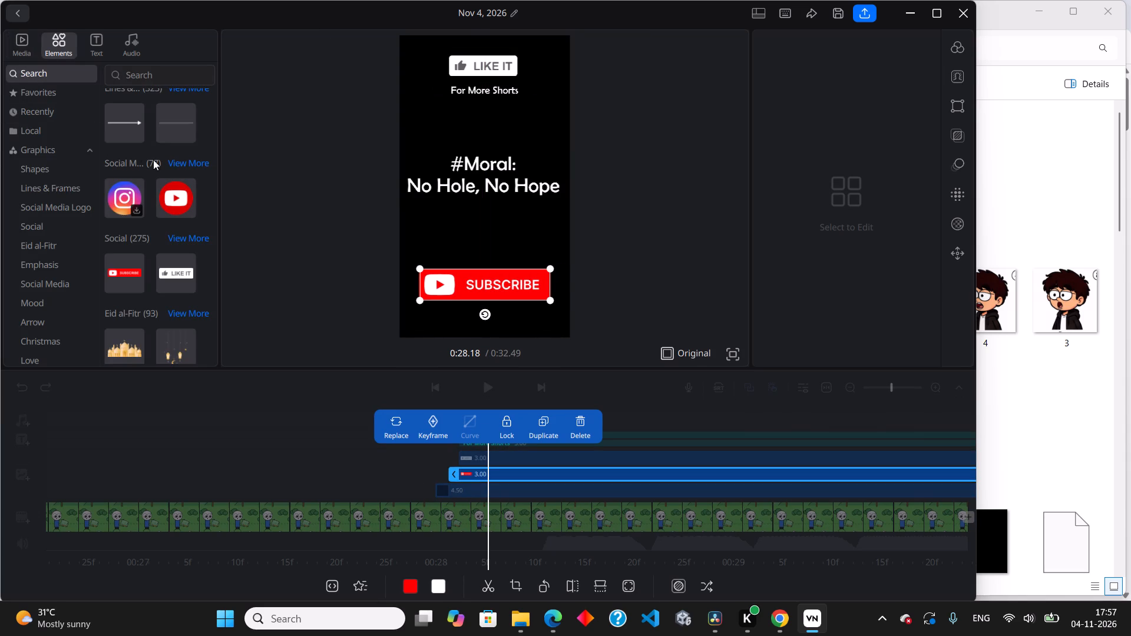
{"action": "scroll", "coordinate": [154, 163], "scroll_direction": "up", "scroll_amount": 12}
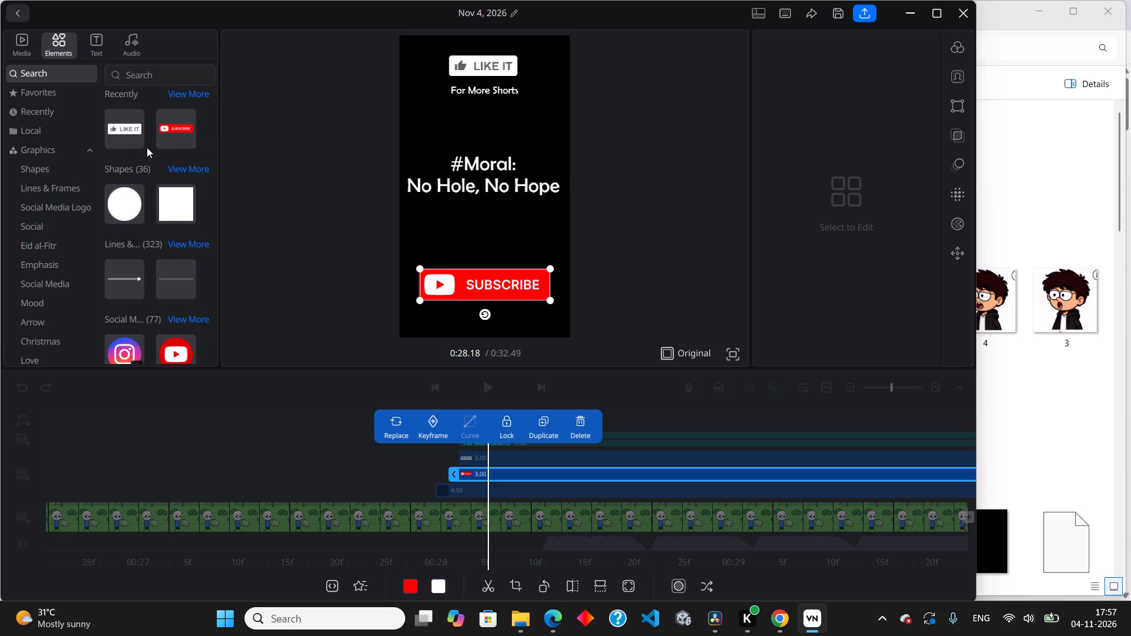
{"action": "scroll", "coordinate": [148, 147], "scroll_direction": "down", "scroll_amount": 6}
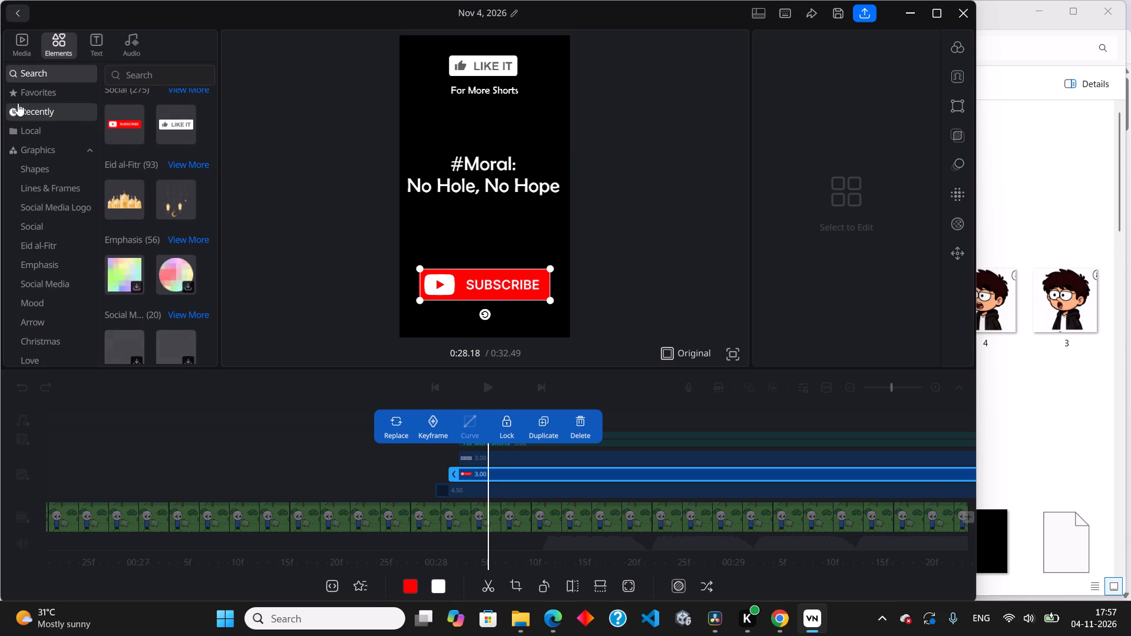
{"action": "left_click", "coordinate": [28, 95]}
{"action": "left_click", "coordinate": [34, 112]}
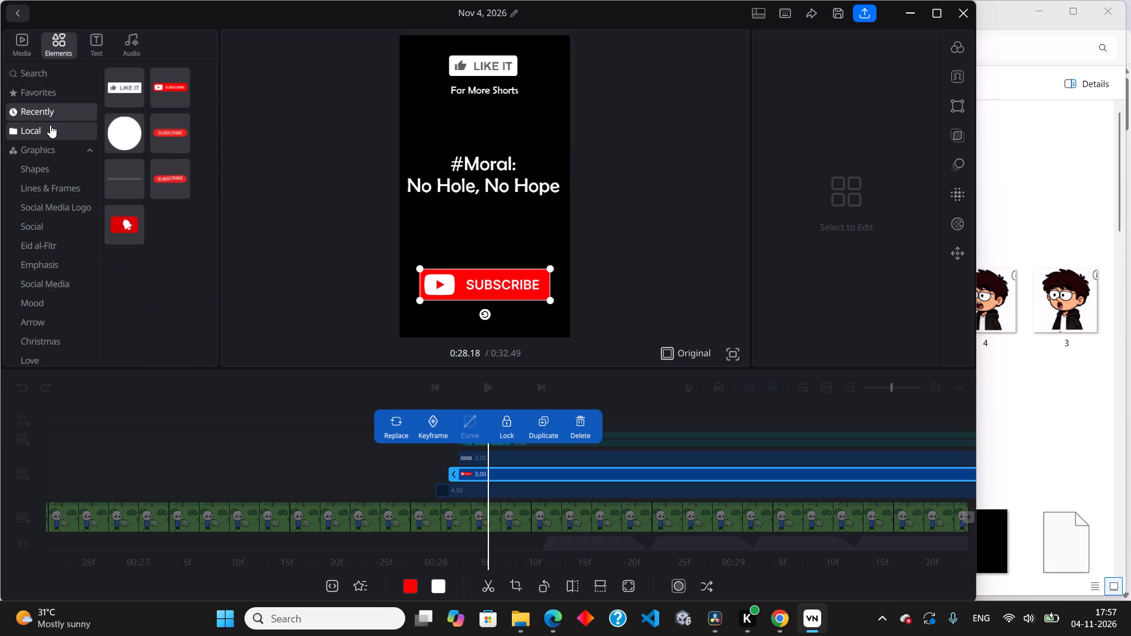
{"action": "left_click_drag", "start_coordinate": [121, 226], "coordinate": [490, 254]}
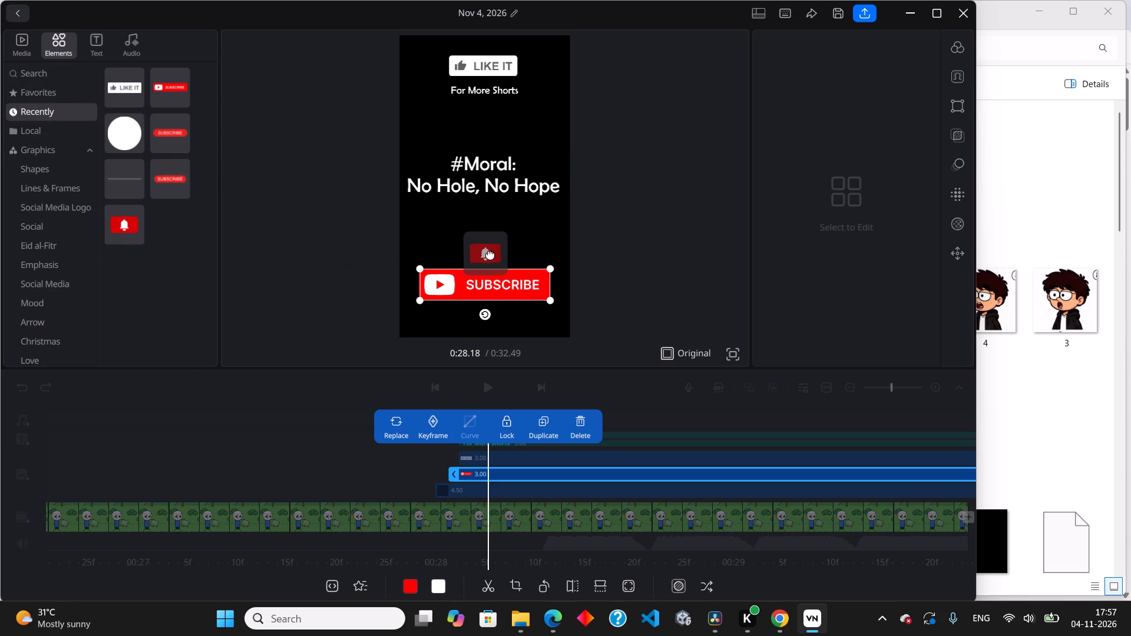
{"action": "left_click_drag", "start_coordinate": [490, 254], "coordinate": [485, 248]}
{"action": "left_click", "coordinate": [662, 244]}
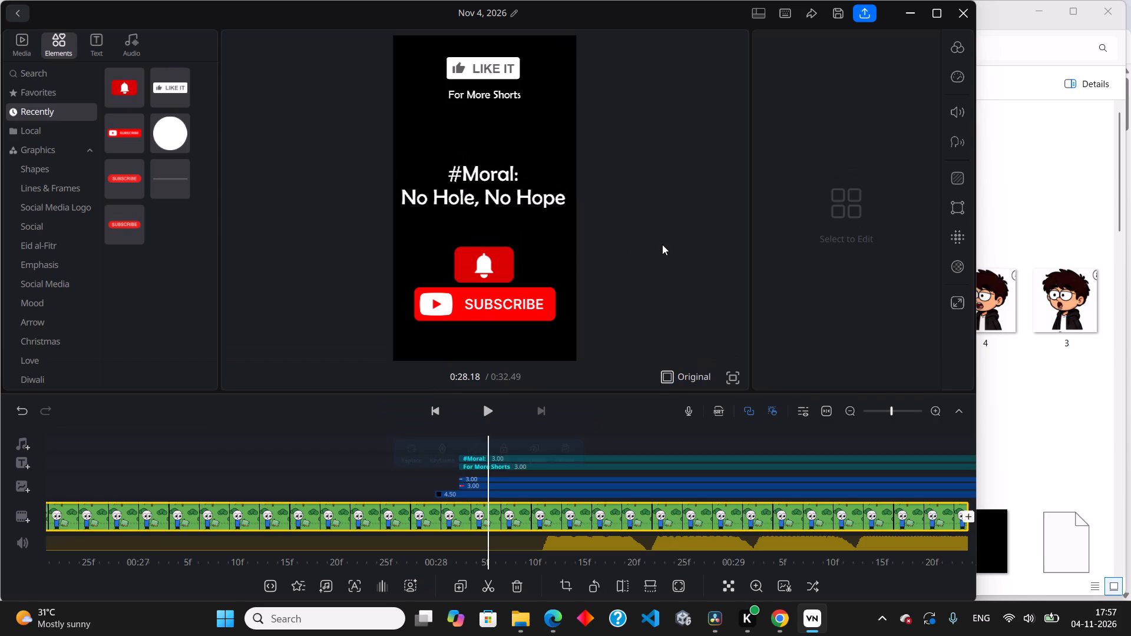
{"action": "left_click", "coordinate": [472, 264]}
{"action": "left_click", "coordinate": [626, 241]}
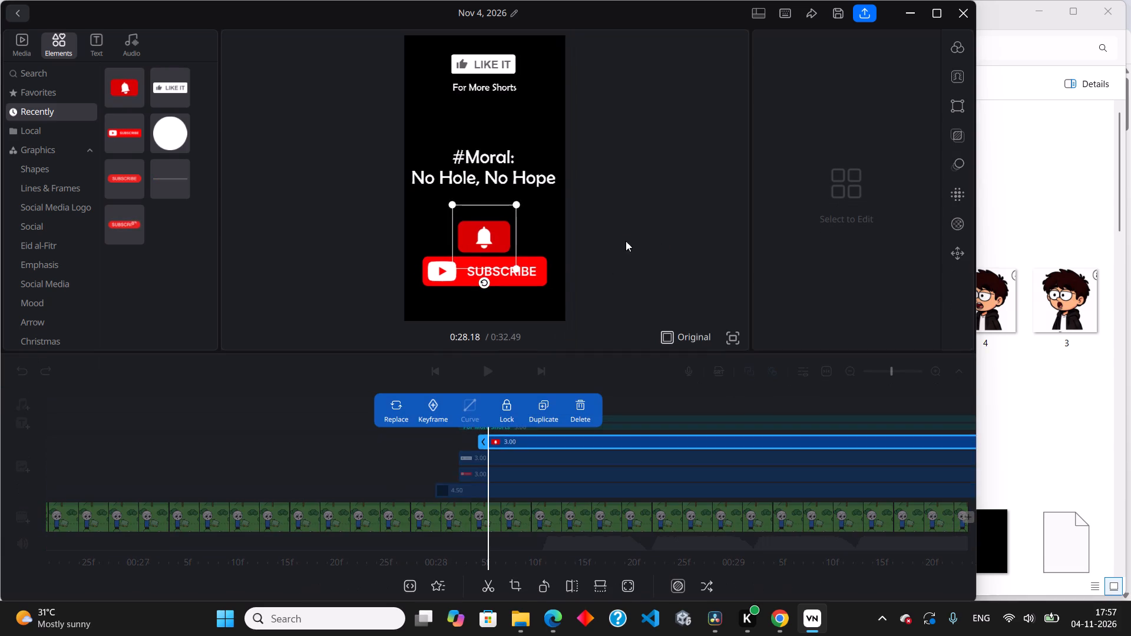
{"action": "left_click", "coordinate": [679, 264]}
Extend the bell clip's start back to line up with the starts of the Like It and Subscribe clips.
{"action": "left_click", "coordinate": [486, 487]}
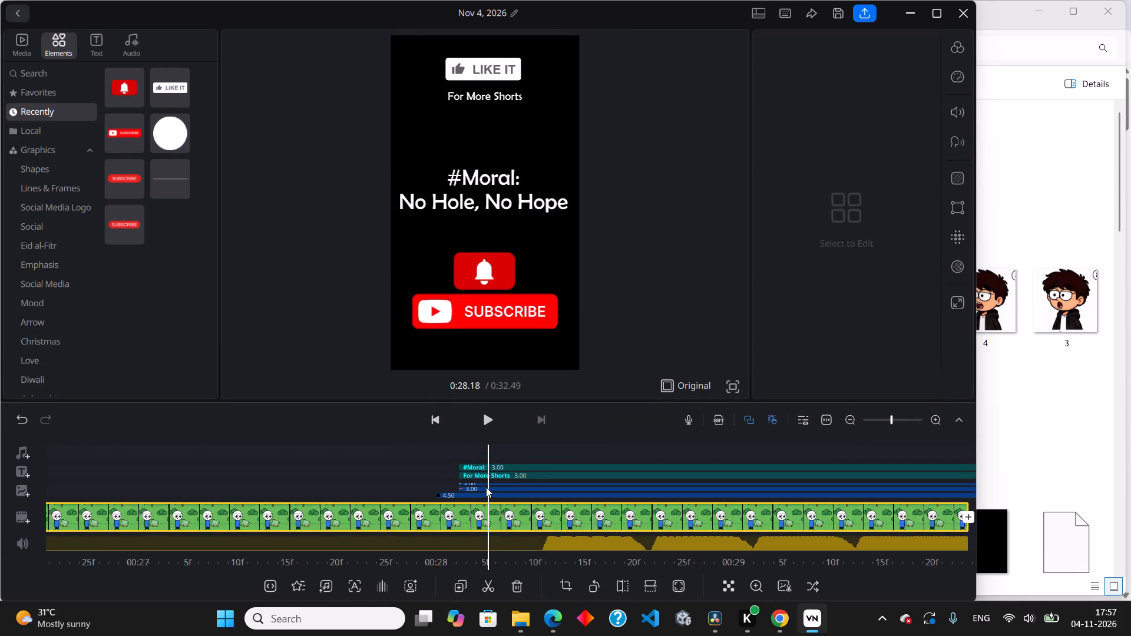
{"action": "left_click", "coordinate": [477, 461]}
{"action": "left_click", "coordinate": [472, 459]}
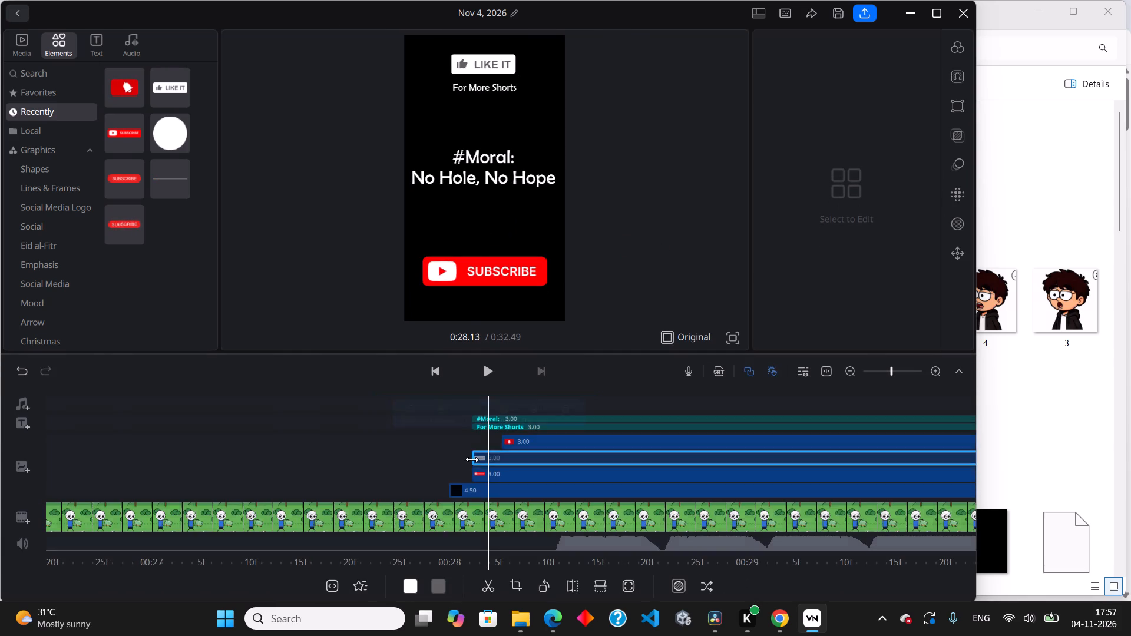
{"action": "left_click", "coordinate": [527, 442]}
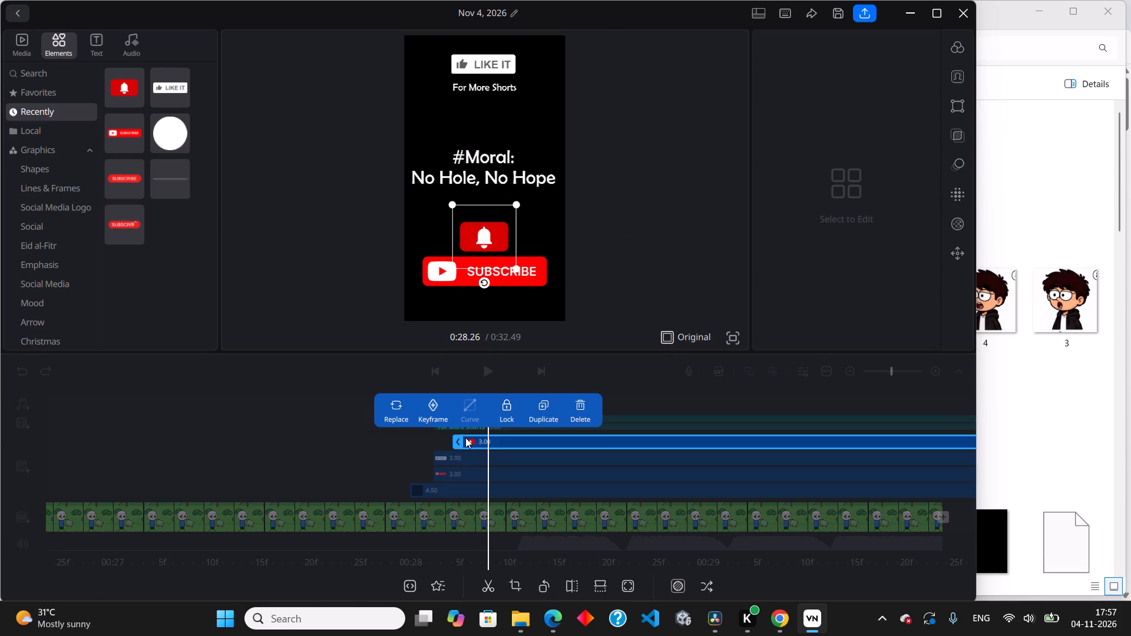
{"action": "left_click_drag", "start_coordinate": [458, 440], "coordinate": [435, 445]}
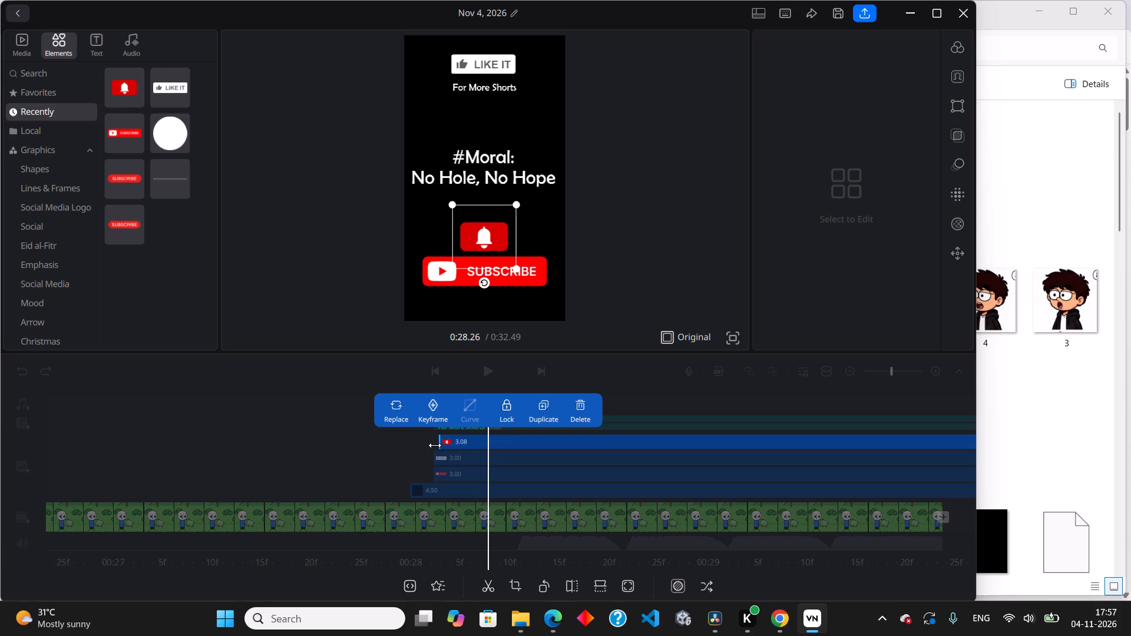
{"action": "left_click_drag", "start_coordinate": [435, 445], "coordinate": [432, 448]}
{"action": "left_click", "coordinate": [412, 463]}
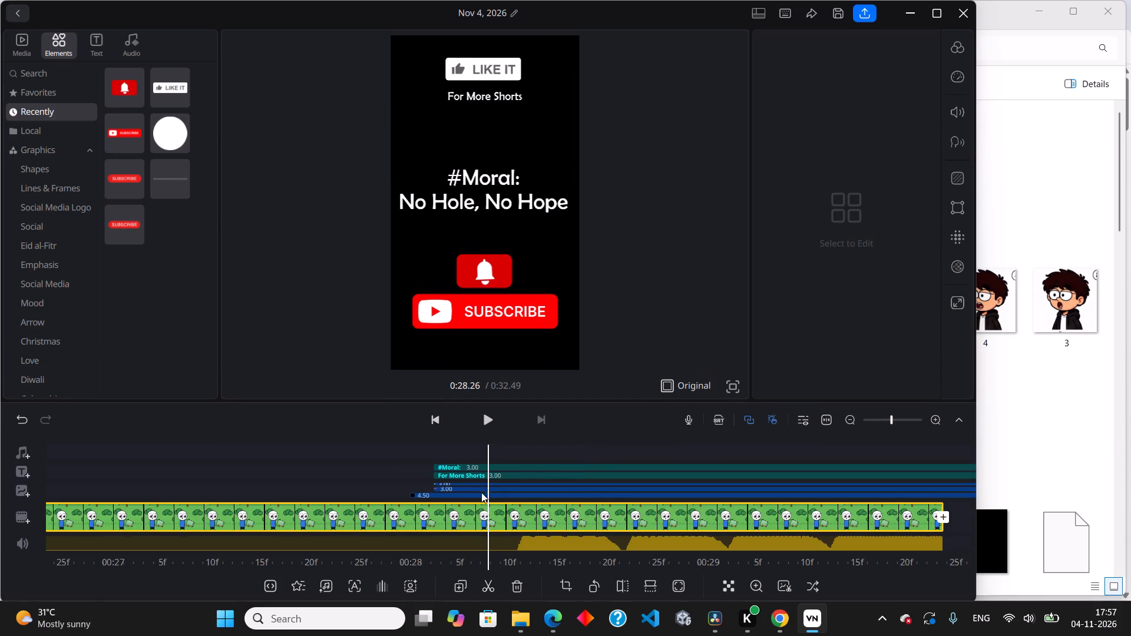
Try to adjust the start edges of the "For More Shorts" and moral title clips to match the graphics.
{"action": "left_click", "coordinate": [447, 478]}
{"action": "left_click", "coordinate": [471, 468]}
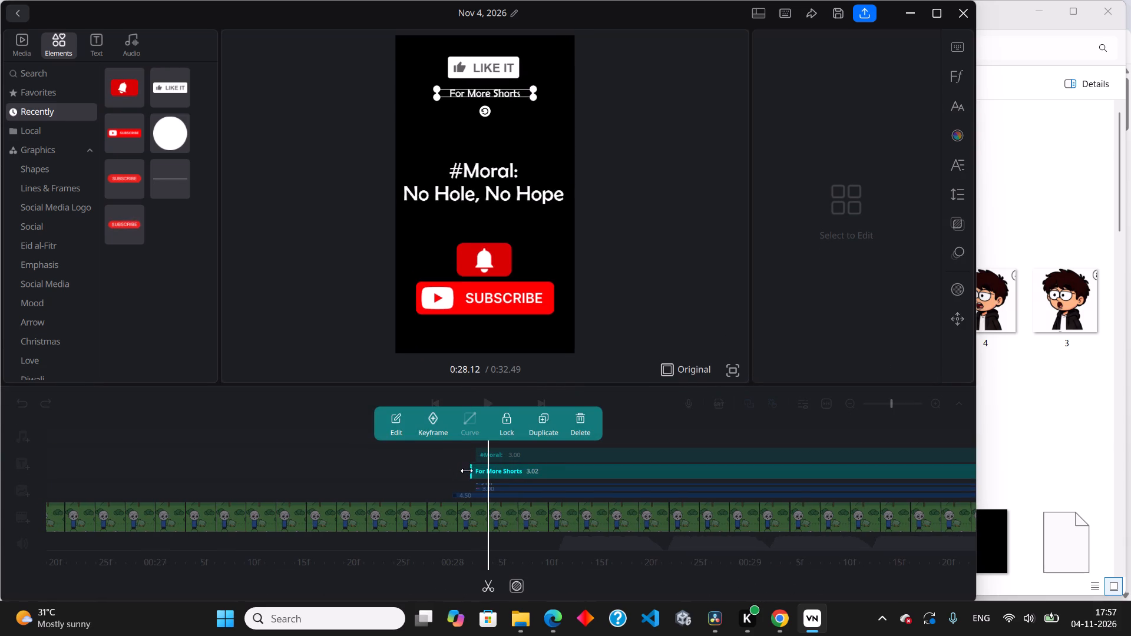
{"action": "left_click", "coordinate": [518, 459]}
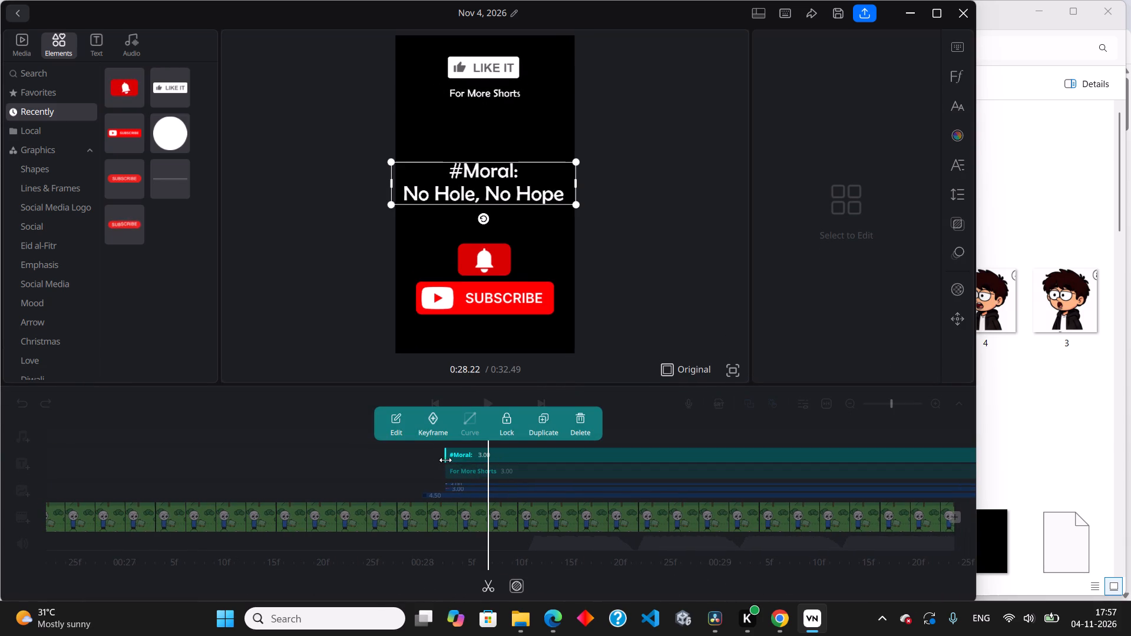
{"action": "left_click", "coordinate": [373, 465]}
Give the moral title a Scale in-animation with a duration of 0.7.
{"action": "left_click", "coordinate": [495, 467]}
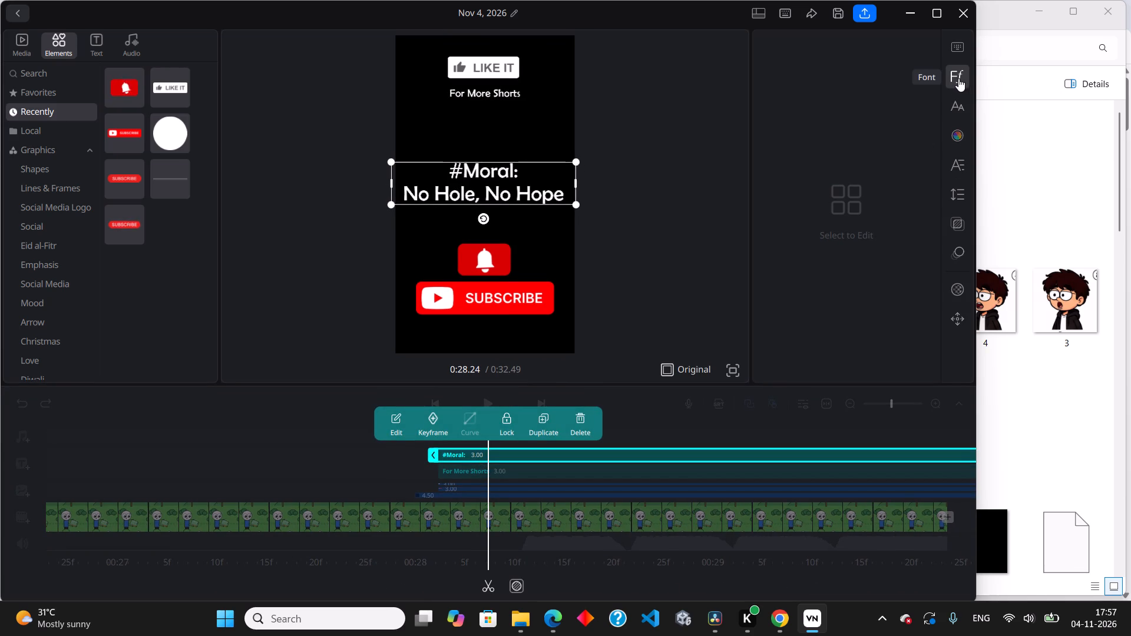
{"action": "left_click", "coordinate": [961, 251]}
{"action": "left_click", "coordinate": [821, 147]}
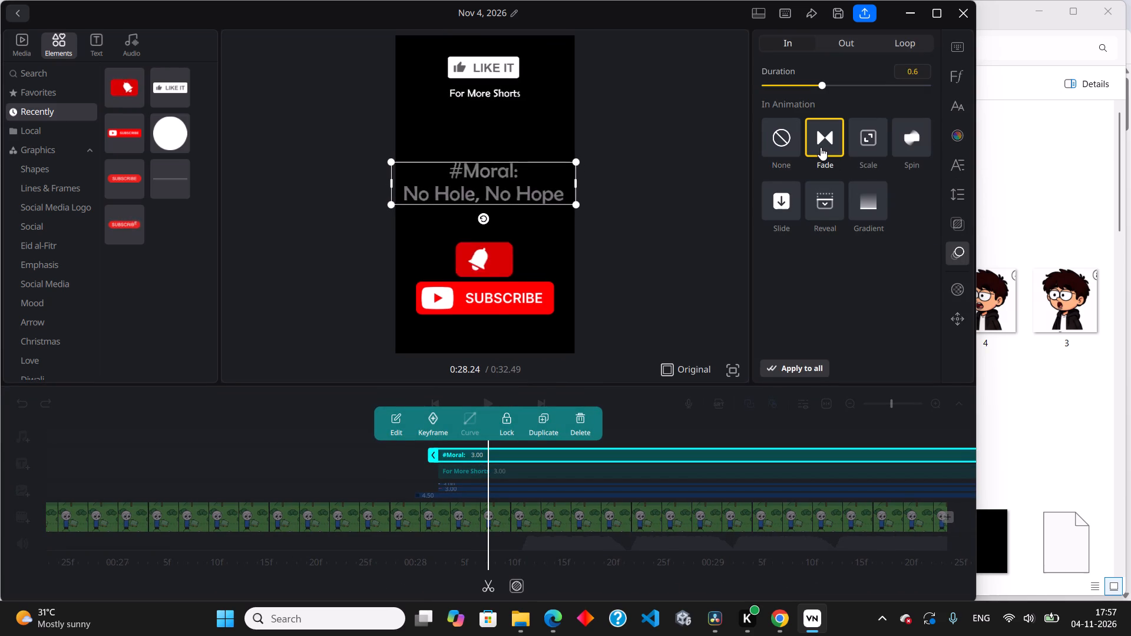
{"action": "left_click", "coordinate": [873, 141]}
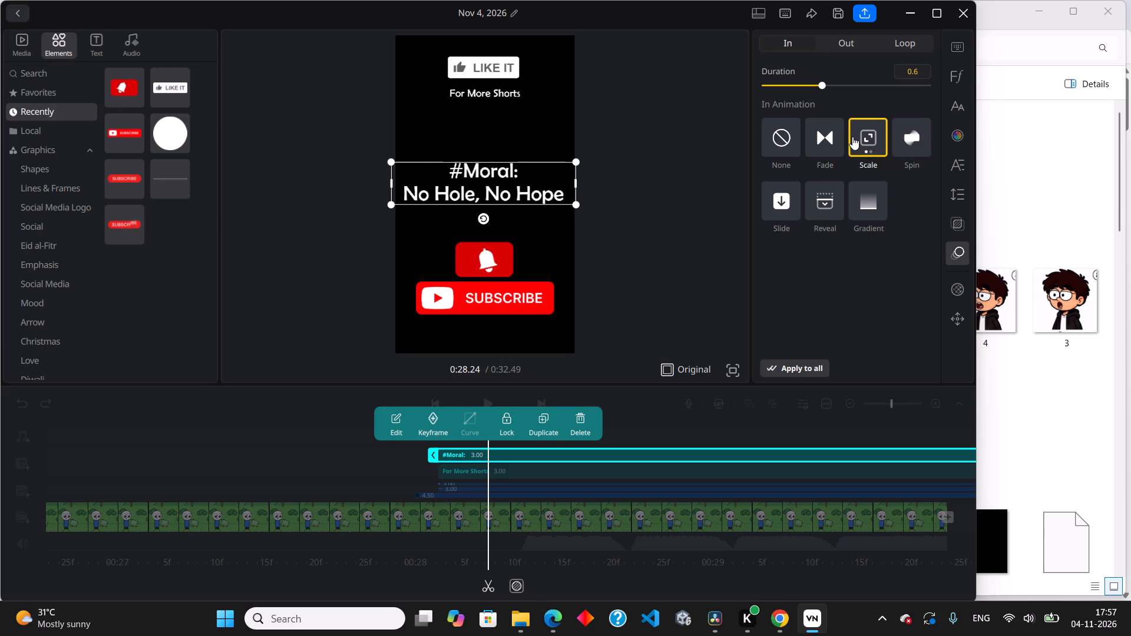
{"action": "left_click", "coordinate": [806, 85]}
{"action": "left_click", "coordinate": [877, 86]}
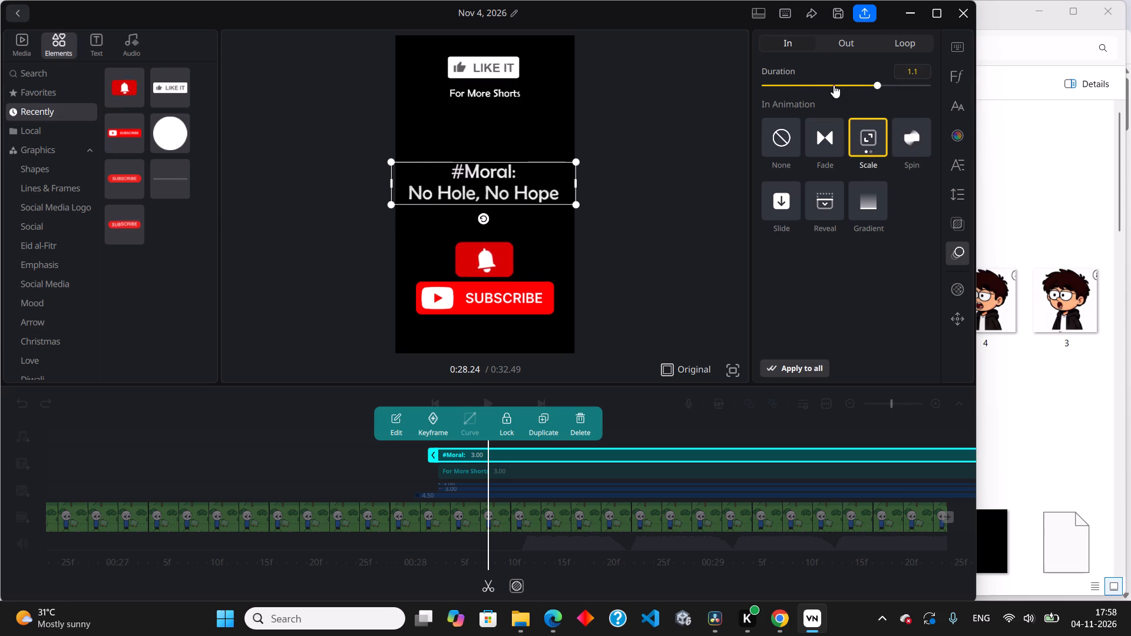
{"action": "left_click", "coordinate": [839, 87]}
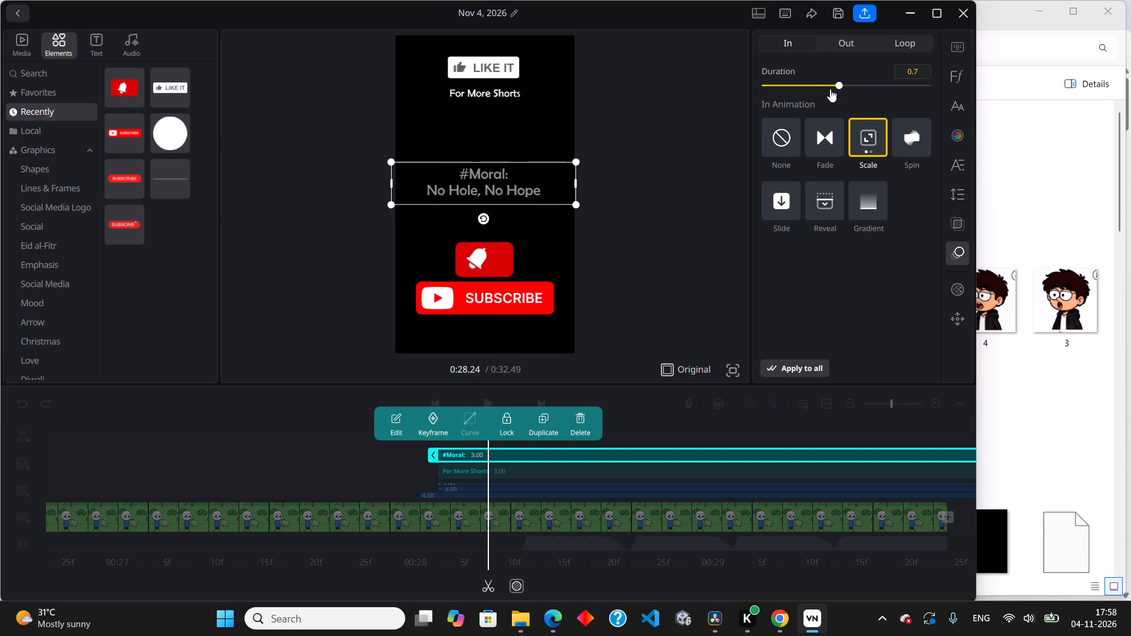
{"action": "left_click", "coordinate": [867, 311]}
{"action": "left_click", "coordinate": [525, 305]}
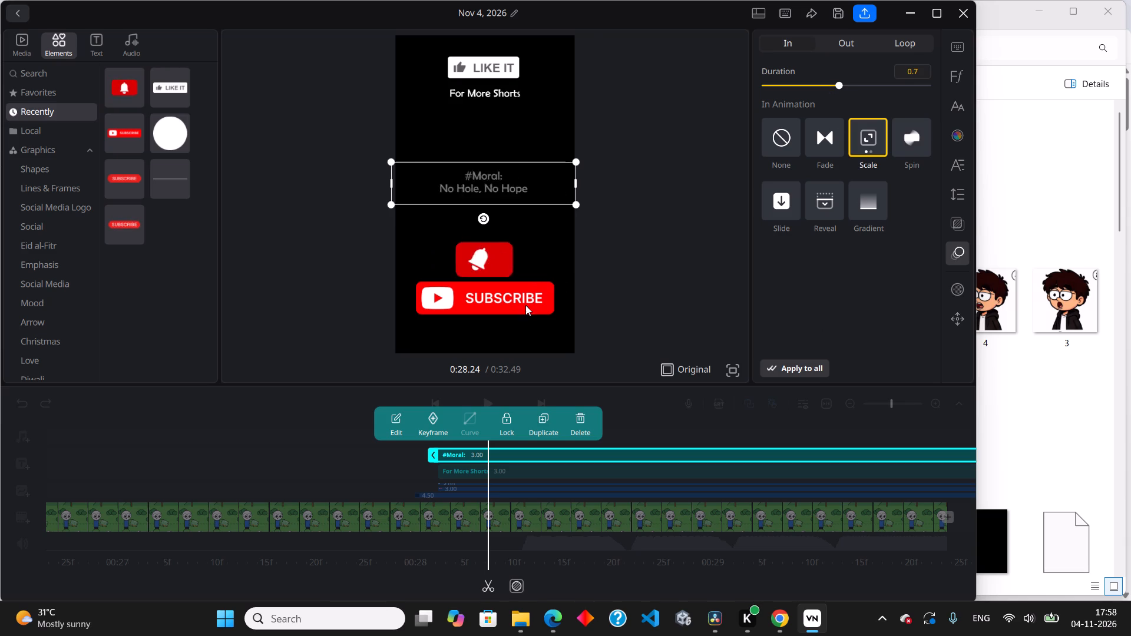
Give the Like It graphic a Spin in-animation.
{"action": "left_click", "coordinate": [474, 56]}
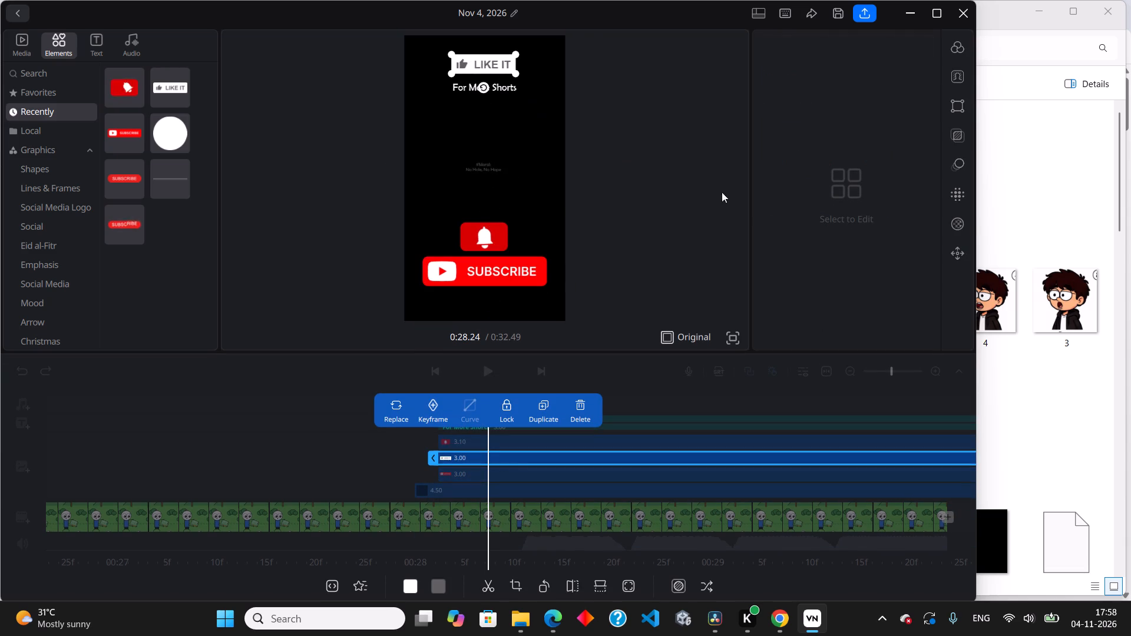
{"action": "left_click", "coordinate": [953, 226]}
{"action": "left_click", "coordinate": [954, 201]}
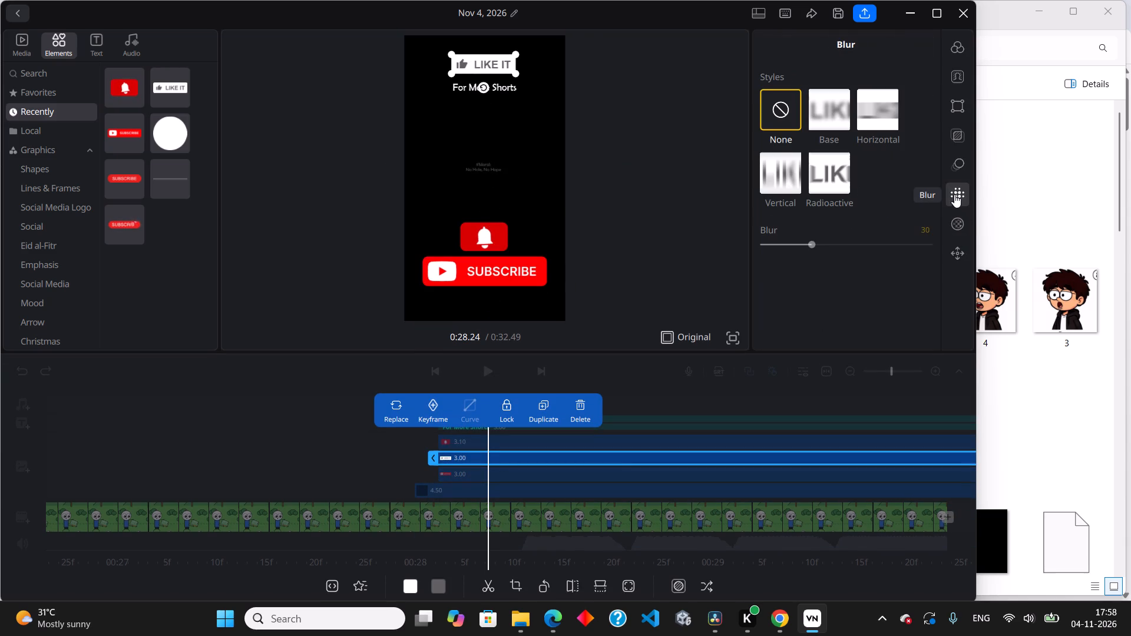
{"action": "left_click", "coordinate": [955, 167]}
{"action": "left_click", "coordinate": [836, 130]}
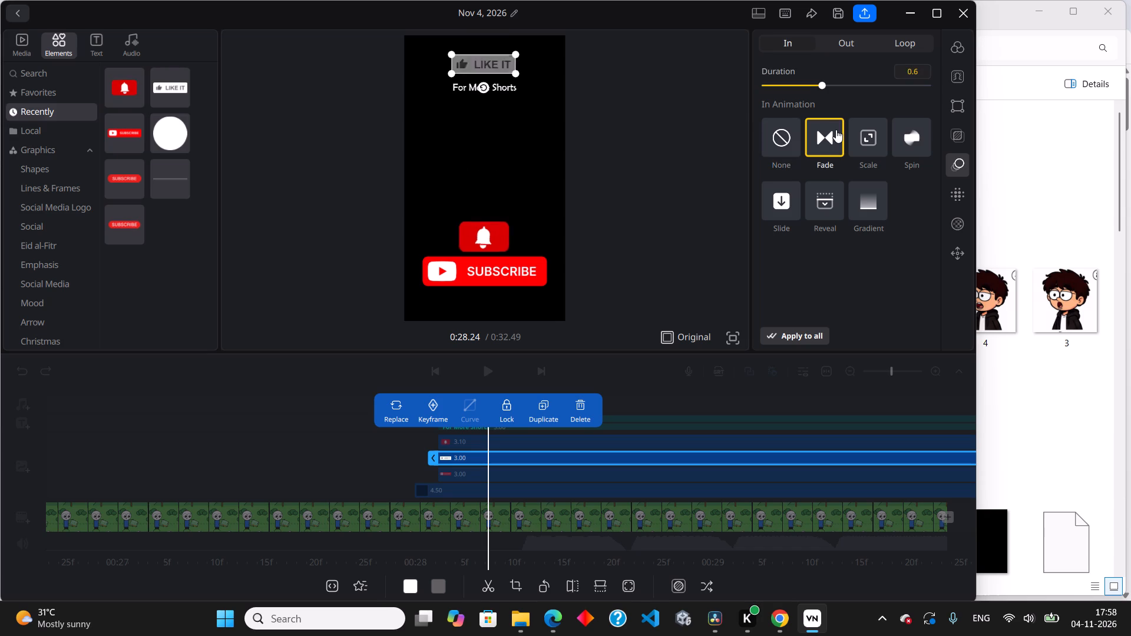
{"action": "left_click", "coordinate": [871, 145]}
{"action": "left_click", "coordinate": [910, 153]}
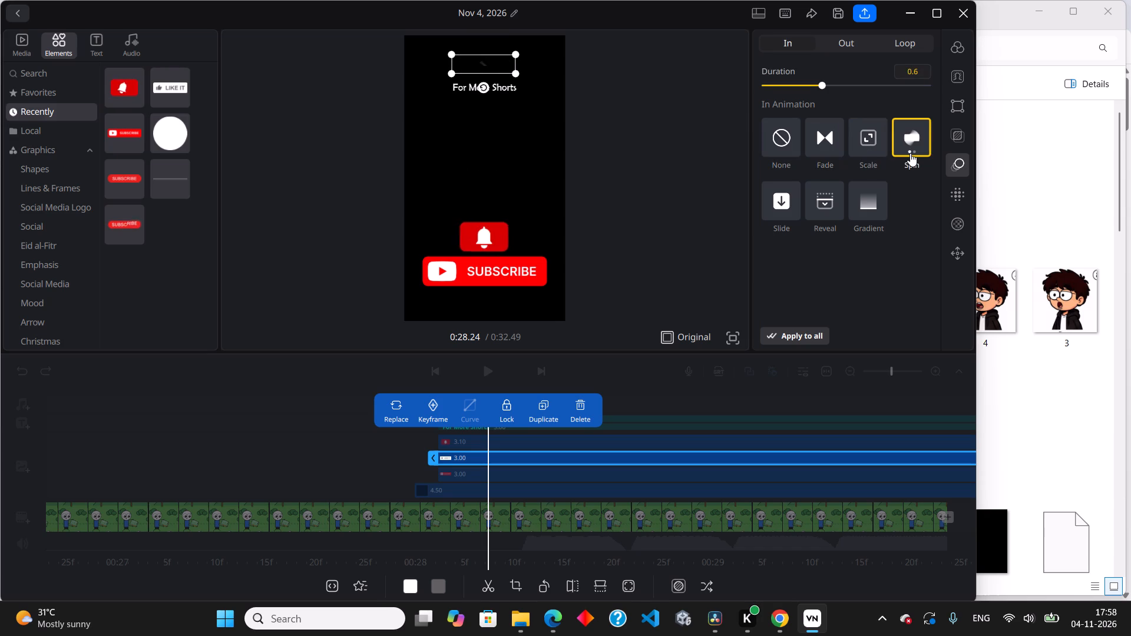
Give the Subscribe graphic the same Spin in-animation.
{"action": "left_click", "coordinate": [505, 279]}
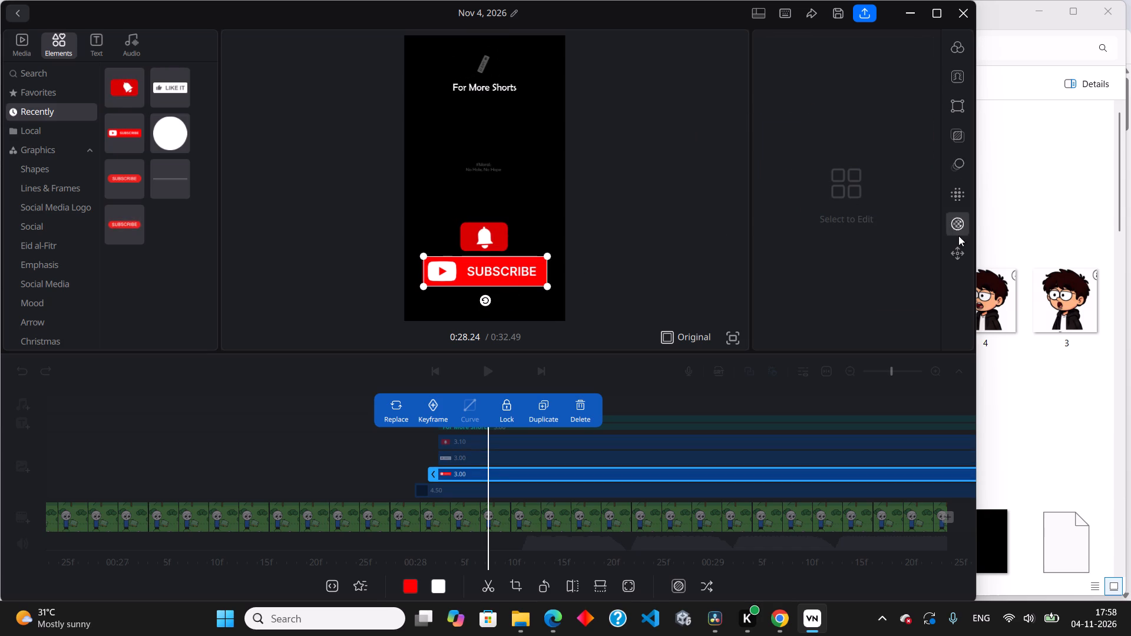
{"action": "left_click", "coordinate": [962, 225]}
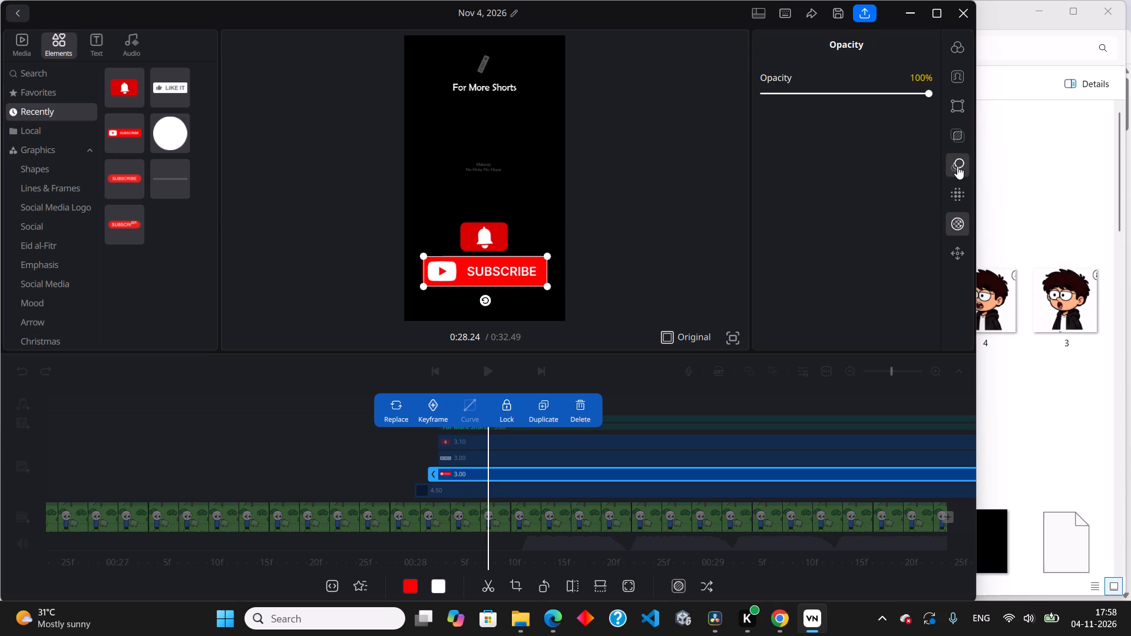
{"action": "left_click", "coordinate": [957, 165]}
{"action": "left_click", "coordinate": [914, 153]}
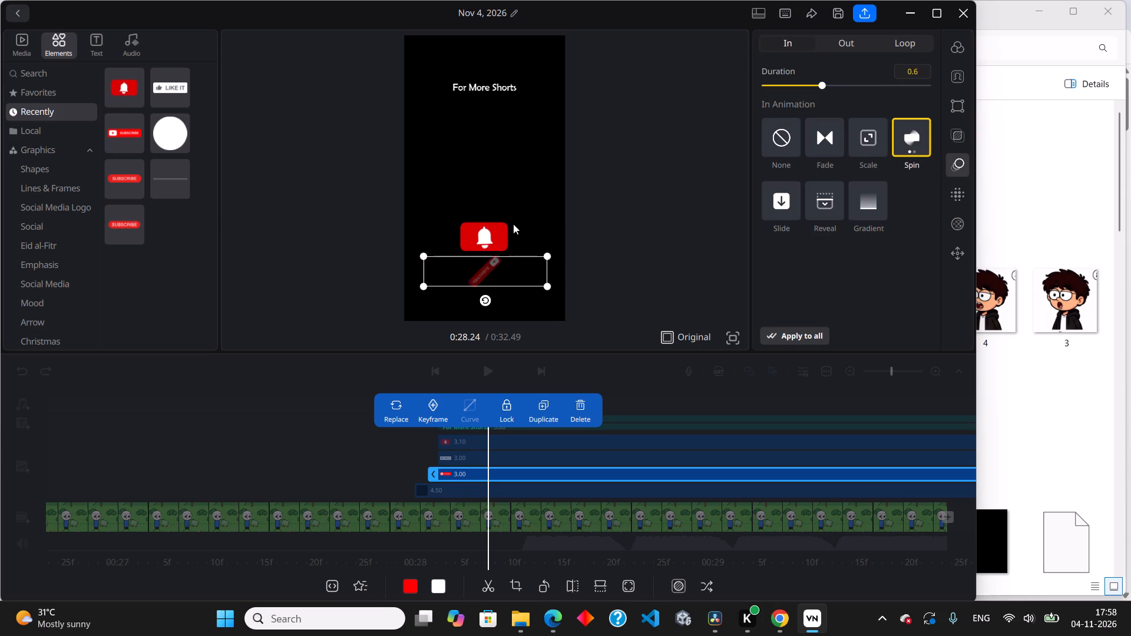
Give the bell graphic the same Spin in-animation.
{"action": "left_click", "coordinate": [489, 235]}
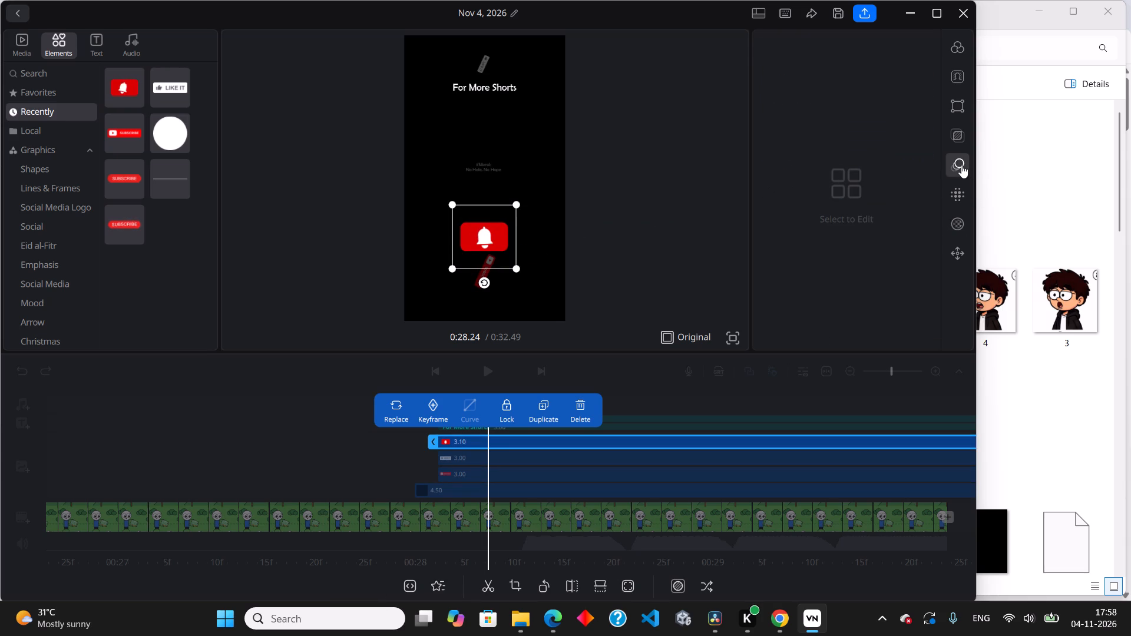
{"action": "left_click", "coordinate": [961, 165]}
{"action": "left_click", "coordinate": [891, 147]}
{"action": "left_click", "coordinate": [903, 146]}
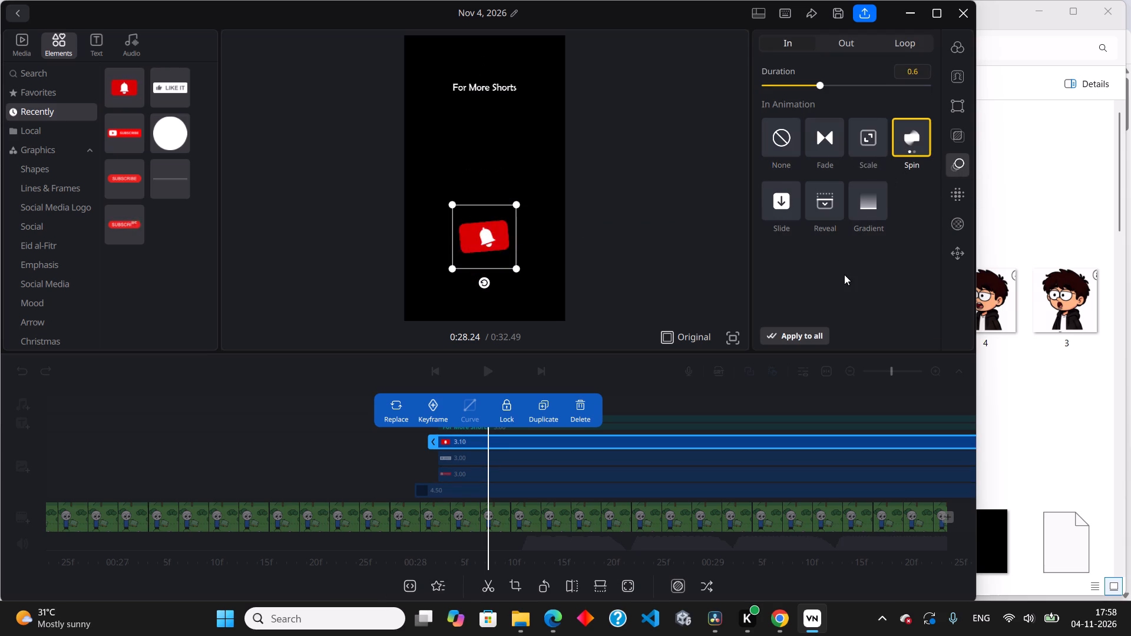
{"action": "left_click", "coordinate": [844, 274]}
{"action": "left_click", "coordinate": [780, 266]}
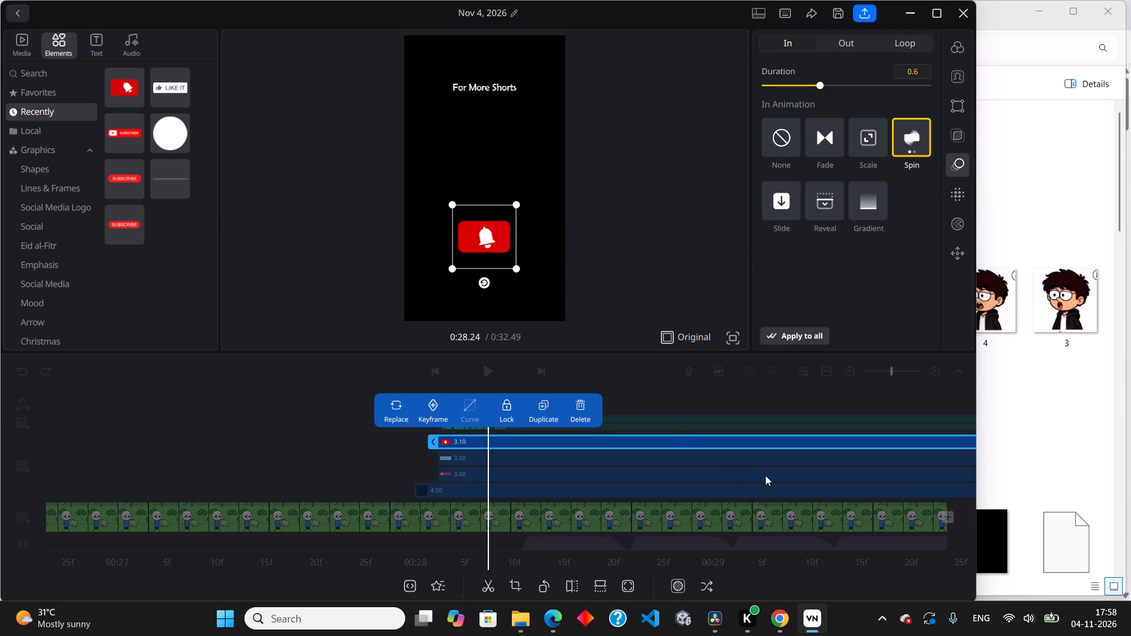
Extend the Subscribe graphic's clip so it ends with the black background clip.
{"action": "left_click_drag", "start_coordinate": [765, 475], "coordinate": [235, 491]}
{"action": "left_click_drag", "start_coordinate": [775, 473], "coordinate": [721, 473]}
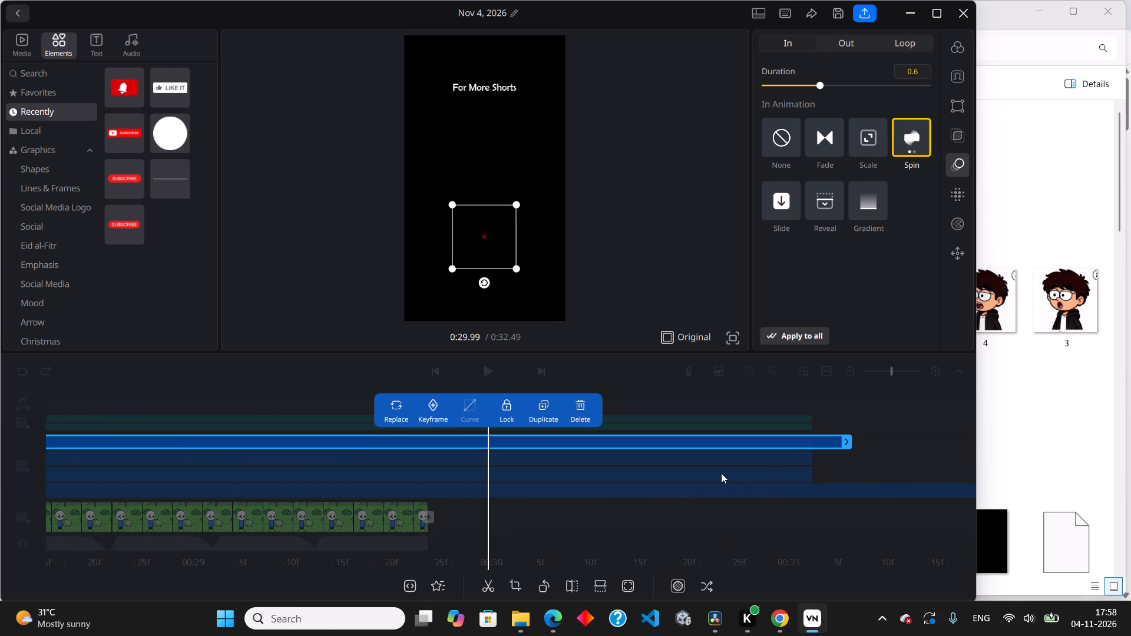
{"action": "left_click_drag", "start_coordinate": [721, 473], "coordinate": [904, 402]}
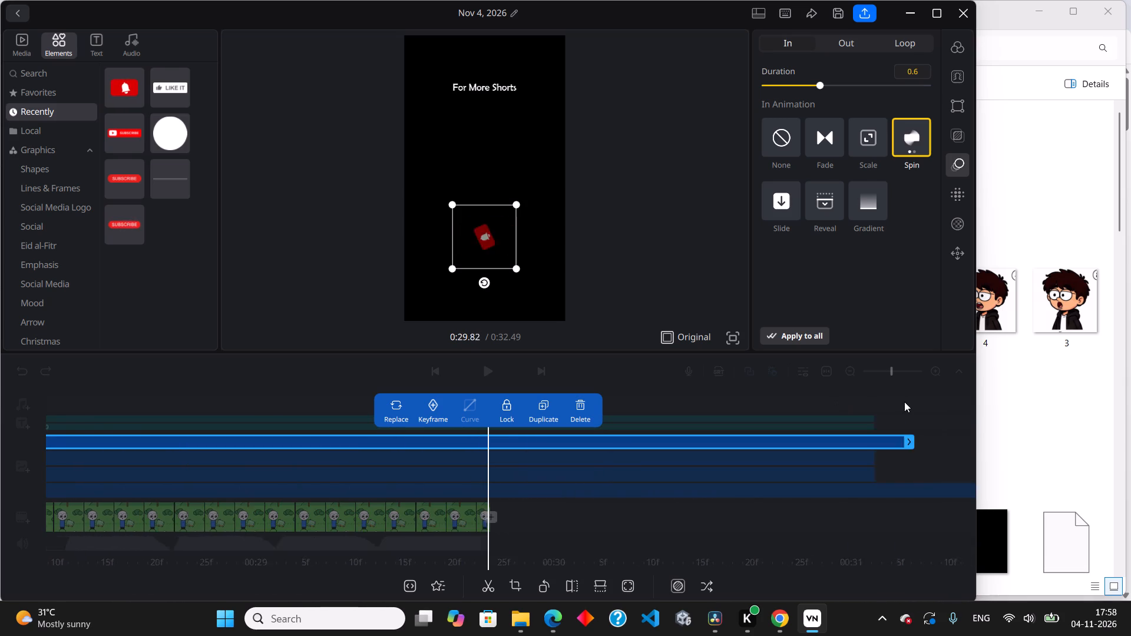
{"action": "left_click_drag", "start_coordinate": [904, 402], "coordinate": [1130, 470]}
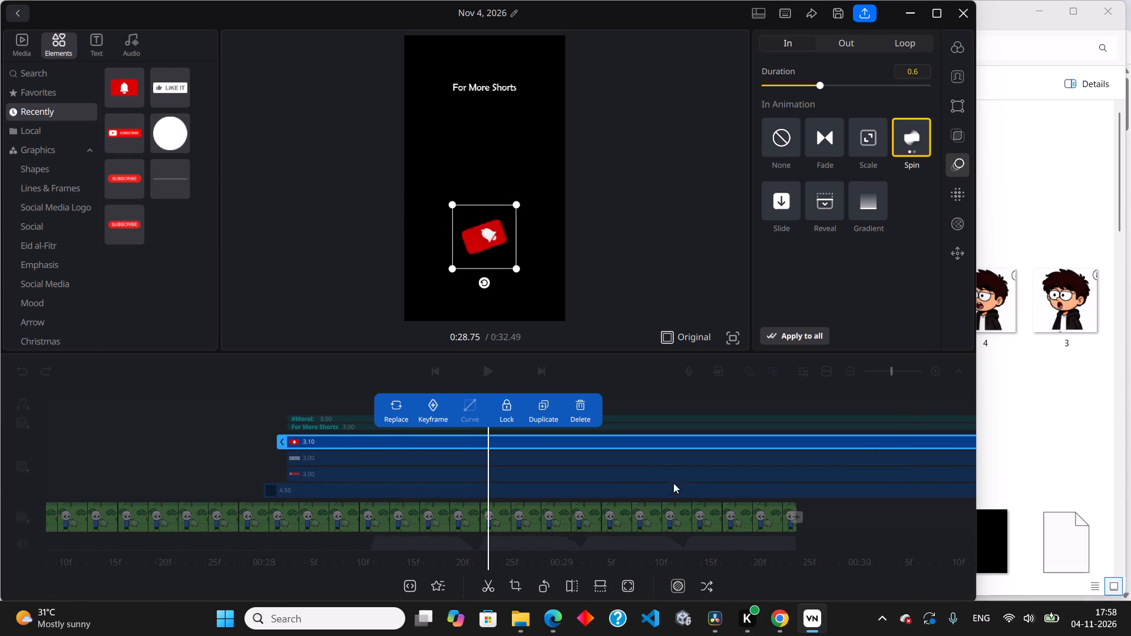
{"action": "left_click_drag", "start_coordinate": [614, 470], "coordinate": [474, 486]}
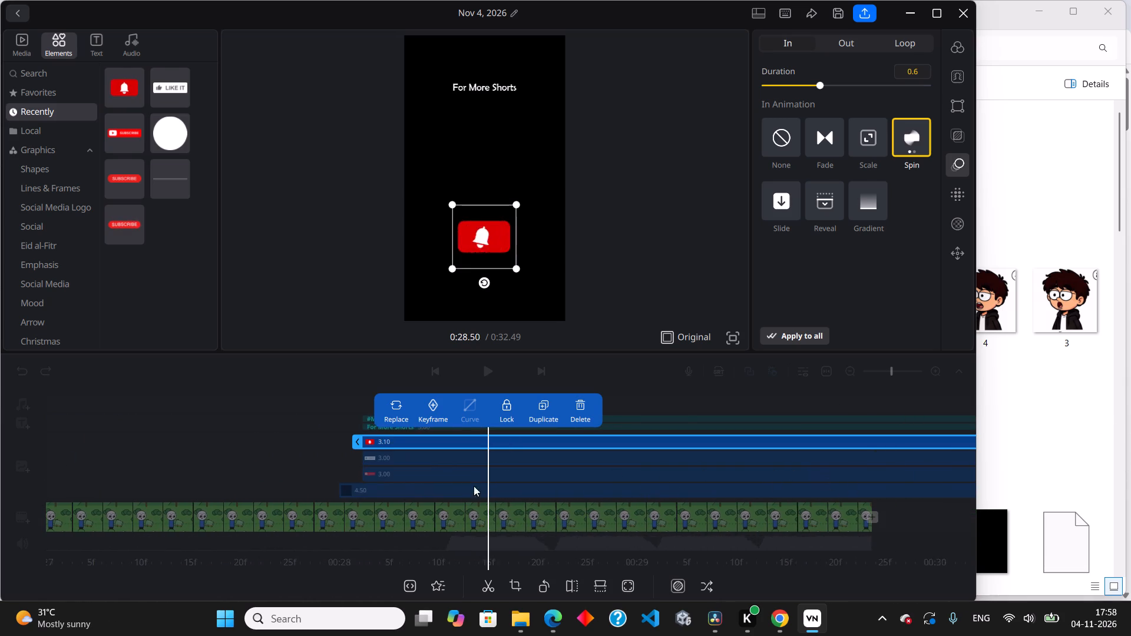
{"action": "left_click_drag", "start_coordinate": [474, 486], "coordinate": [215, 485]}
{"action": "left_click_drag", "start_coordinate": [555, 468], "coordinate": [232, 445]}
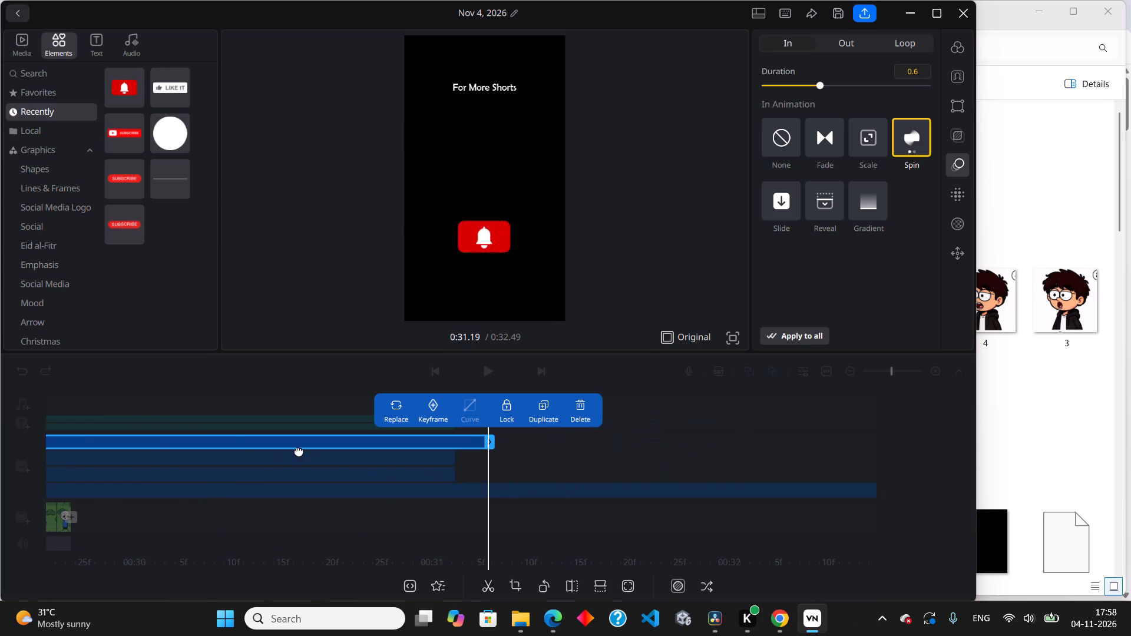
{"action": "left_click_drag", "start_coordinate": [564, 466], "coordinate": [383, 461]}
{"action": "left_click", "coordinate": [282, 472]}
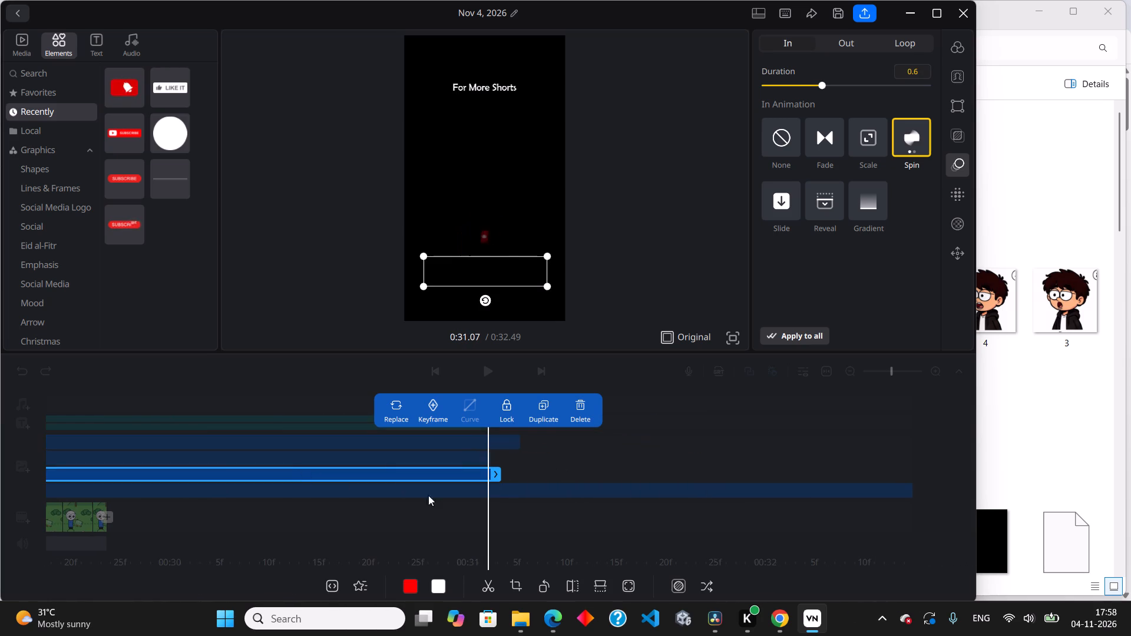
{"action": "left_click_drag", "start_coordinate": [494, 477], "coordinate": [898, 469]}
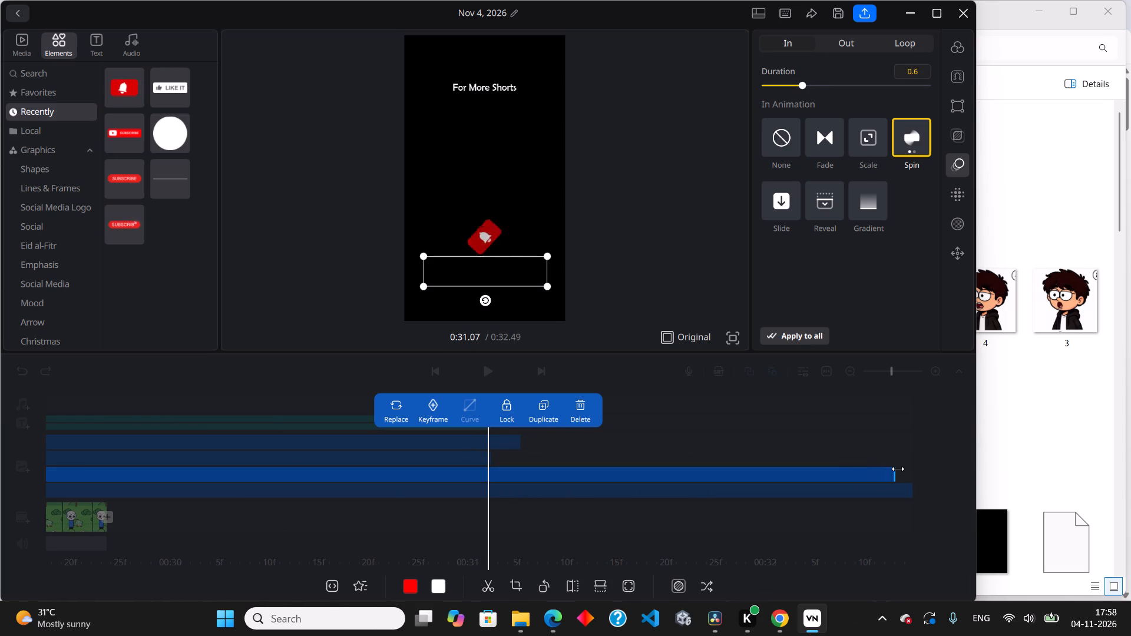
{"action": "left_click_drag", "start_coordinate": [898, 469], "coordinate": [913, 469]}
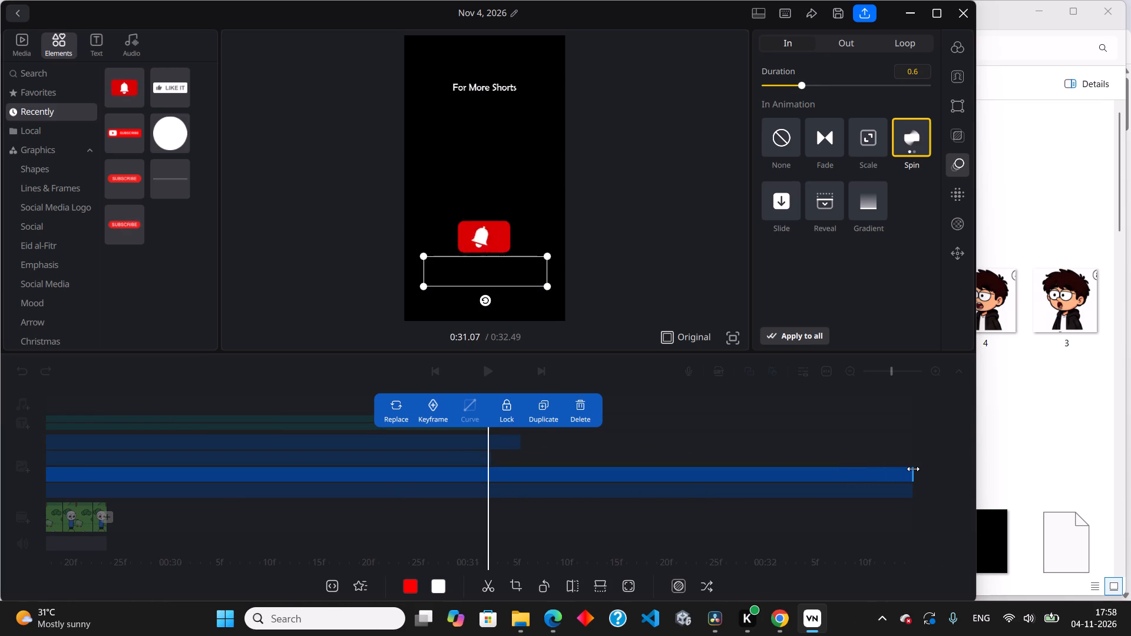
{"action": "left_click_drag", "start_coordinate": [913, 469], "coordinate": [912, 474]}
{"action": "left_click", "coordinate": [853, 462]}
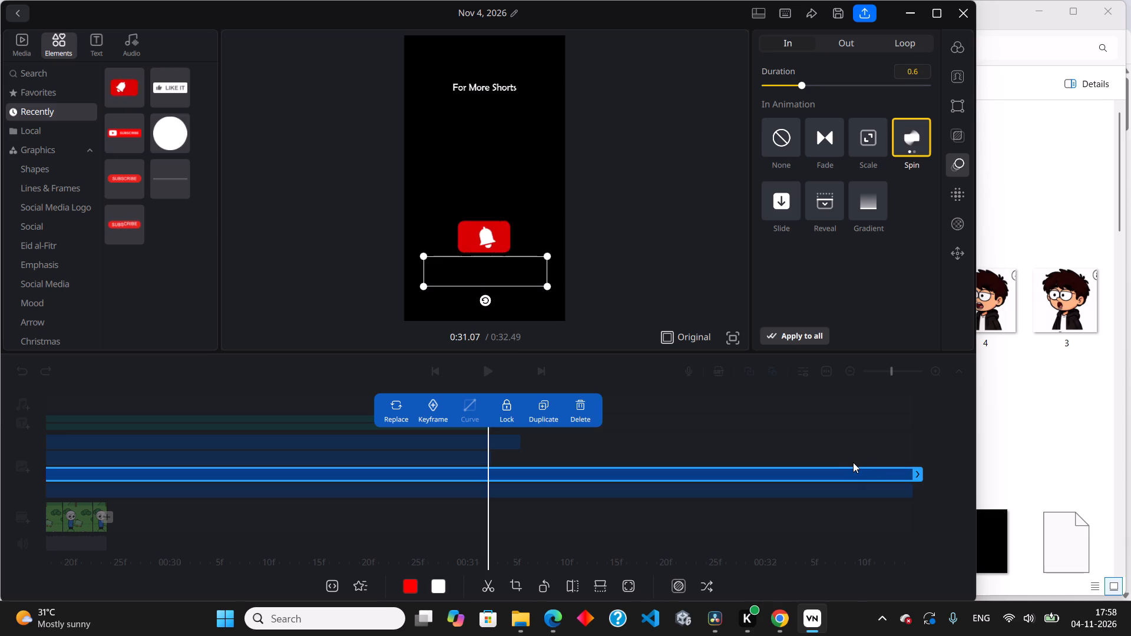
Extend the "For More Shorts" and moral title clips to the end of the black background clip.
{"action": "left_click_drag", "start_coordinate": [842, 448], "coordinate": [659, 466]}
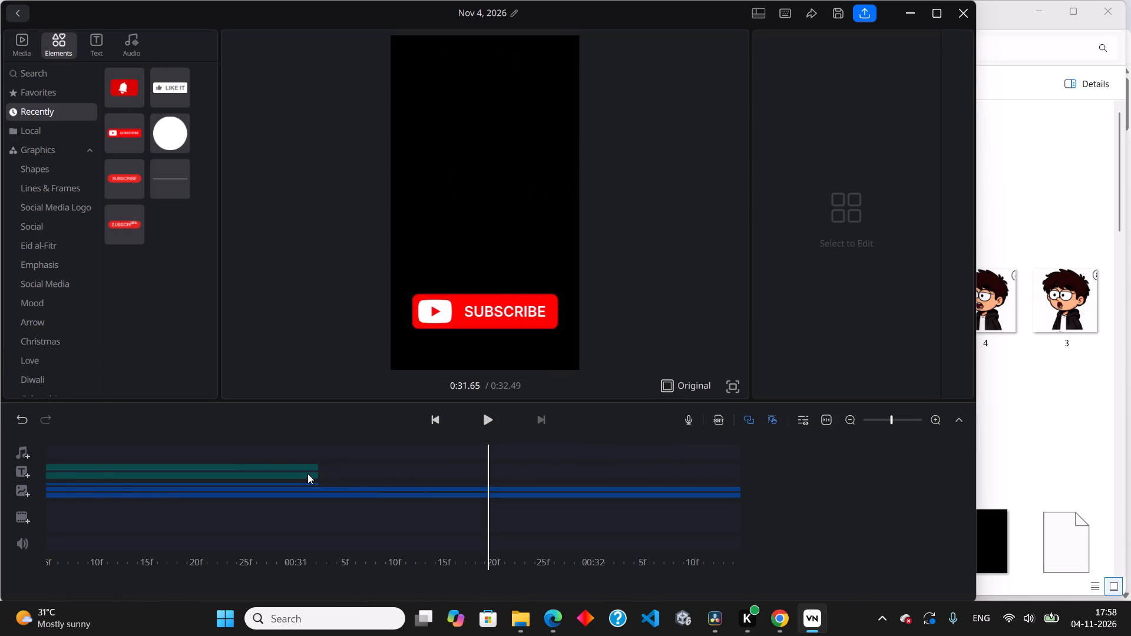
{"action": "left_click", "coordinate": [307, 473]}
{"action": "left_click_drag", "start_coordinate": [506, 473], "coordinate": [940, 481]}
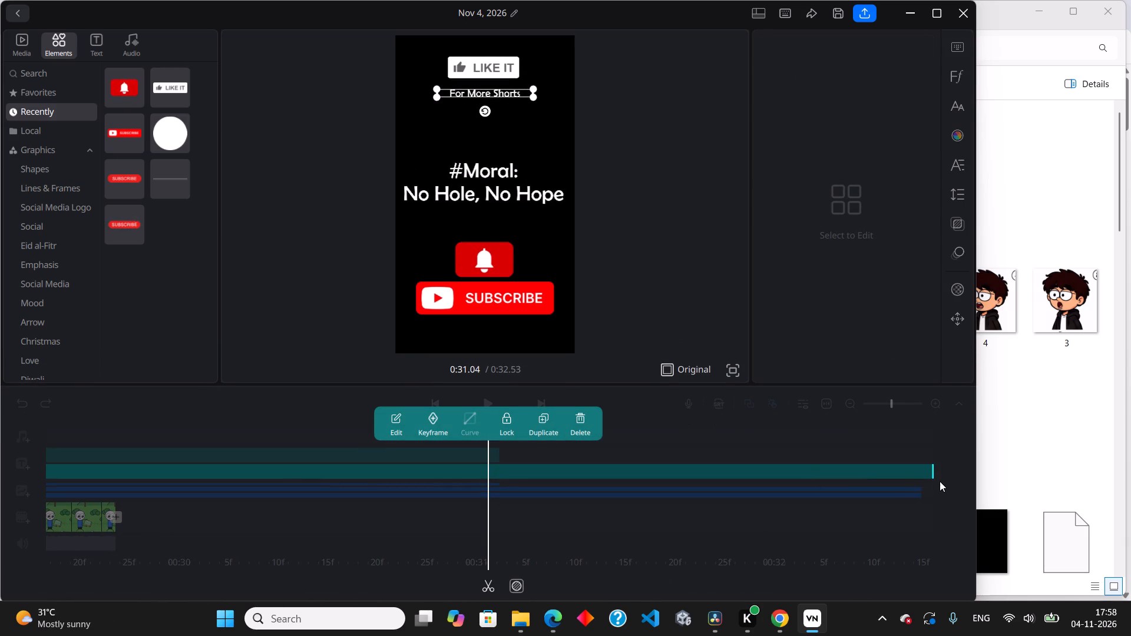
{"action": "left_click_drag", "start_coordinate": [940, 481], "coordinate": [931, 484]}
{"action": "left_click", "coordinate": [495, 456]}
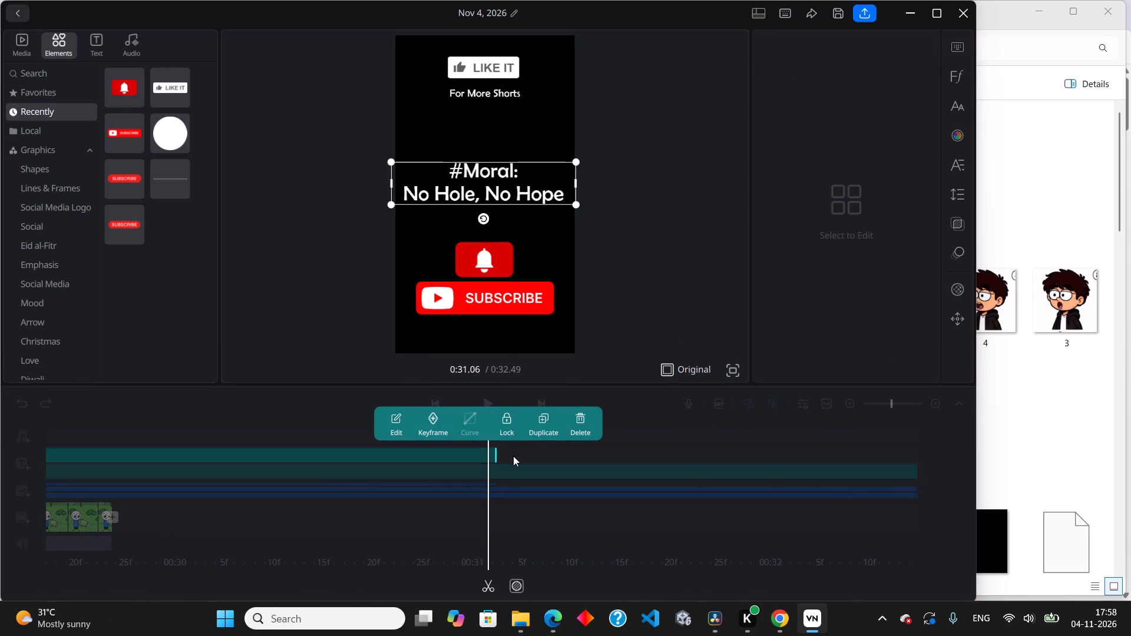
{"action": "left_click_drag", "start_coordinate": [502, 456], "coordinate": [924, 456]}
Extend the Like It graphic's clip to the end of the black background clip.
{"action": "left_click", "coordinate": [460, 474]}
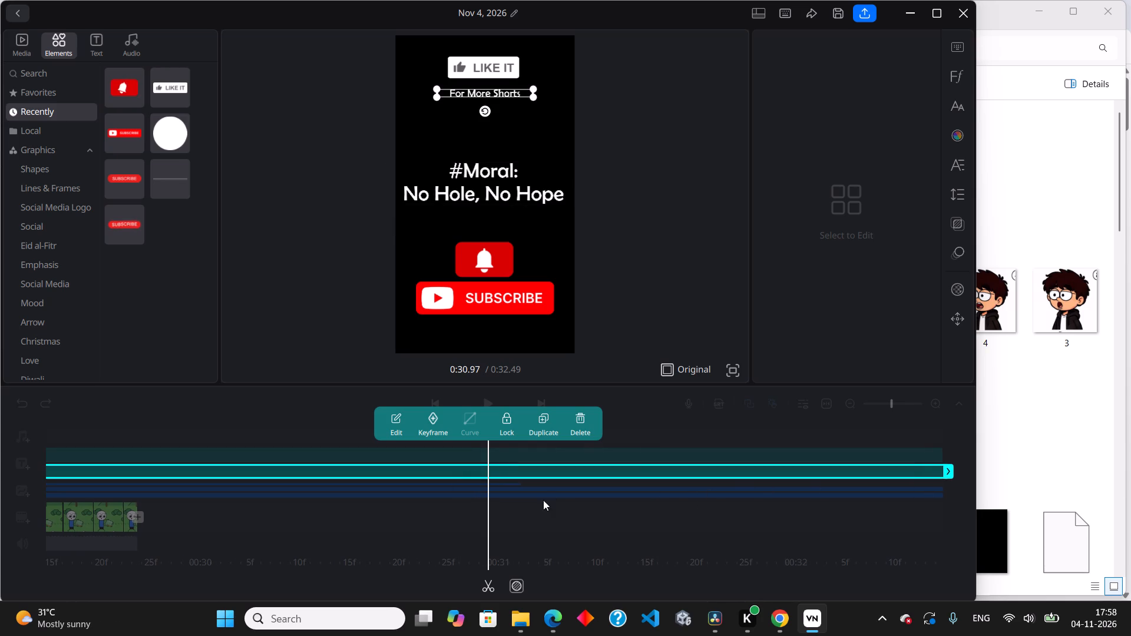
{"action": "scroll", "coordinate": [506, 502], "scroll_direction": "down", "scroll_amount": 4}
{"action": "left_click_drag", "start_coordinate": [617, 513], "coordinate": [436, 529]}
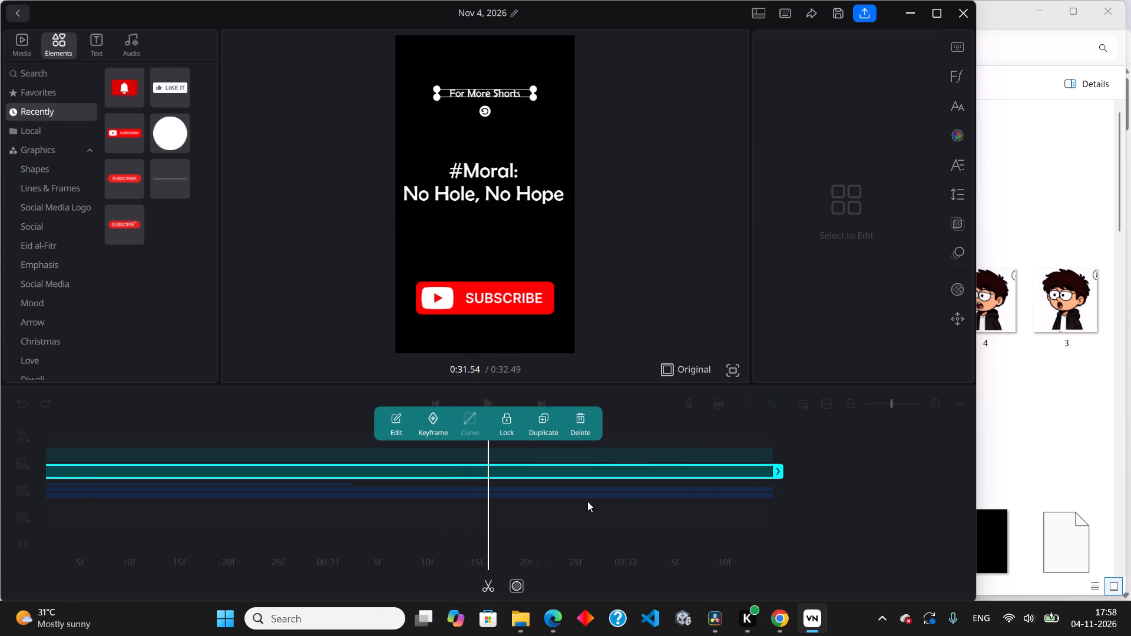
{"action": "left_click", "coordinate": [594, 516]}
{"action": "left_click", "coordinate": [349, 482]}
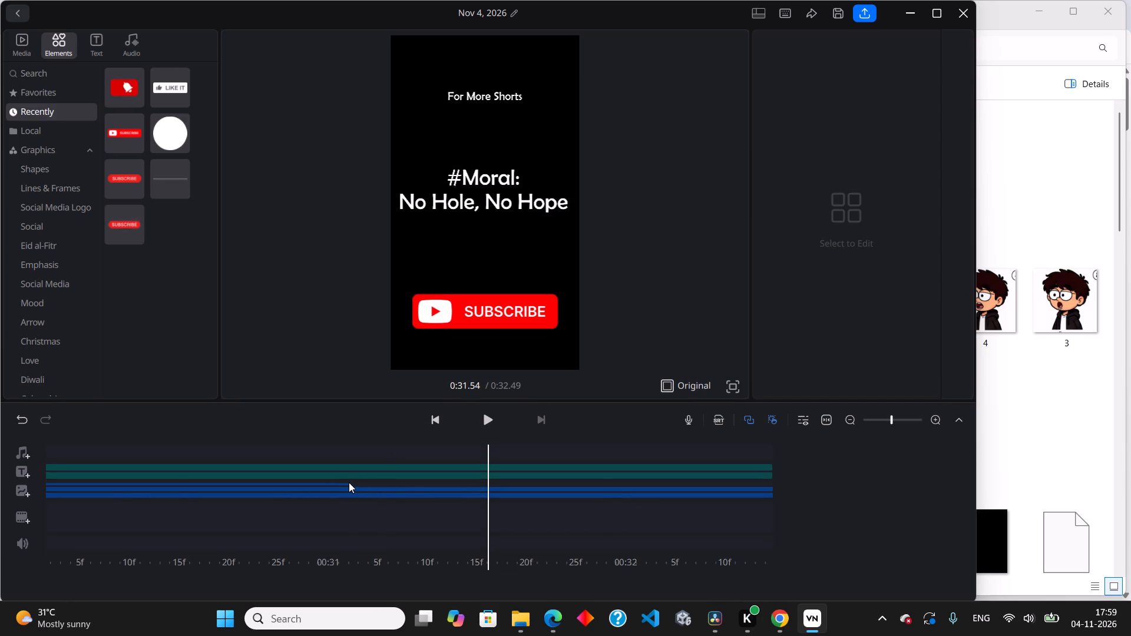
{"action": "left_click", "coordinate": [349, 483]}
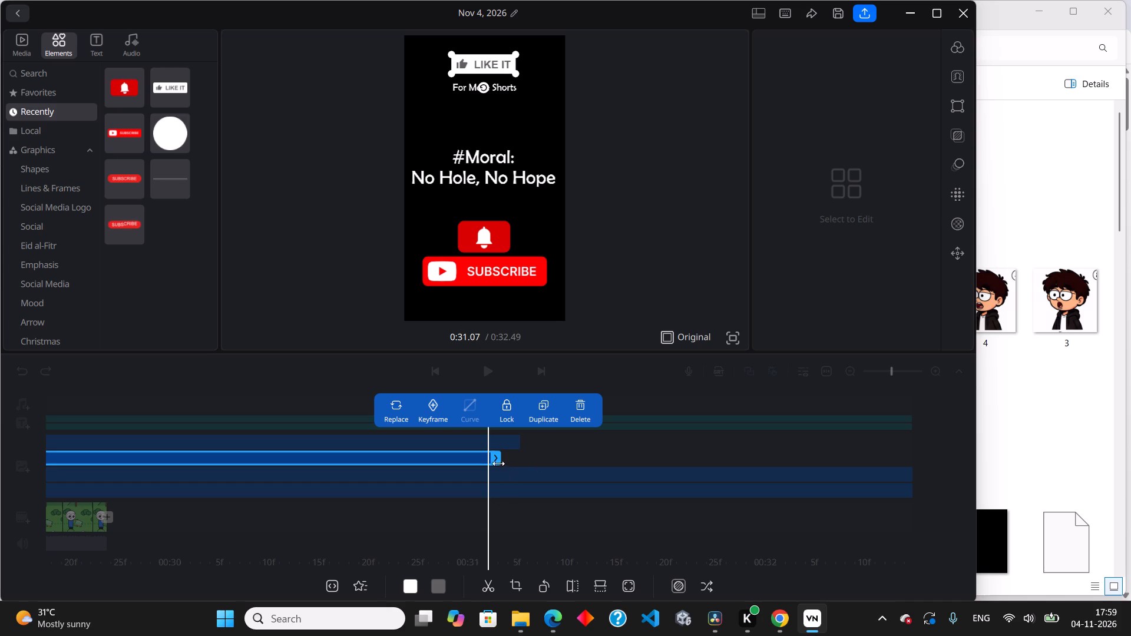
{"action": "left_click_drag", "start_coordinate": [495, 461], "coordinate": [919, 469]}
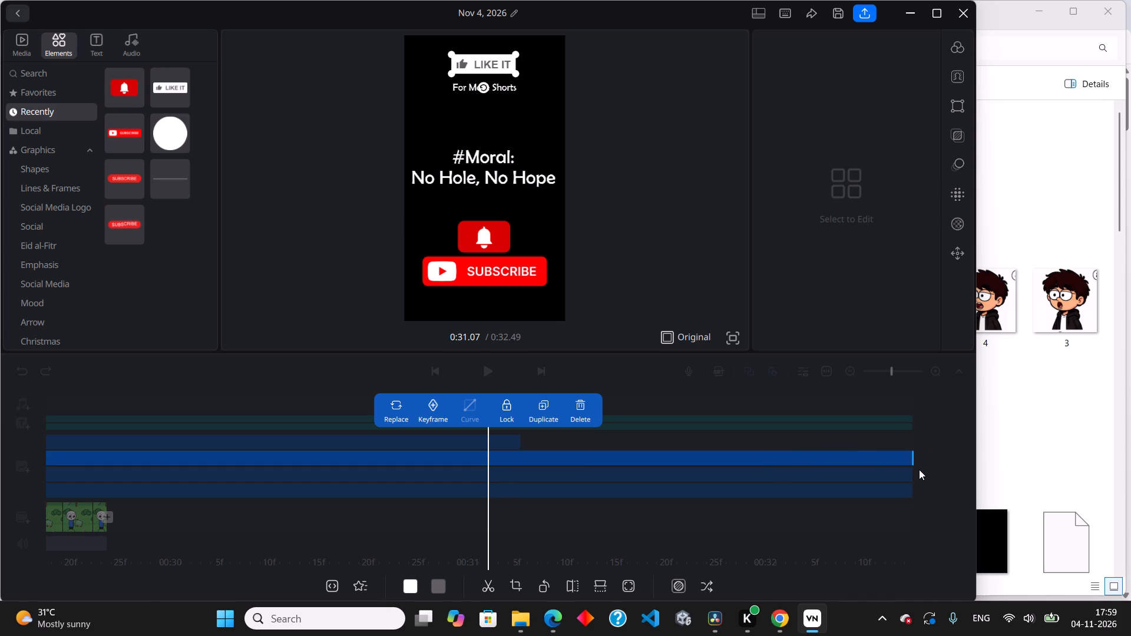
{"action": "left_click_drag", "start_coordinate": [919, 469], "coordinate": [918, 471]}
Extend the bell graphic's clip to the end of the black background clip.
{"action": "left_click", "coordinate": [491, 433]}
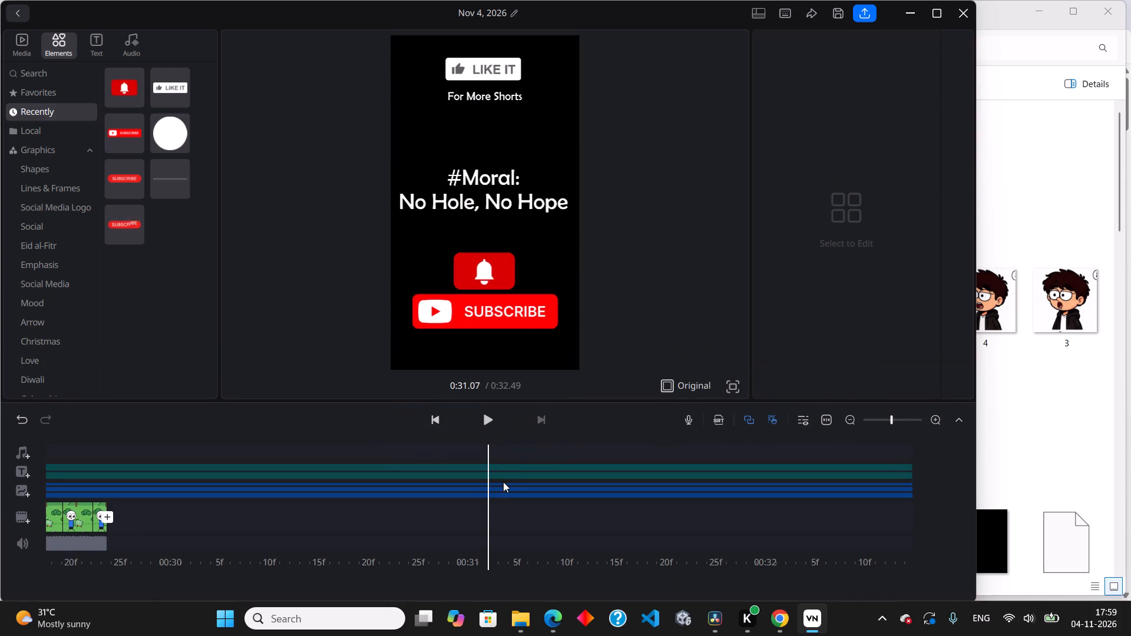
{"action": "left_click", "coordinate": [503, 482]}
{"action": "left_click", "coordinate": [498, 481]}
{"action": "scroll", "coordinate": [497, 480], "scroll_direction": "up", "scroll_amount": 9}
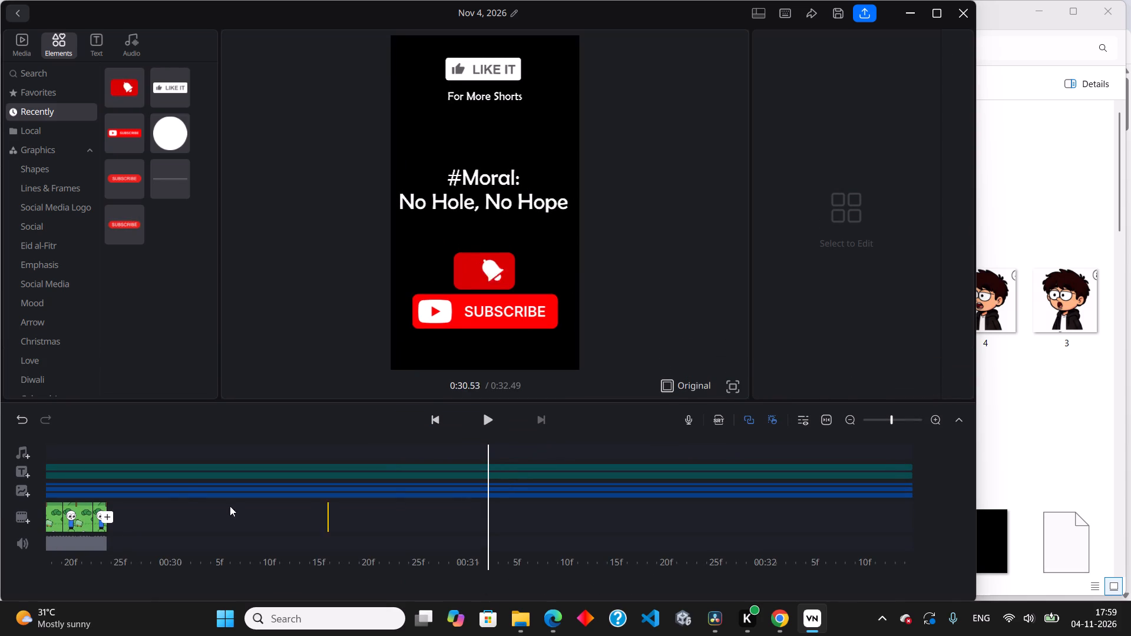
{"action": "scroll", "coordinate": [180, 482], "scroll_direction": "up", "scroll_amount": 5}
{"action": "scroll", "coordinate": [232, 495], "scroll_direction": "up", "scroll_amount": 3}
{"action": "left_click", "coordinate": [511, 486]}
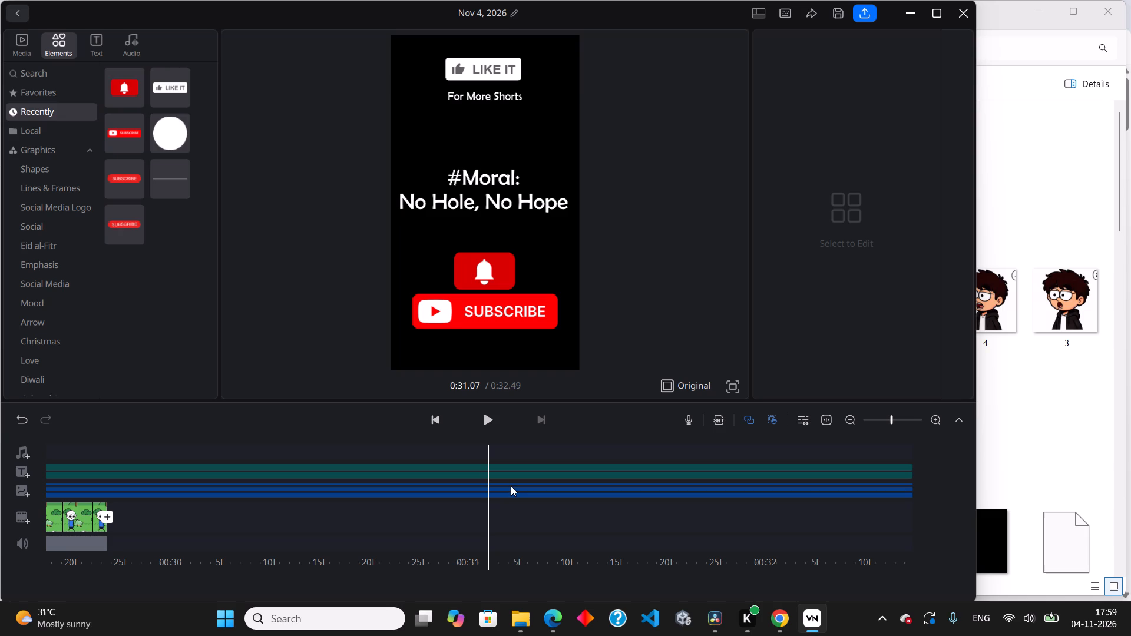
{"action": "left_click", "coordinate": [490, 486]}
{"action": "left_click", "coordinate": [473, 483]}
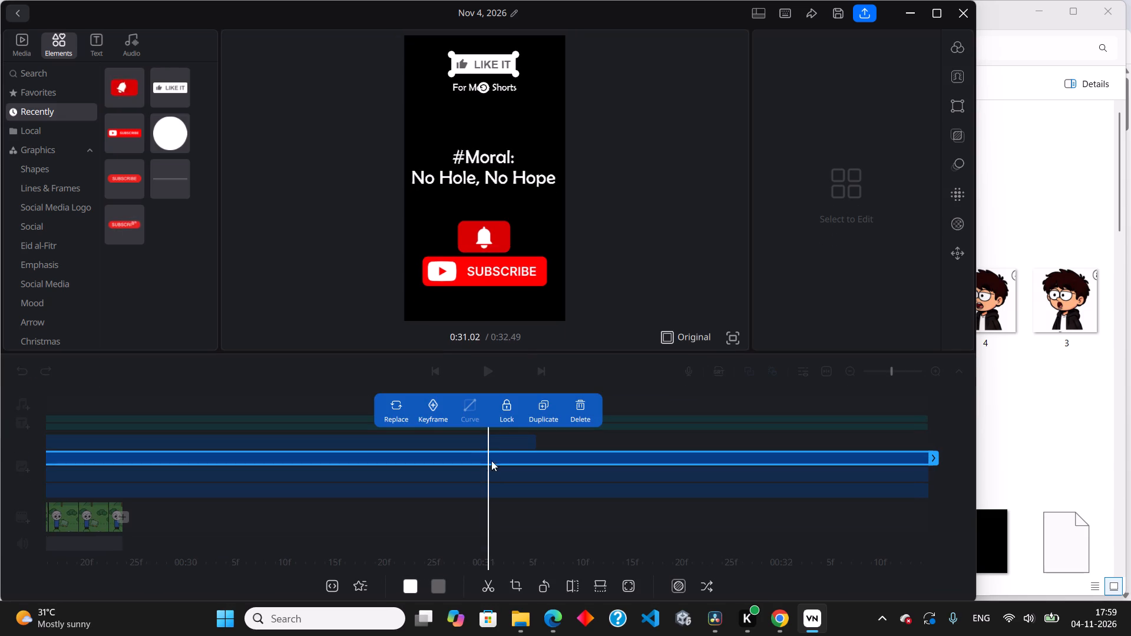
{"action": "left_click", "coordinate": [524, 445]}
{"action": "left_click_drag", "start_coordinate": [501, 445], "coordinate": [637, 449]}
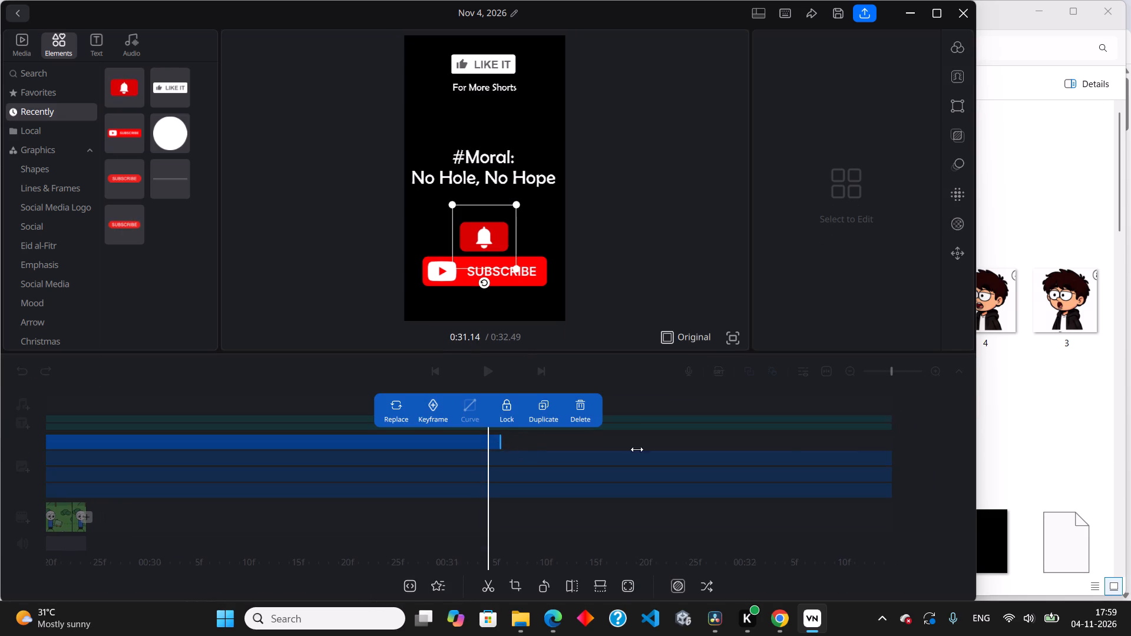
{"action": "left_click_drag", "start_coordinate": [637, 449], "coordinate": [893, 453]}
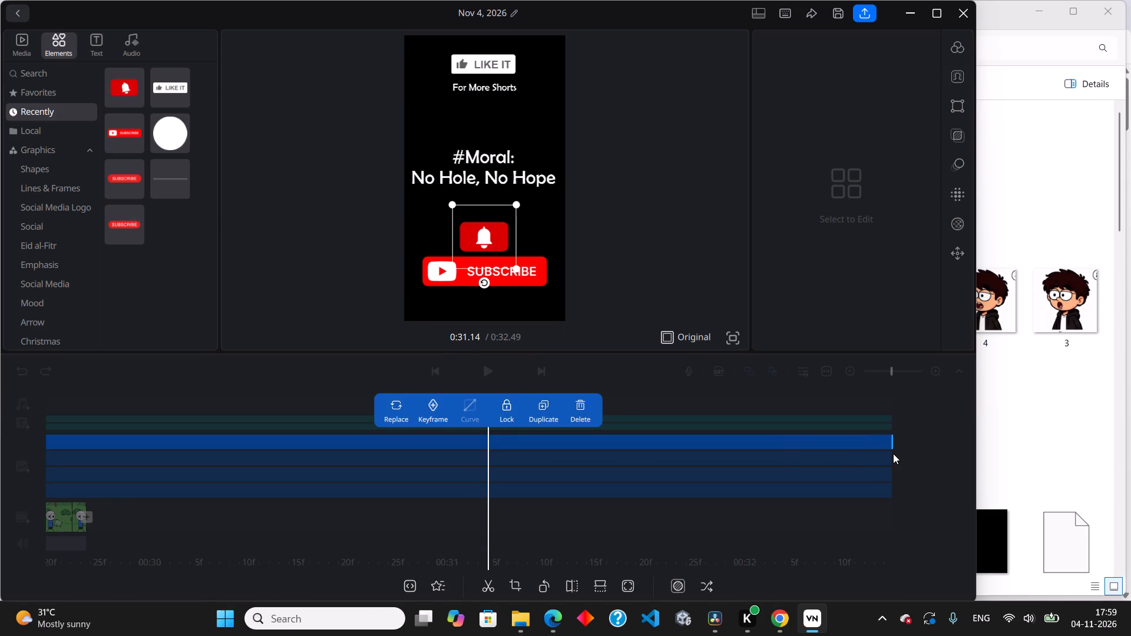
{"action": "left_click_drag", "start_coordinate": [893, 453], "coordinate": [892, 454]}
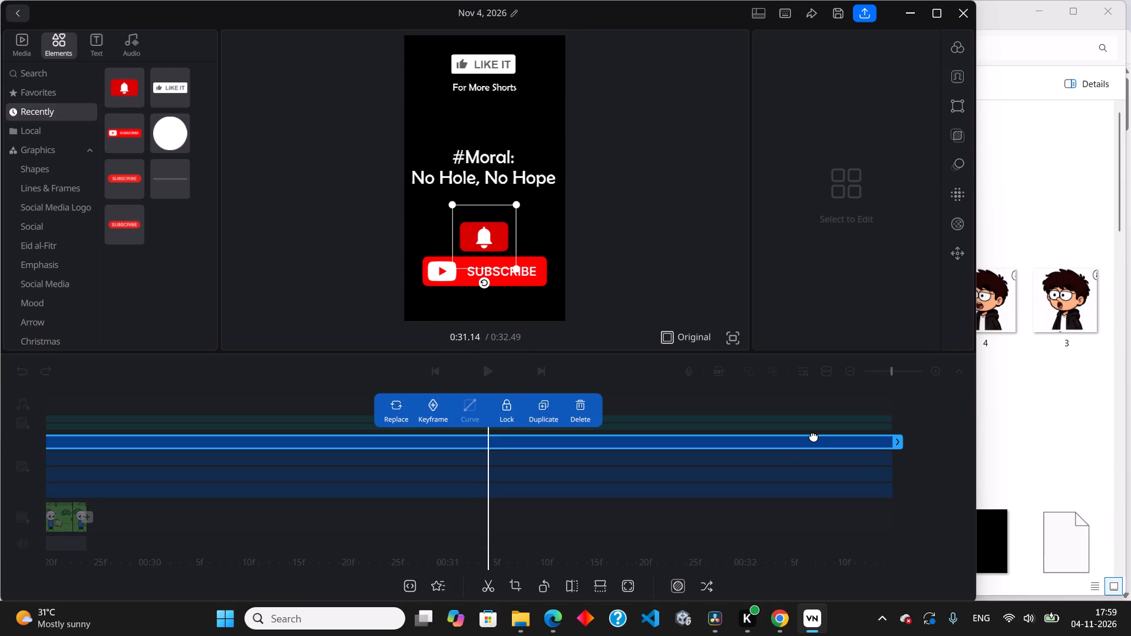
Add a new text title at about 0:06.21, near the start of the speech bubble over the mouse's jar.
{"action": "left_click", "coordinate": [639, 532]}
{"action": "left_click_drag", "start_coordinate": [541, 532], "coordinate": [1039, 538]}
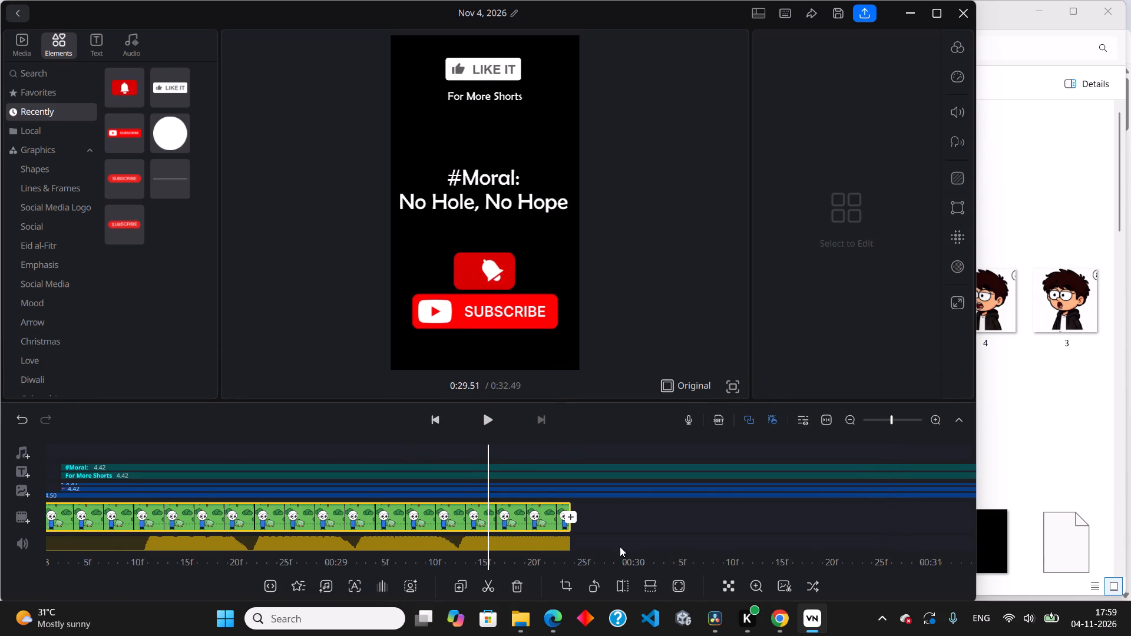
{"action": "left_click_drag", "start_coordinate": [330, 526], "coordinate": [940, 542]}
{"action": "left_click_drag", "start_coordinate": [311, 513], "coordinate": [875, 521]}
{"action": "left_click_drag", "start_coordinate": [303, 512], "coordinate": [860, 518]}
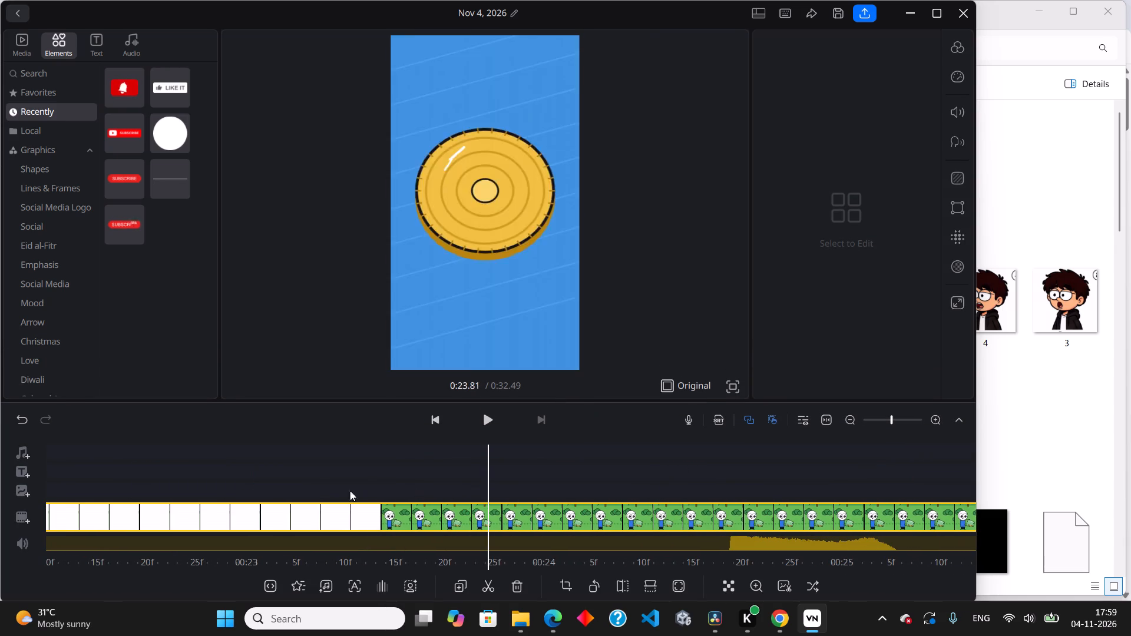
{"action": "left_click_drag", "start_coordinate": [297, 509], "coordinate": [730, 530]}
{"action": "left_click_drag", "start_coordinate": [227, 511], "coordinate": [849, 522]}
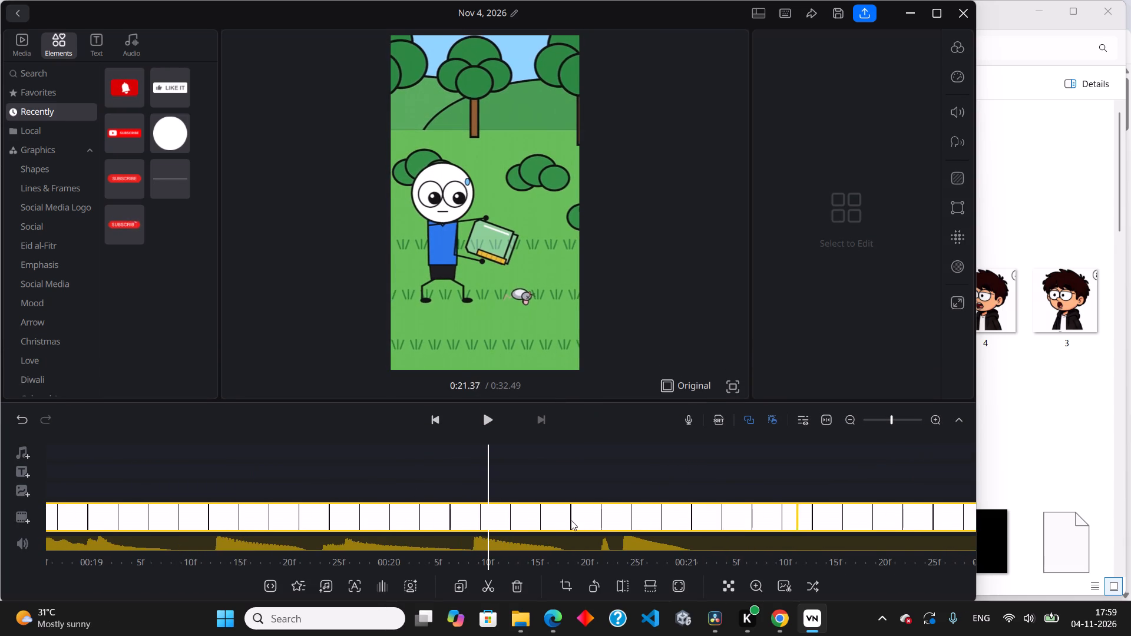
{"action": "left_click_drag", "start_coordinate": [327, 477], "coordinate": [760, 494]}
{"action": "left_click_drag", "start_coordinate": [305, 466], "coordinate": [886, 470]}
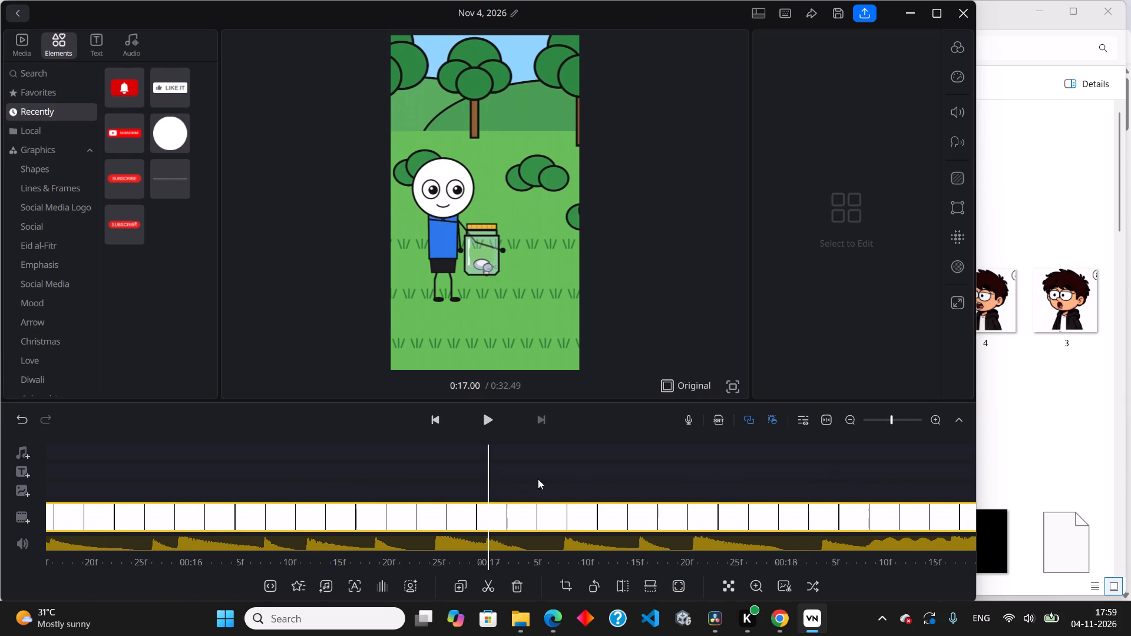
{"action": "left_click_drag", "start_coordinate": [353, 476], "coordinate": [818, 491]}
{"action": "left_click_drag", "start_coordinate": [240, 491], "coordinate": [800, 499]}
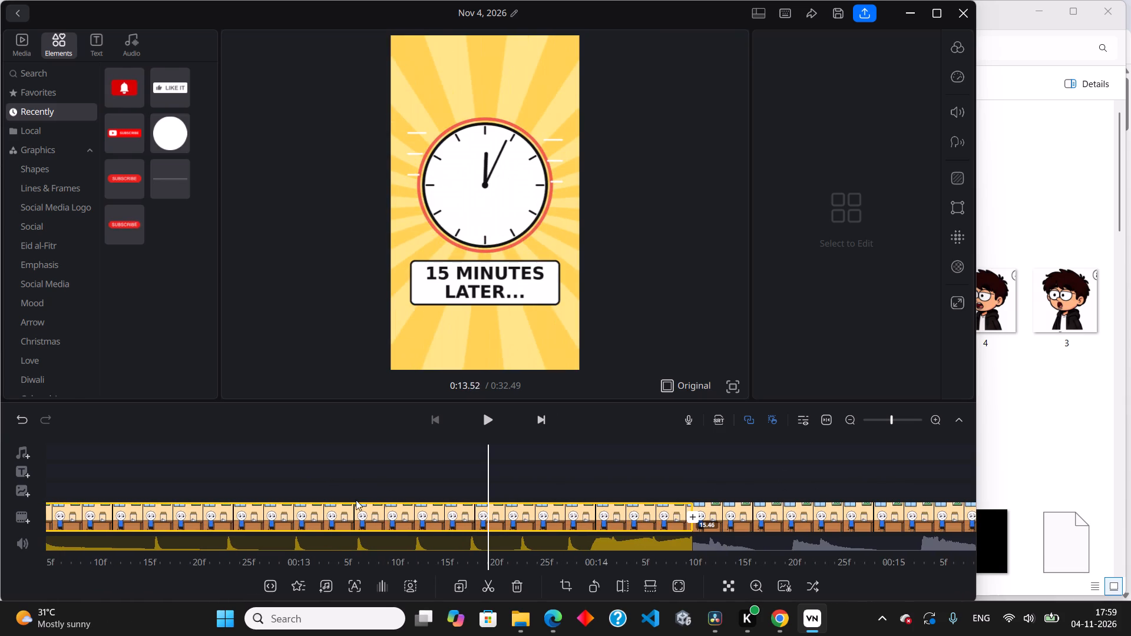
{"action": "left_click_drag", "start_coordinate": [337, 468], "coordinate": [772, 469]}
{"action": "left_click_drag", "start_coordinate": [318, 462], "coordinate": [317, 462]}
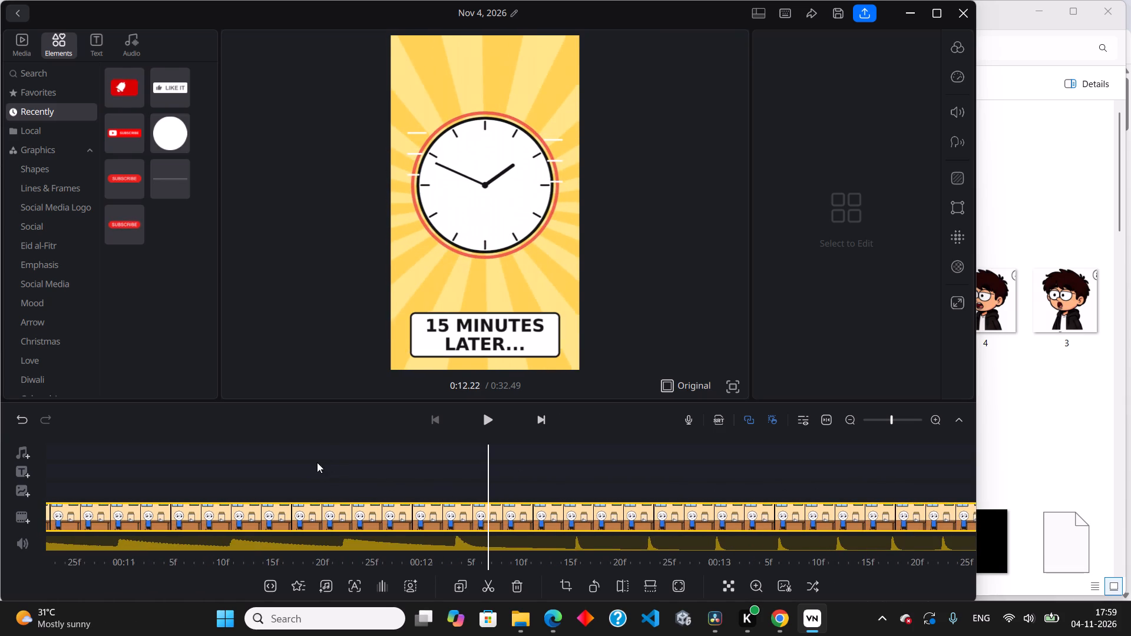
{"action": "left_click_drag", "start_coordinate": [317, 462], "coordinate": [850, 474]}
{"action": "left_click_drag", "start_coordinate": [510, 477], "coordinate": [940, 482]}
{"action": "left_click_drag", "start_coordinate": [492, 475], "coordinate": [743, 481]}
{"action": "left_click_drag", "start_coordinate": [604, 466], "coordinate": [837, 468]}
{"action": "left_click_drag", "start_coordinate": [561, 471], "coordinate": [632, 472]}
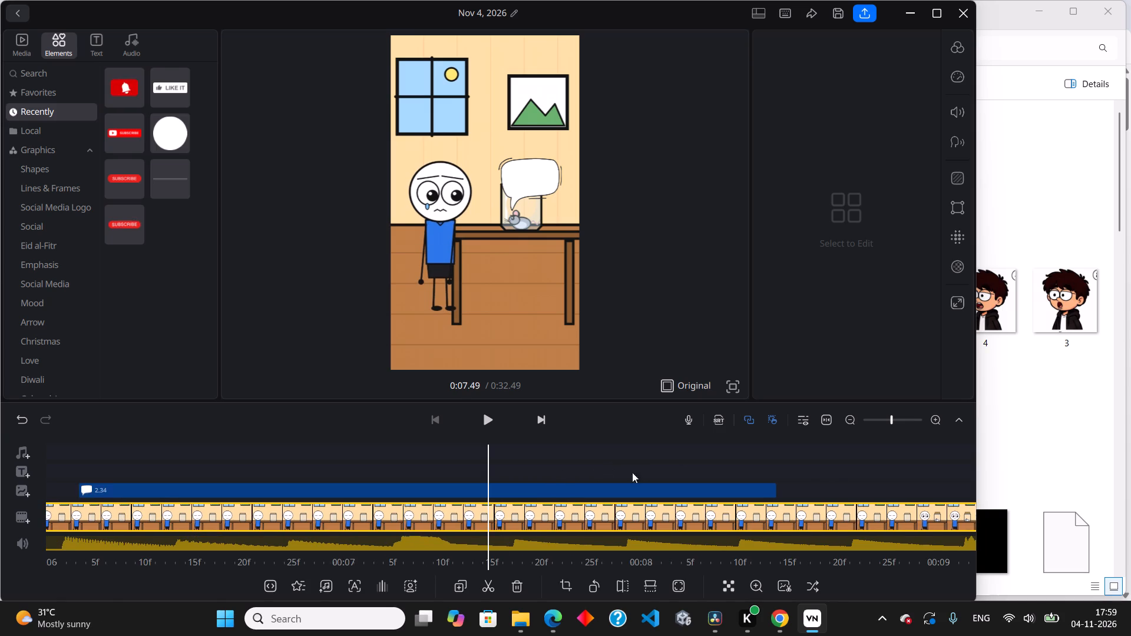
{"action": "left_click_drag", "start_coordinate": [632, 472], "coordinate": [846, 472]}
{"action": "left_click_drag", "start_coordinate": [492, 473], "coordinate": [652, 477]}
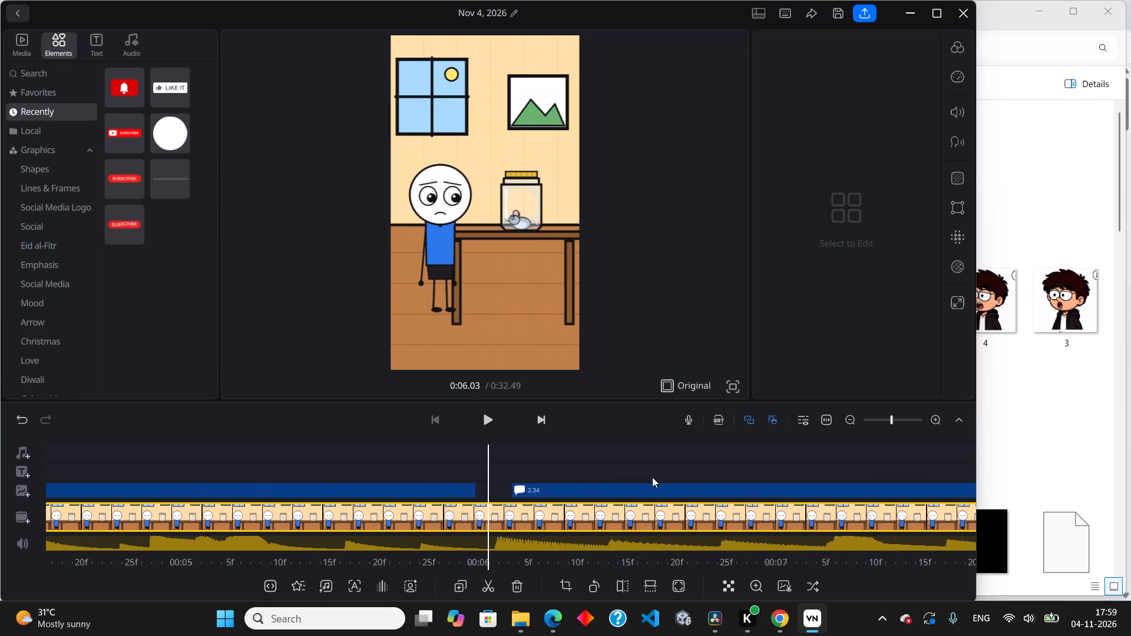
{"action": "left_click_drag", "start_coordinate": [652, 477], "coordinate": [589, 479]}
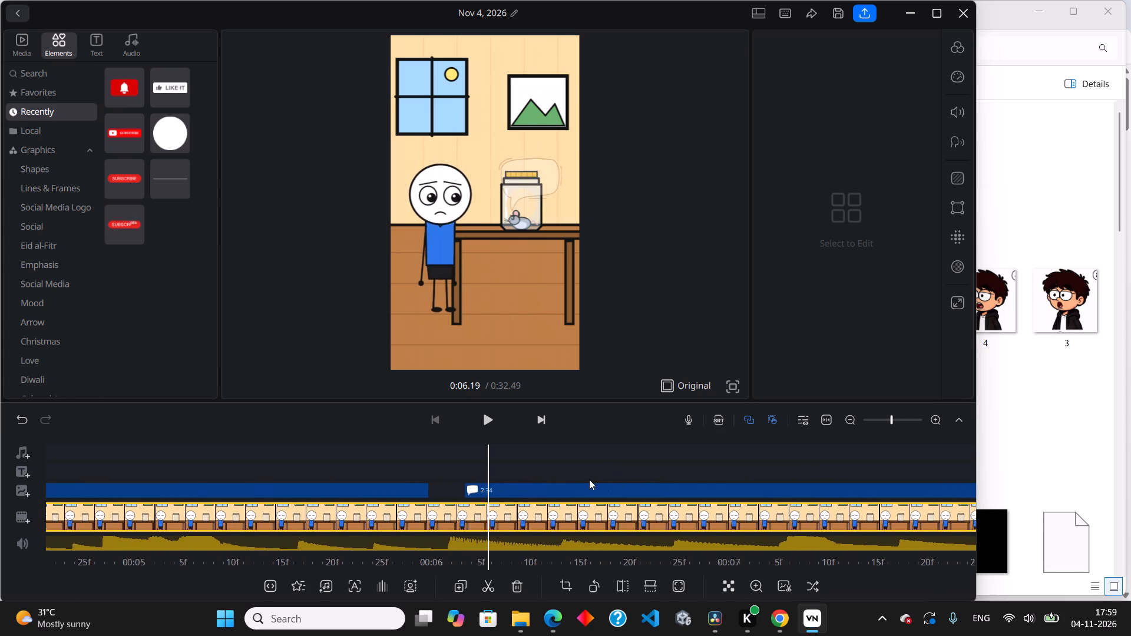
{"action": "left_click_drag", "start_coordinate": [589, 479], "coordinate": [507, 482]}
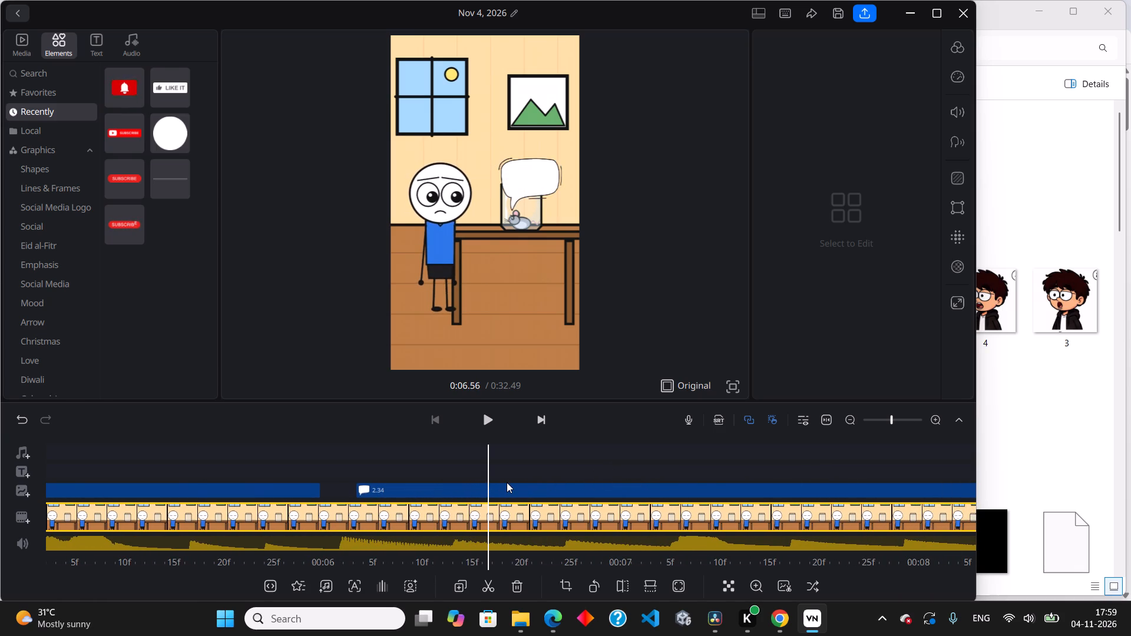
{"action": "left_click_drag", "start_coordinate": [507, 482], "coordinate": [548, 489]}
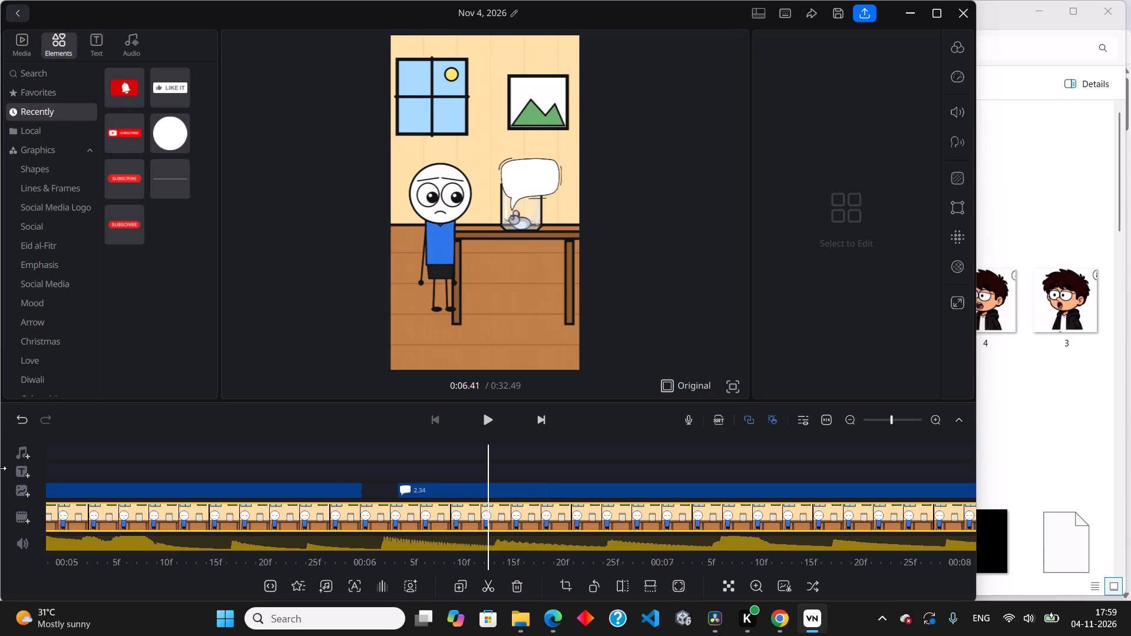
{"action": "left_click", "coordinate": [386, 471]}
{"action": "left_click_drag", "start_coordinate": [455, 472], "coordinate": [527, 480]}
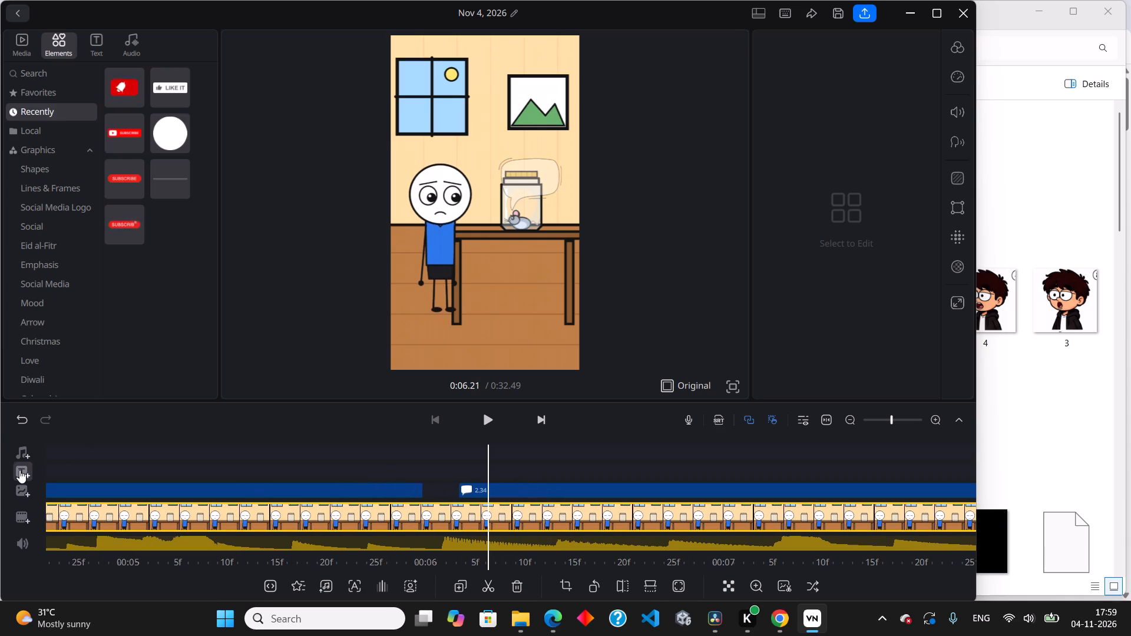
{"action": "left_click", "coordinate": [19, 470]}
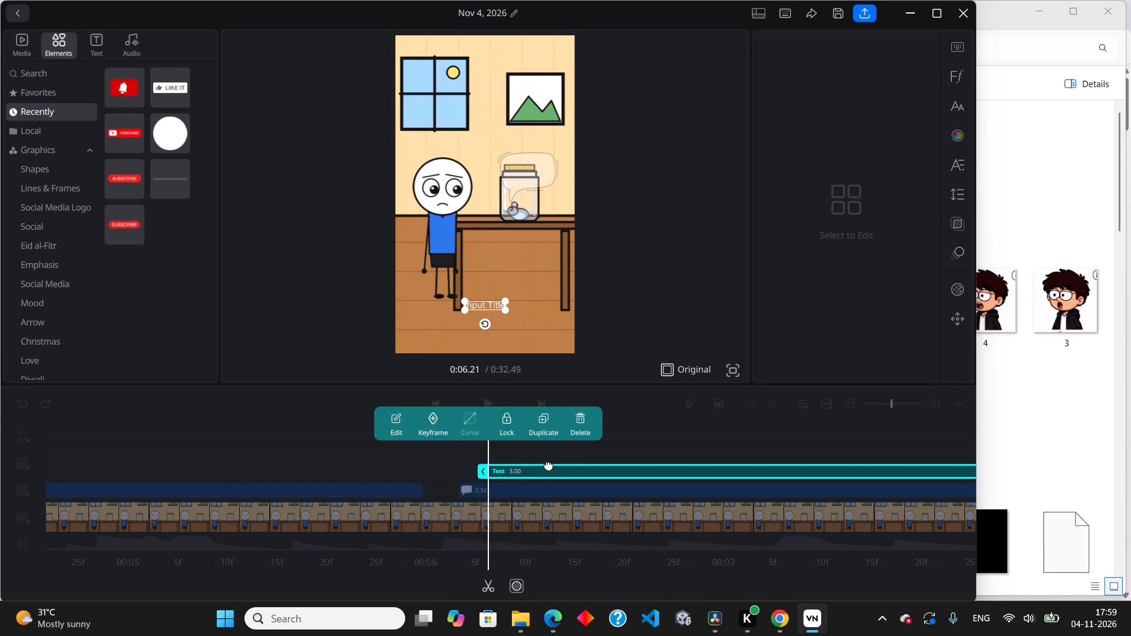
Move the new title onto the speech bubble above the mouse in the jar.
{"action": "left_click_drag", "start_coordinate": [478, 305], "coordinate": [479, 300]}
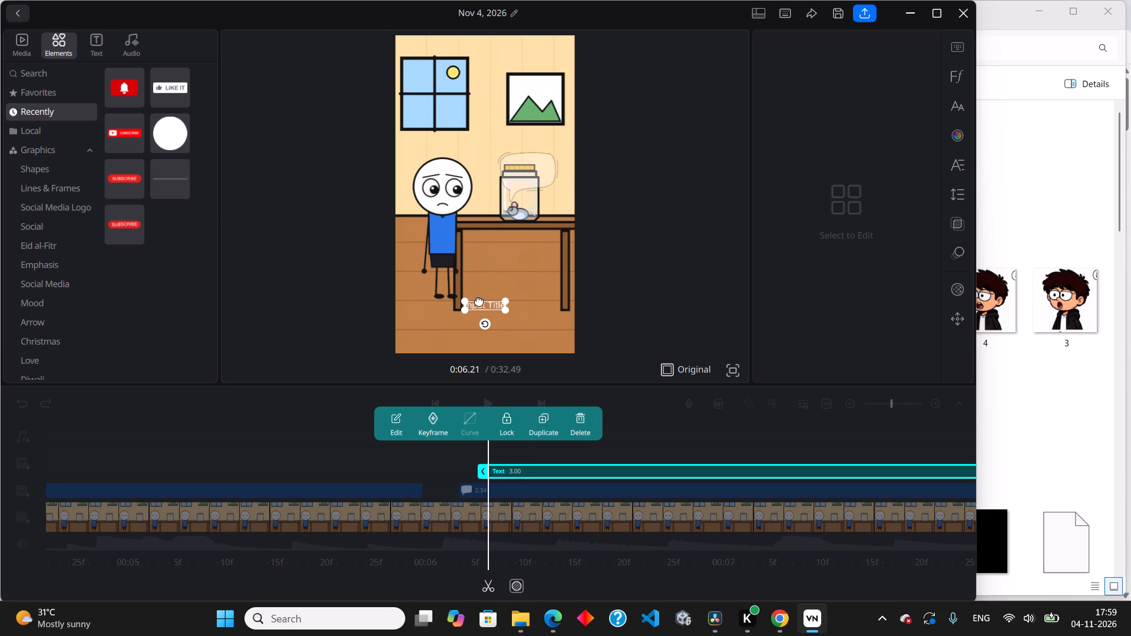
{"action": "left_click_drag", "start_coordinate": [479, 300], "coordinate": [481, 294]}
{"action": "left_click_drag", "start_coordinate": [492, 261], "coordinate": [529, 174]}
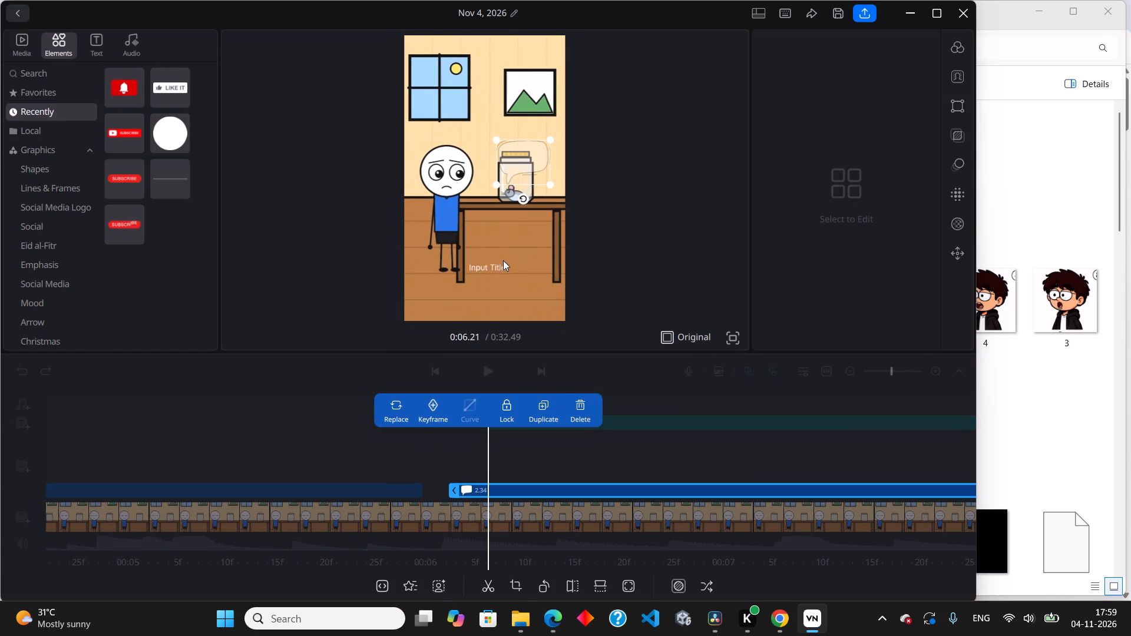
{"action": "left_click", "coordinate": [497, 267]}
{"action": "left_click_drag", "start_coordinate": [481, 296], "coordinate": [514, 229]}
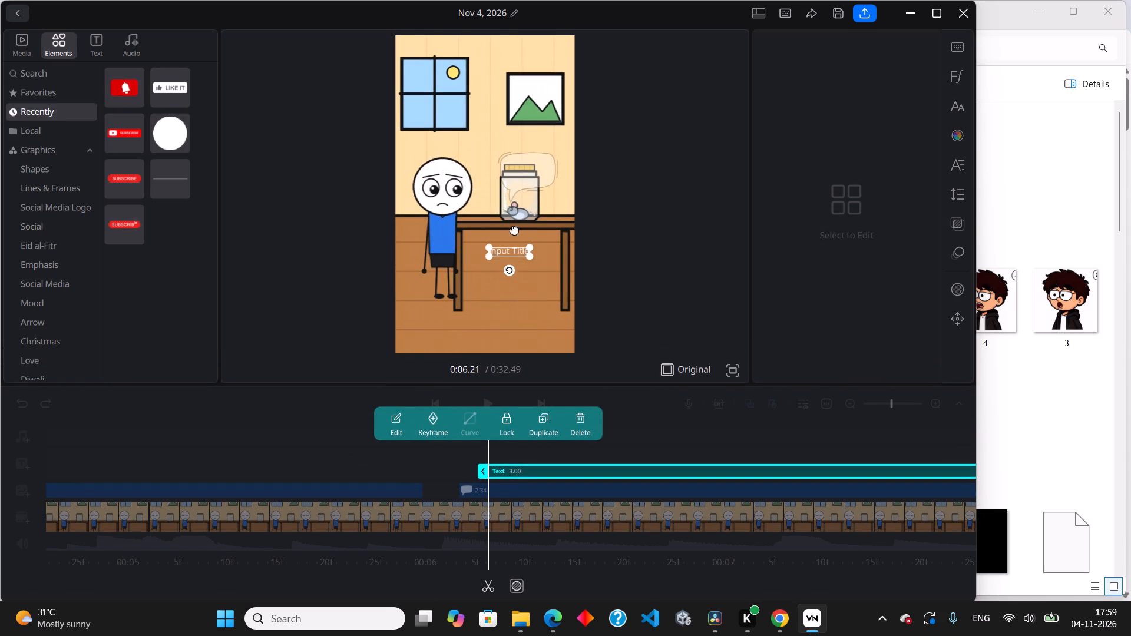
{"action": "left_click_drag", "start_coordinate": [514, 229], "coordinate": [524, 171]}
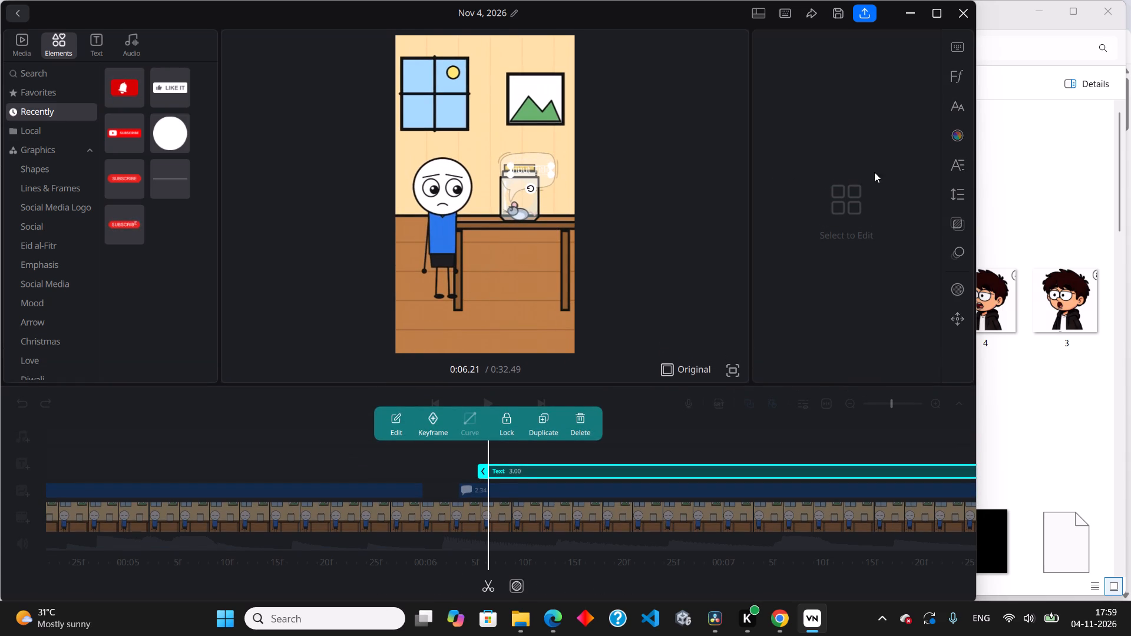
Set the bubble title's text to "Please Don't Kill Me..", with a line break after "Please".
{"action": "scroll", "coordinate": [528, 163], "scroll_direction": "up", "scroll_amount": 8}
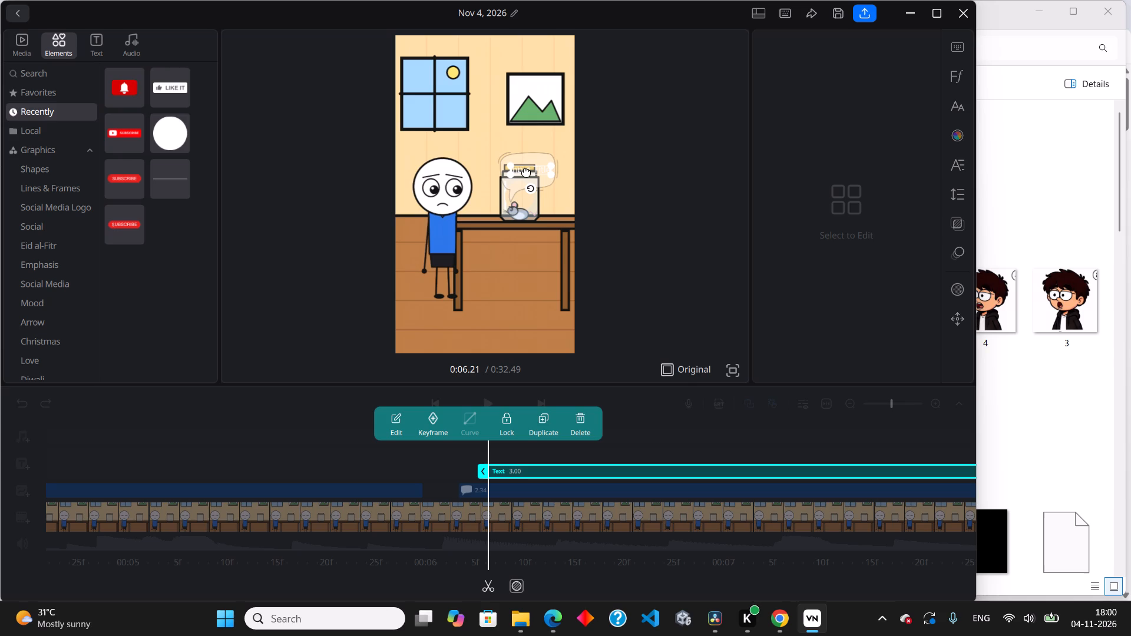
{"action": "scroll", "coordinate": [526, 171], "scroll_direction": "up", "scroll_amount": 3}
{"action": "left_click", "coordinate": [527, 171]}
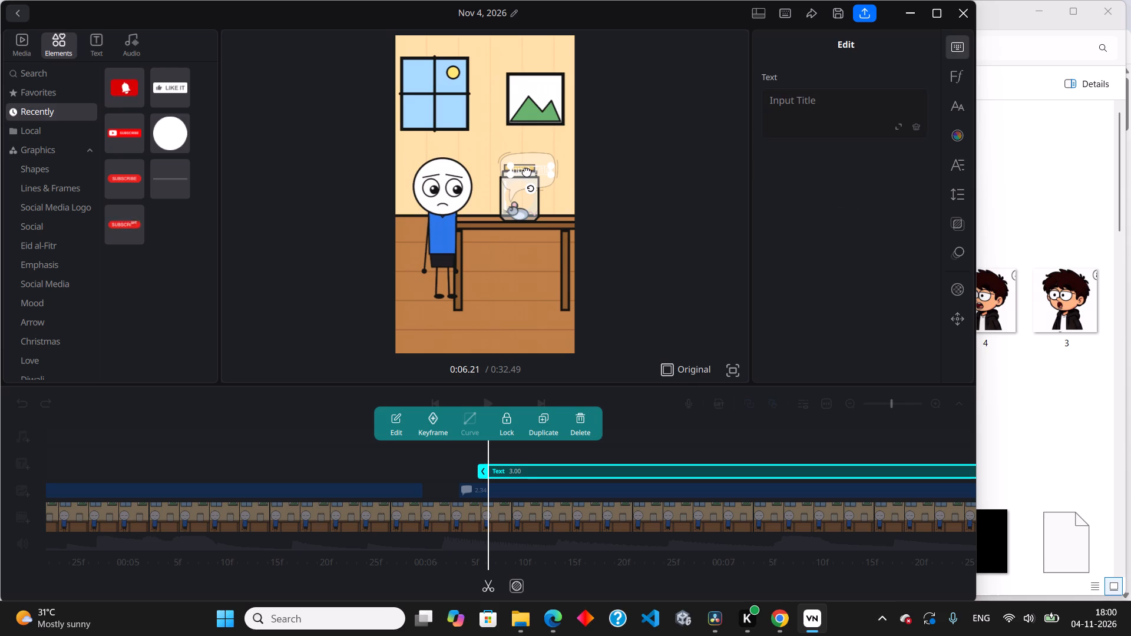
{"action": "left_click_drag", "start_coordinate": [813, 107], "coordinate": [762, 114]}
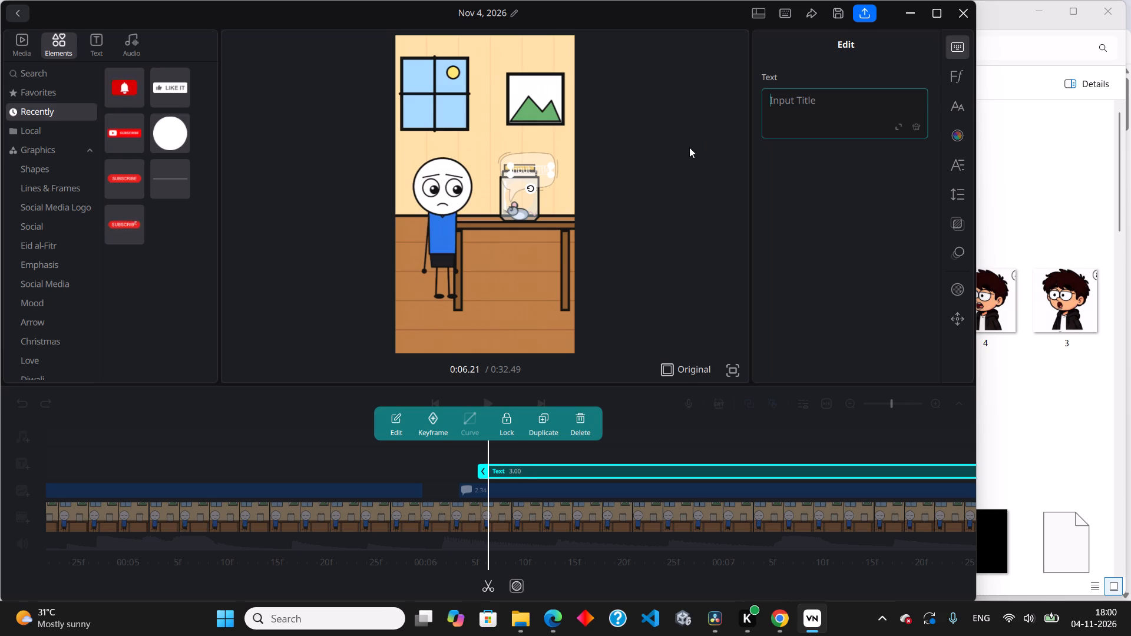
{"action": "type", "text": "Please"}
{"action": "key", "text": "space"}
{"action": "type", "text": "Don"}
{"action": "type", "text": "'t"}
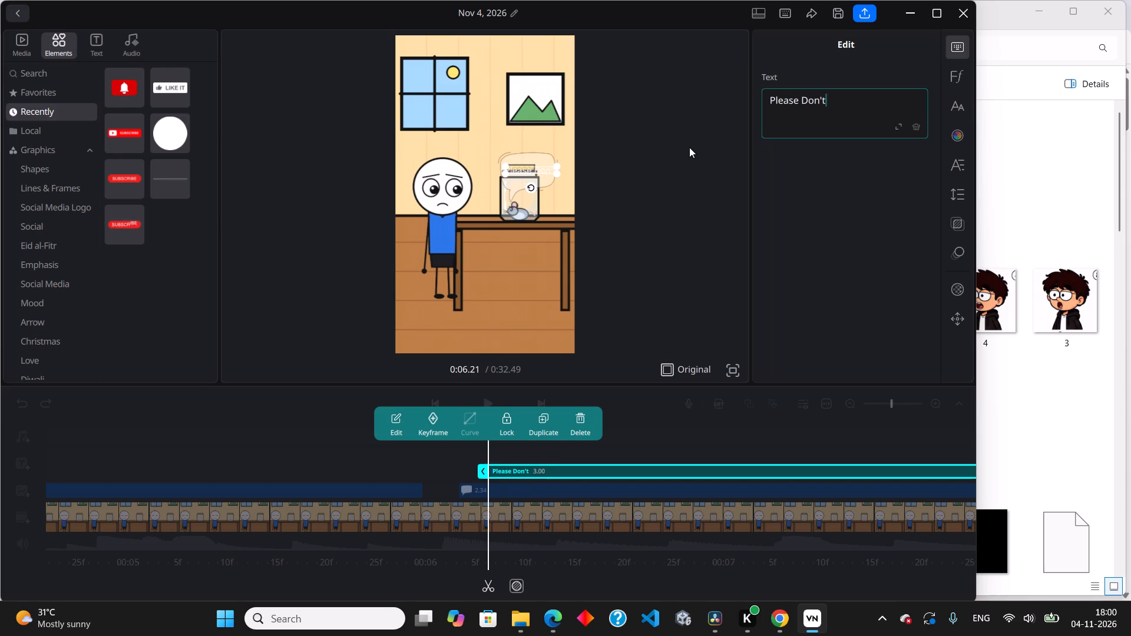
{"action": "key", "text": "space"}
{"action": "type", "text": "kill"}
{"action": "key", "text": "space"}
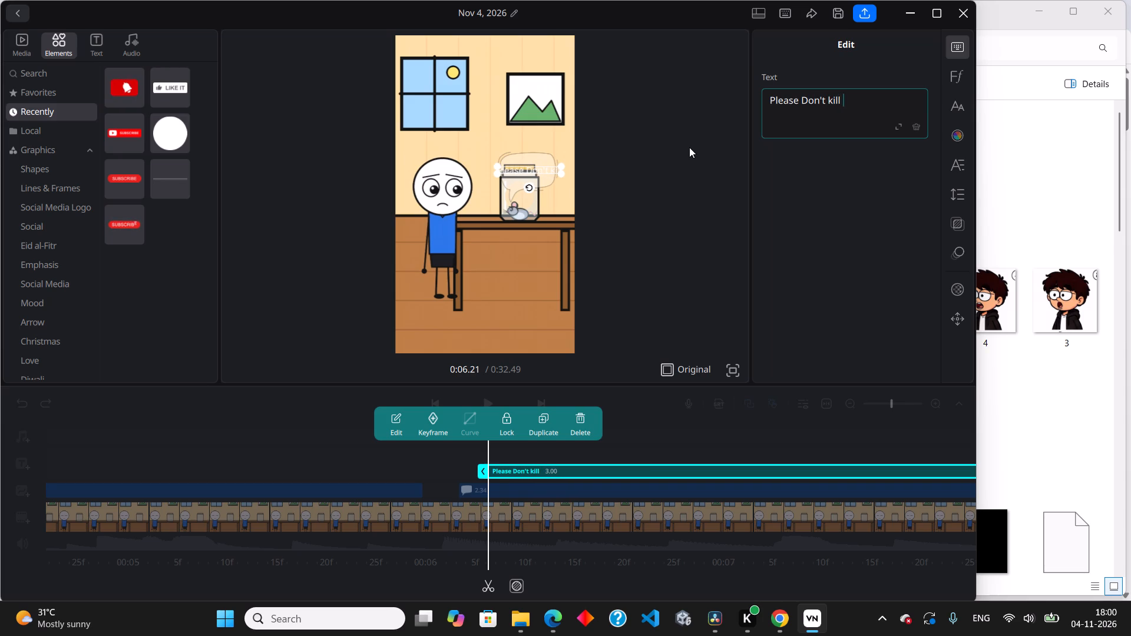
{"action": "key", "text": "BackSpace"}
{"action": "key", "text": "BackSpace"}
{"action": "key", "text": "BackSpace"}
{"action": "key", "text": "BackSpace"}
{"action": "key", "text": "BackSpace"}
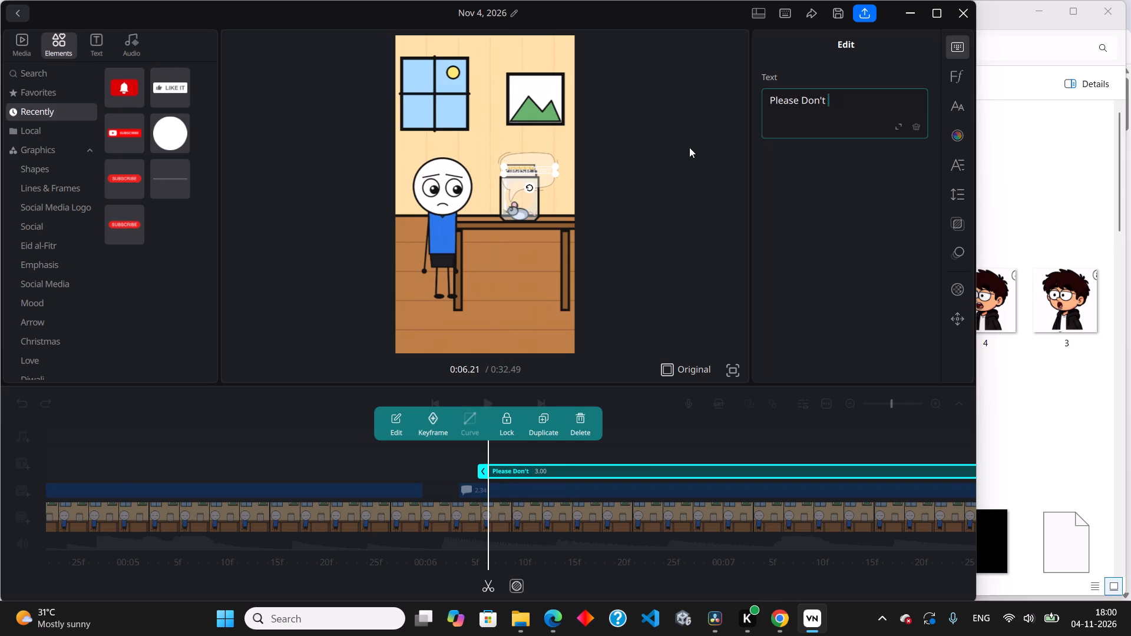
{"action": "type", "text": "Kill Me"}
{"action": "type", "text": ".."}
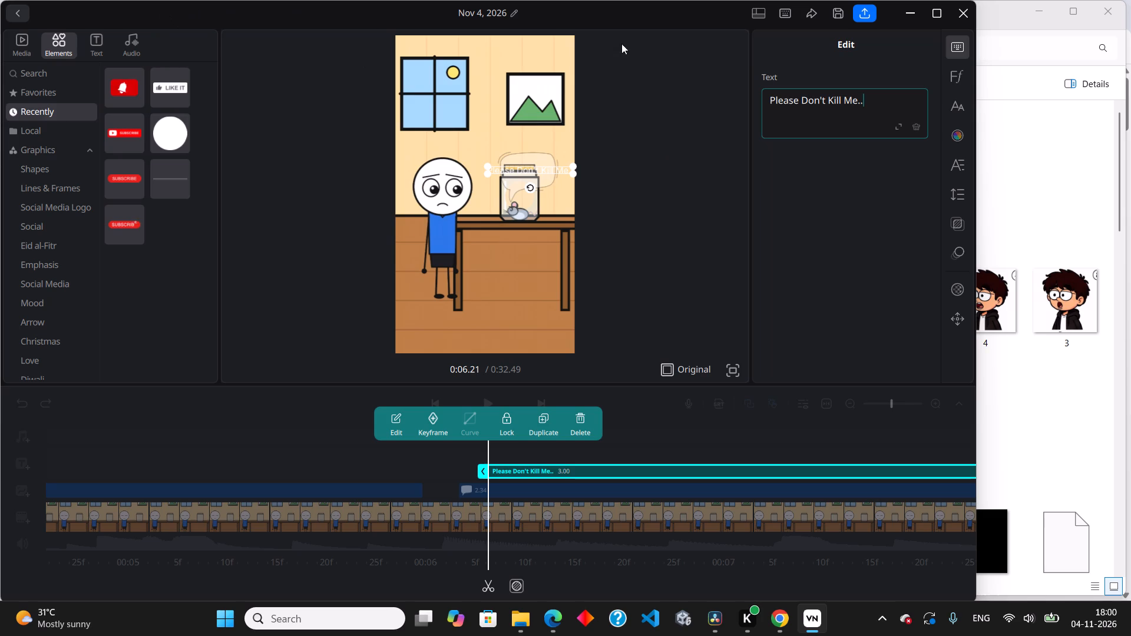
{"action": "left_click", "coordinate": [826, 101]}
{"action": "left_click", "coordinate": [803, 101]}
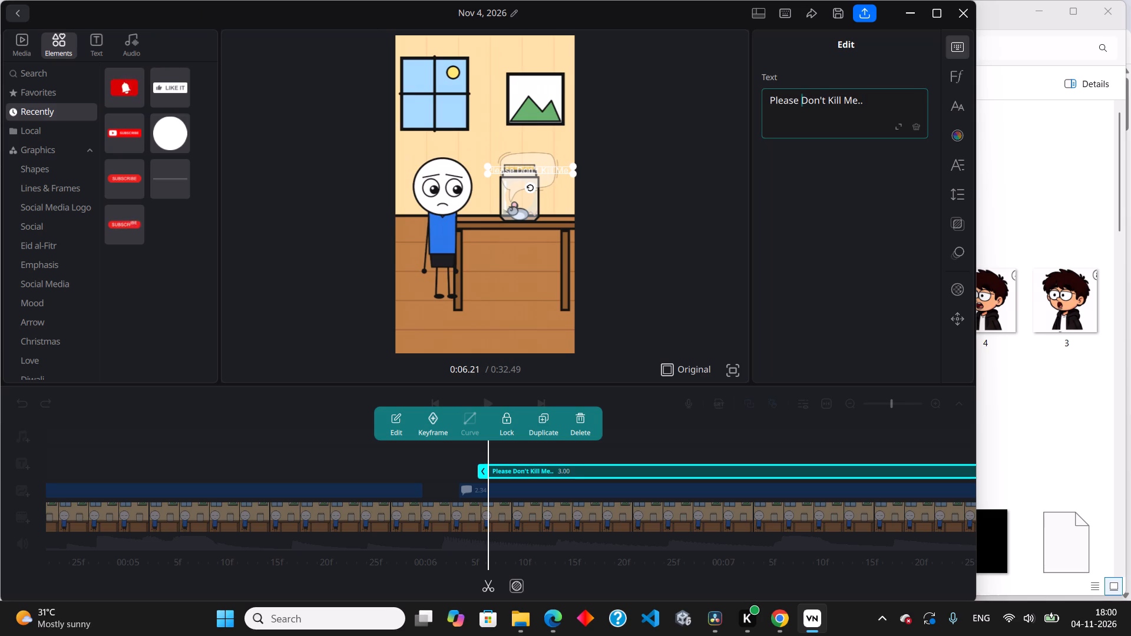
{"action": "key", "text": "Return"}
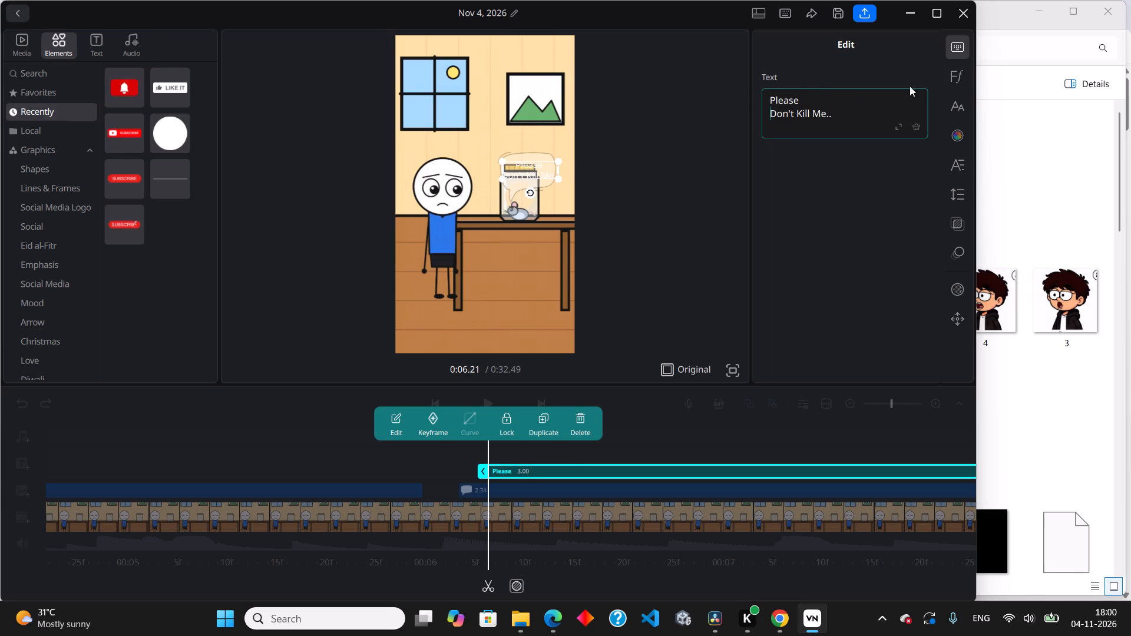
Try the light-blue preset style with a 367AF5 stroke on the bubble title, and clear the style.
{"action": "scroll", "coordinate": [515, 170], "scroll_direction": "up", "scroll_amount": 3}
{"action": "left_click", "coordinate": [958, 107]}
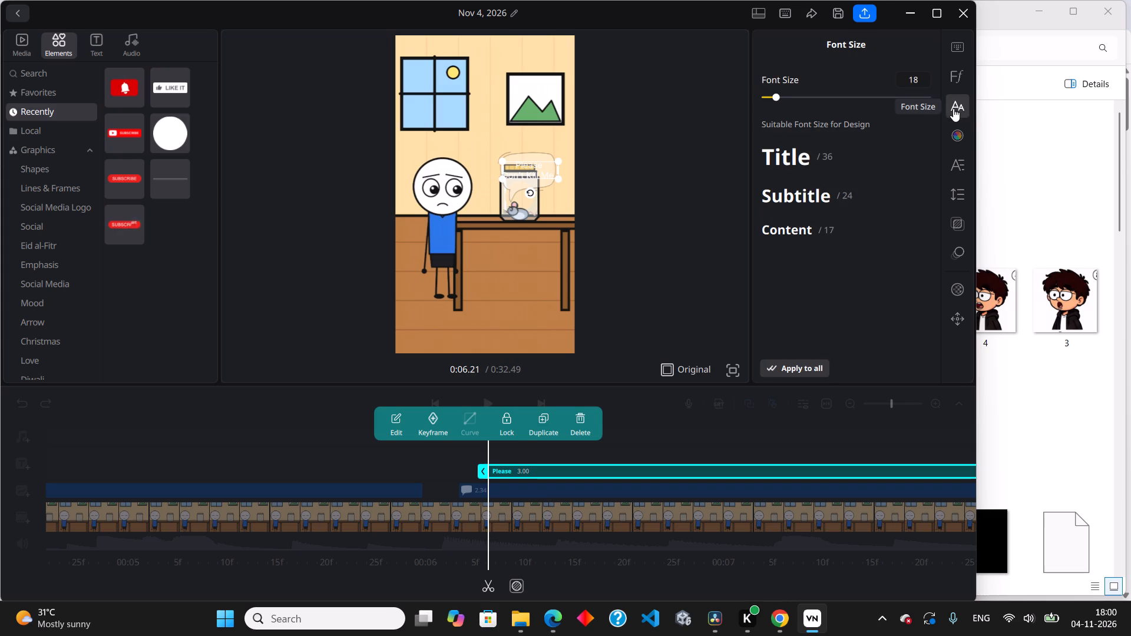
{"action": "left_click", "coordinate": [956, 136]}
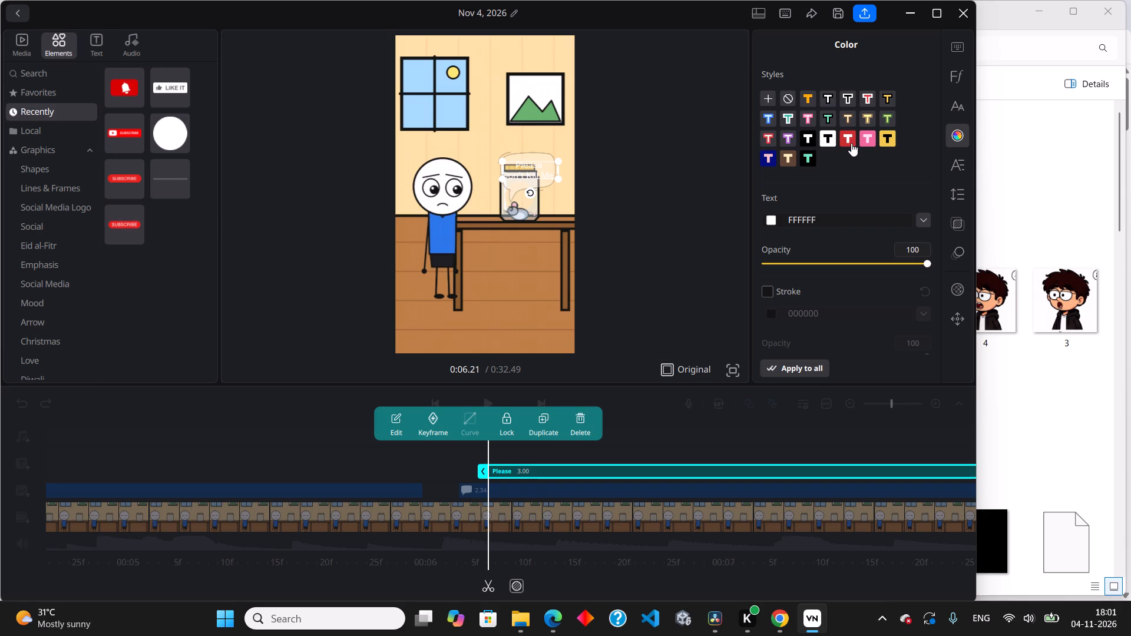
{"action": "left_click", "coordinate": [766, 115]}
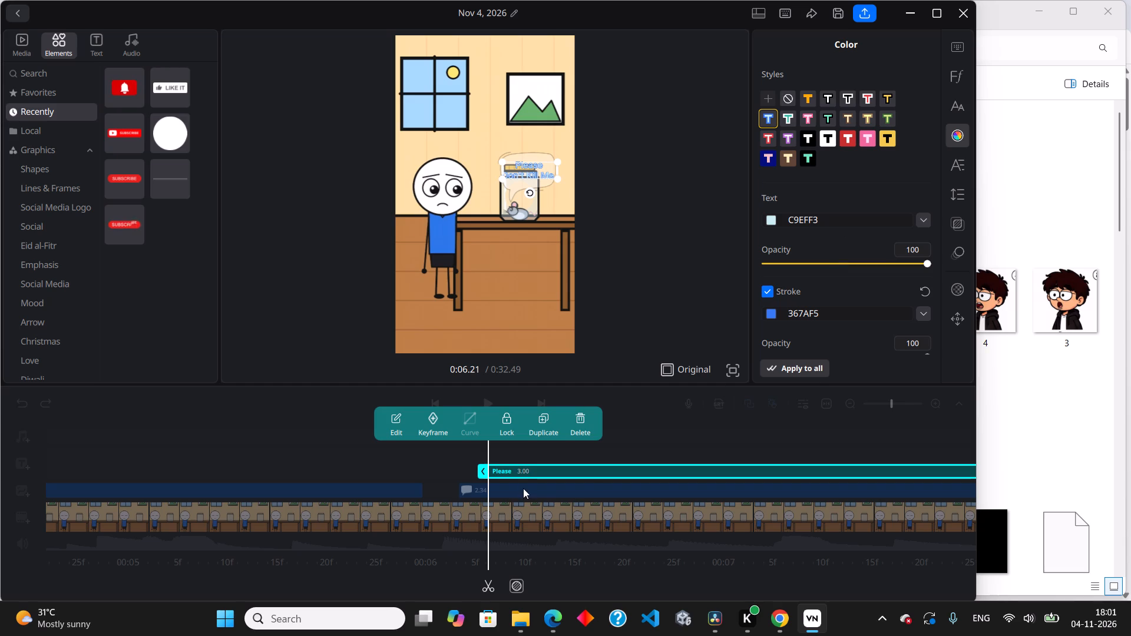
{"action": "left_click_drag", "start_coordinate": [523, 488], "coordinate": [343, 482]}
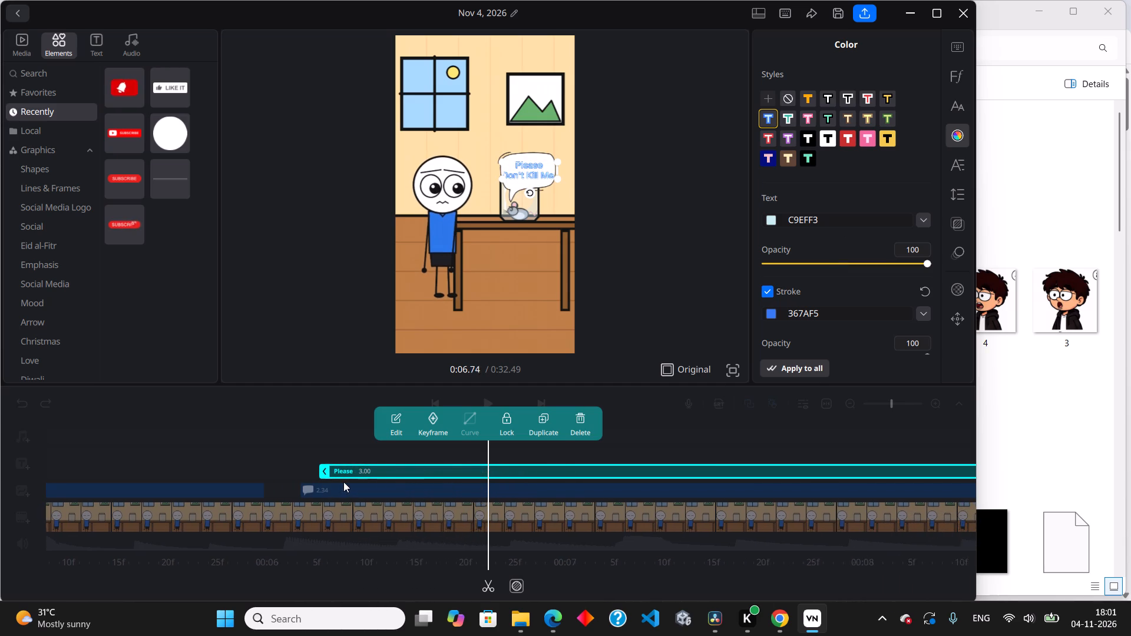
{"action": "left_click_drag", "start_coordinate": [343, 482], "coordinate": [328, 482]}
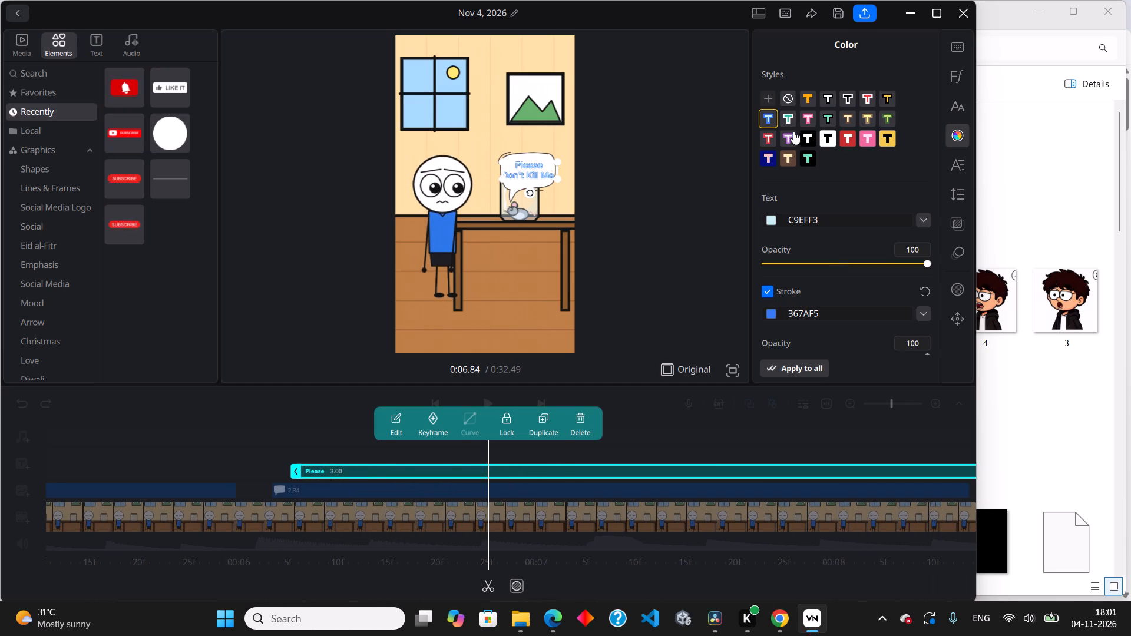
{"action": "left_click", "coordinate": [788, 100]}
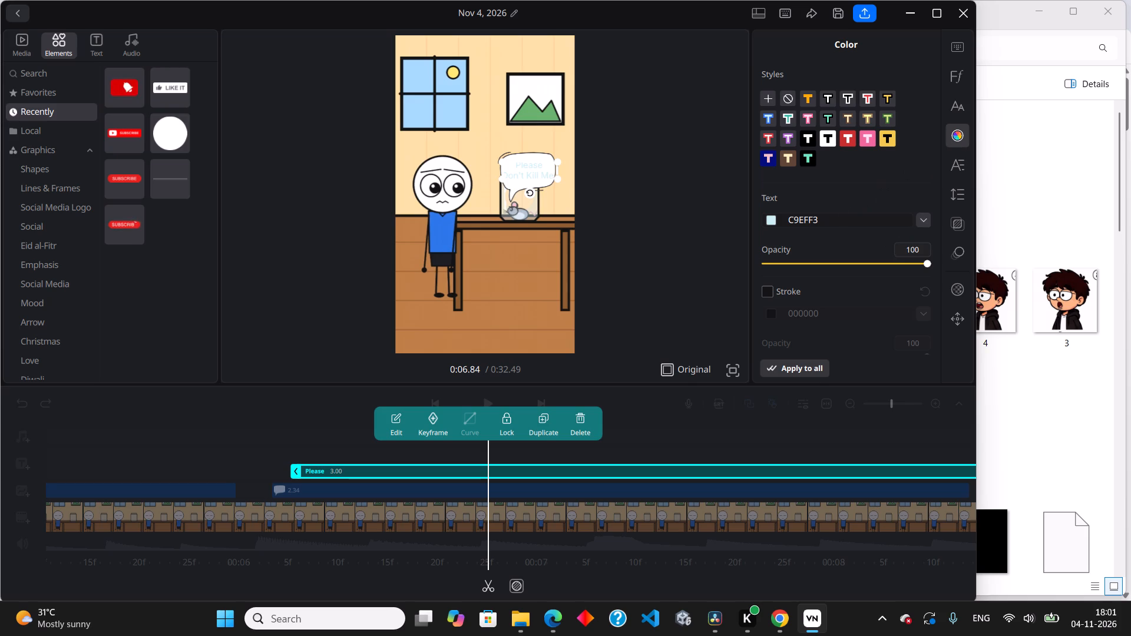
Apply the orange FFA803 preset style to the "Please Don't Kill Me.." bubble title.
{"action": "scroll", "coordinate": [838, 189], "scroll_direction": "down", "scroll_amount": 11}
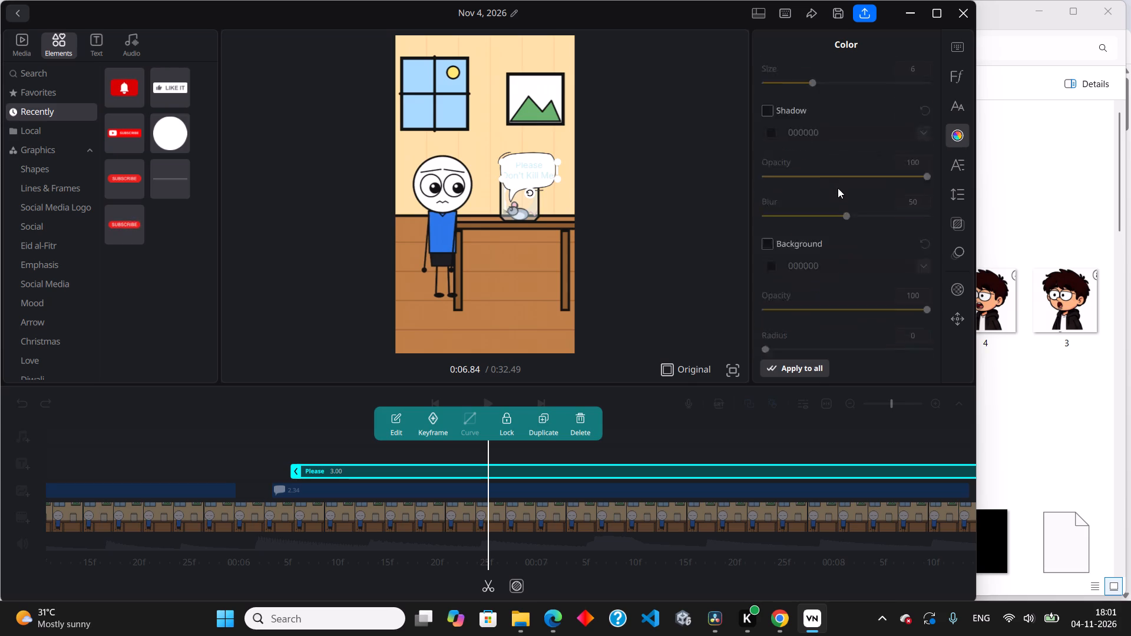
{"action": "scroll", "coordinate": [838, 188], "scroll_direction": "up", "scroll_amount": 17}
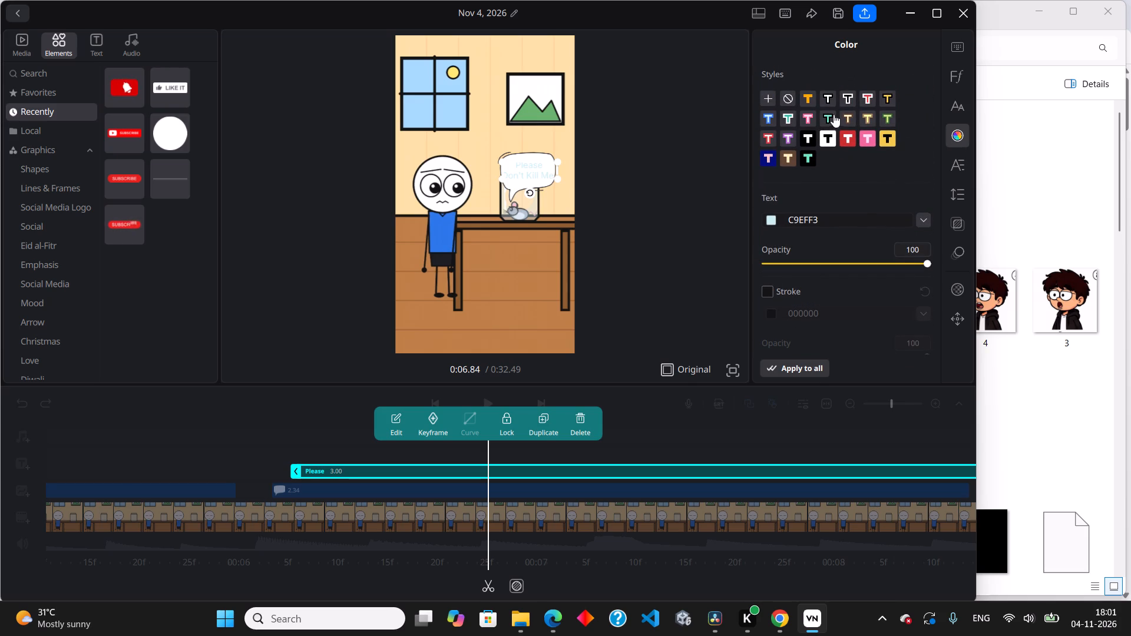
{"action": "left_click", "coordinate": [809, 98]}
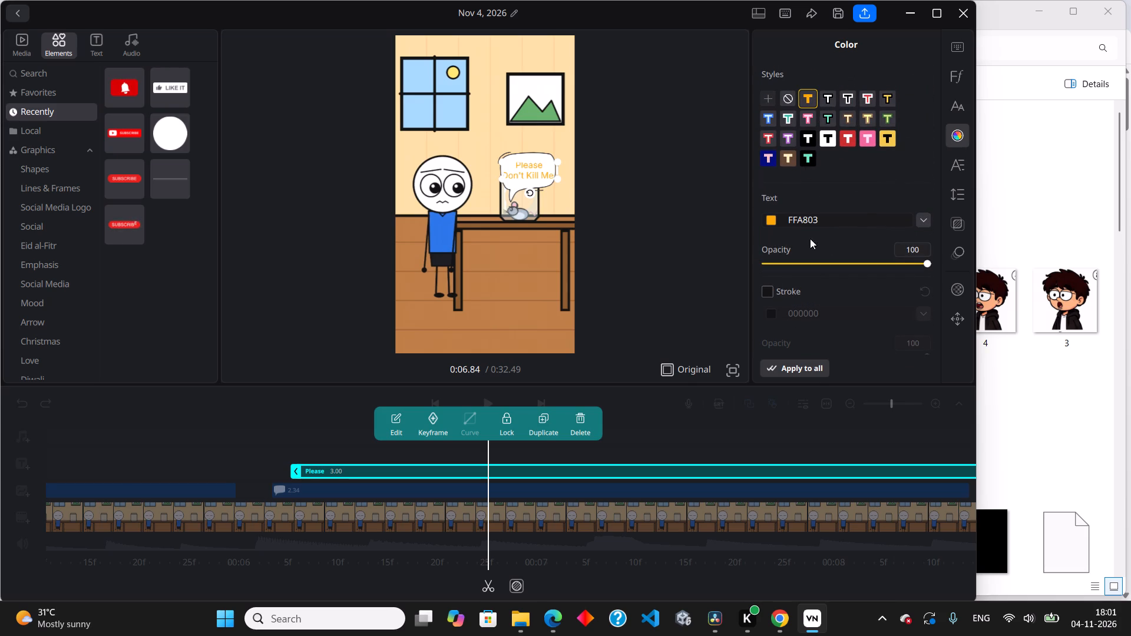
Set the bubble title's text colour to the near-black shade 100000.
{"action": "double_click", "coordinate": [770, 222]}
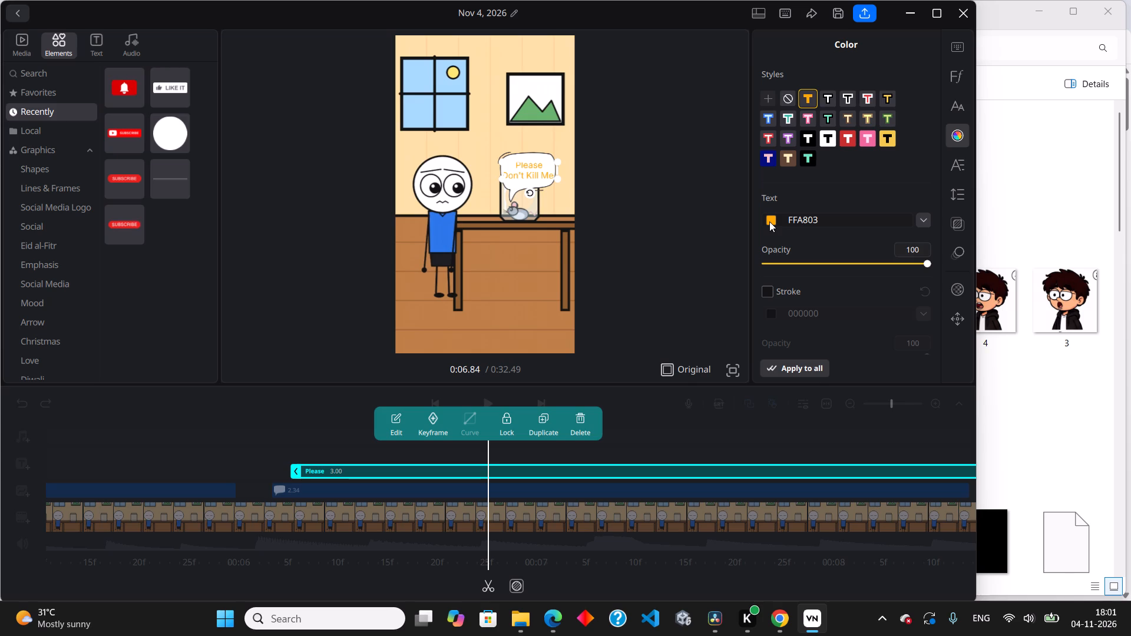
{"action": "left_click", "coordinate": [769, 221]}
{"action": "left_click", "coordinate": [921, 218]}
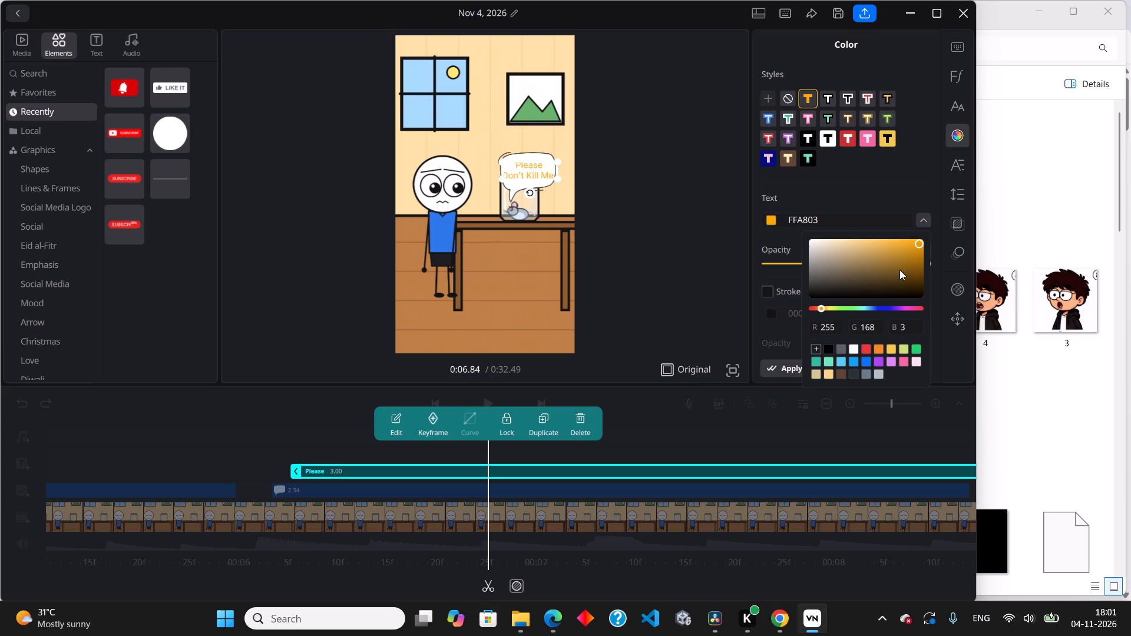
{"action": "left_click", "coordinate": [902, 310]}
{"action": "left_click_drag", "start_coordinate": [902, 310], "coordinate": [925, 306]}
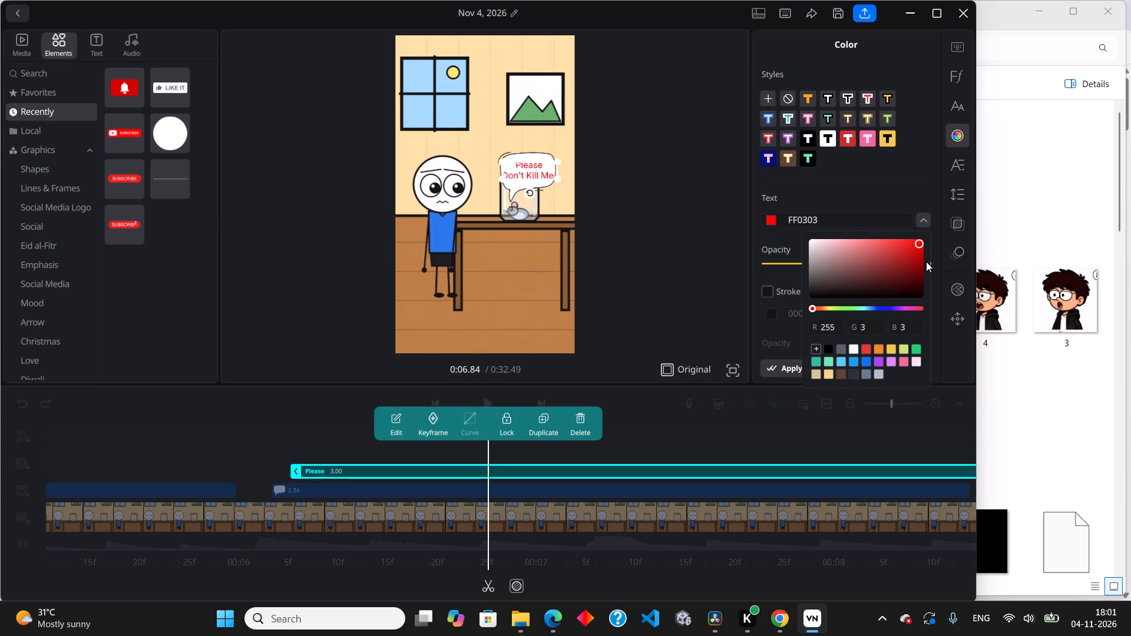
{"action": "left_click", "coordinate": [907, 307]}
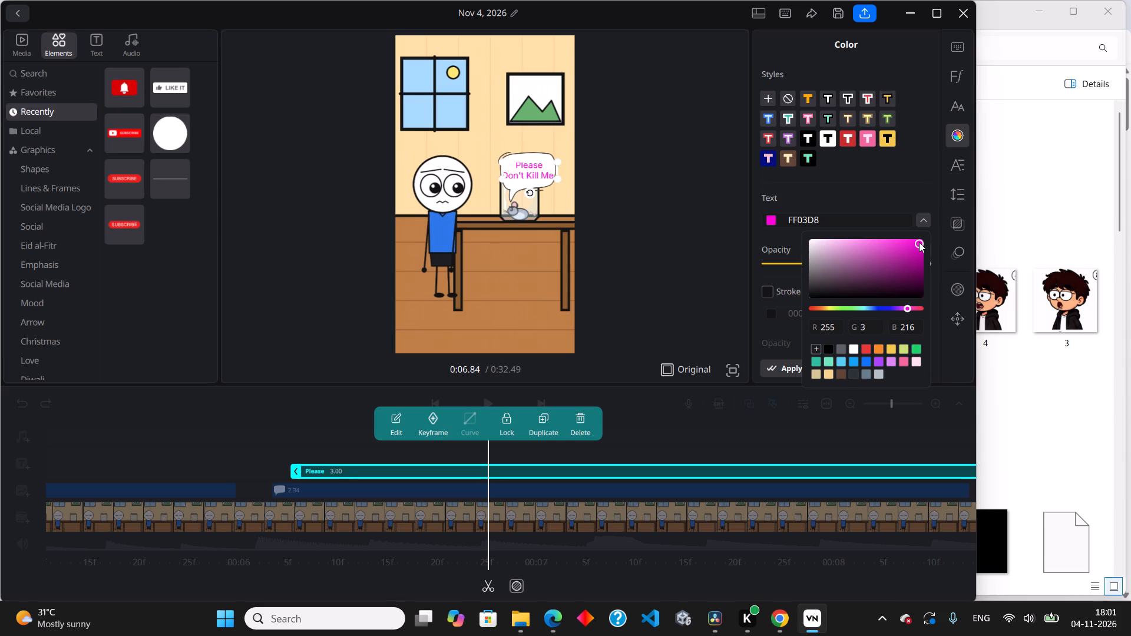
{"action": "left_click_drag", "start_coordinate": [920, 242], "coordinate": [879, 284]}
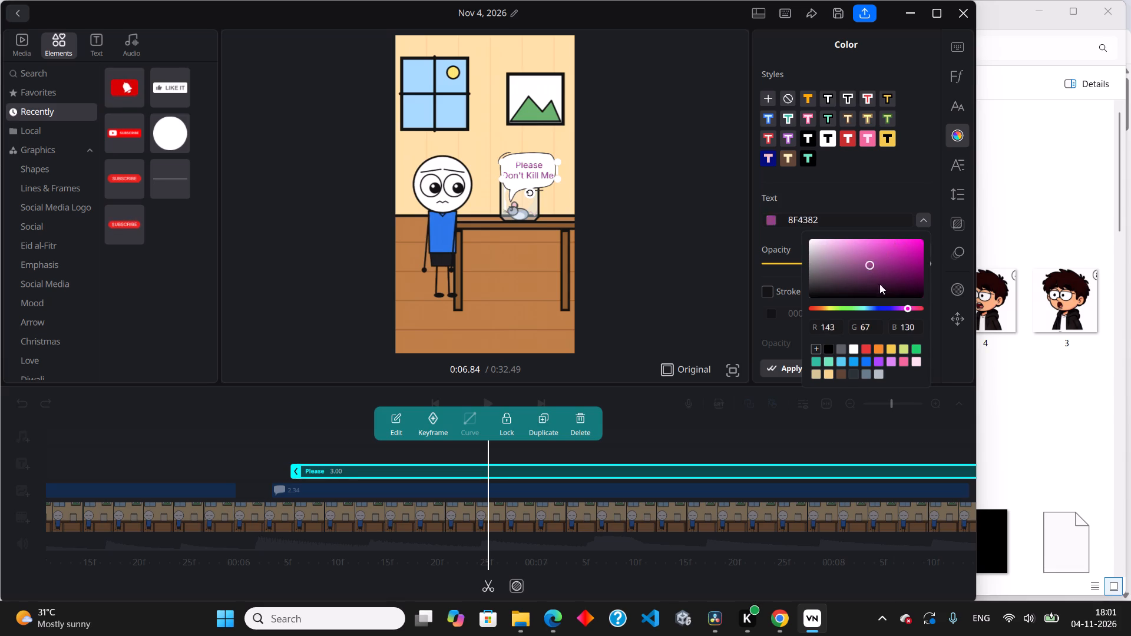
{"action": "left_click_drag", "start_coordinate": [879, 284], "coordinate": [911, 297]}
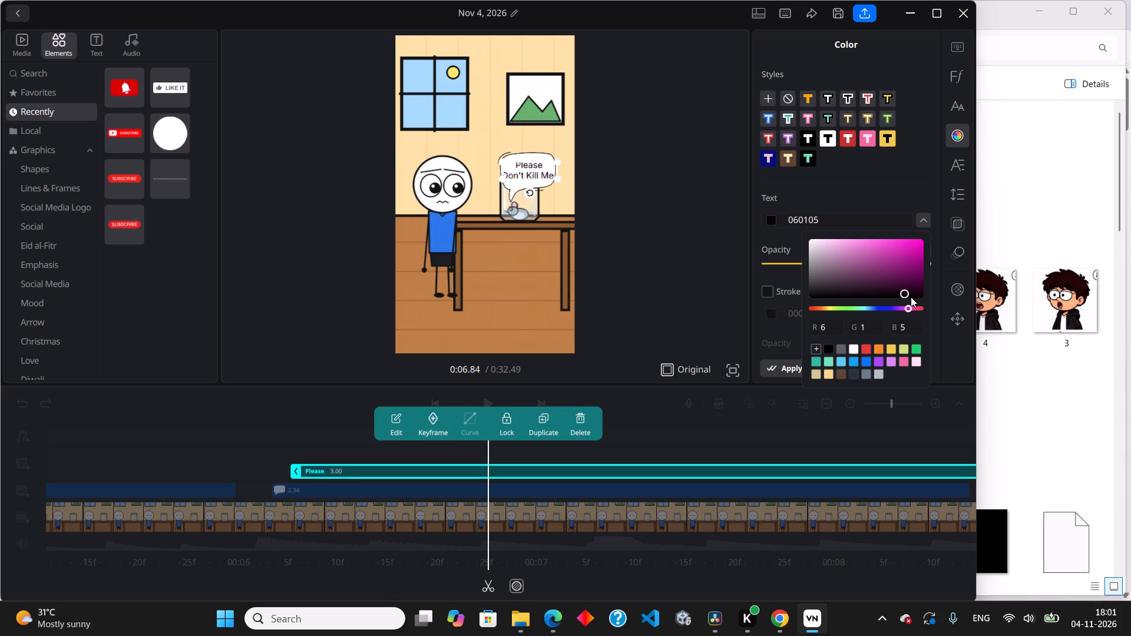
{"action": "left_click_drag", "start_coordinate": [911, 297], "coordinate": [916, 303]}
{"action": "left_click_drag", "start_coordinate": [863, 299], "coordinate": [902, 290]}
{"action": "left_click_drag", "start_coordinate": [898, 293], "coordinate": [925, 294]}
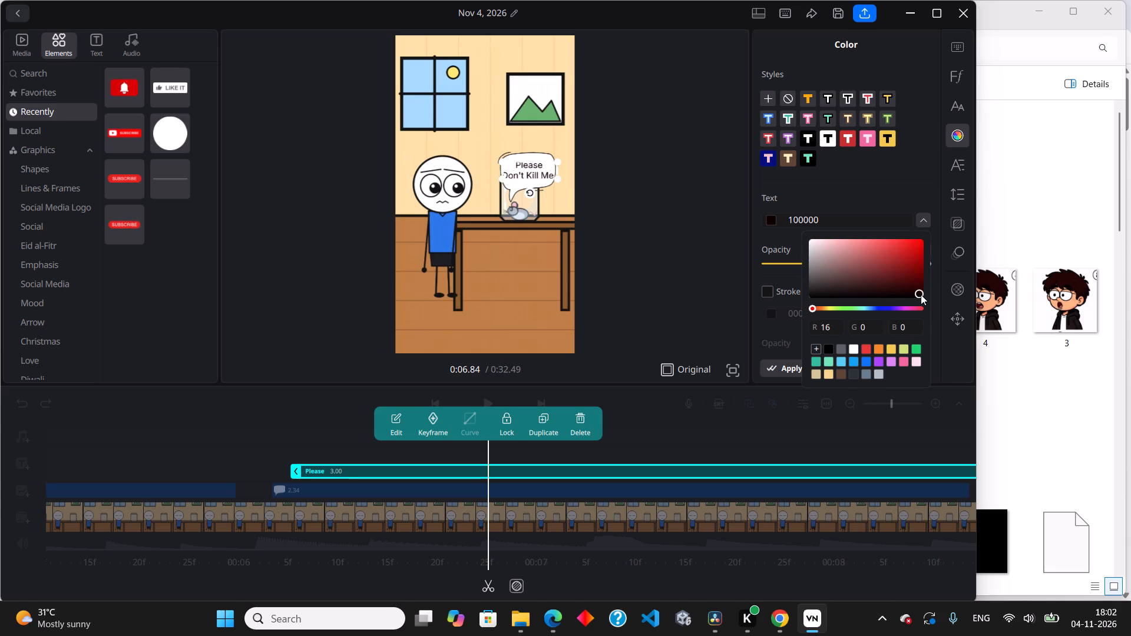
{"action": "scroll", "coordinate": [516, 184], "scroll_direction": "up", "scroll_amount": 4}
{"action": "left_click", "coordinate": [620, 180]}
Check the bubble title in the full-screen preview and shrink it slightly to fit inside the speech bubble.
{"action": "left_click", "coordinate": [545, 184]}
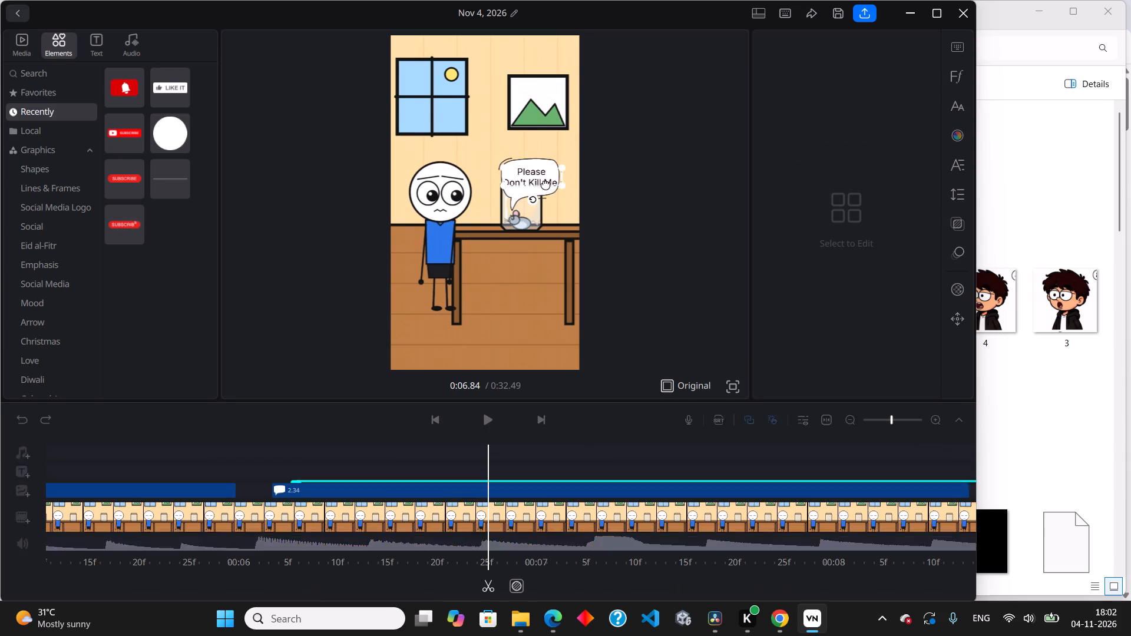
{"action": "scroll", "coordinate": [544, 184], "scroll_direction": "up", "scroll_amount": 4}
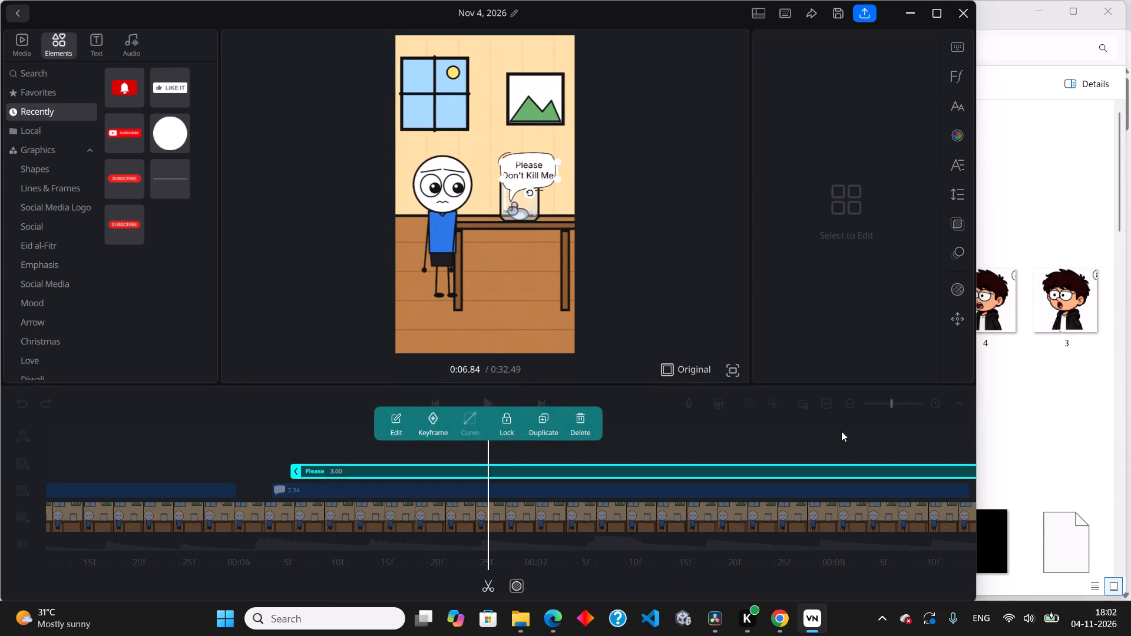
{"action": "left_click", "coordinate": [732, 371]}
{"action": "left_click", "coordinate": [567, 273]}
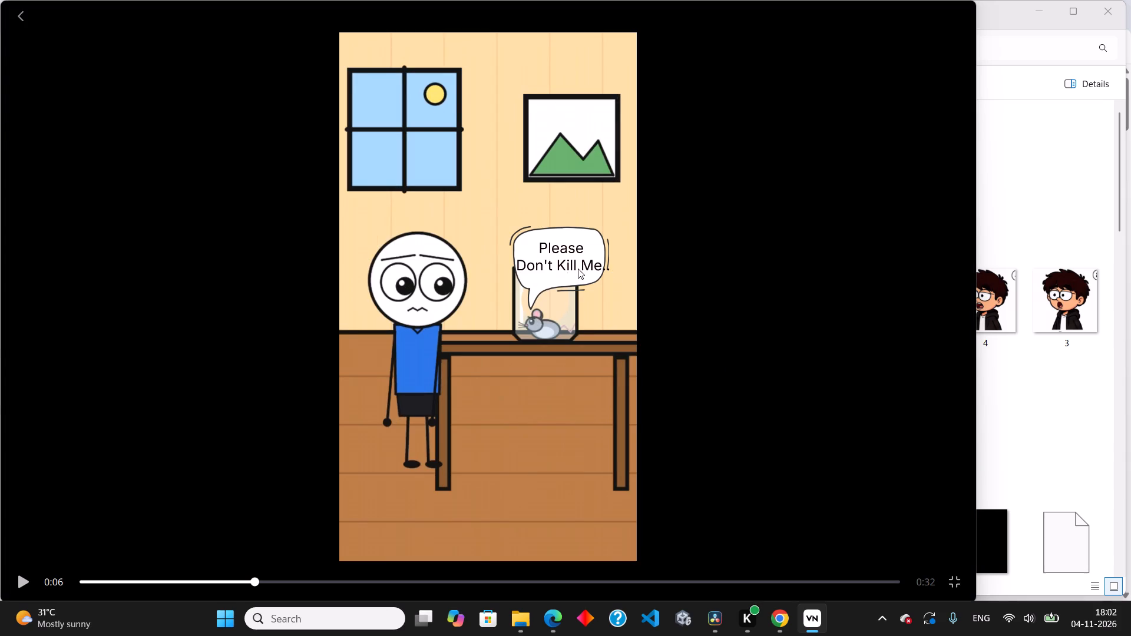
{"action": "left_click", "coordinate": [578, 268]}
{"action": "left_click", "coordinate": [955, 581]}
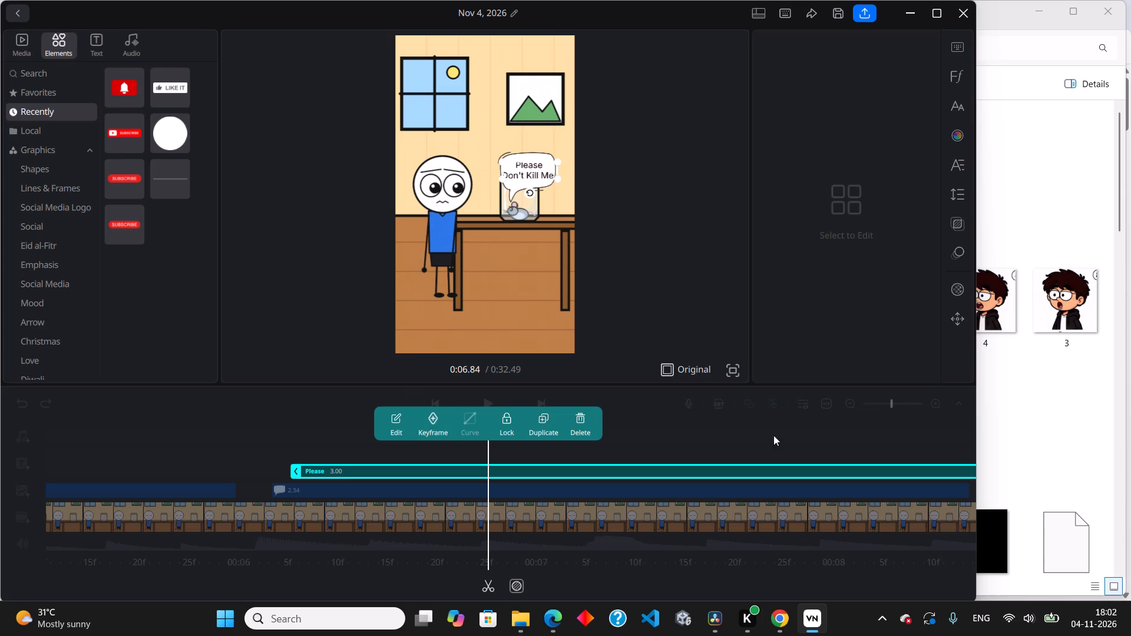
{"action": "left_click", "coordinate": [536, 177]}
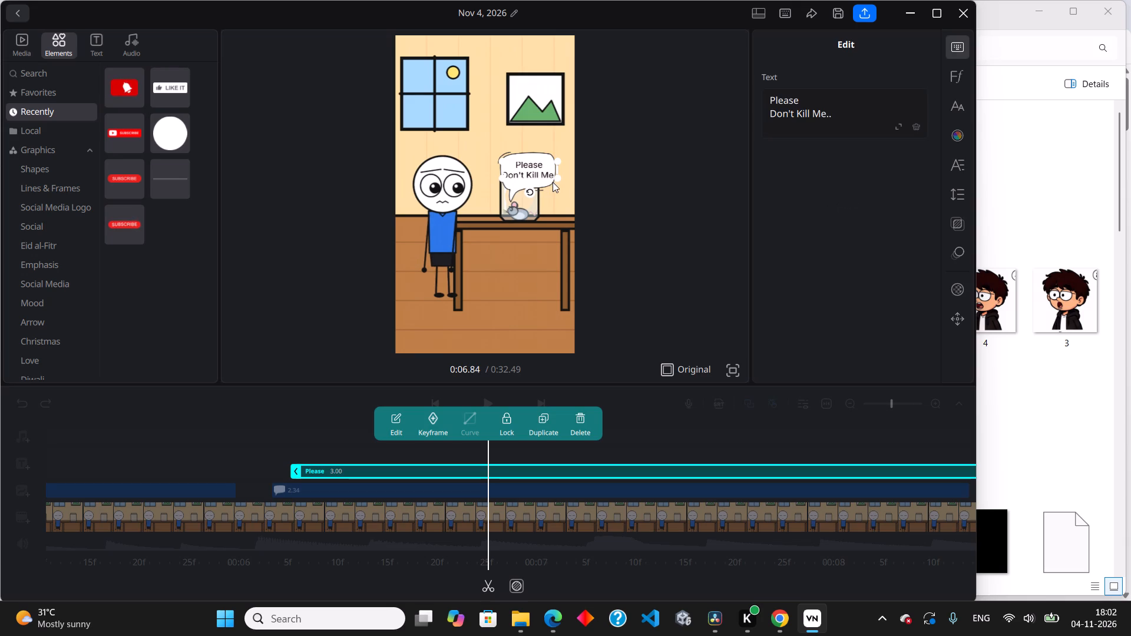
{"action": "left_click_drag", "start_coordinate": [555, 180], "coordinate": [545, 175]}
{"action": "left_click", "coordinate": [523, 174]}
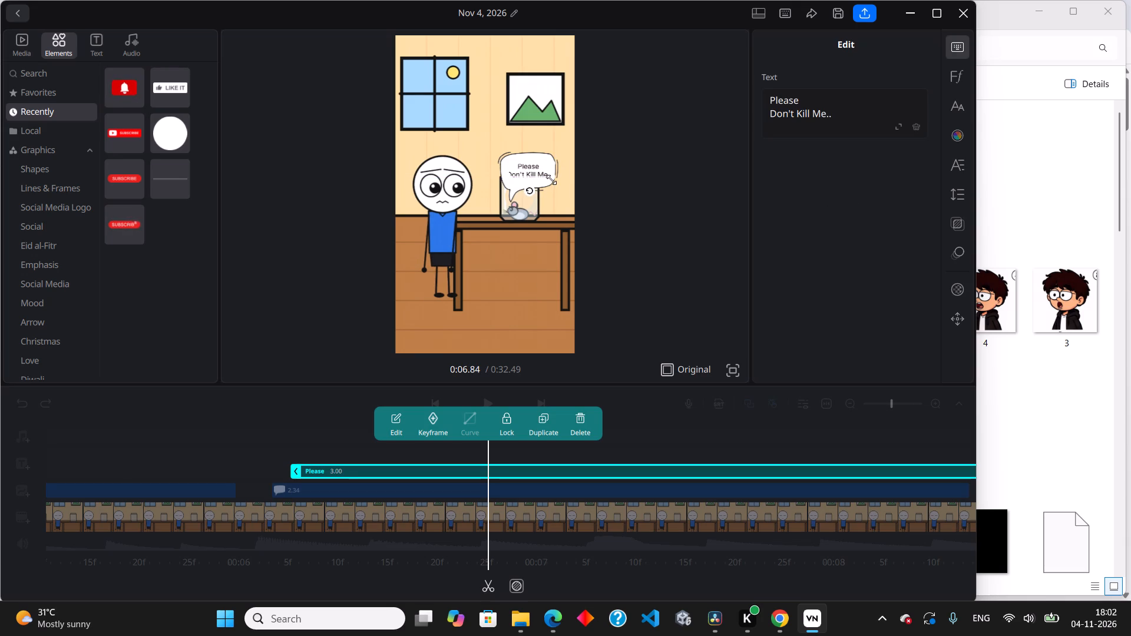
{"action": "left_click", "coordinate": [551, 178]}
{"action": "left_click", "coordinate": [533, 174]}
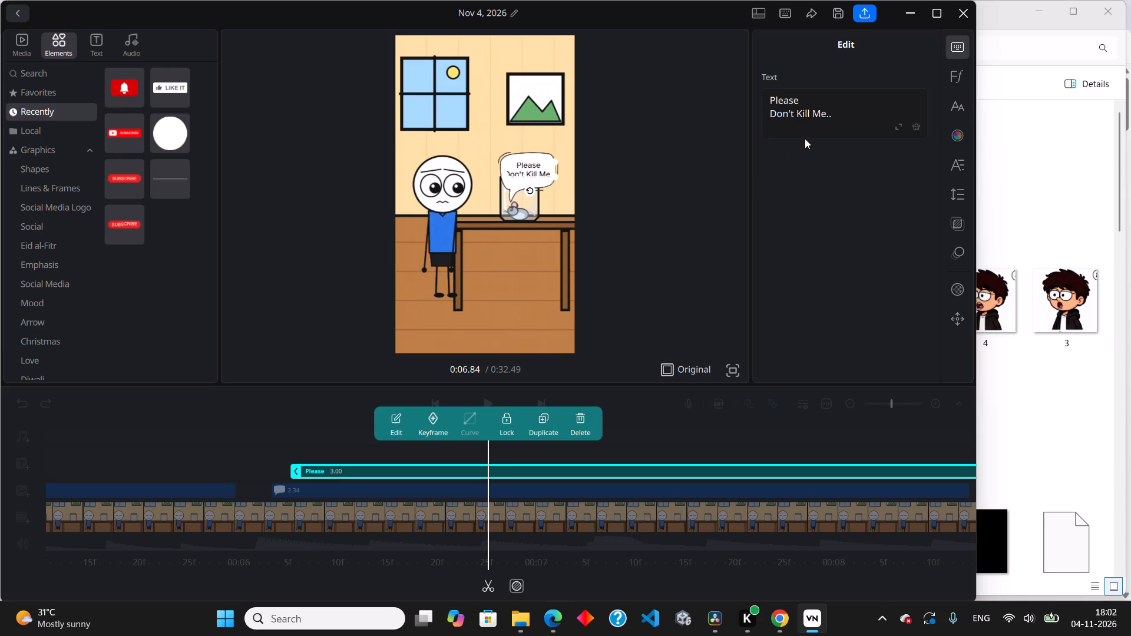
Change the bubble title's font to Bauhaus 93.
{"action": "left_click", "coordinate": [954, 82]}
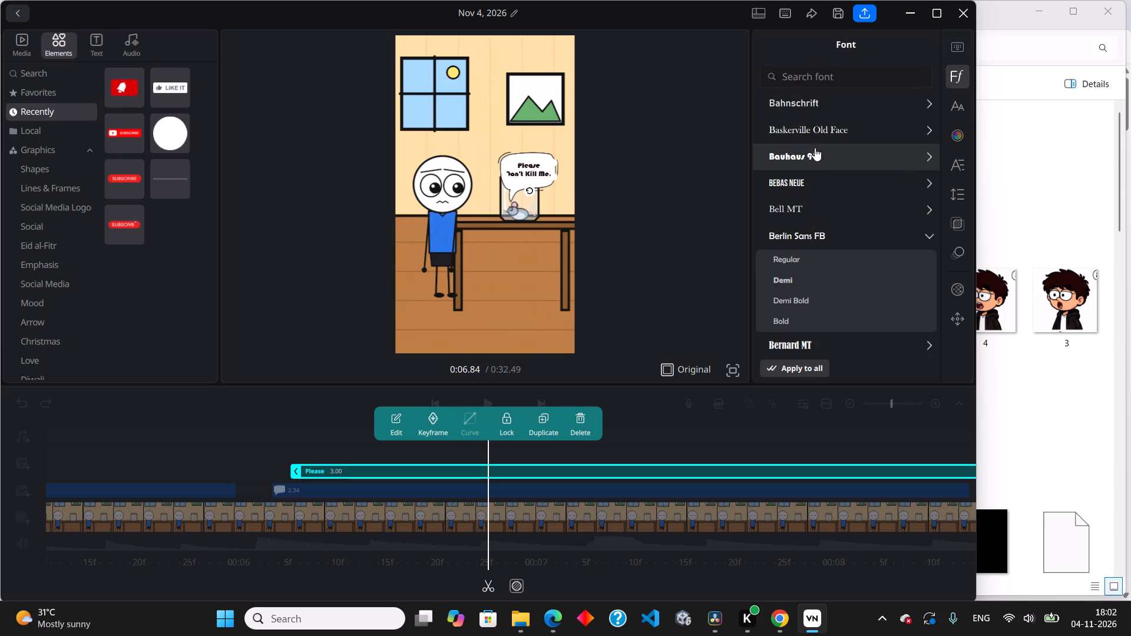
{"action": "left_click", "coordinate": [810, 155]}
Set the bubble title's font to DFGothic-EB Regular.
{"action": "scroll", "coordinate": [832, 220], "scroll_direction": "down", "scroll_amount": 3}
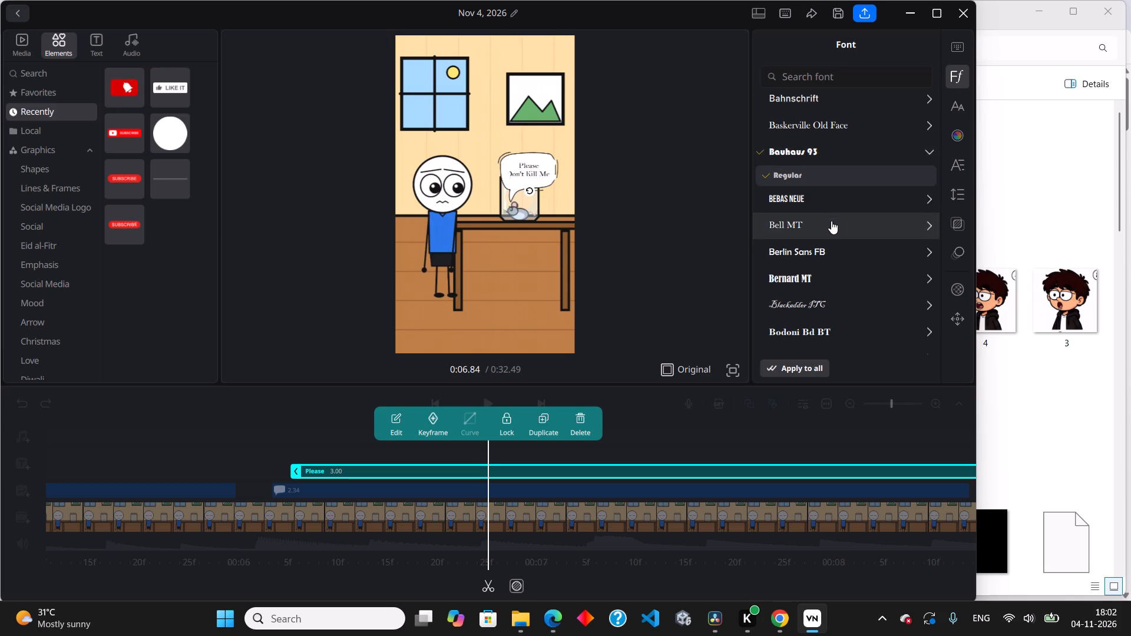
{"action": "scroll", "coordinate": [831, 221], "scroll_direction": "down", "scroll_amount": 12}
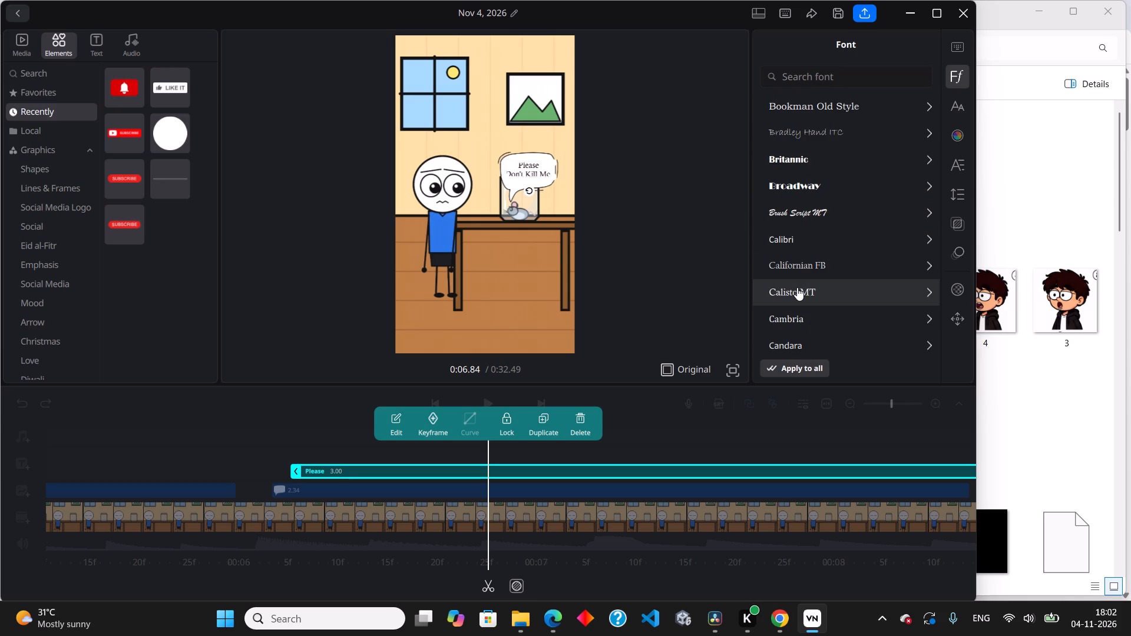
{"action": "scroll", "coordinate": [797, 287], "scroll_direction": "down", "scroll_amount": 9}
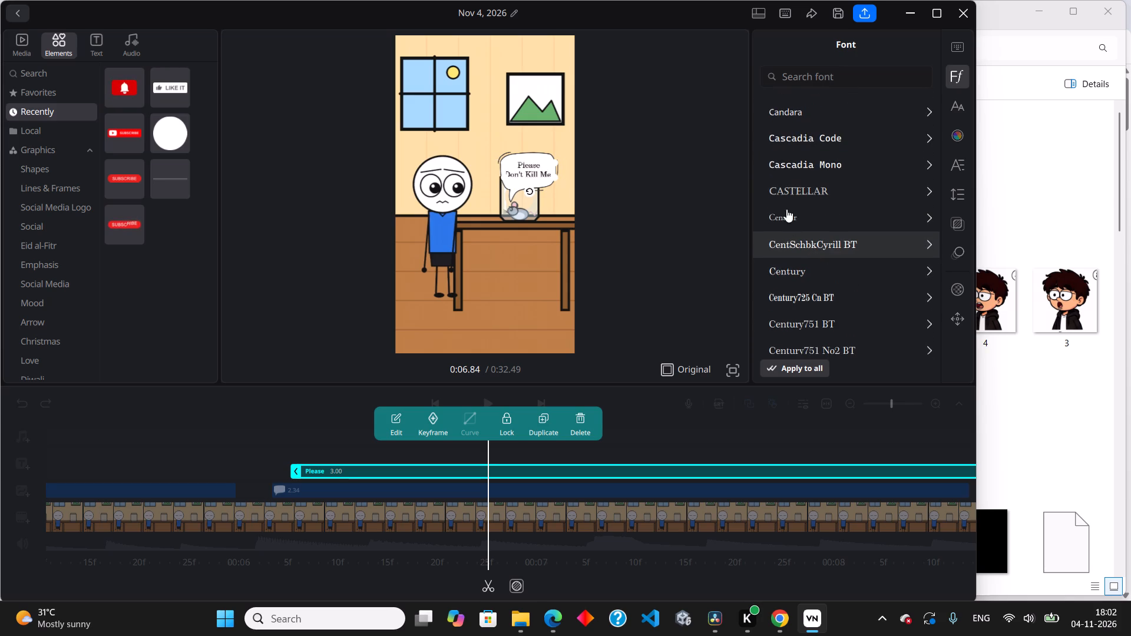
{"action": "scroll", "coordinate": [793, 169], "scroll_direction": "down", "scroll_amount": 6}
{"action": "scroll", "coordinate": [813, 218], "scroll_direction": "down", "scroll_amount": 3}
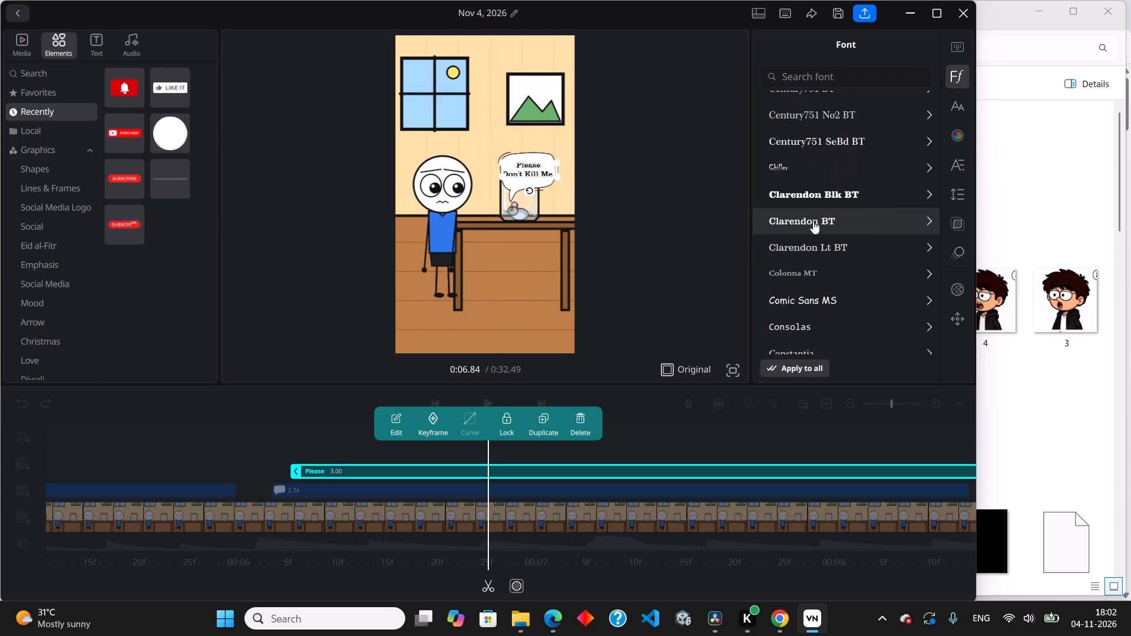
{"action": "scroll", "coordinate": [813, 221], "scroll_direction": "down", "scroll_amount": 1}
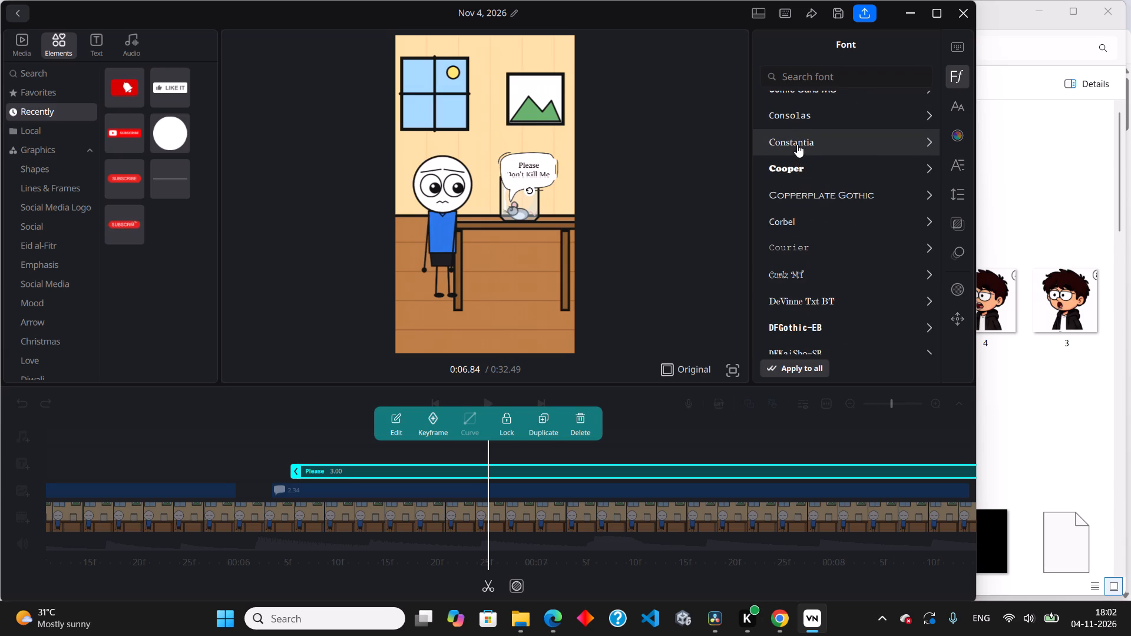
{"action": "scroll", "coordinate": [810, 214], "scroll_direction": "down", "scroll_amount": 5}
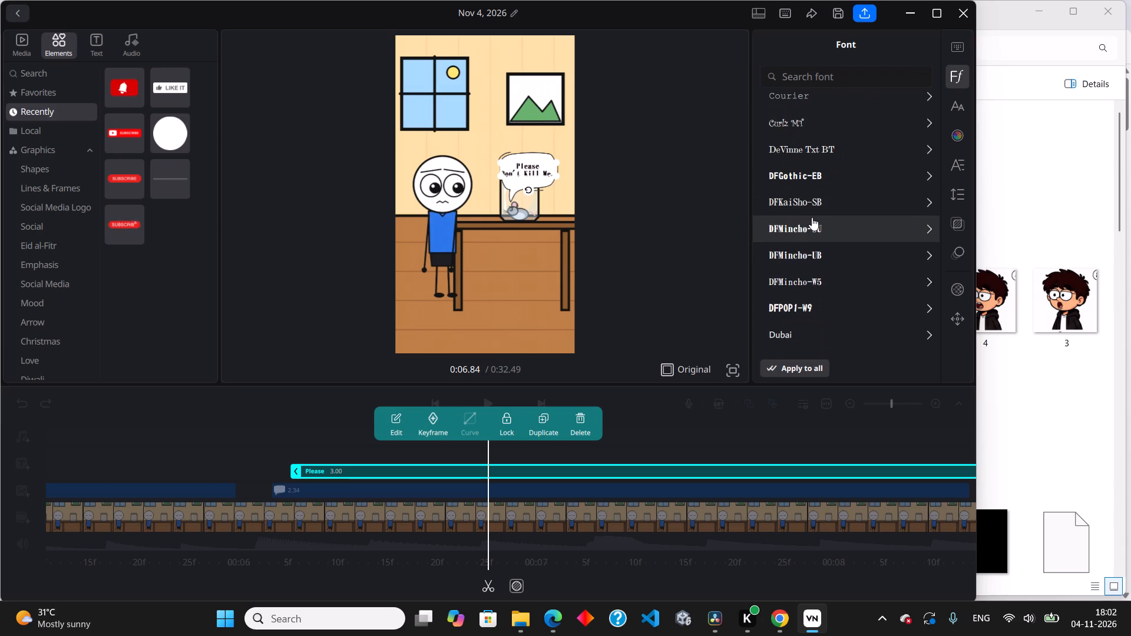
{"action": "scroll", "coordinate": [812, 217], "scroll_direction": "down", "scroll_amount": 3}
{"action": "scroll", "coordinate": [812, 217], "scroll_direction": "up", "scroll_amount": 5}
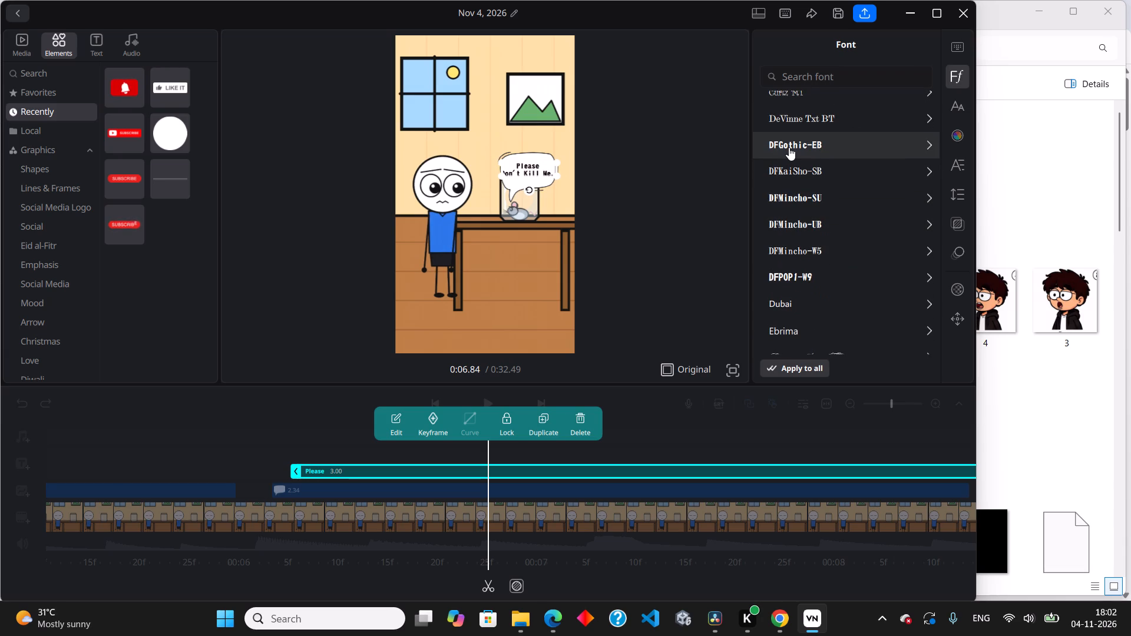
{"action": "left_click", "coordinate": [789, 146]}
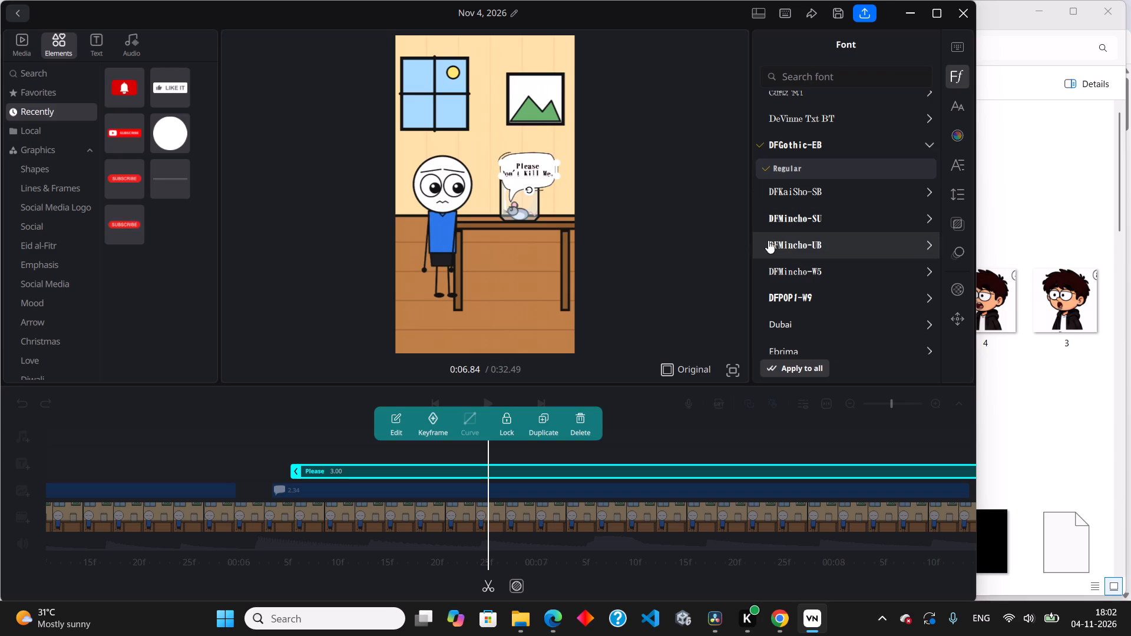
{"action": "left_click", "coordinate": [722, 208]}
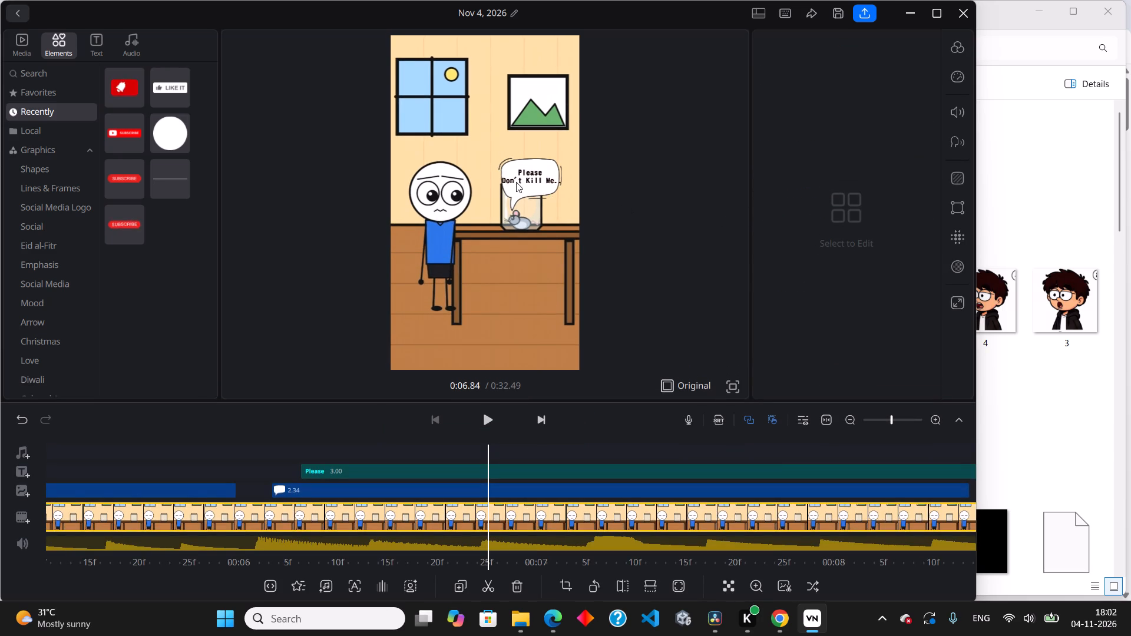
Set the bubble title's font to Futura Md BT Medium.
{"action": "left_click", "coordinate": [534, 180]}
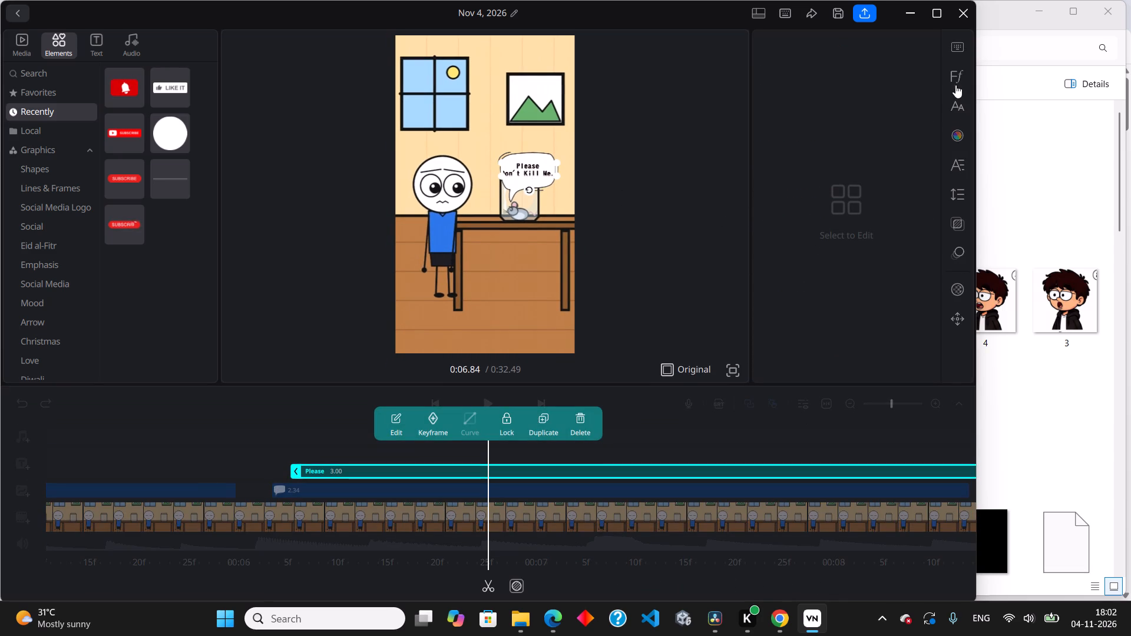
{"action": "left_click", "coordinate": [955, 84]}
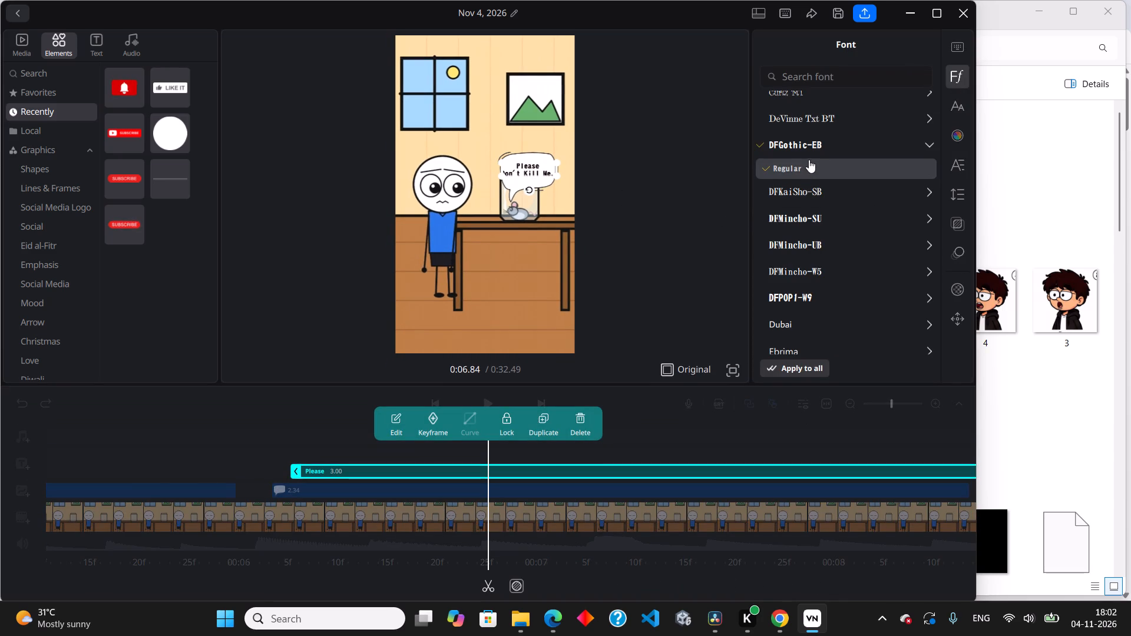
{"action": "left_click", "coordinate": [927, 145]}
{"action": "left_click", "coordinate": [927, 144]}
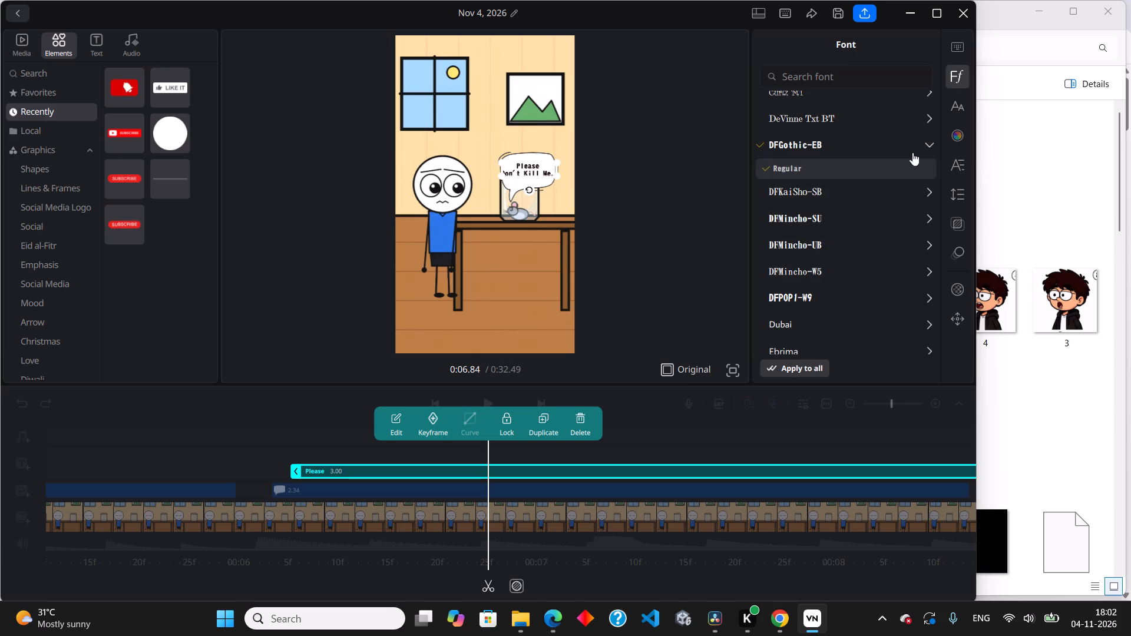
{"action": "scroll", "coordinate": [807, 284], "scroll_direction": "down", "scroll_amount": 3}
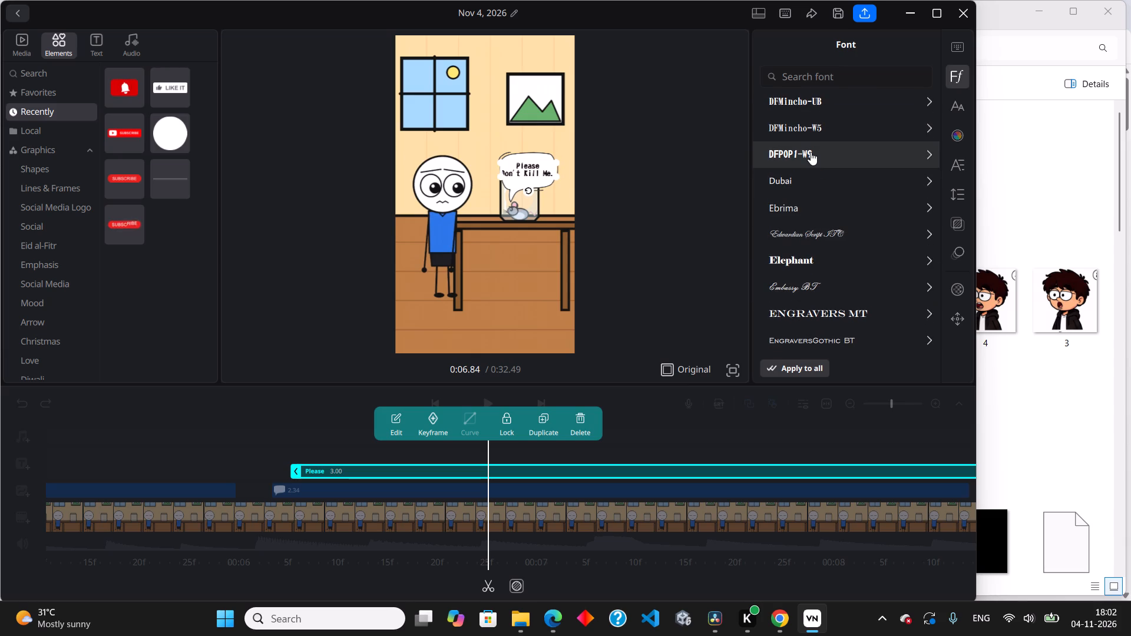
{"action": "scroll", "coordinate": [809, 261], "scroll_direction": "down", "scroll_amount": 13}
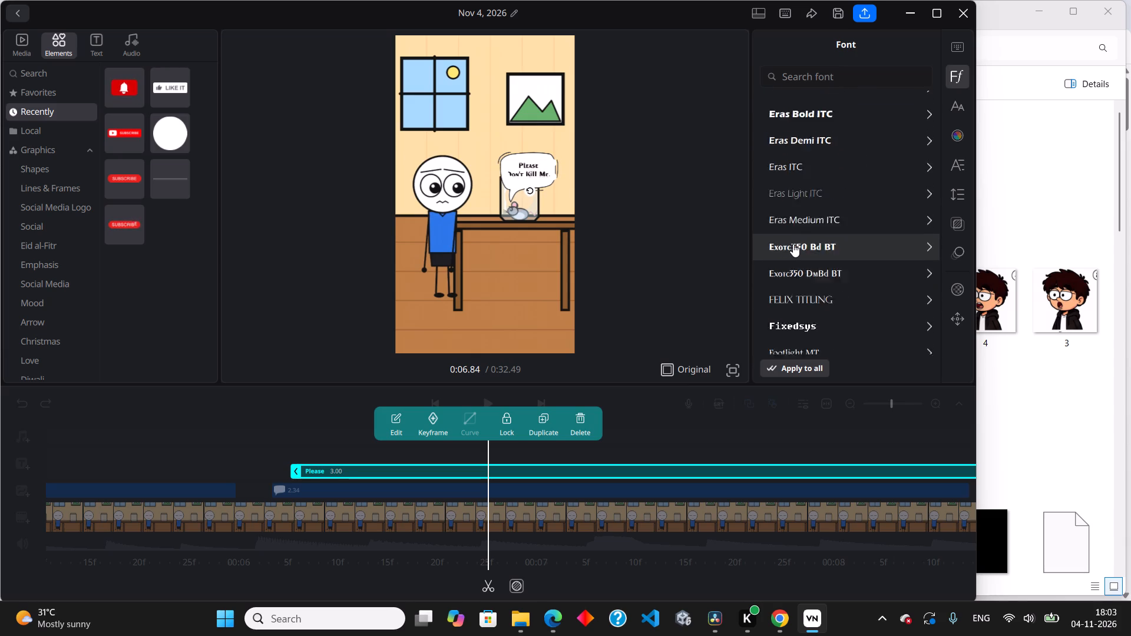
{"action": "scroll", "coordinate": [795, 244], "scroll_direction": "down", "scroll_amount": 5}
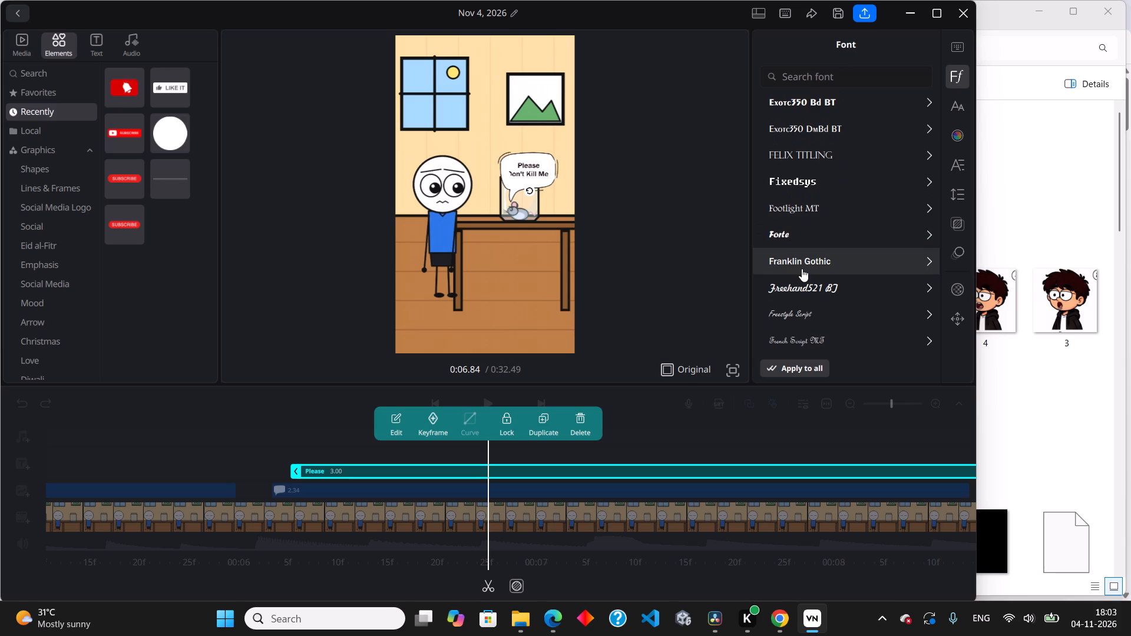
{"action": "scroll", "coordinate": [802, 269], "scroll_direction": "down", "scroll_amount": 5}
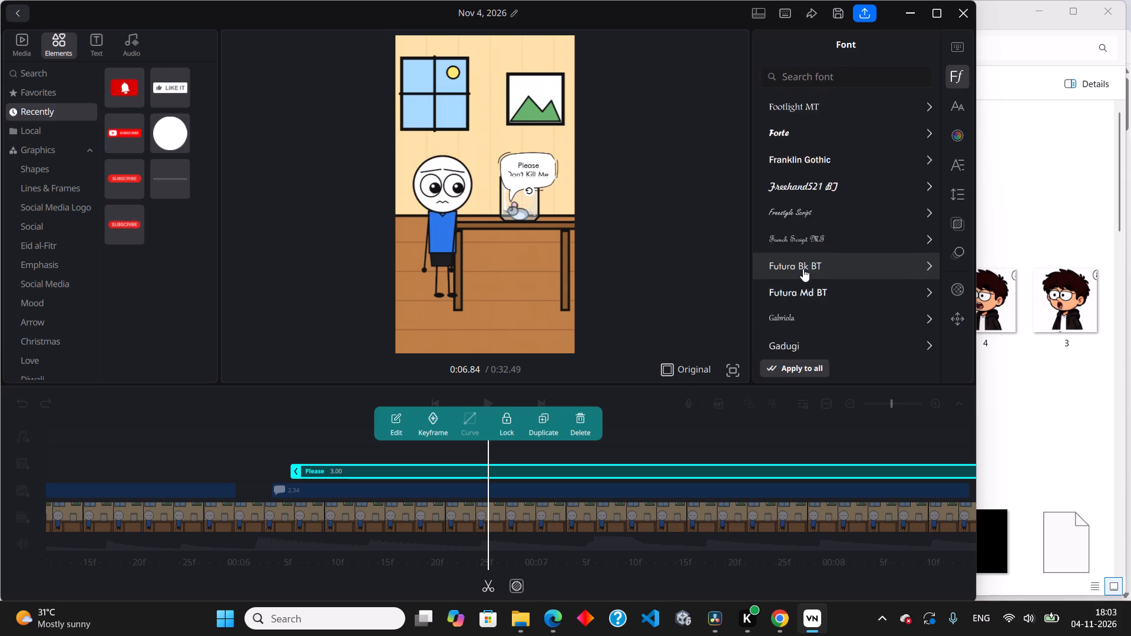
{"action": "scroll", "coordinate": [803, 269], "scroll_direction": "down", "scroll_amount": 2}
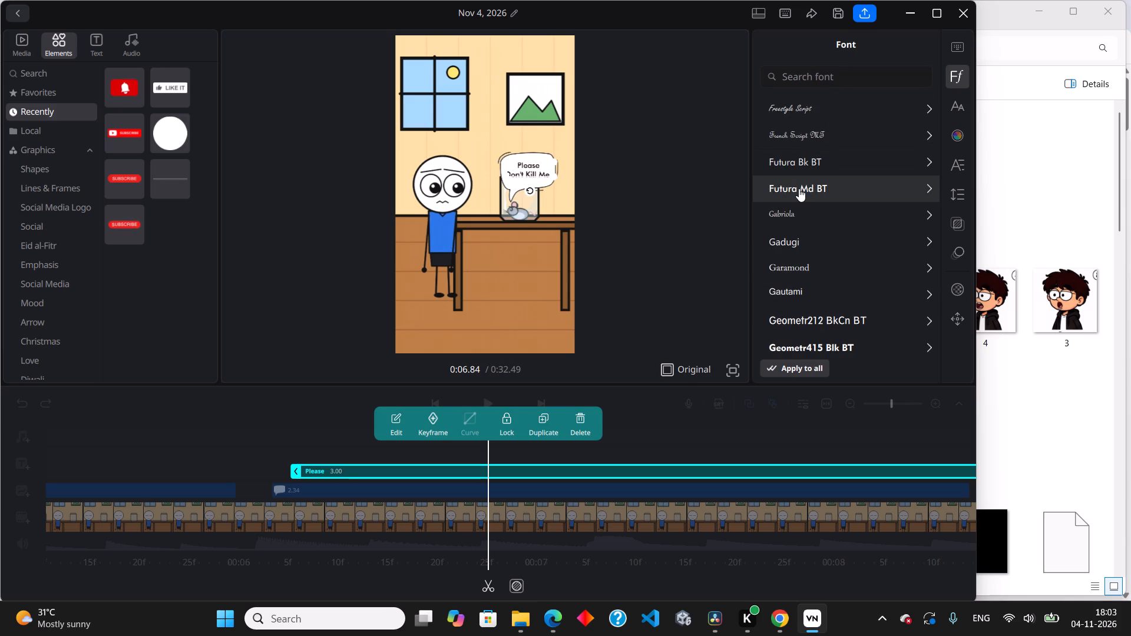
{"action": "left_click", "coordinate": [799, 188]}
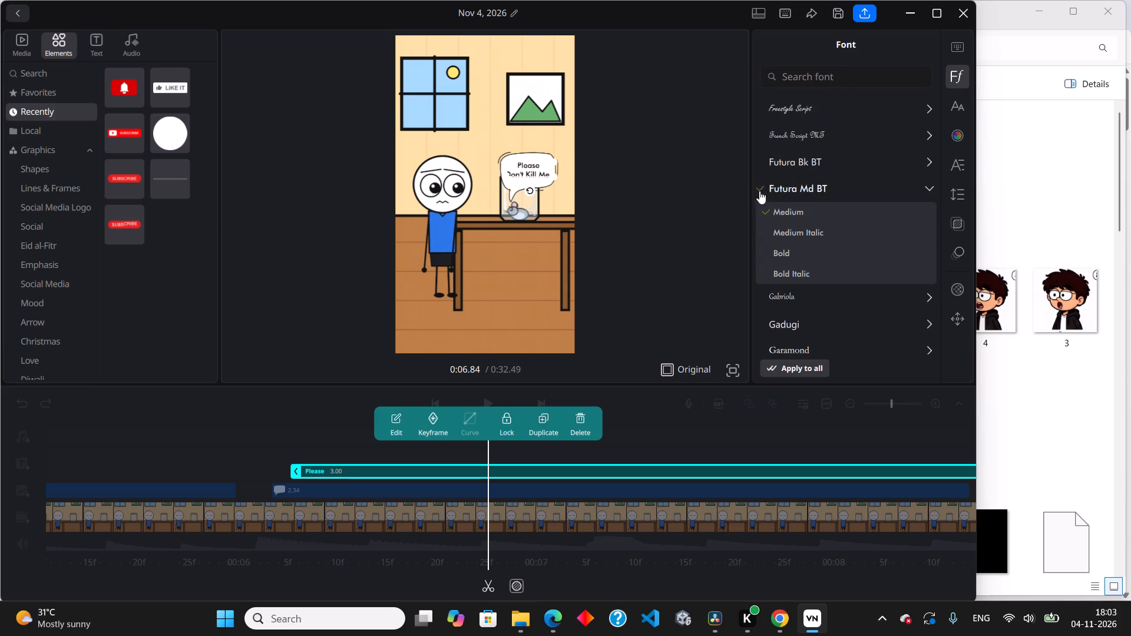
{"action": "left_click", "coordinate": [781, 217]}
{"action": "left_click", "coordinate": [690, 210]}
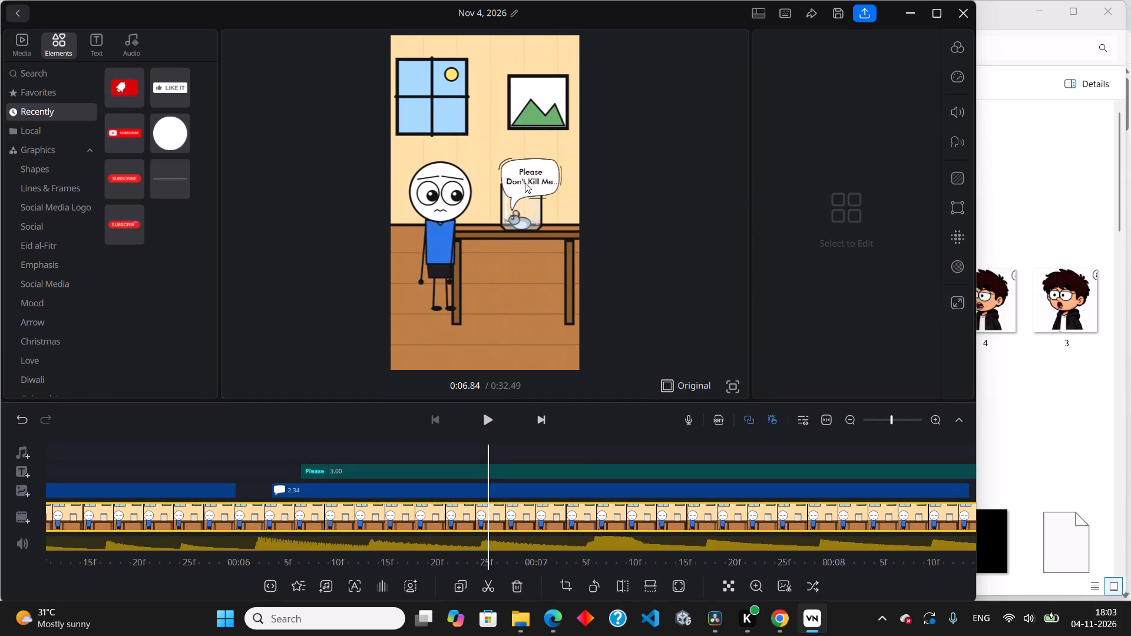
Nudge the "Please Don't Kill Me.." title so it sits centred inside the speech bubble.
{"action": "scroll", "coordinate": [525, 182], "scroll_direction": "up", "scroll_amount": 3}
{"action": "left_click", "coordinate": [526, 187]}
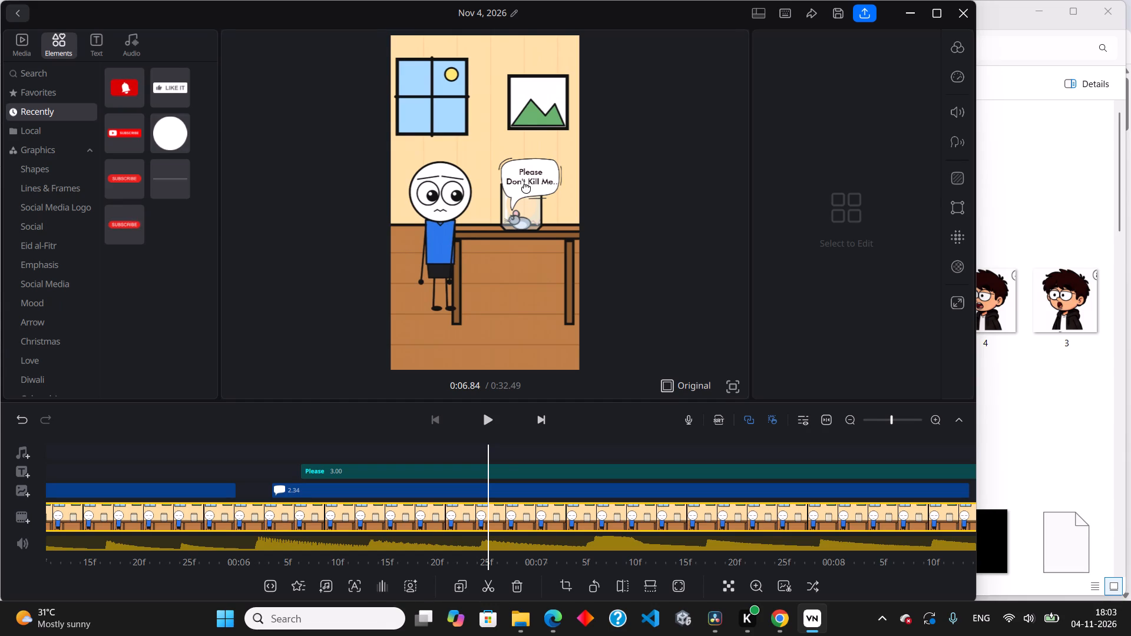
{"action": "left_click", "coordinate": [551, 140]}
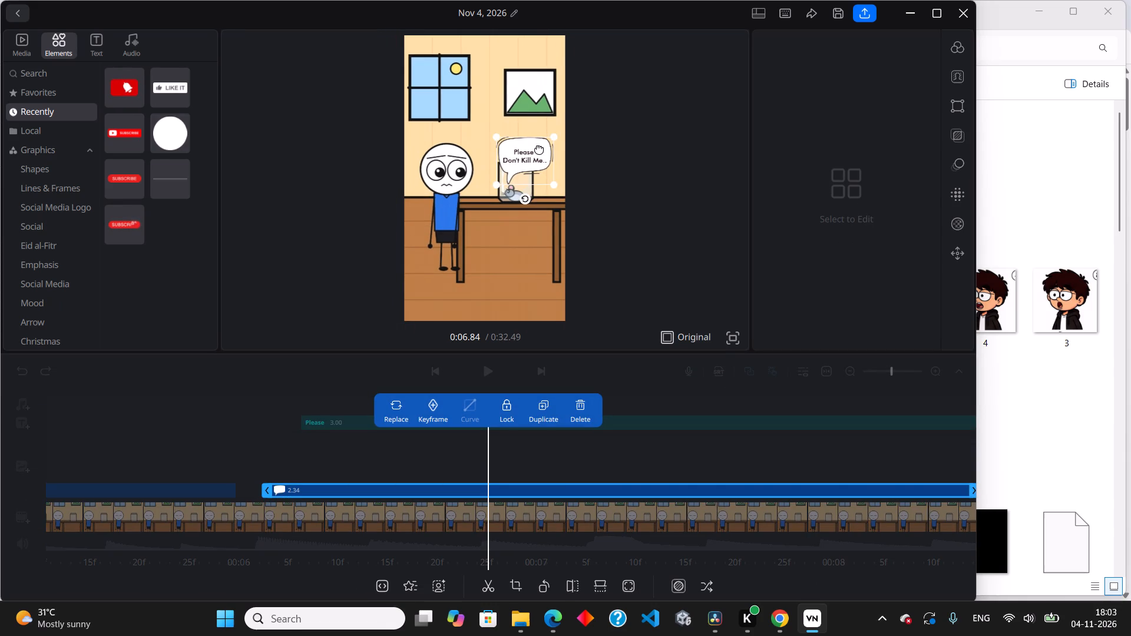
{"action": "left_click", "coordinate": [529, 162]}
{"action": "left_click", "coordinate": [534, 177]}
{"action": "left_click", "coordinate": [530, 167]}
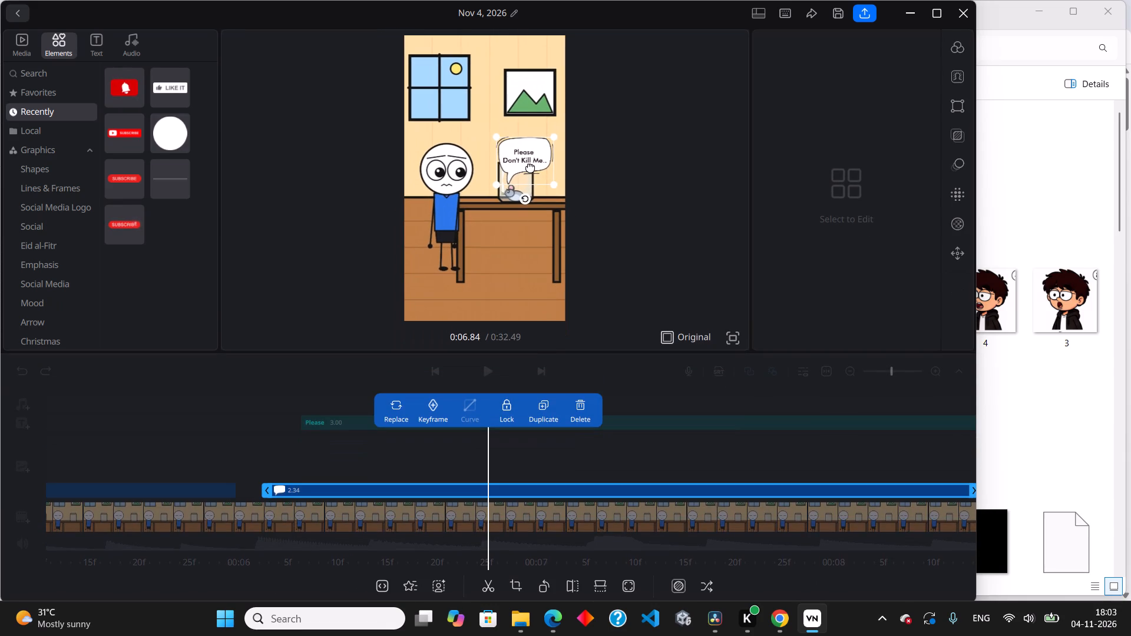
{"action": "left_click", "coordinate": [531, 167]}
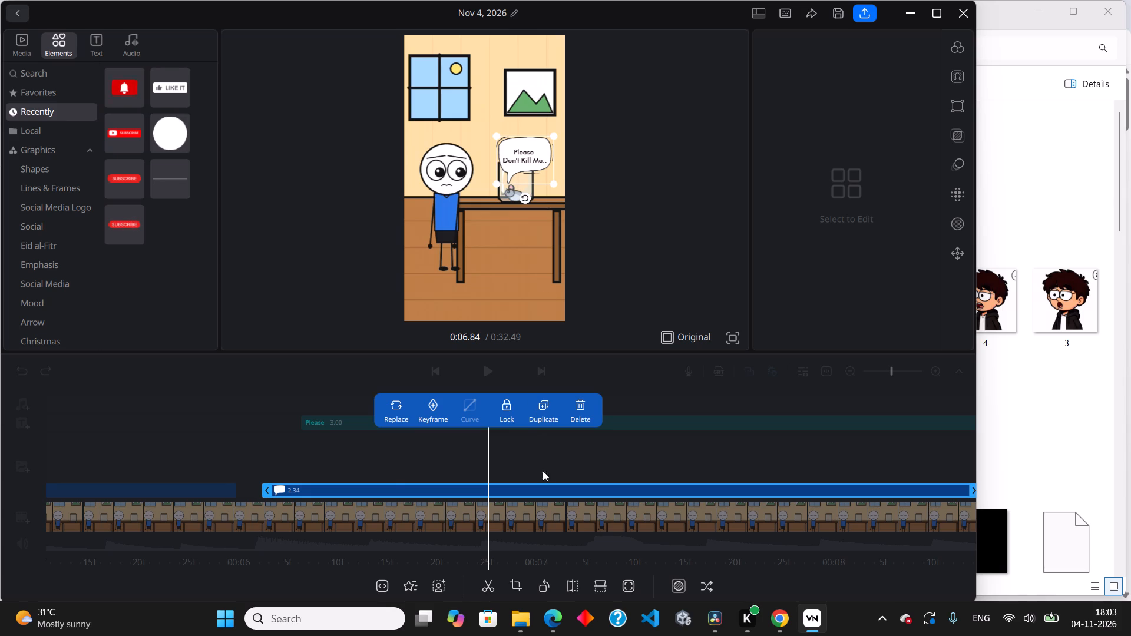
{"action": "left_click", "coordinate": [331, 476]}
{"action": "left_click", "coordinate": [333, 468]}
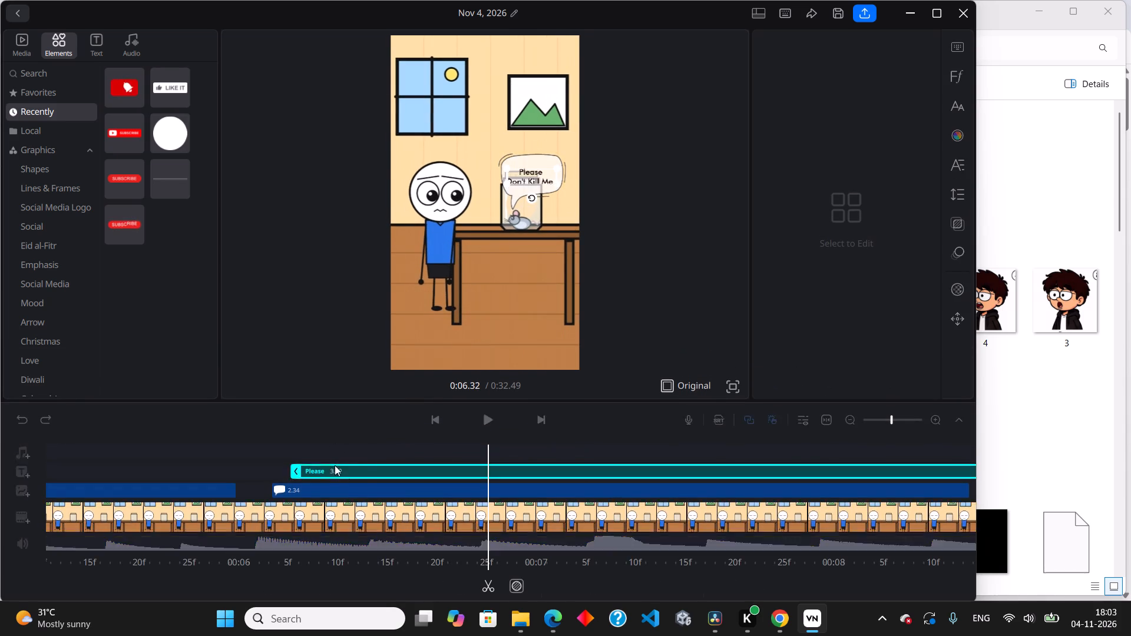
{"action": "left_click", "coordinate": [534, 174]}
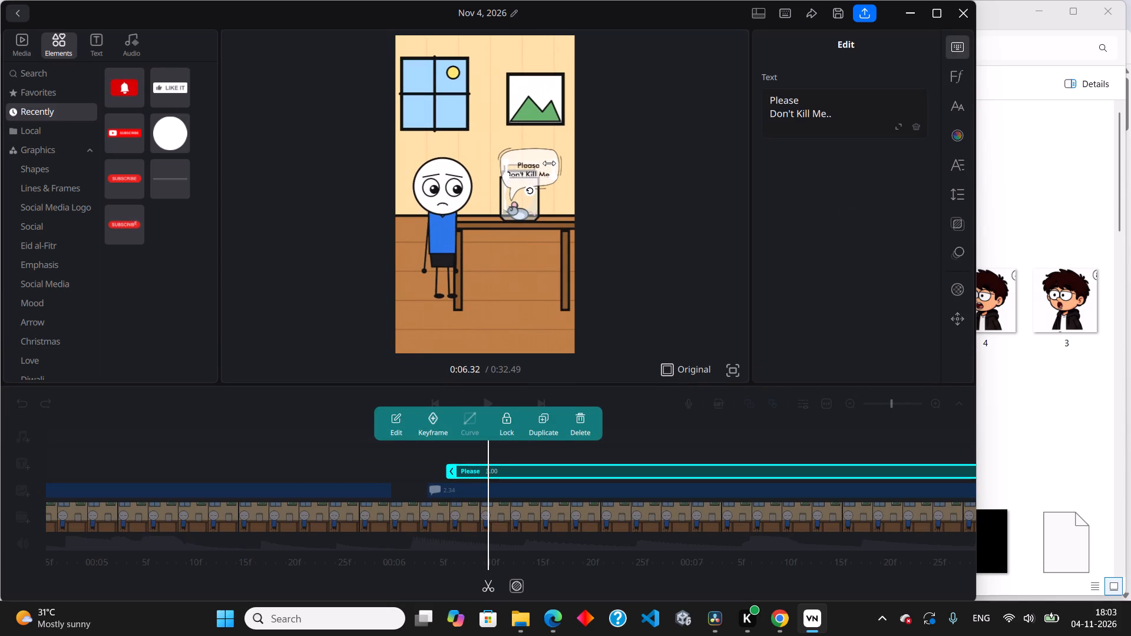
{"action": "left_click_drag", "start_coordinate": [552, 160], "coordinate": [554, 152]}
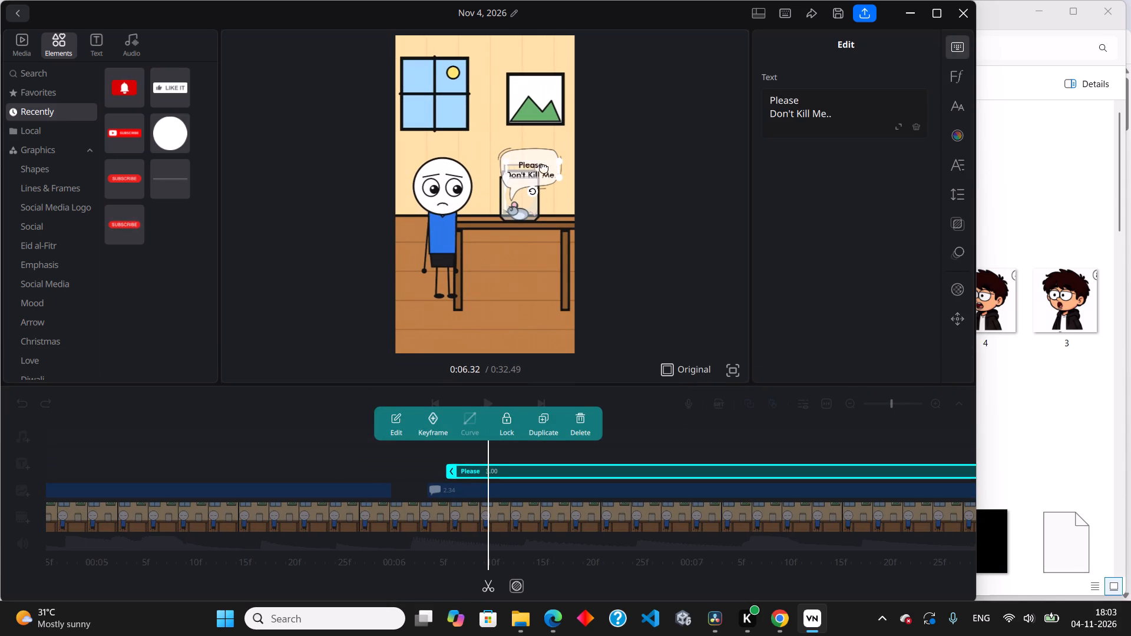
{"action": "left_click", "coordinate": [531, 168]}
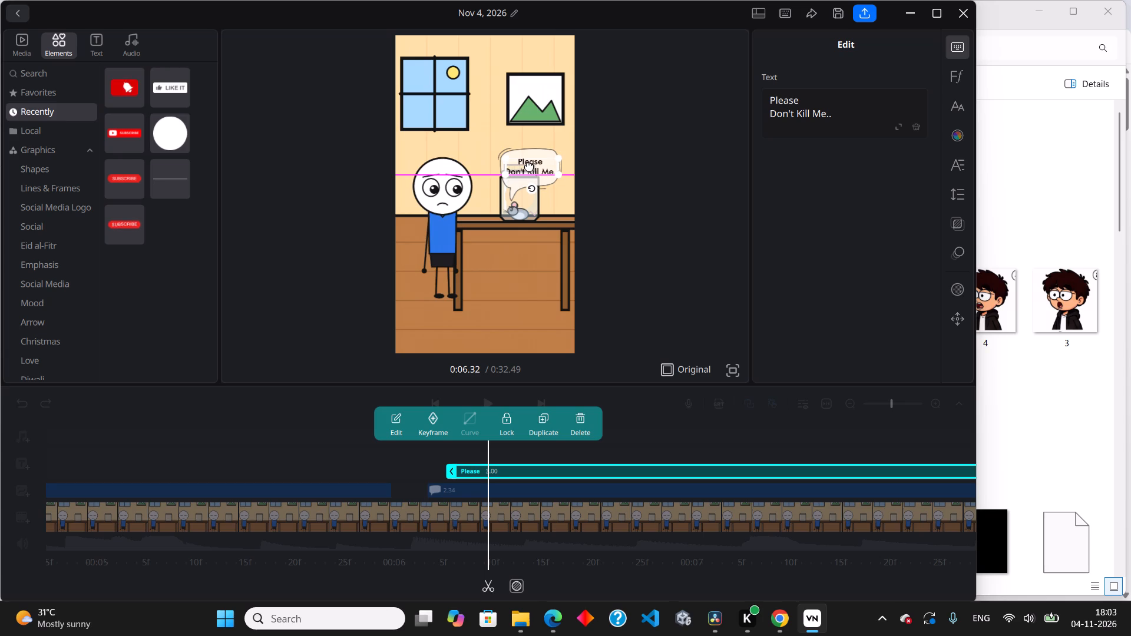
{"action": "left_click", "coordinate": [829, 221]}
{"action": "left_click_drag", "start_coordinate": [802, 260], "coordinate": [845, 266]}
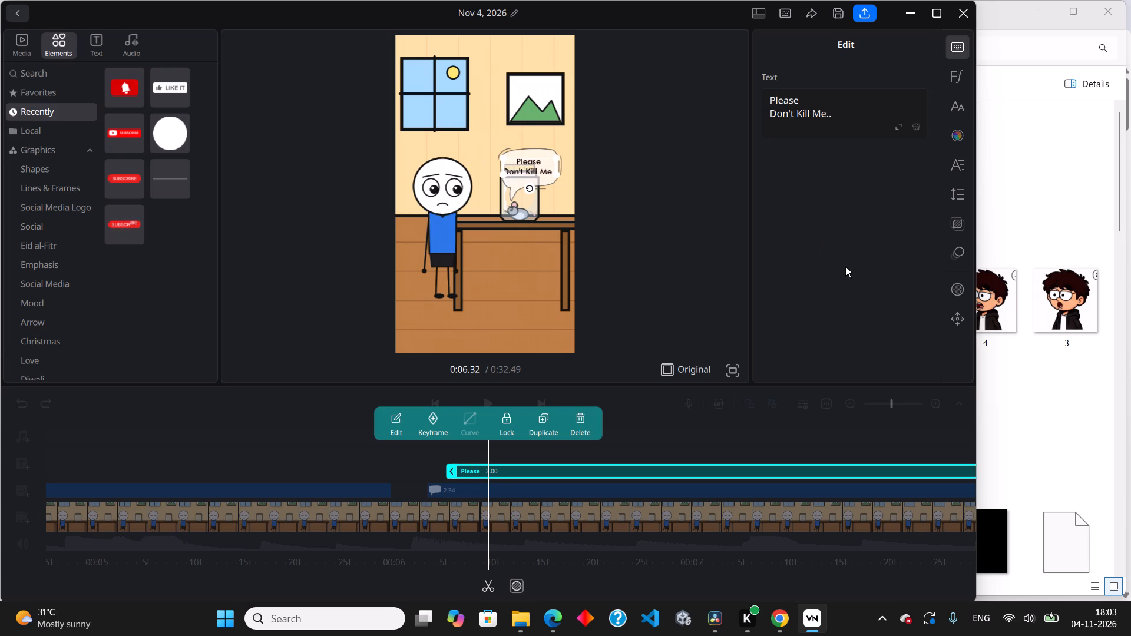
{"action": "left_click_drag", "start_coordinate": [845, 266], "coordinate": [859, 270]}
{"action": "left_click", "coordinate": [823, 289]}
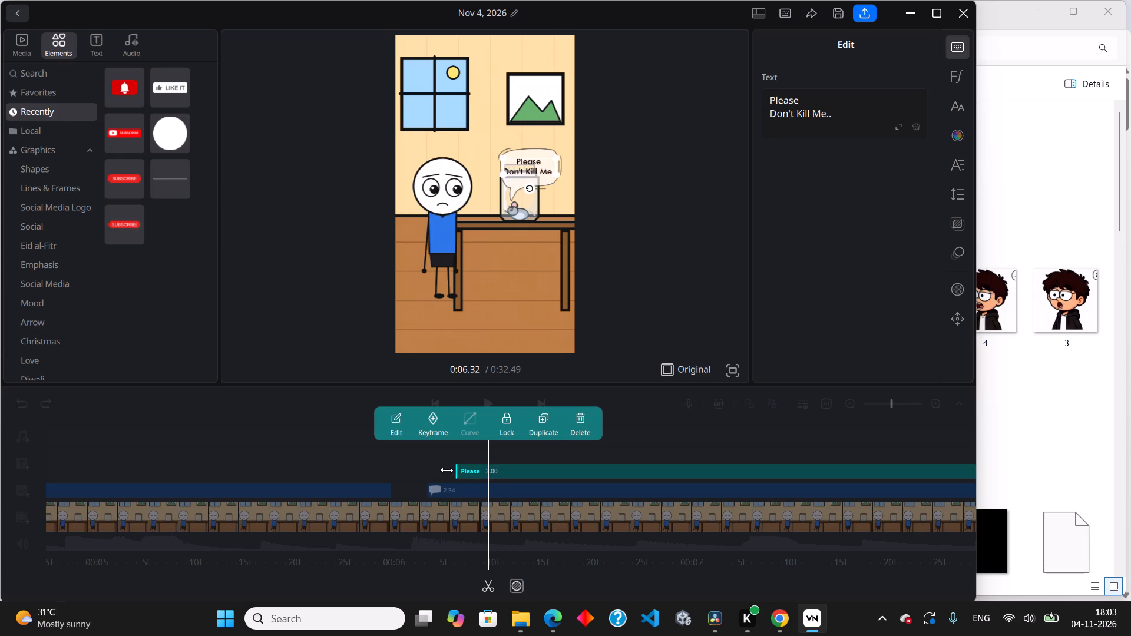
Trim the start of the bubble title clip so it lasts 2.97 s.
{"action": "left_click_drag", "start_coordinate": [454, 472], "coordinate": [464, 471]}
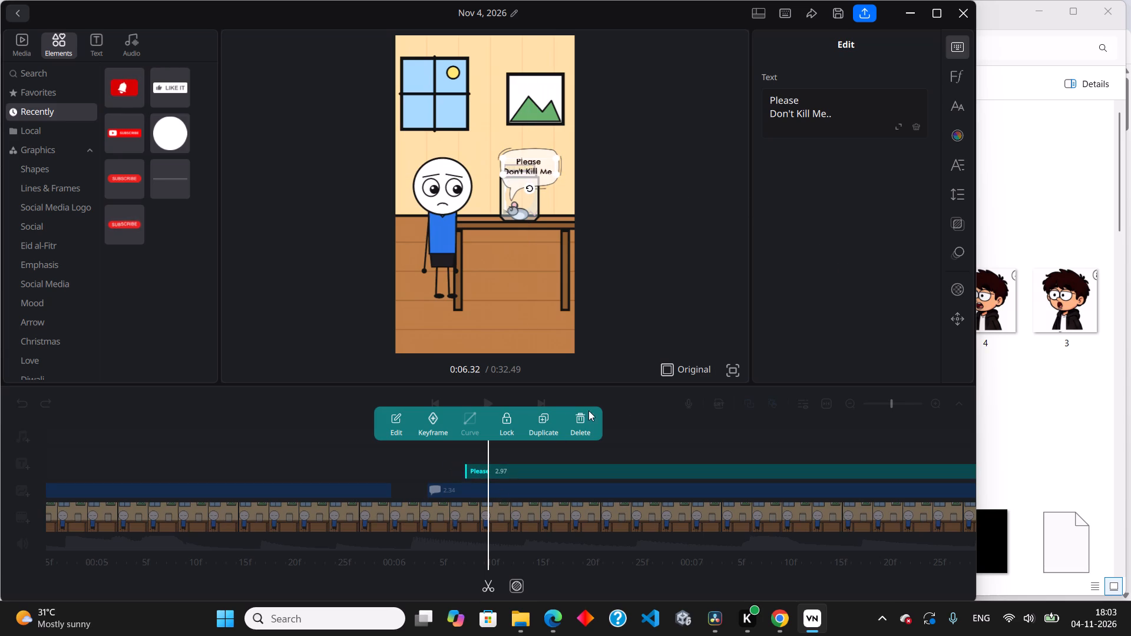
Apply a 0.6-second Fade in-animation to the bubble title.
{"action": "left_click", "coordinate": [953, 253]}
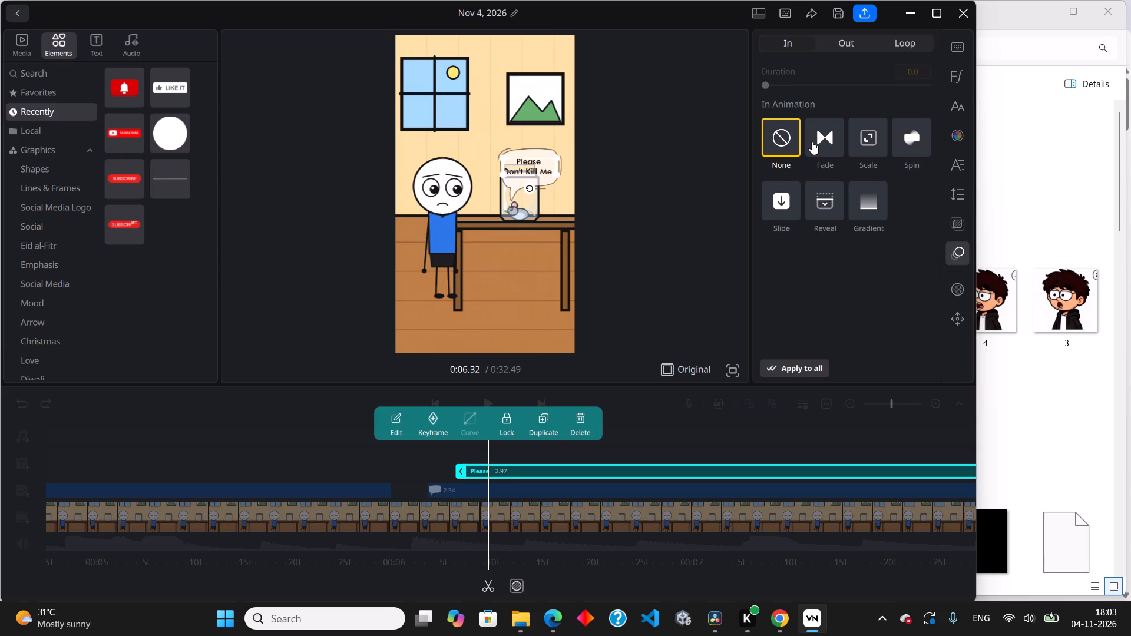
{"action": "left_click", "coordinate": [812, 140]}
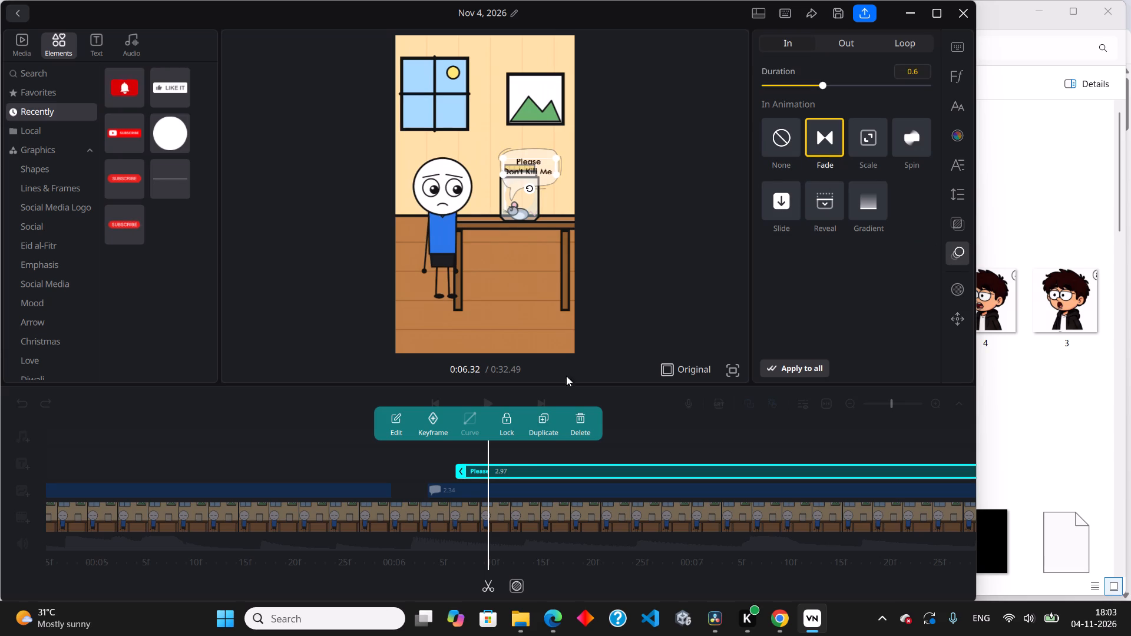
Extend the bubble title clip to 3.06 s and align its start with the speech bubble clip.
{"action": "left_click_drag", "start_coordinate": [458, 471], "coordinate": [432, 476]}
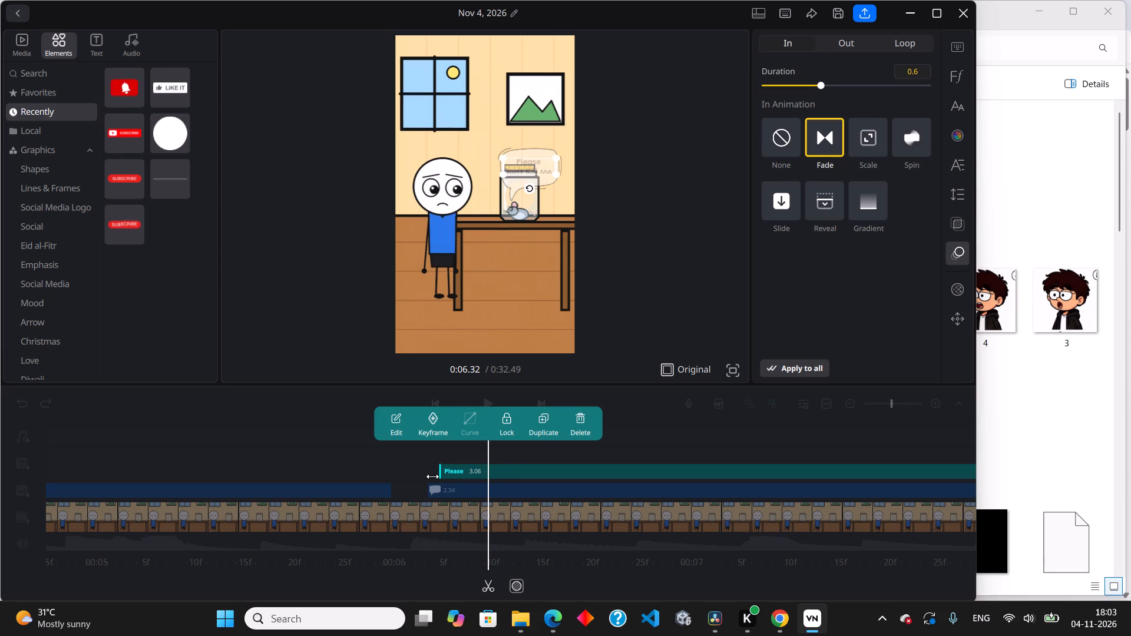
{"action": "left_click_drag", "start_coordinate": [432, 476], "coordinate": [429, 483]}
{"action": "left_click", "coordinate": [752, 340]}
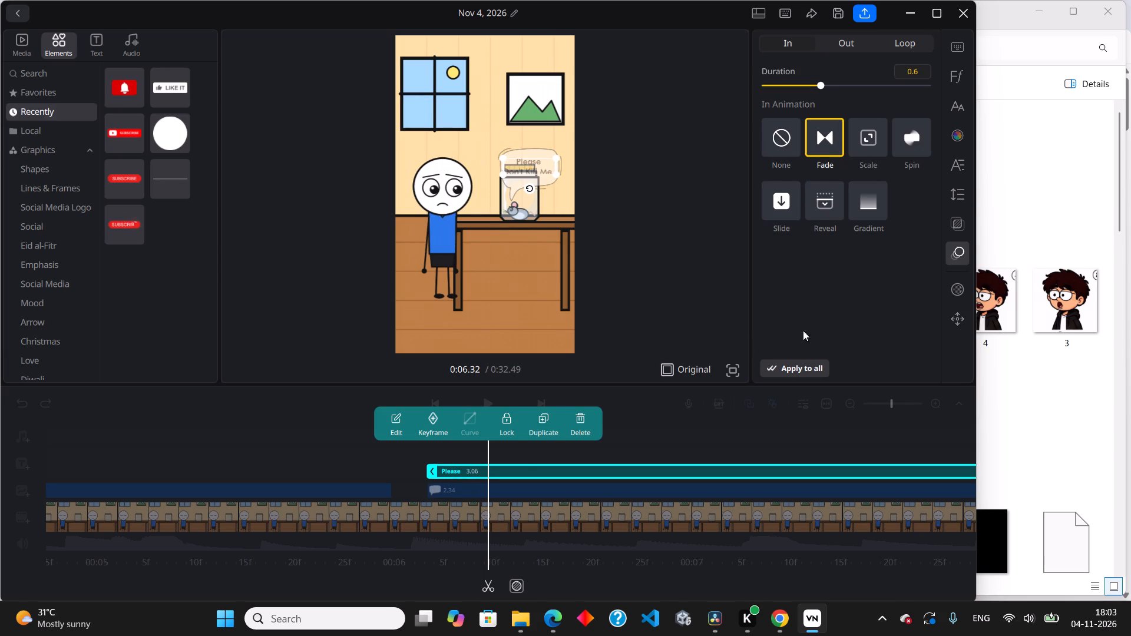
{"action": "left_click_drag", "start_coordinate": [520, 474], "coordinate": [518, 480]}
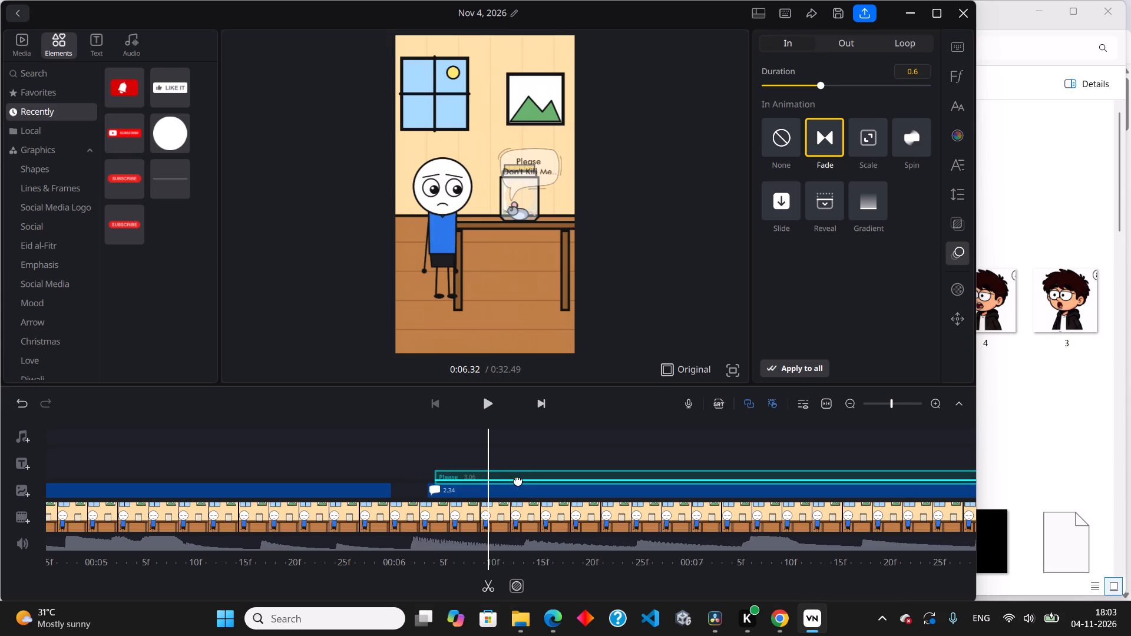
{"action": "left_click_drag", "start_coordinate": [518, 480], "coordinate": [512, 480]}
{"action": "left_click", "coordinate": [616, 450]}
Play back the section from just before the speech bubble appears to check the title's fade-in timing.
{"action": "left_click_drag", "start_coordinate": [547, 448], "coordinate": [663, 448]}
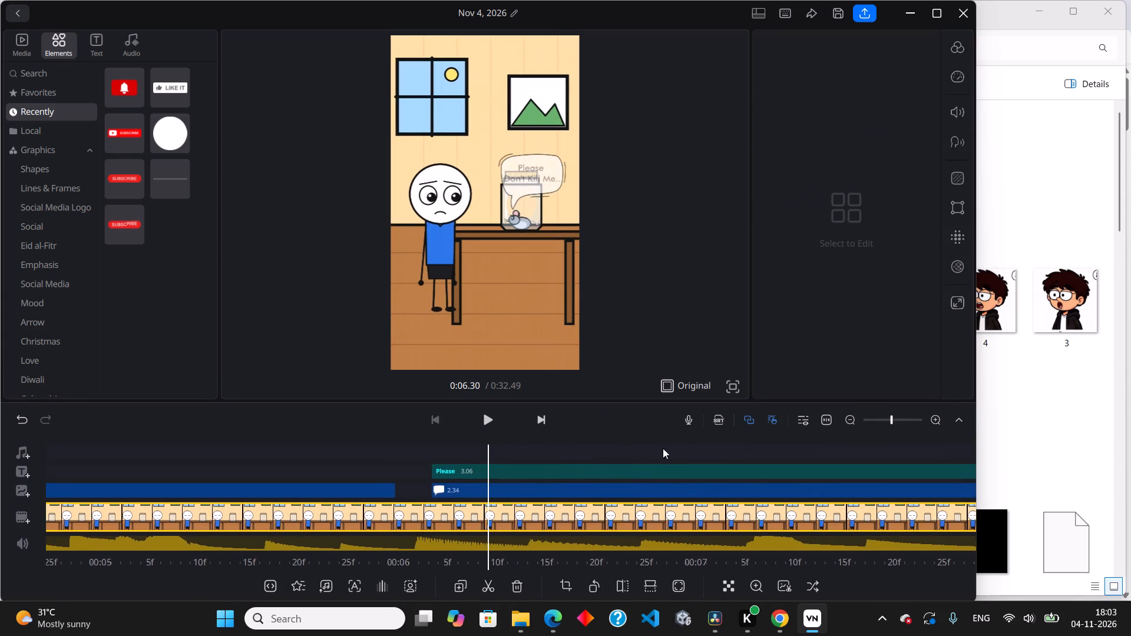
{"action": "left_click_drag", "start_coordinate": [663, 448], "coordinate": [793, 449]}
{"action": "left_click", "coordinate": [484, 419]}
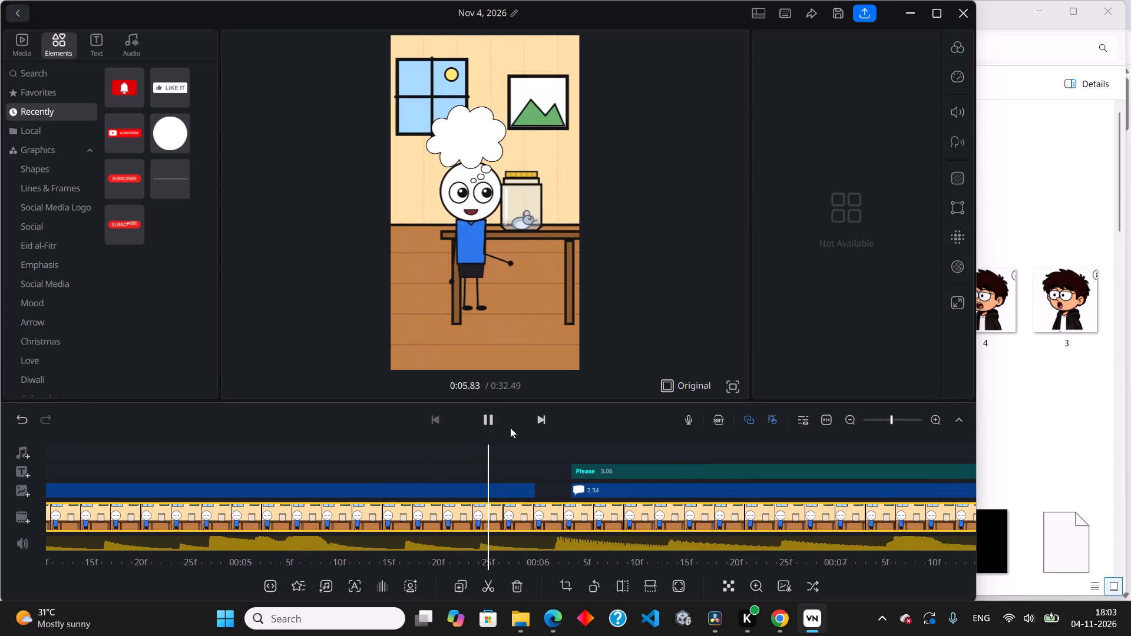
{"action": "left_click_drag", "start_coordinate": [547, 439], "coordinate": [568, 439]}
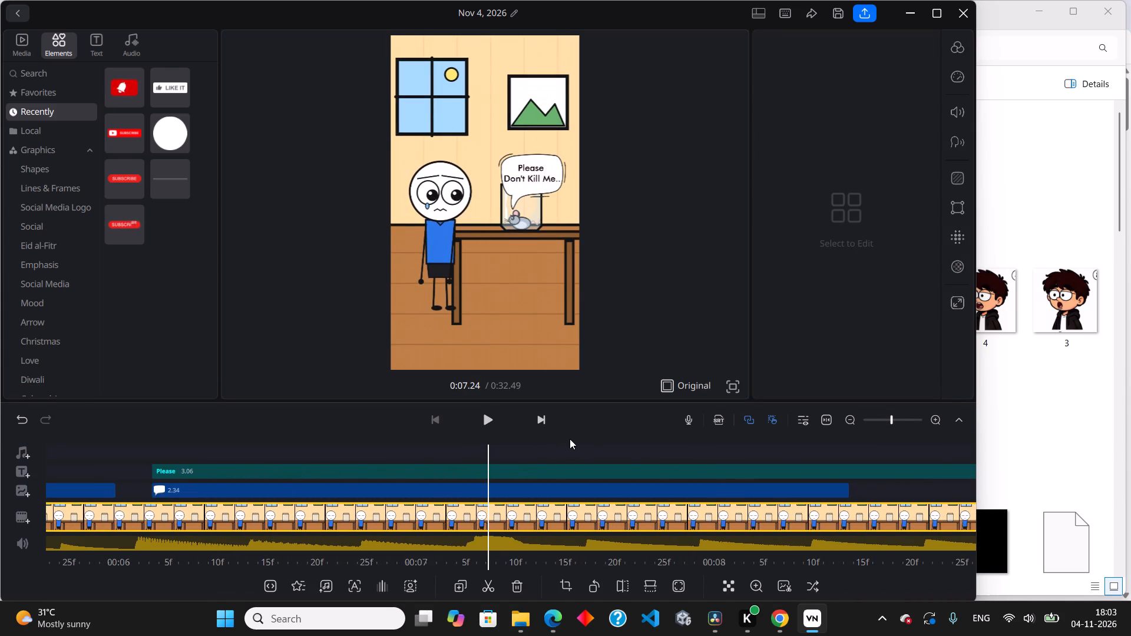
{"action": "left_click_drag", "start_coordinate": [560, 445], "coordinate": [783, 445]}
{"action": "left_click_drag", "start_coordinate": [548, 452], "coordinate": [701, 443]}
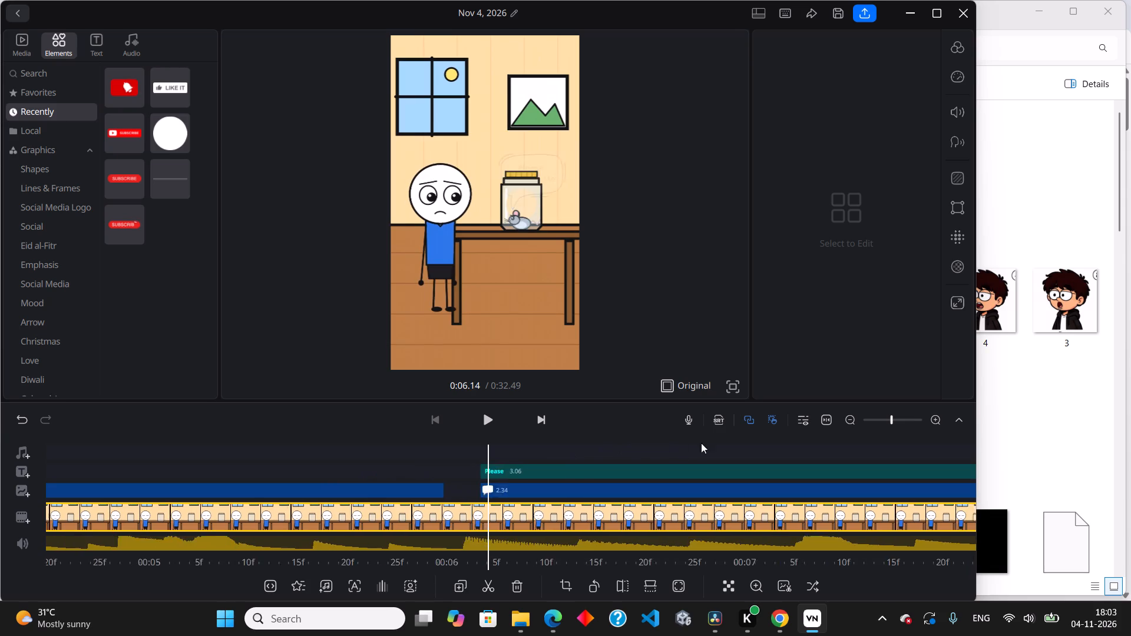
{"action": "left_click_drag", "start_coordinate": [701, 443], "coordinate": [746, 443]}
{"action": "left_click", "coordinate": [484, 421]}
{"action": "left_click_drag", "start_coordinate": [541, 442], "coordinate": [554, 442]}
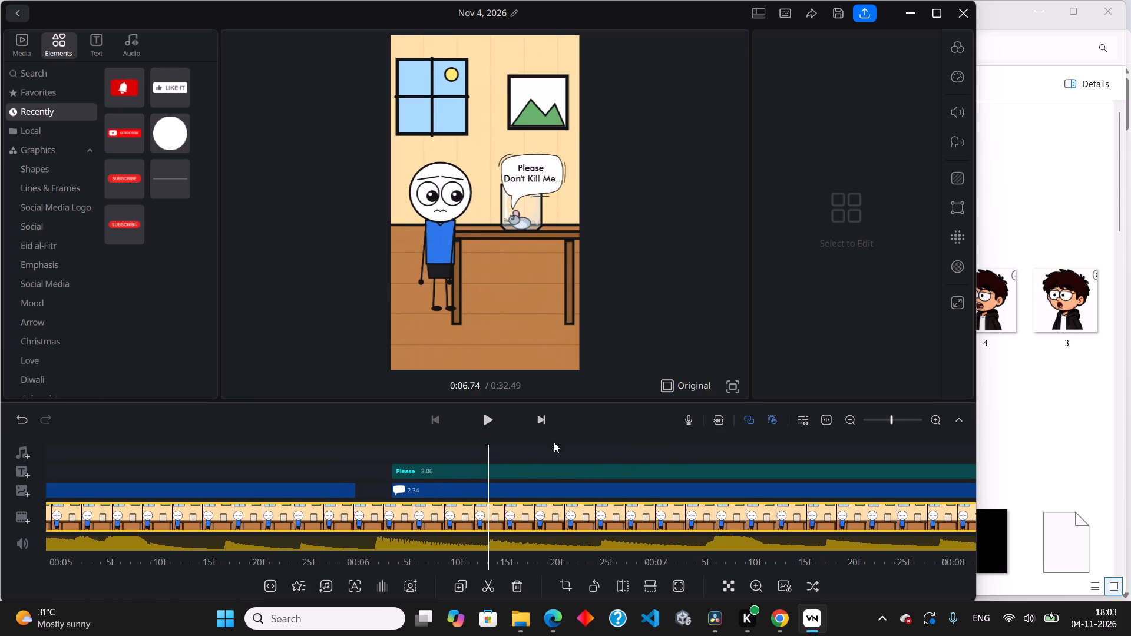
{"action": "left_click_drag", "start_coordinate": [554, 442], "coordinate": [697, 466]}
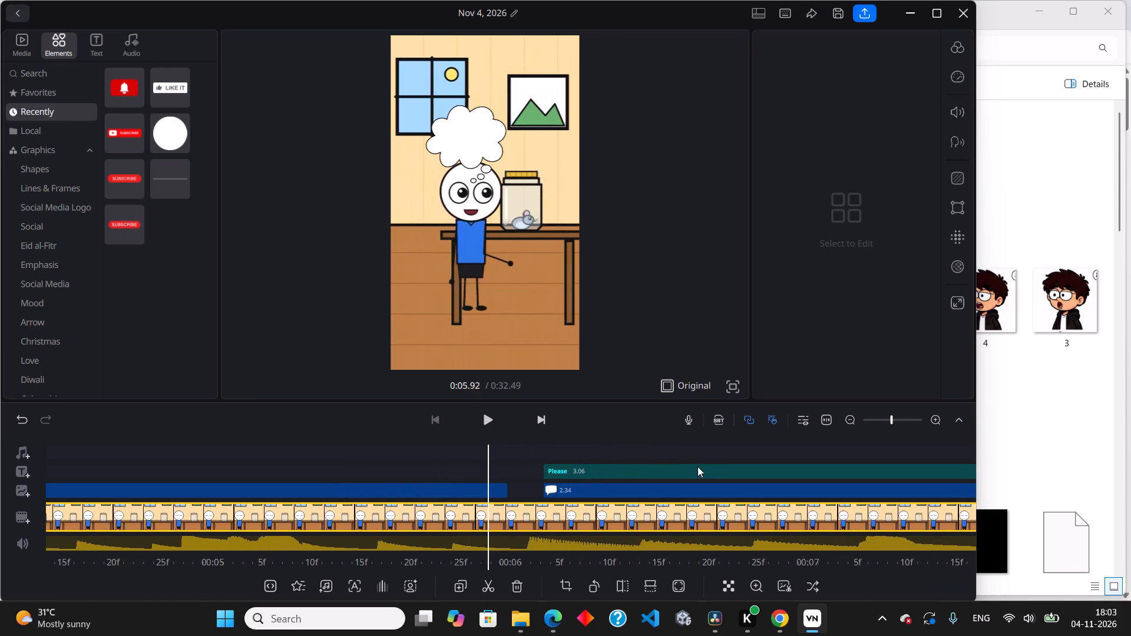
{"action": "left_click_drag", "start_coordinate": [697, 466], "coordinate": [571, 466]}
Trim the start of the bubble title clip to 2.87 s so it begins after the speech bubble.
{"action": "left_click", "coordinate": [430, 474]}
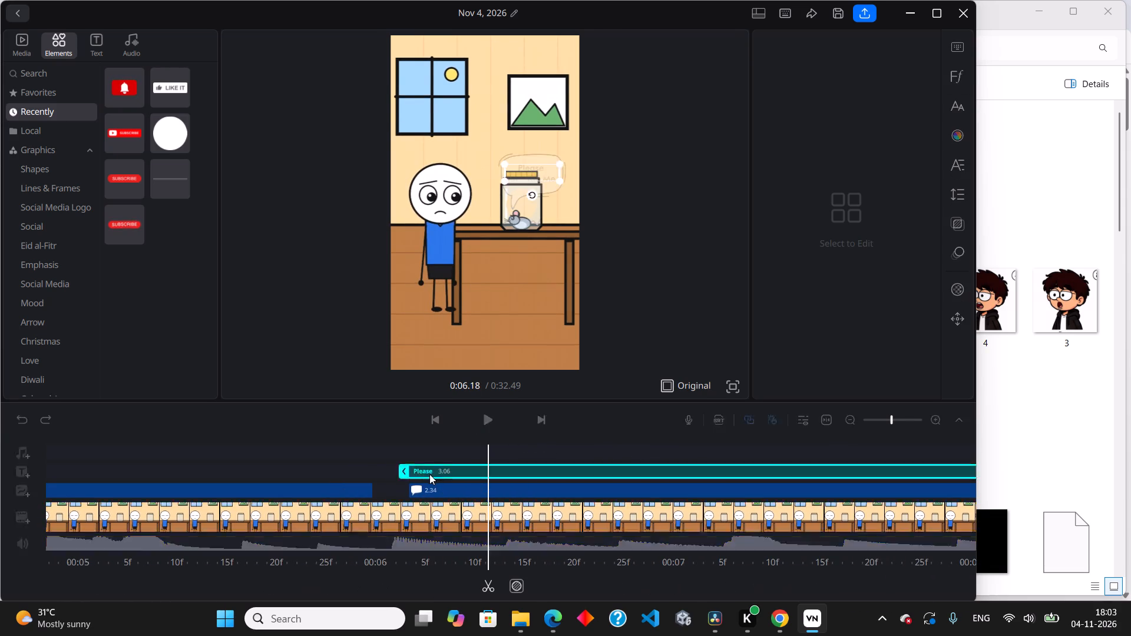
{"action": "left_click_drag", "start_coordinate": [462, 472], "coordinate": [502, 472]}
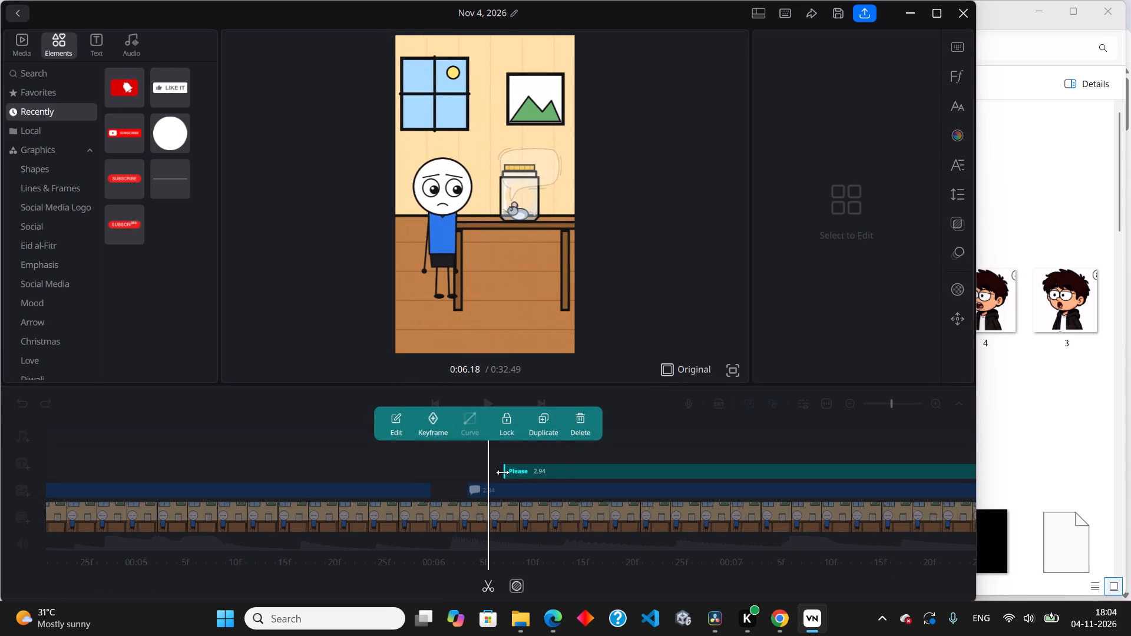
{"action": "left_click_drag", "start_coordinate": [502, 472], "coordinate": [521, 475]}
{"action": "left_click", "coordinate": [641, 450]}
{"action": "left_click_drag", "start_coordinate": [700, 436], "coordinate": [751, 439]}
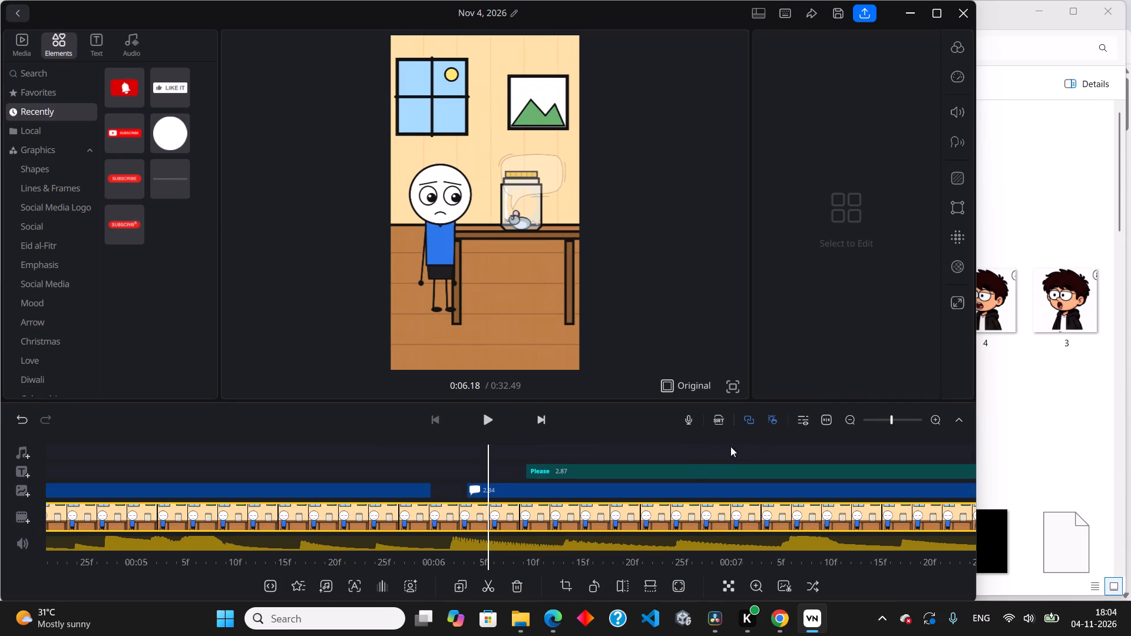
Trim the end of the "Please Don't Kill Me" title clip to 2.12 s so it finishes just before the speech bubble clip ends.
{"action": "left_click_drag", "start_coordinate": [692, 455], "coordinate": [684, 469]}
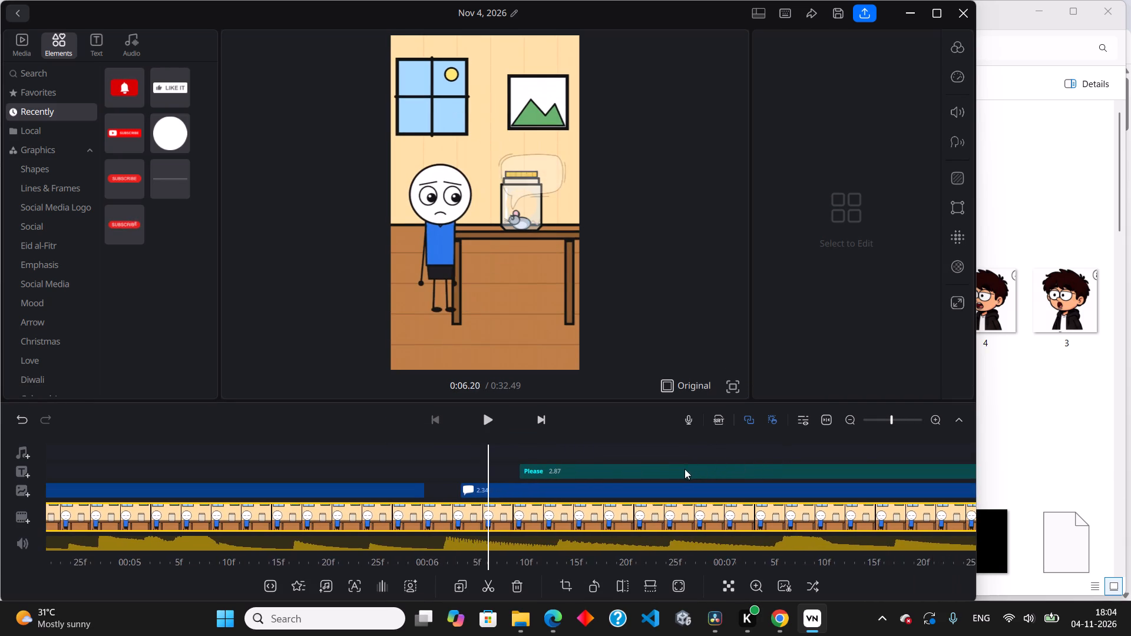
{"action": "left_click_drag", "start_coordinate": [684, 469], "coordinate": [305, 476]}
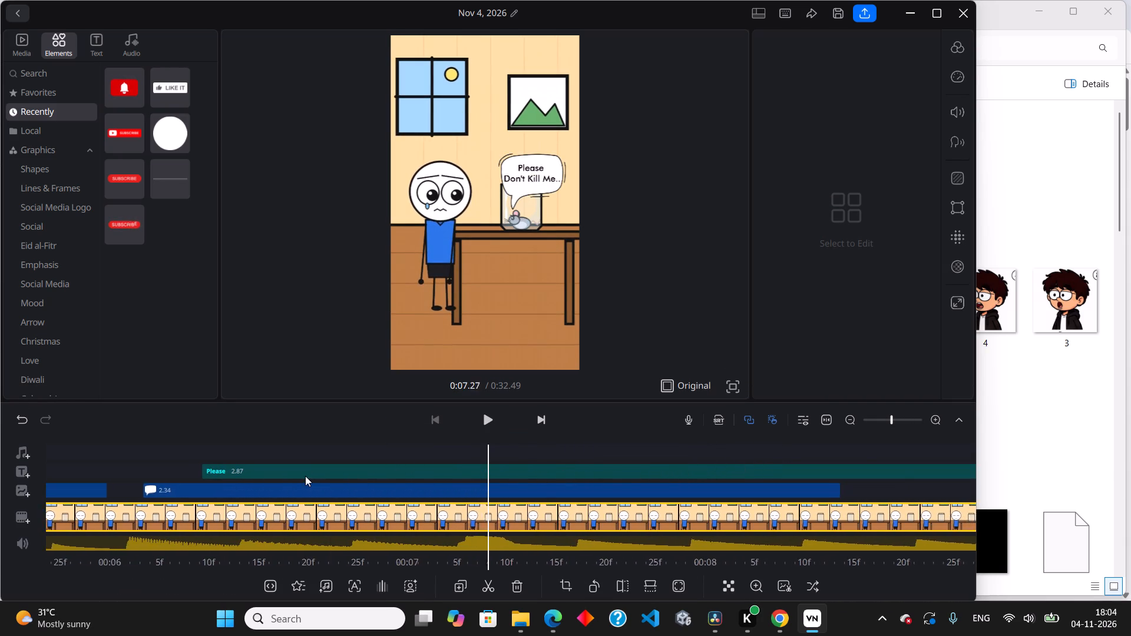
{"action": "left_click_drag", "start_coordinate": [305, 476], "coordinate": [216, 476]}
{"action": "left_click_drag", "start_coordinate": [616, 447], "coordinate": [519, 457]}
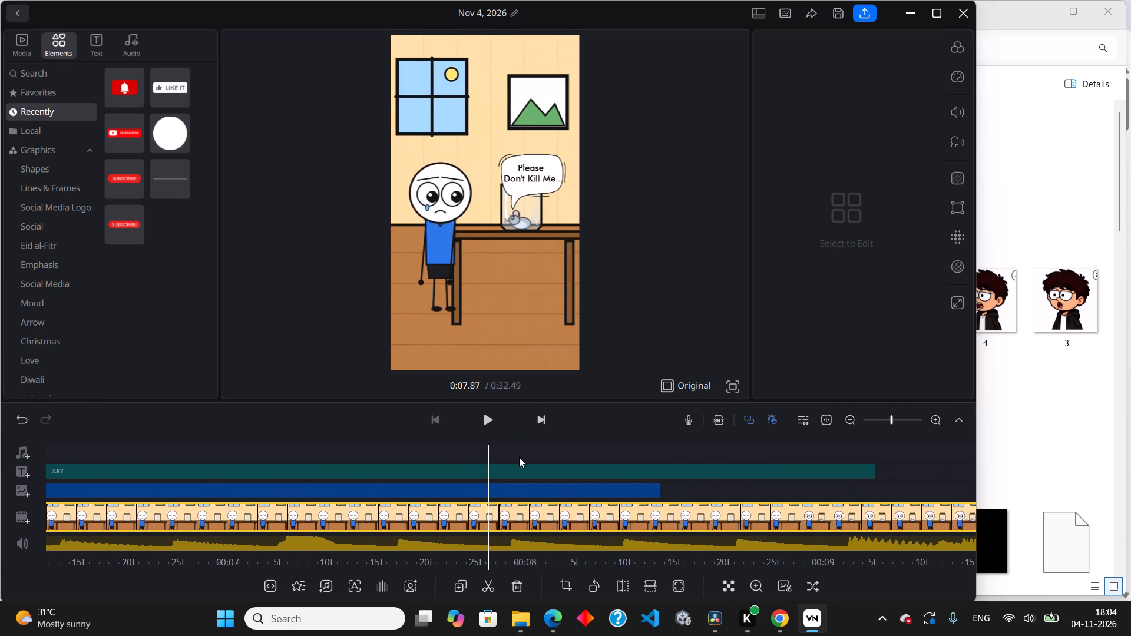
{"action": "left_click_drag", "start_coordinate": [519, 457], "coordinate": [260, 451]}
{"action": "left_click", "coordinate": [551, 476]}
{"action": "left_click_drag", "start_coordinate": [497, 472], "coordinate": [274, 488]}
{"action": "left_click", "coordinate": [539, 486]}
{"action": "left_click_drag", "start_coordinate": [525, 482], "coordinate": [829, 481]}
{"action": "left_click_drag", "start_coordinate": [637, 481], "coordinate": [932, 482]}
Add a new text title at the start of the thought bubble clip, at about 3.51 s.
{"action": "left_click_drag", "start_coordinate": [306, 446], "coordinate": [402, 458]}
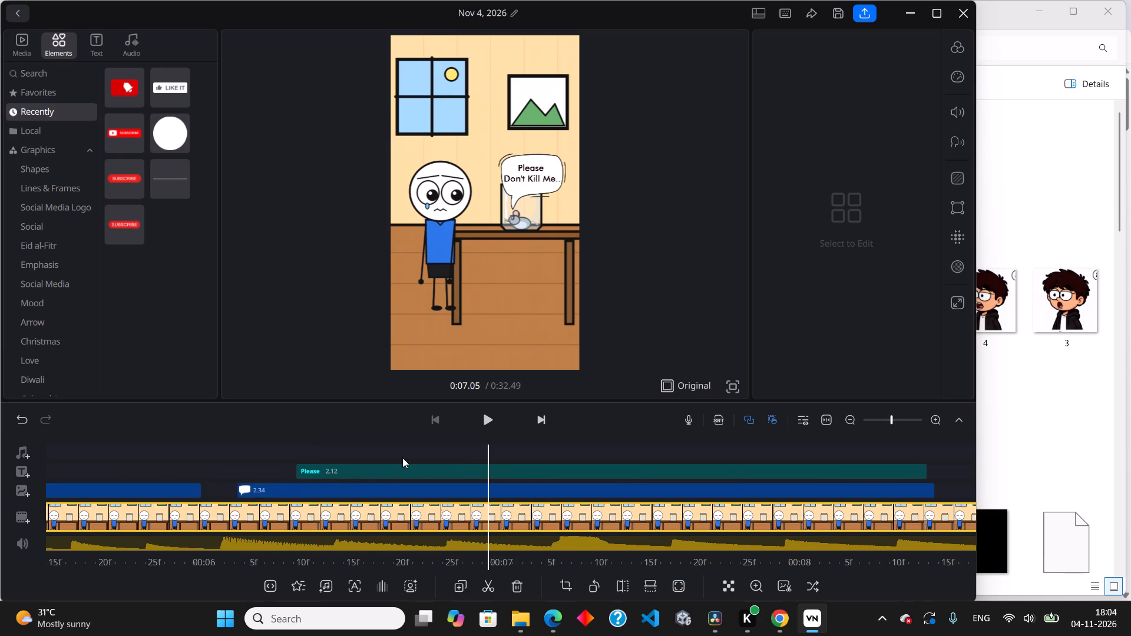
{"action": "left_click_drag", "start_coordinate": [402, 458], "coordinate": [902, 439]}
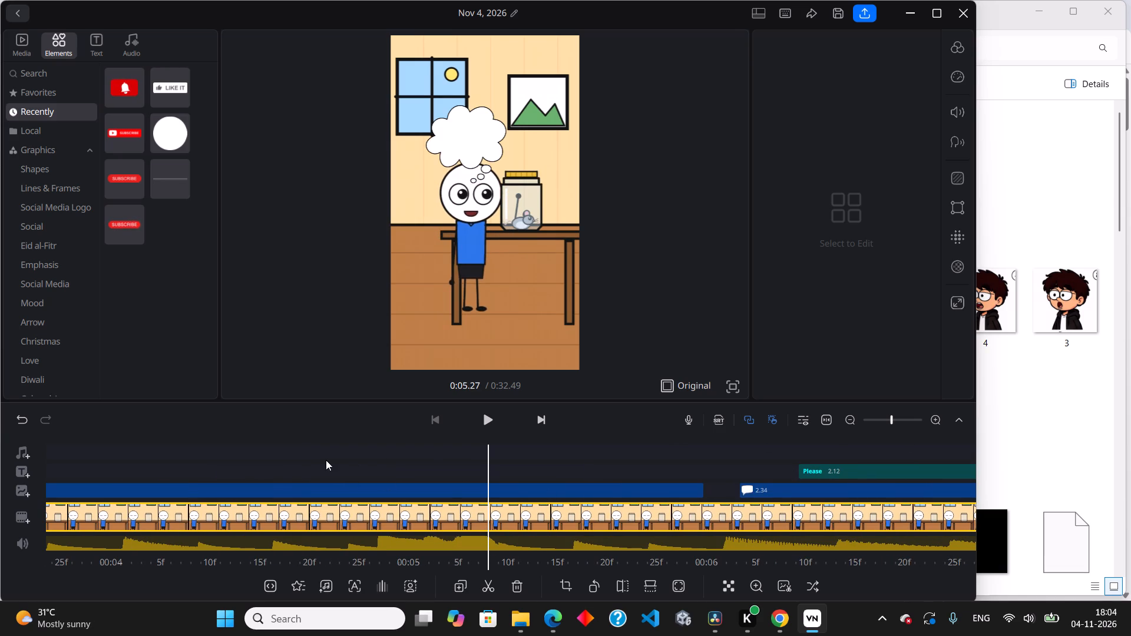
{"action": "left_click_drag", "start_coordinate": [318, 460], "coordinate": [895, 452]}
{"action": "left_click_drag", "start_coordinate": [548, 468], "coordinate": [545, 468]}
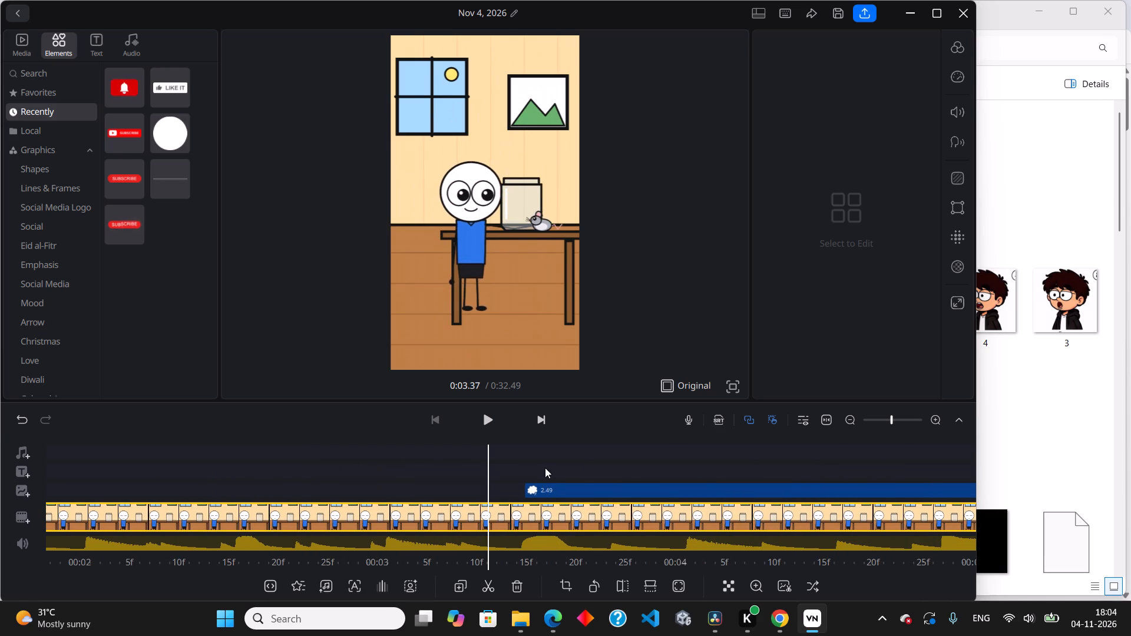
{"action": "left_click_drag", "start_coordinate": [545, 468], "coordinate": [500, 479]}
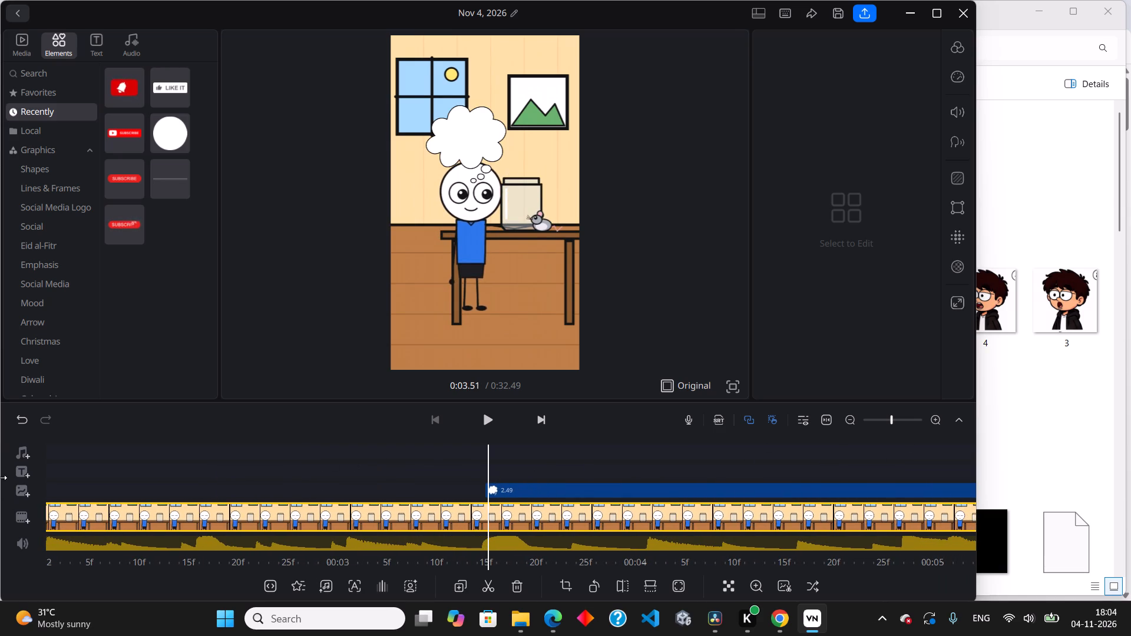
{"action": "left_click", "coordinate": [22, 473]}
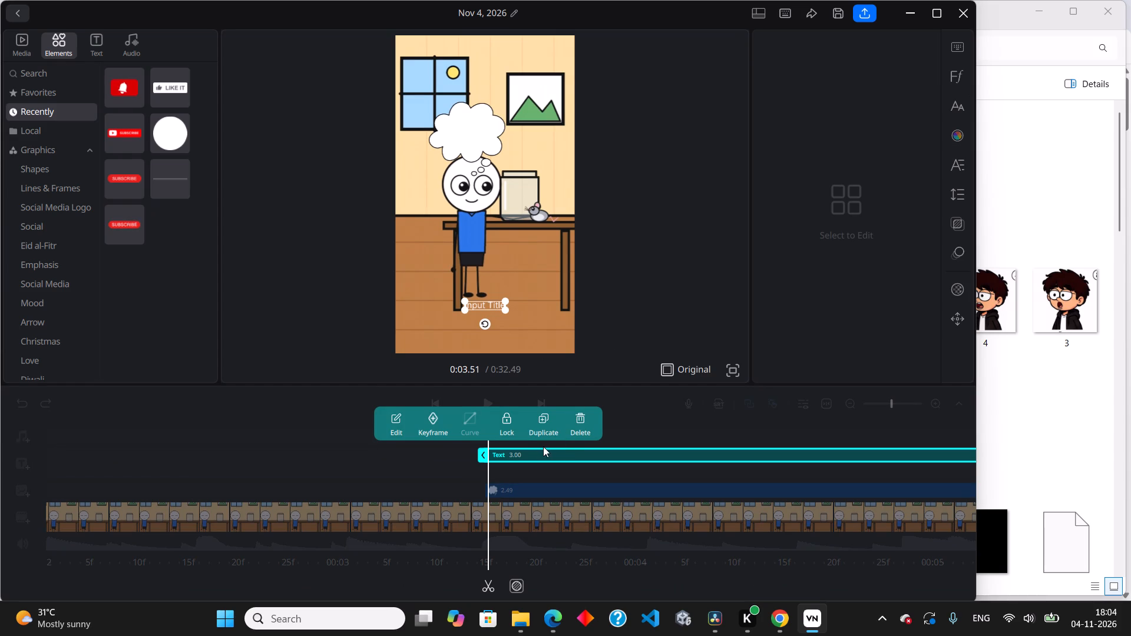
{"action": "left_click", "coordinate": [615, 452]}
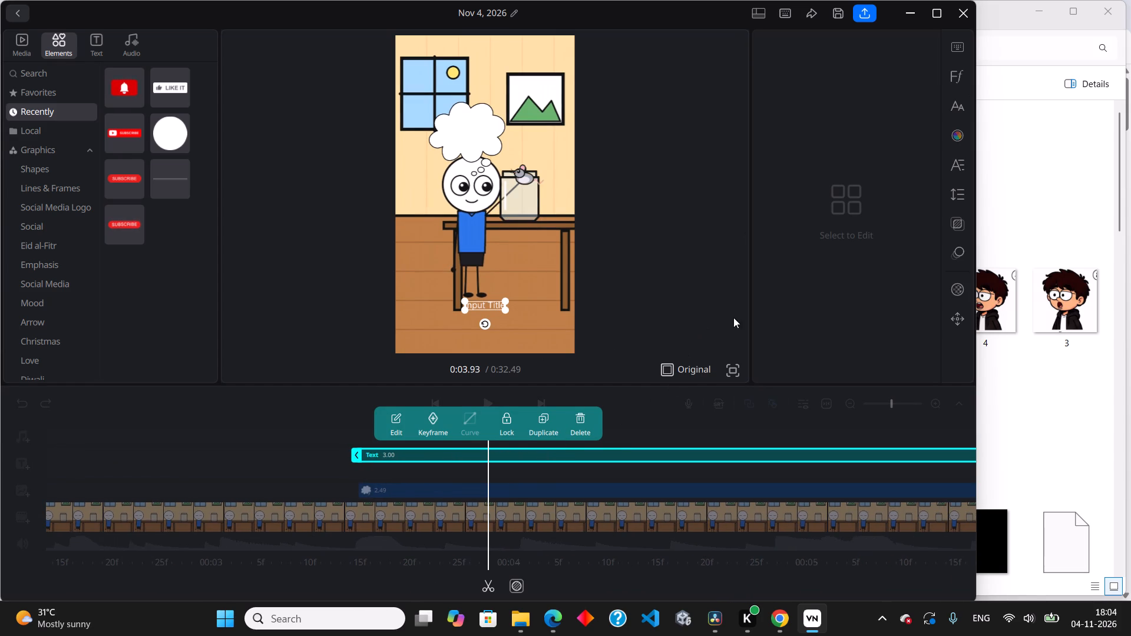
Set the new title's text to "Finally I Caught You".
{"action": "left_click", "coordinate": [487, 307]}
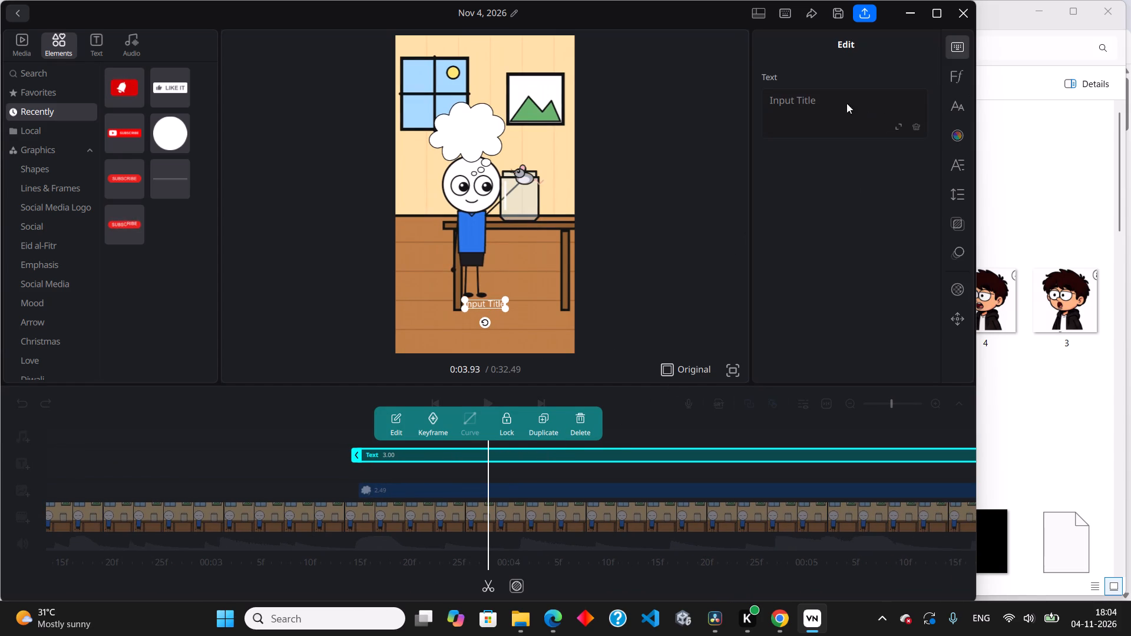
{"action": "left_click_drag", "start_coordinate": [836, 102], "coordinate": [754, 127]}
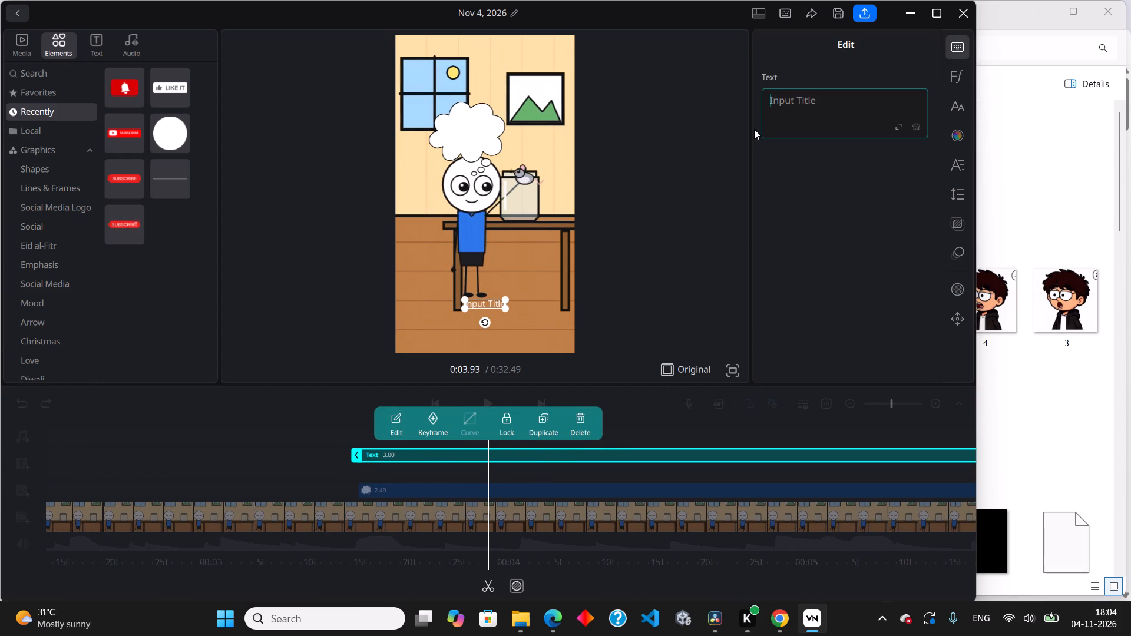
{"action": "type", "text": "Finn"}
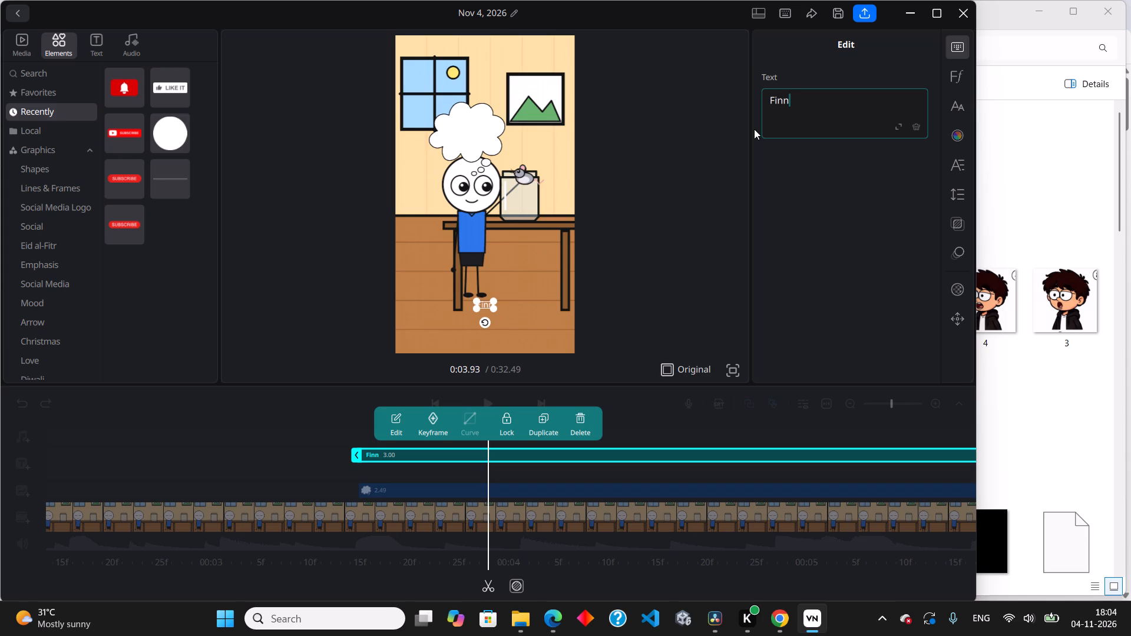
{"action": "key", "text": "BackSpace"}
{"action": "key", "text": "BackSpace"}
{"action": "type", "text": "na"}
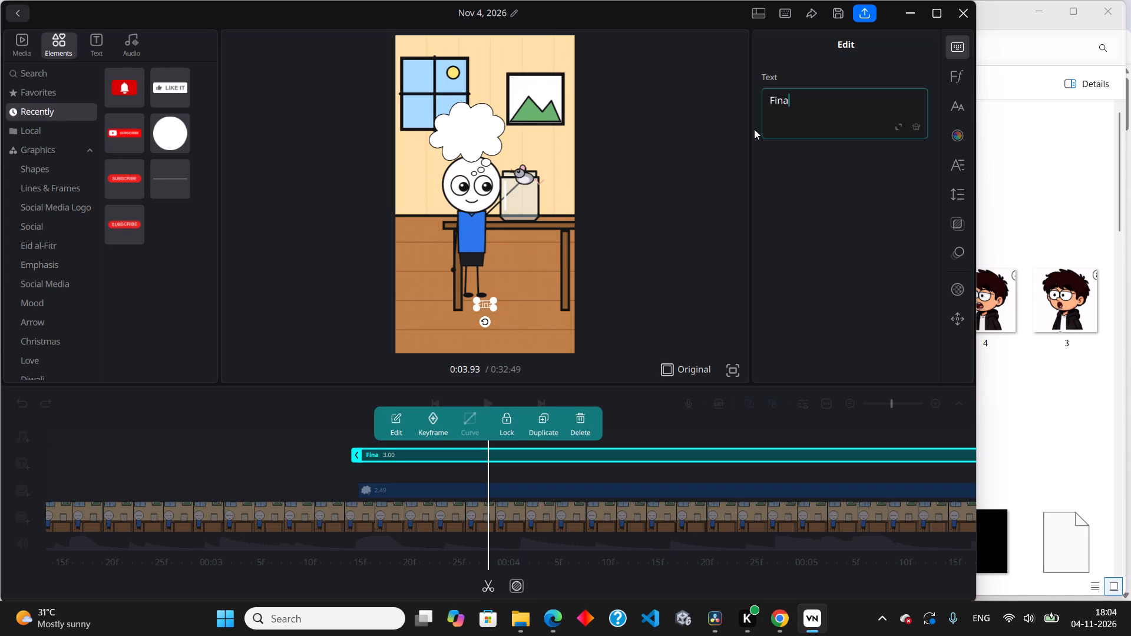
{"action": "type", "text": "lly"}
{"action": "key", "text": "space"}
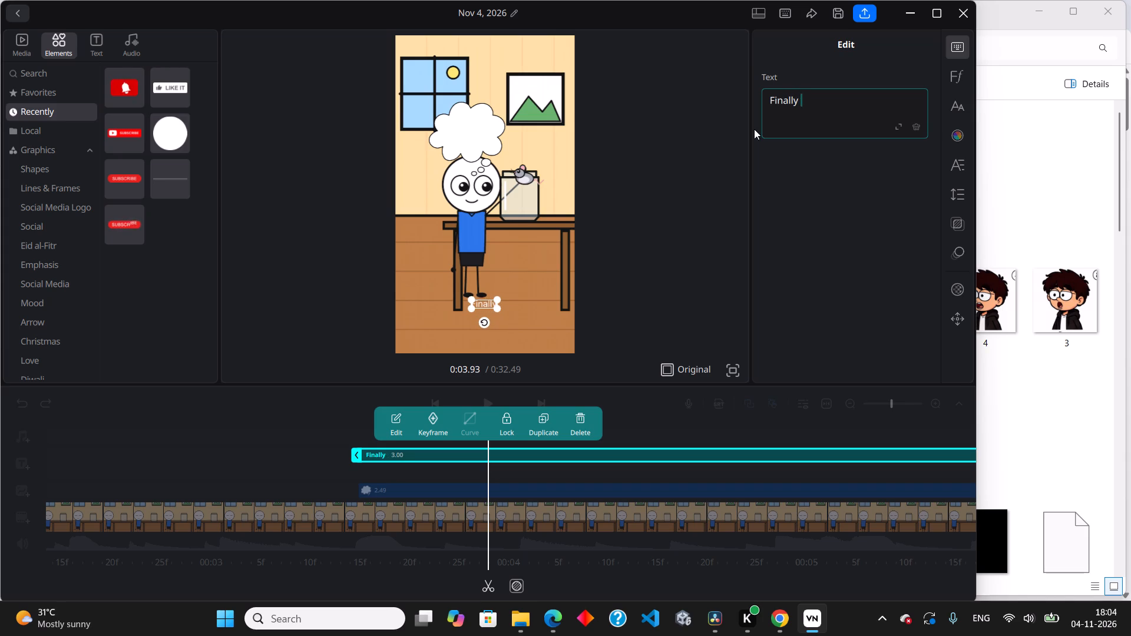
{"action": "type", "text": "I"}
{"action": "key", "text": "space"}
{"action": "key", "text": "shift+c"}
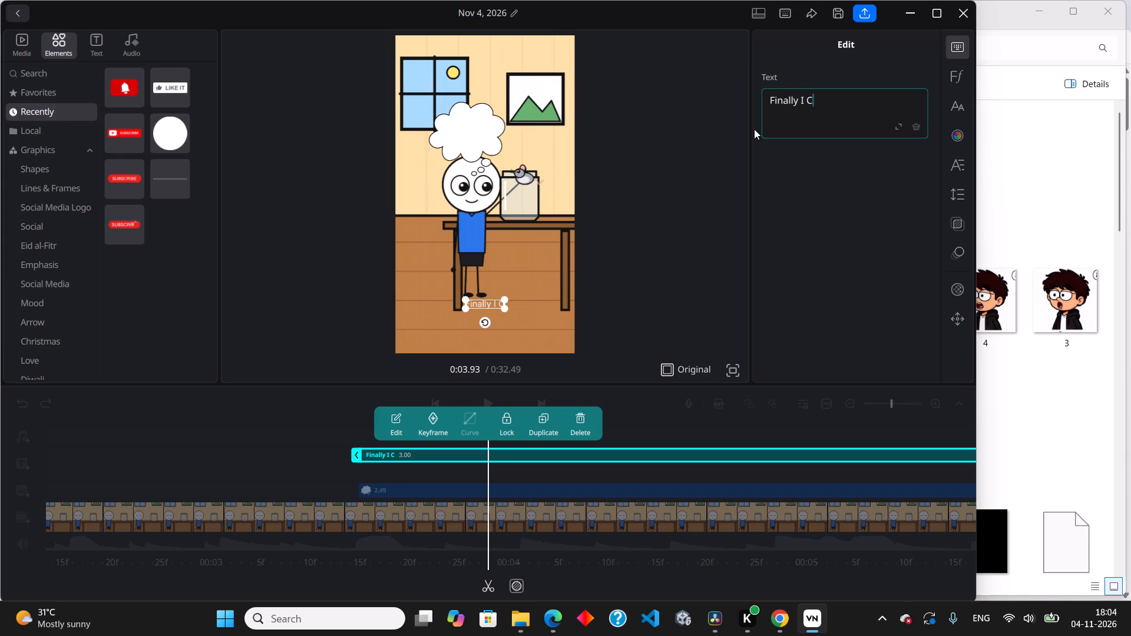
{"action": "key", "text": "u"}
{"action": "key", "text": "BackSpace"}
{"action": "type", "text": "aughth"}
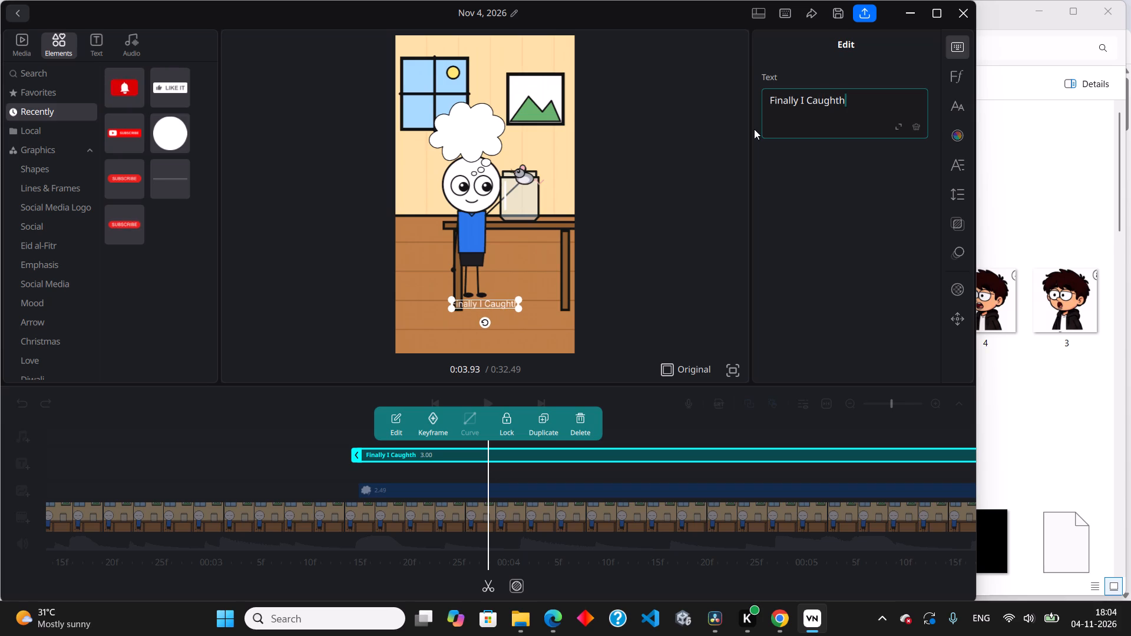
{"action": "key", "text": "BackSpace"}
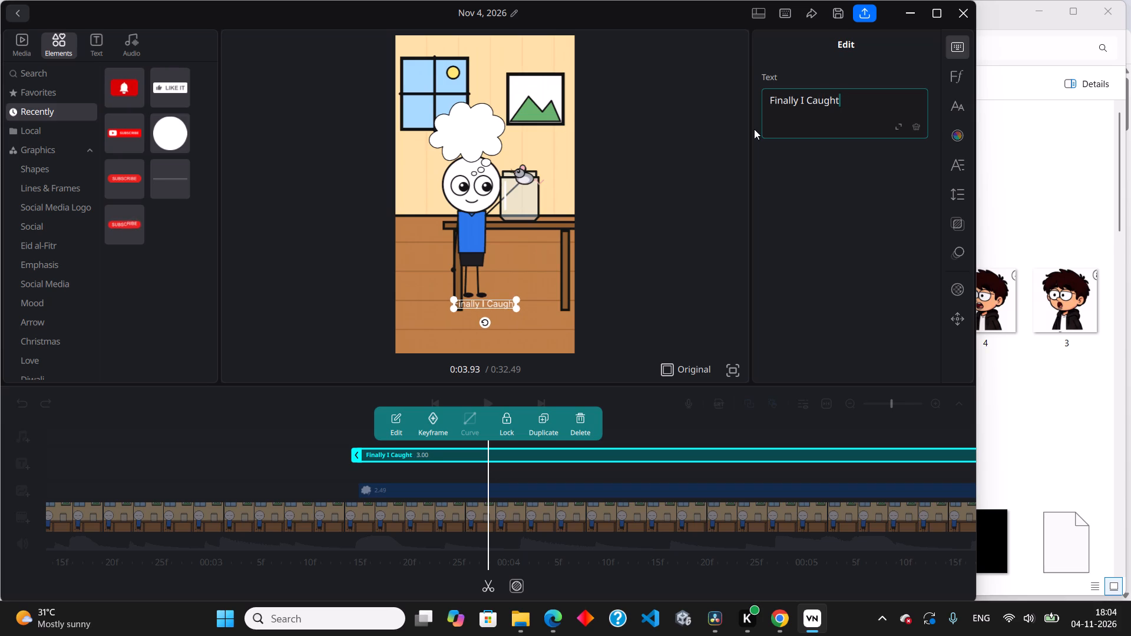
{"action": "key", "text": "space"}
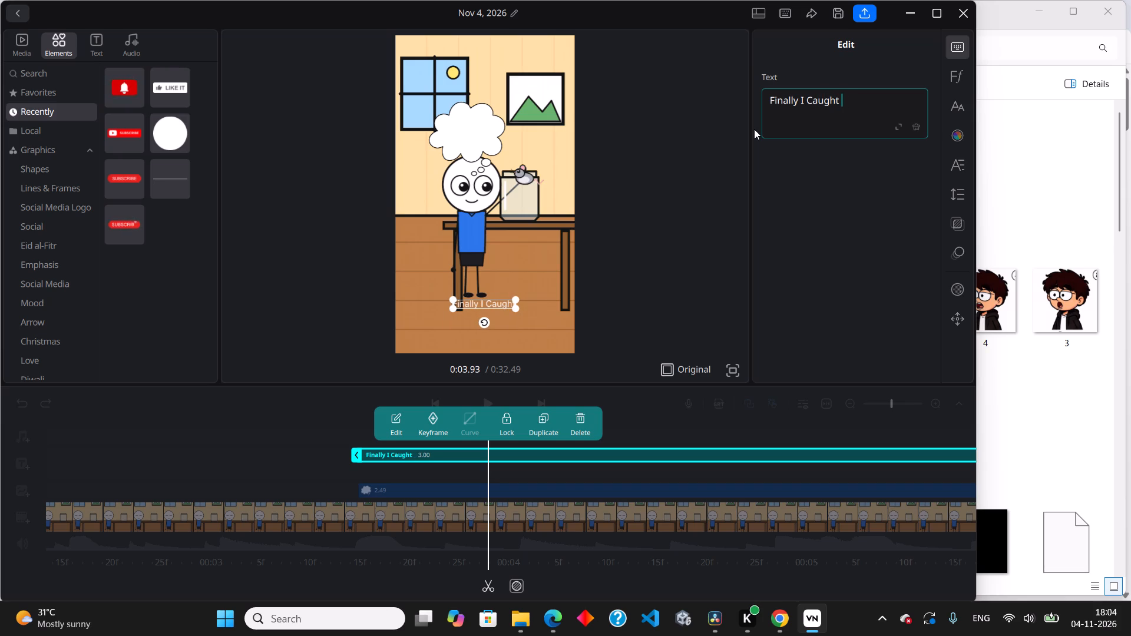
{"action": "type", "text": "You"}
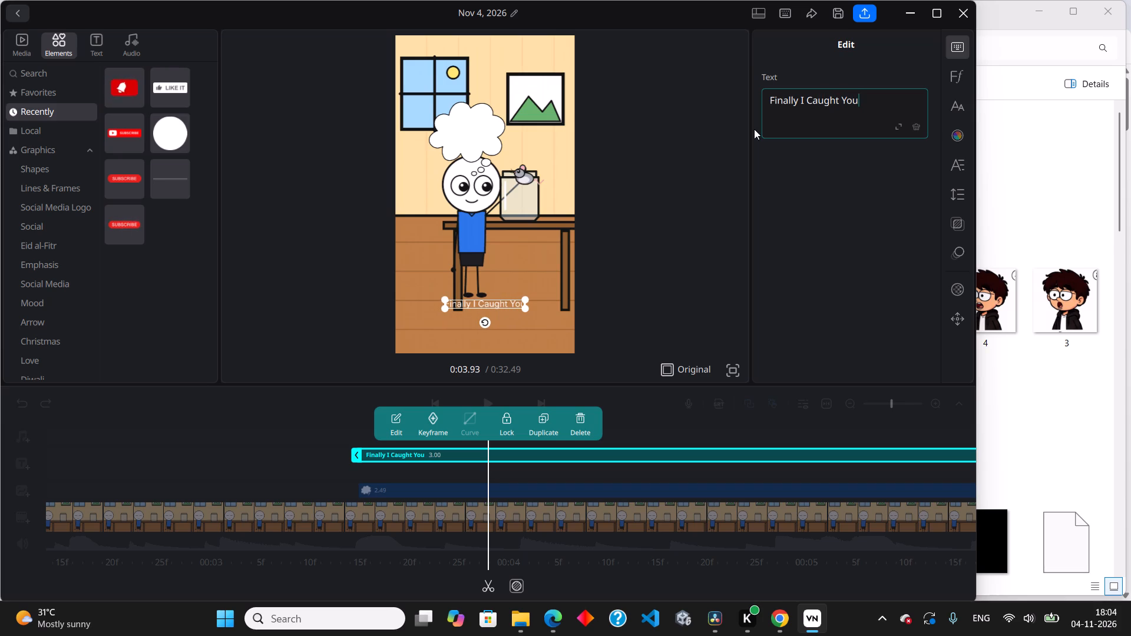
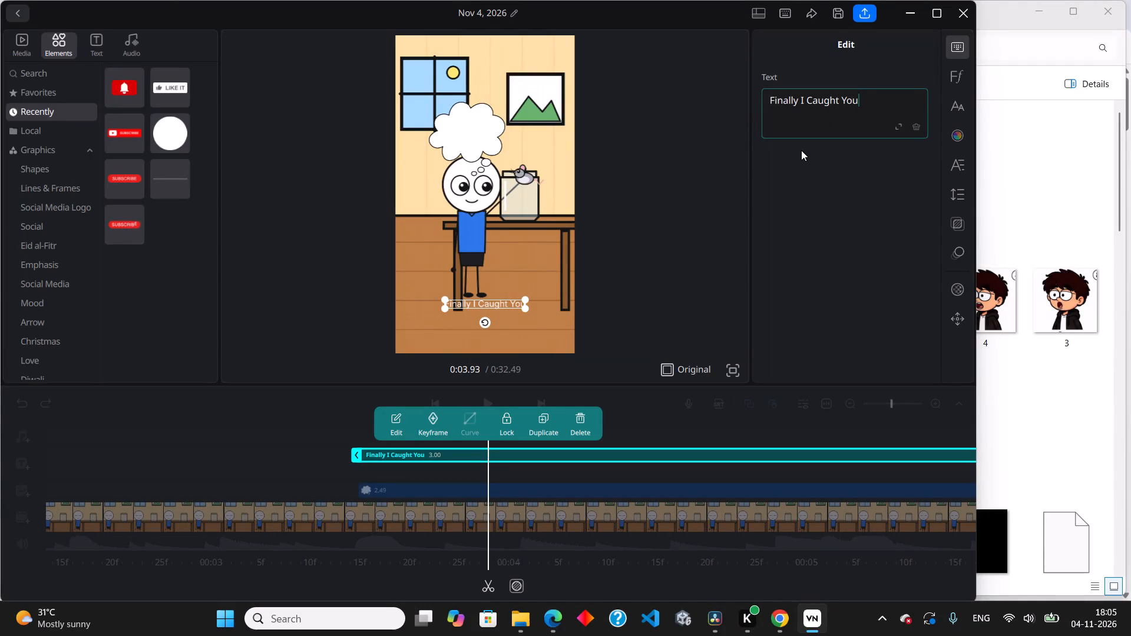
Break the caption "Finally I Caught You" into two lines after "Finally".
{"action": "left_click", "coordinate": [798, 104]}
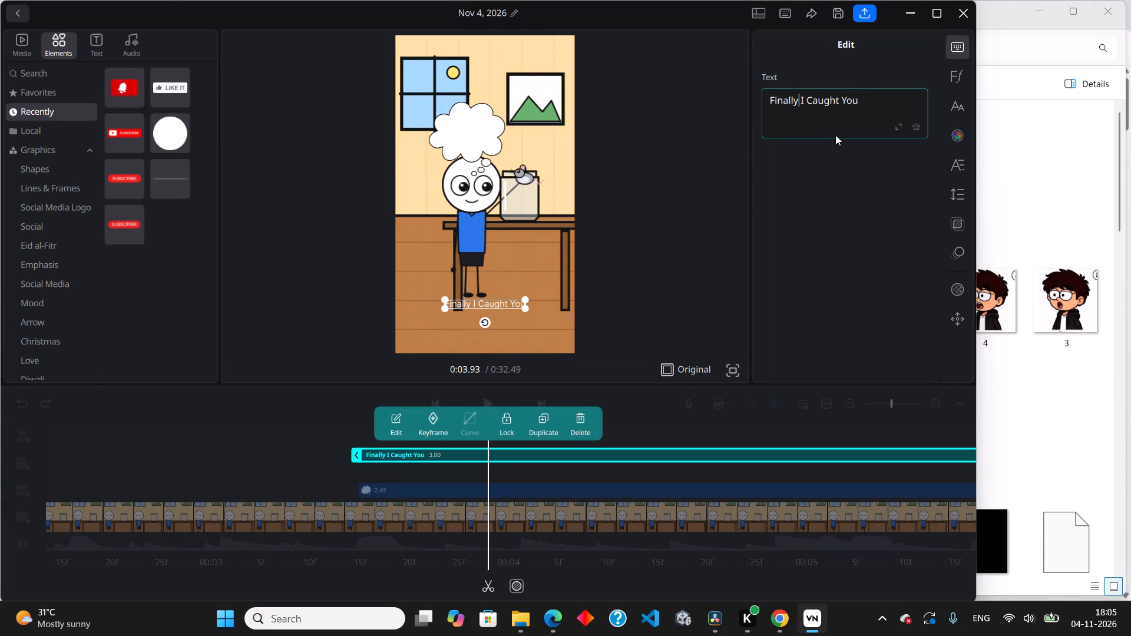
{"action": "key", "text": "Return"}
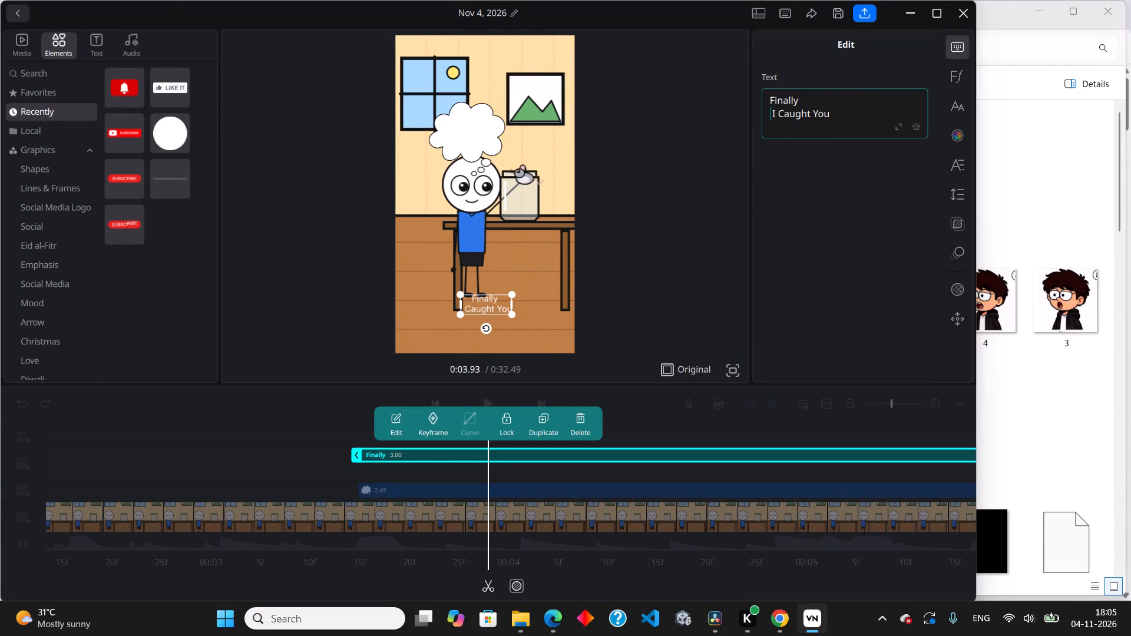
{"action": "left_click", "coordinate": [812, 111]}
Move the two-line caption into the white thought bubble above the character's head.
{"action": "left_click_drag", "start_coordinate": [487, 302], "coordinate": [462, 153]}
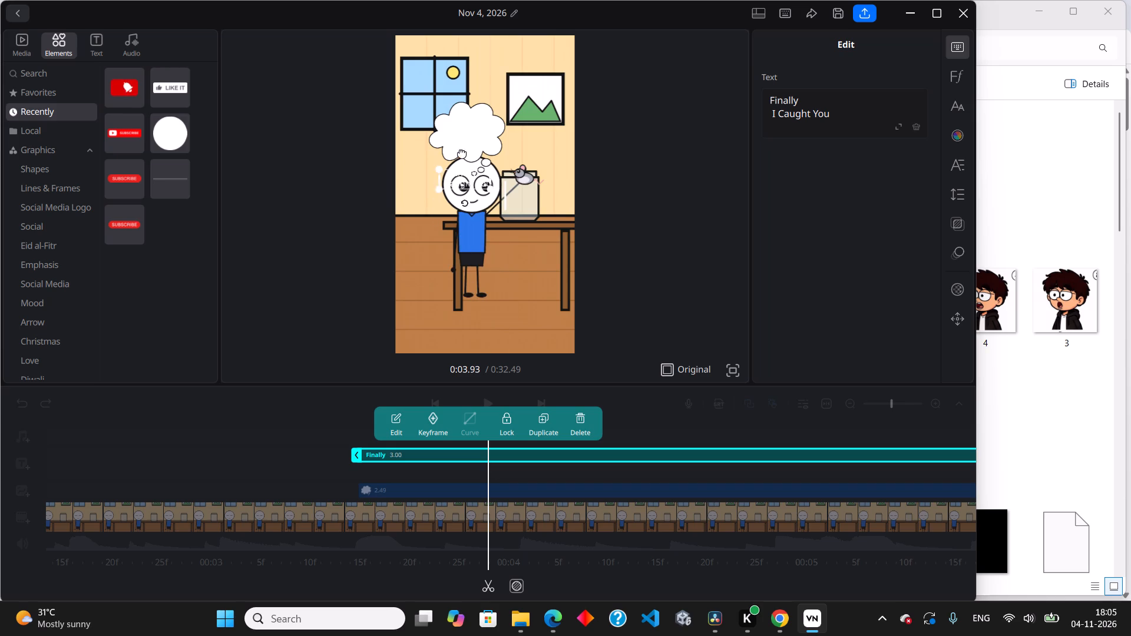
{"action": "left_click_drag", "start_coordinate": [462, 153], "coordinate": [468, 128]}
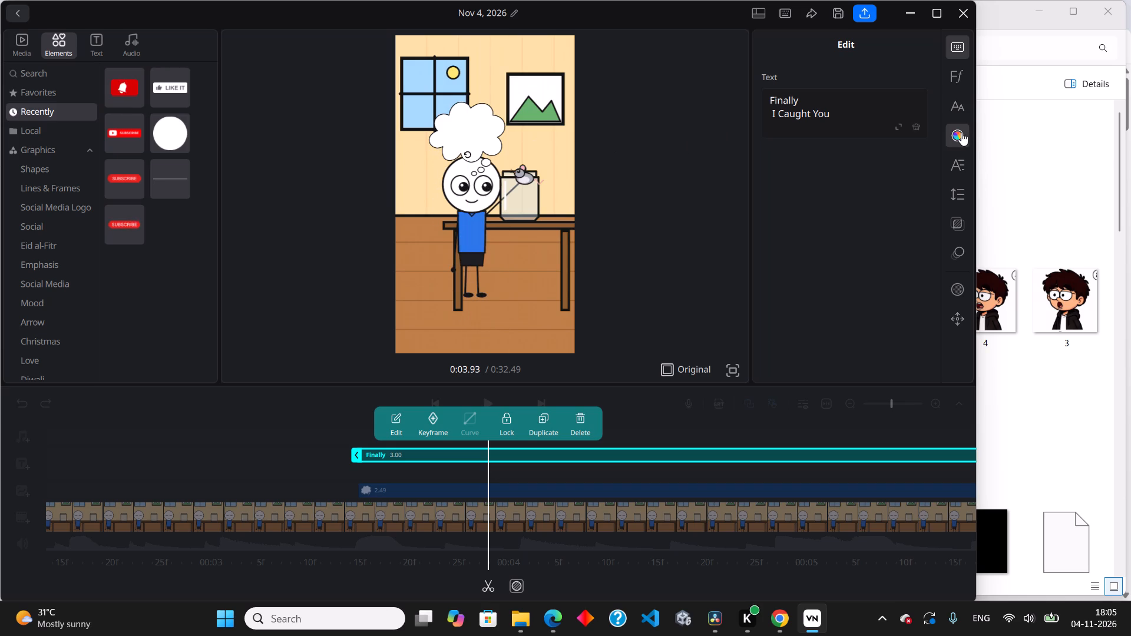
Change the caption's text color to black, 000000.
{"action": "left_click", "coordinate": [961, 132]}
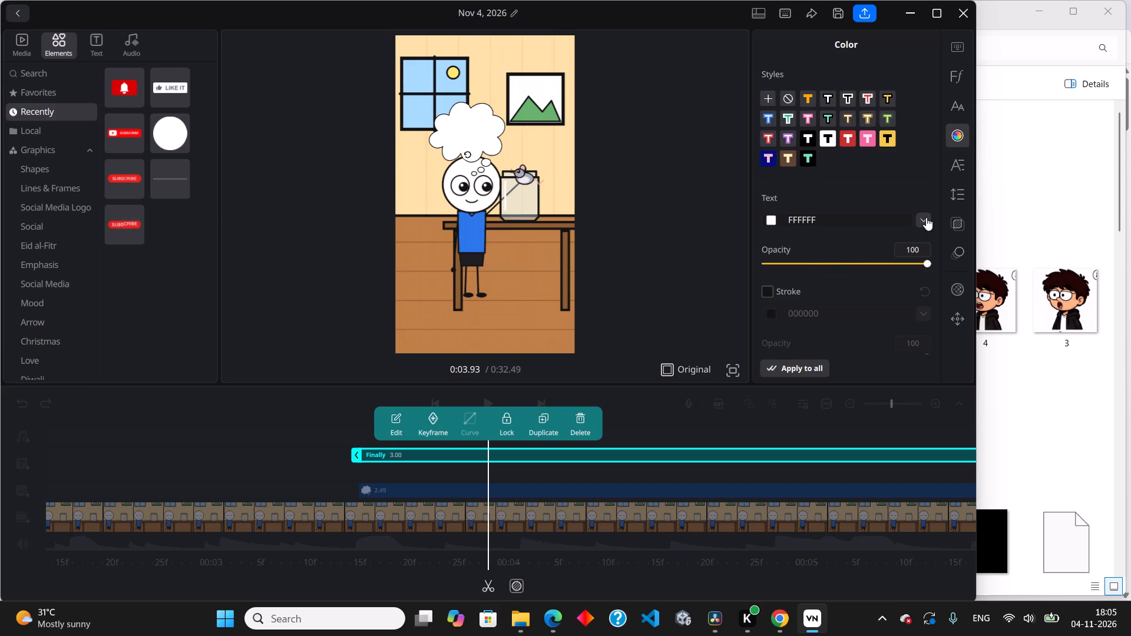
{"action": "left_click", "coordinate": [927, 217]}
{"action": "left_click_drag", "start_coordinate": [887, 291], "coordinate": [932, 296]}
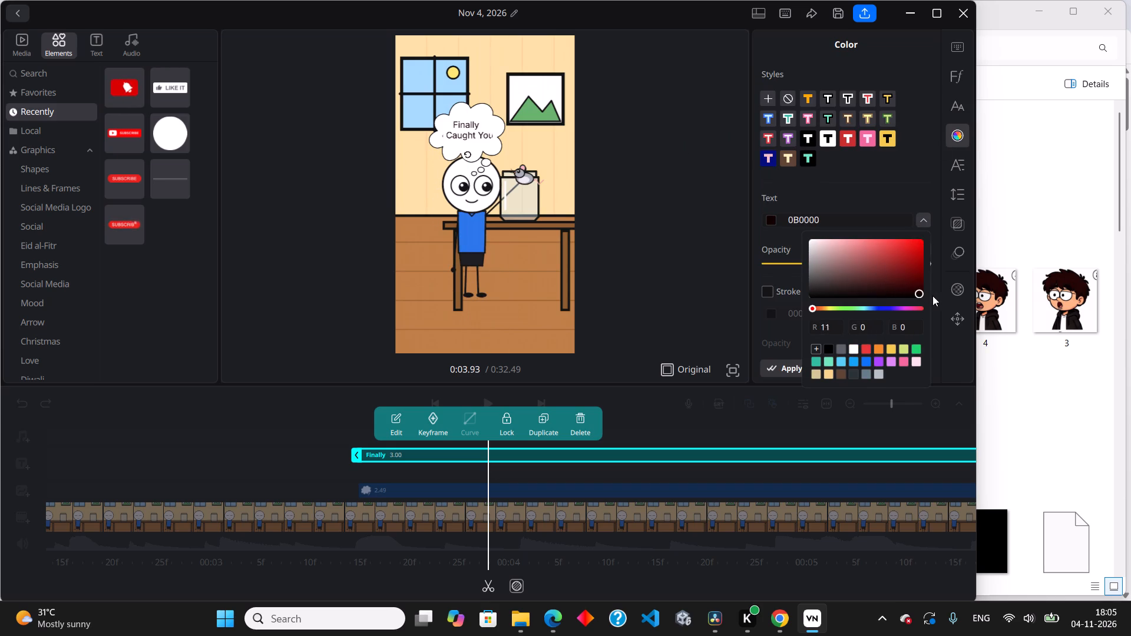
{"action": "left_click_drag", "start_coordinate": [932, 296], "coordinate": [940, 300]}
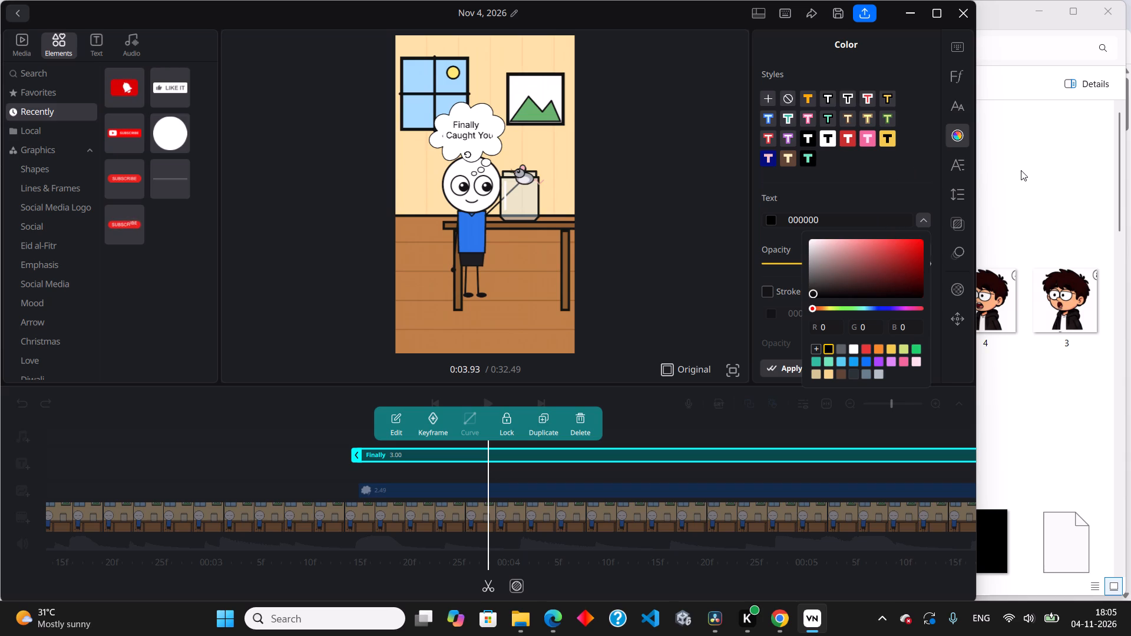
{"action": "left_click", "coordinate": [477, 141]}
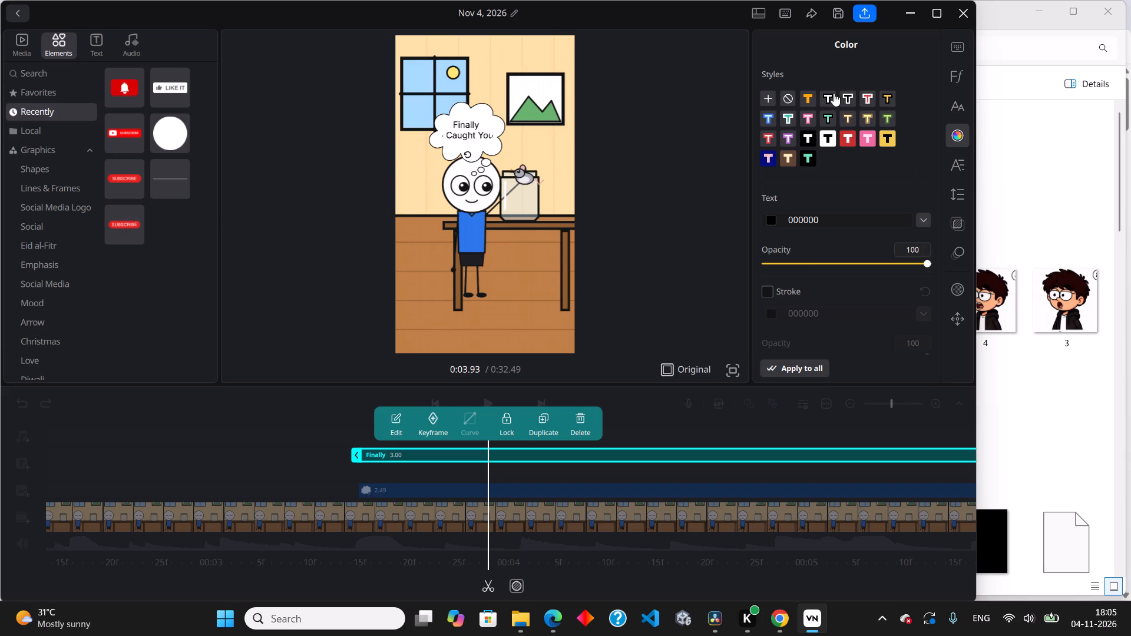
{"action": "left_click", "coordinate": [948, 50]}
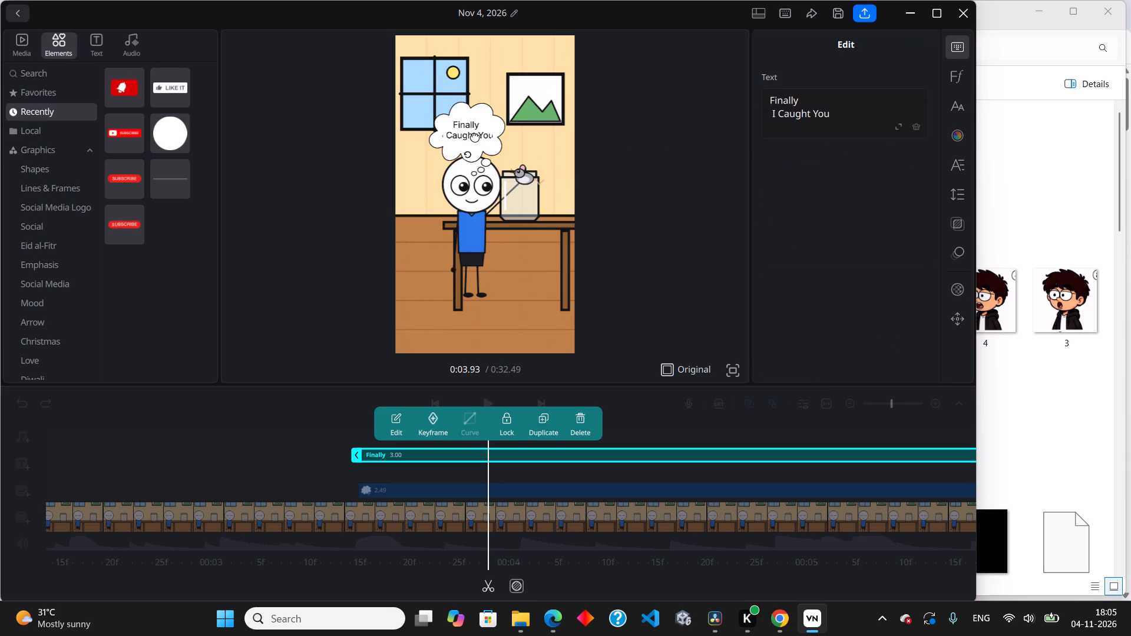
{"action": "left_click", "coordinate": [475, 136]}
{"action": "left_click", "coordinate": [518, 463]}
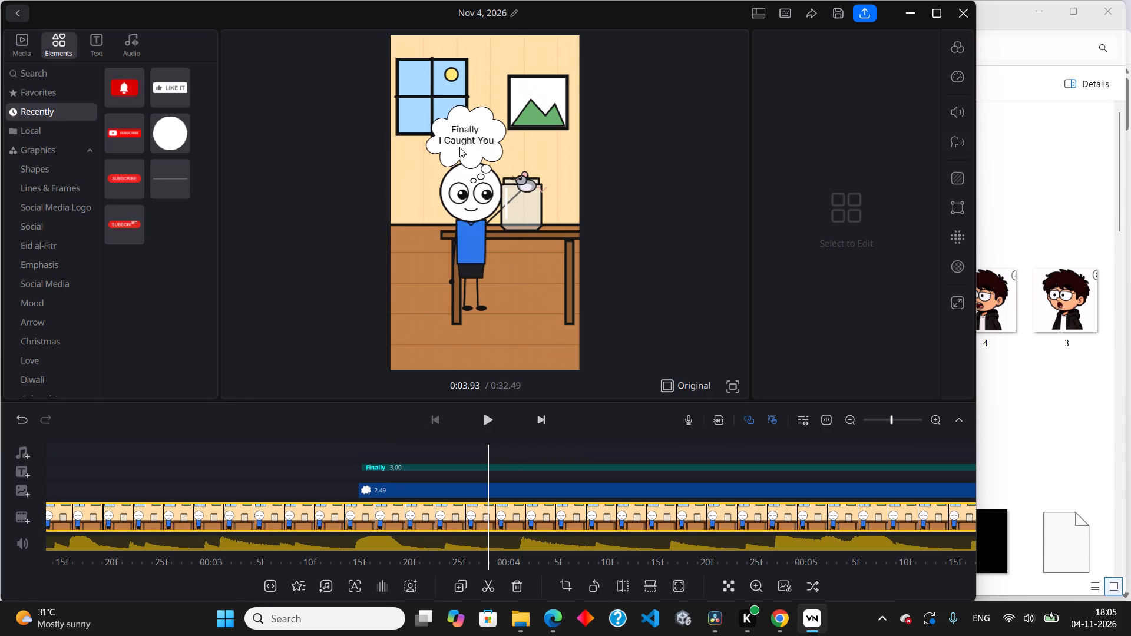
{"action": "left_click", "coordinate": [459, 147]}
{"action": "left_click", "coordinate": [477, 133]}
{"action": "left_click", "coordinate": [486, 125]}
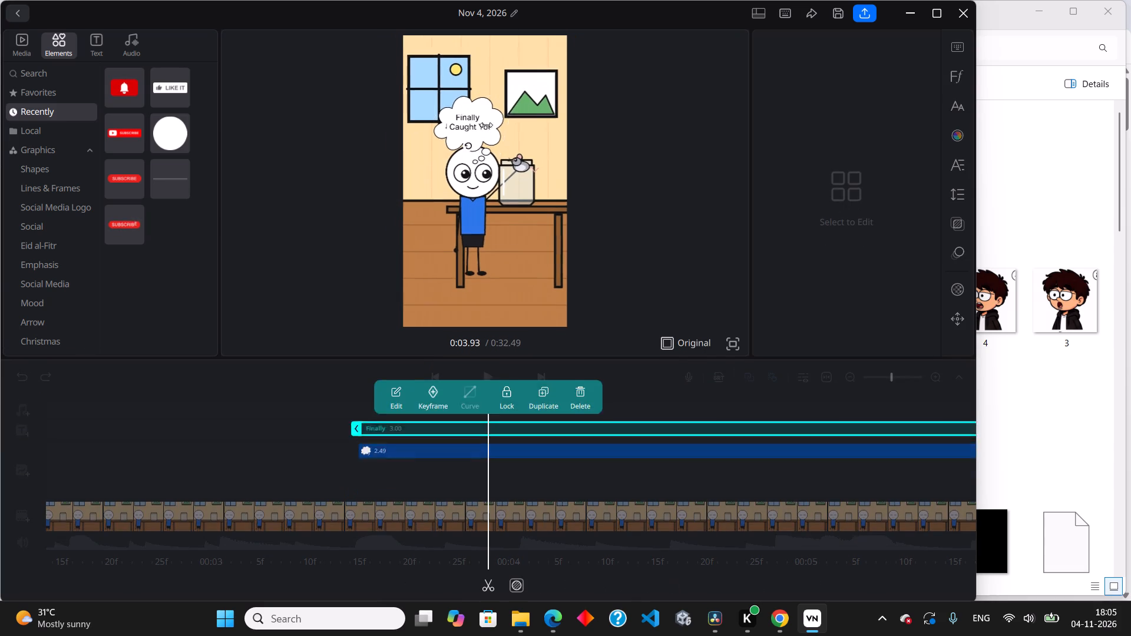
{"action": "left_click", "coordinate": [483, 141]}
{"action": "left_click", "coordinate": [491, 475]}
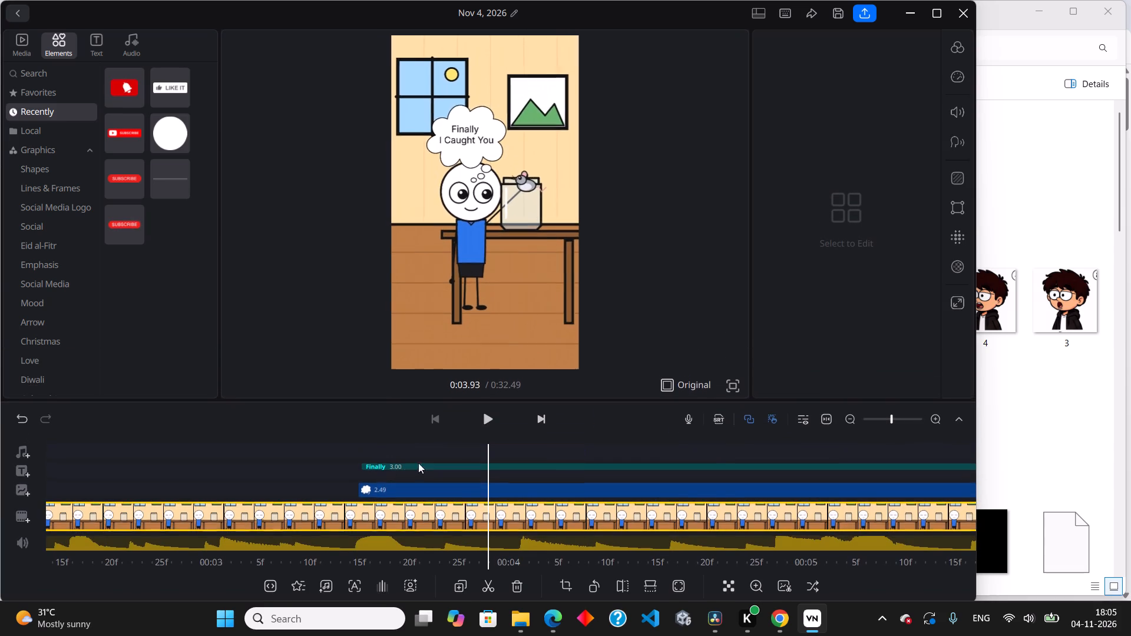
Enlarge the "Finally I Caught You" caption slightly within the thought bubble.
{"action": "left_click", "coordinate": [377, 472]}
{"action": "left_click", "coordinate": [387, 469]}
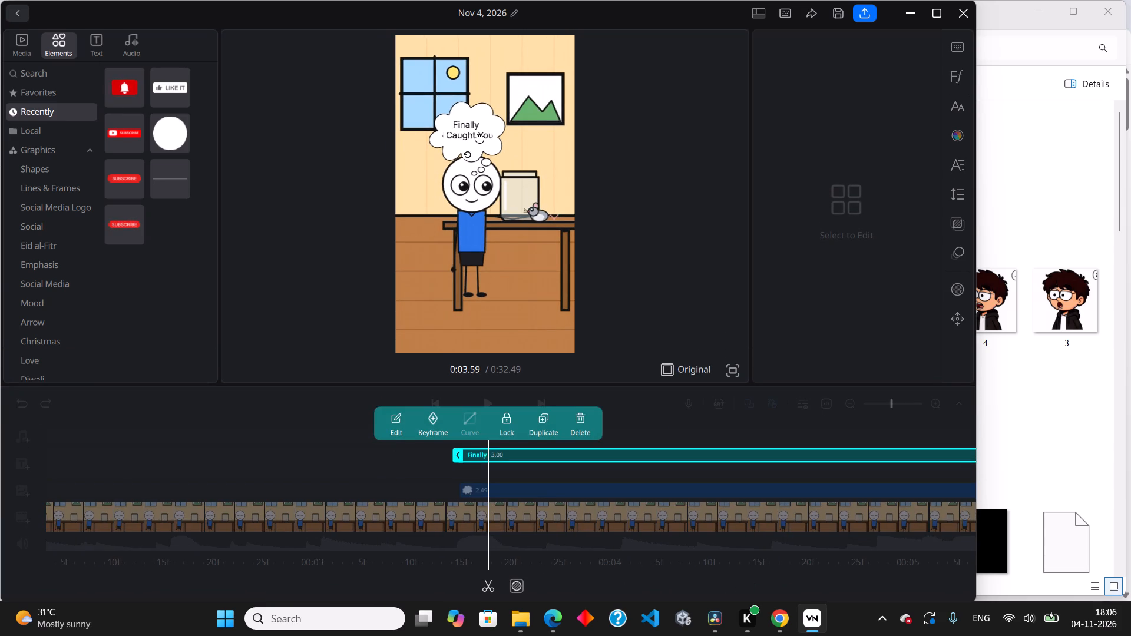
{"action": "left_click_drag", "start_coordinate": [495, 144], "coordinate": [500, 146]}
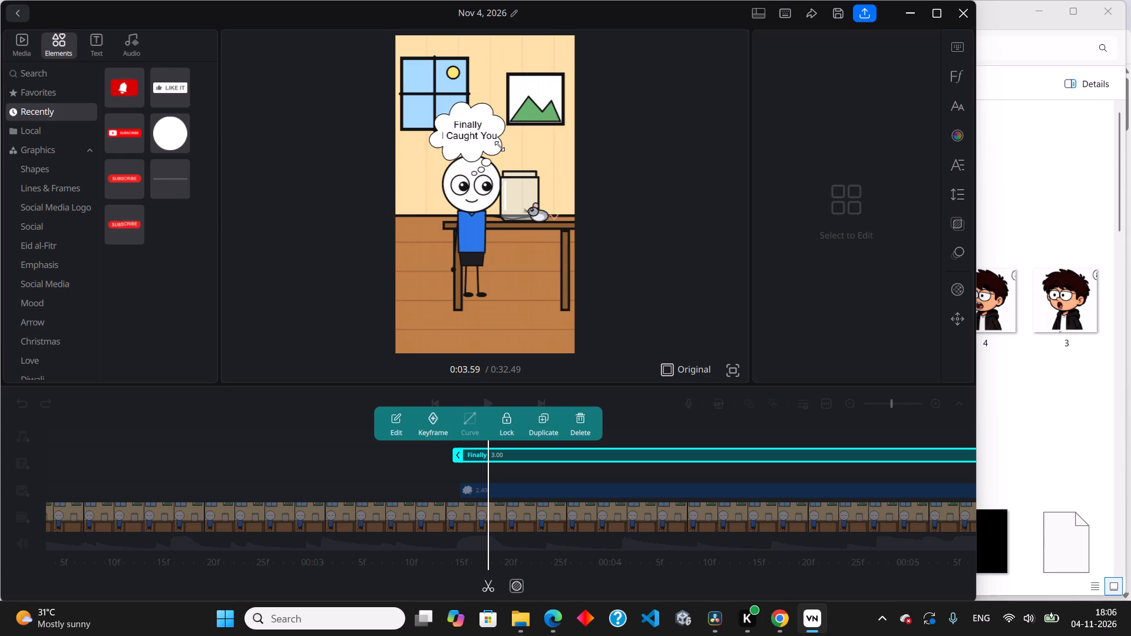
{"action": "left_click_drag", "start_coordinate": [500, 146], "coordinate": [501, 147]}
{"action": "left_click", "coordinate": [470, 134]}
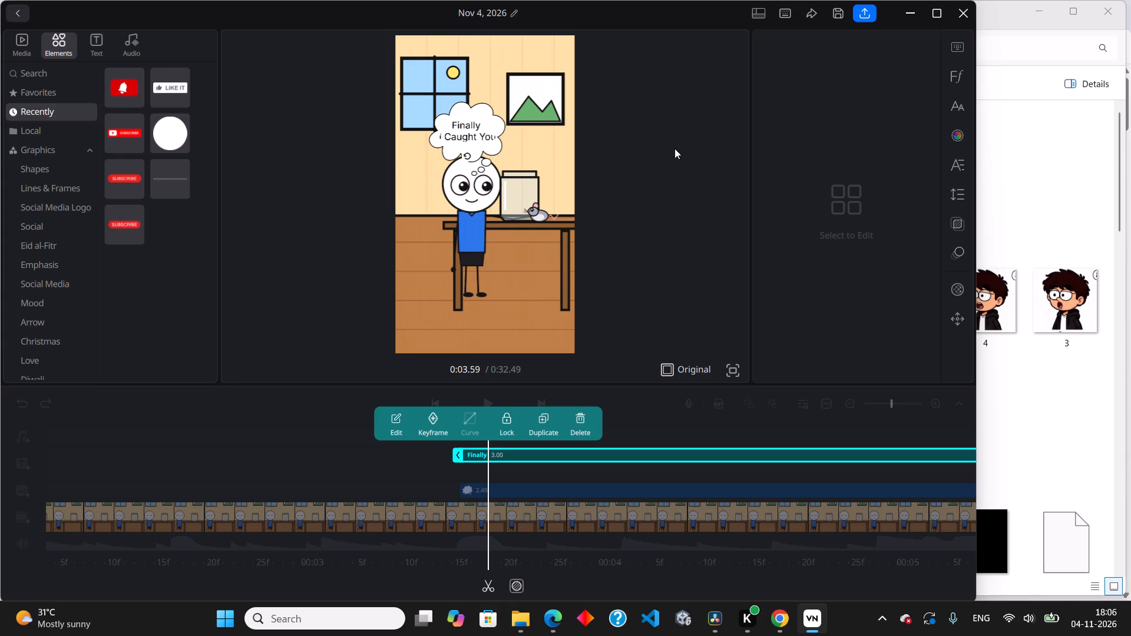
Set the thought bubble caption's font to Futura Md BT Medium.
{"action": "left_click", "coordinate": [955, 111]}
{"action": "left_click", "coordinate": [961, 171]}
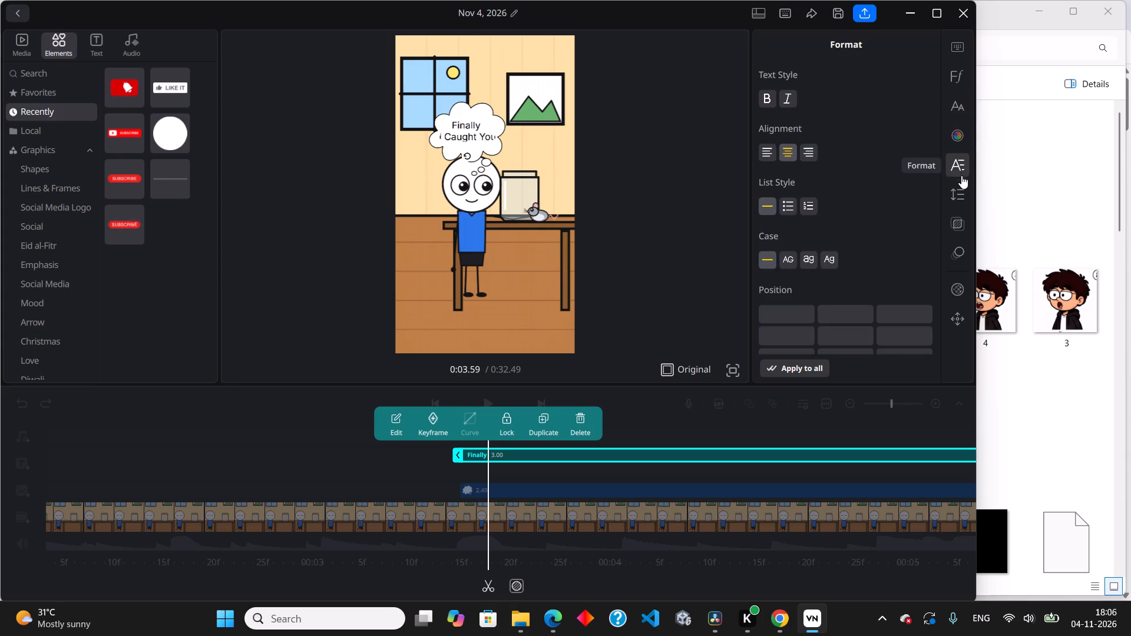
{"action": "left_click", "coordinate": [961, 187]}
{"action": "left_click", "coordinate": [957, 219]}
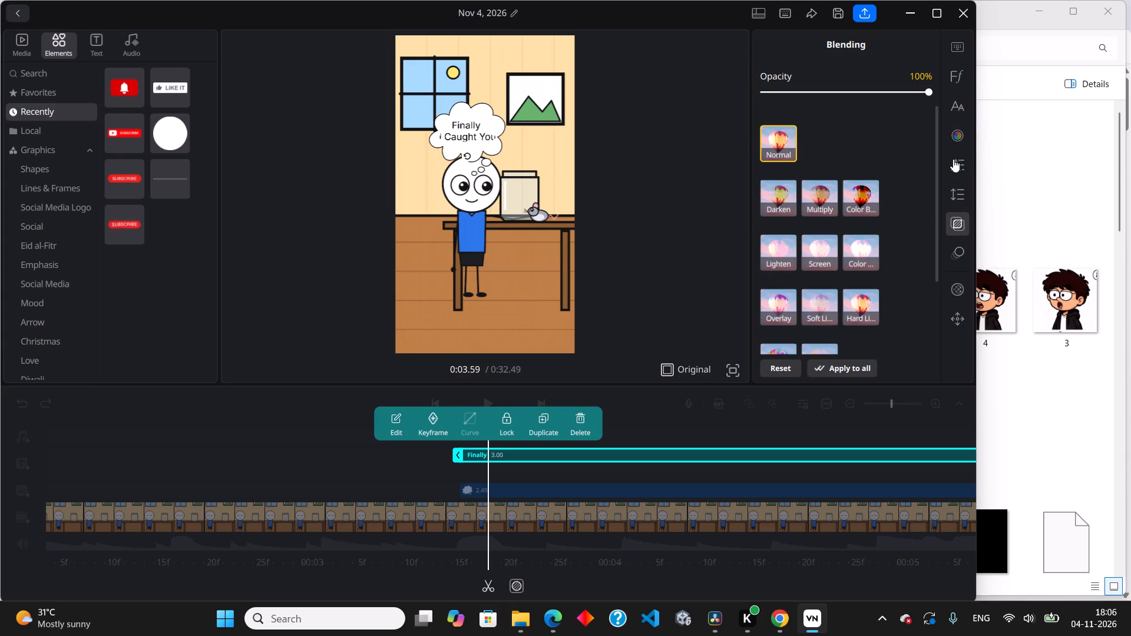
{"action": "left_click", "coordinate": [958, 115]}
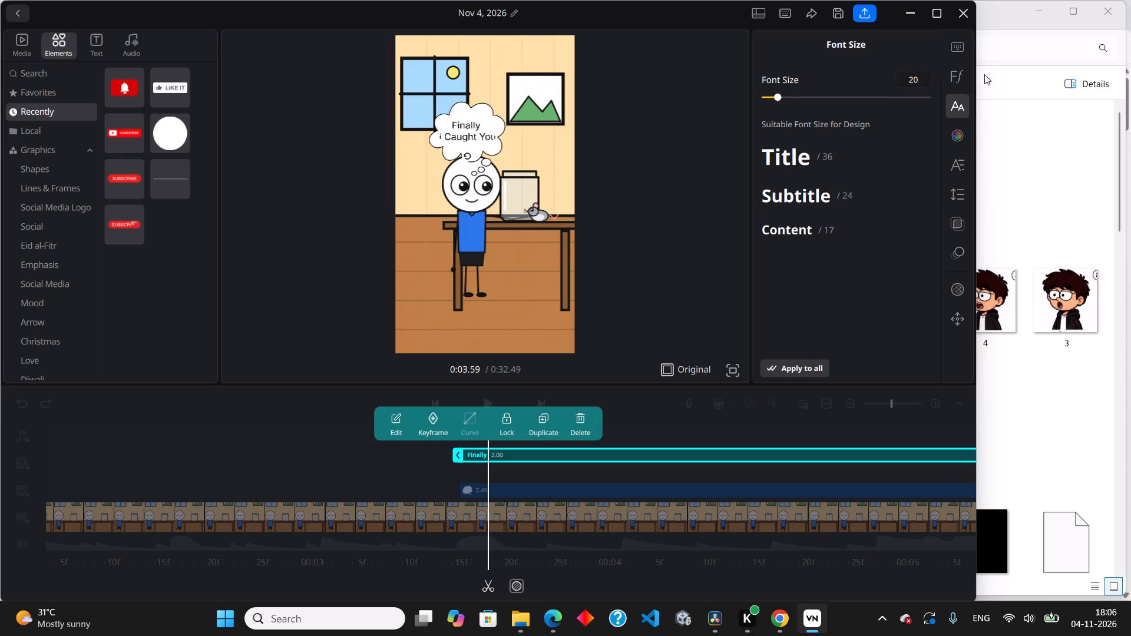
{"action": "left_click", "coordinate": [954, 74]}
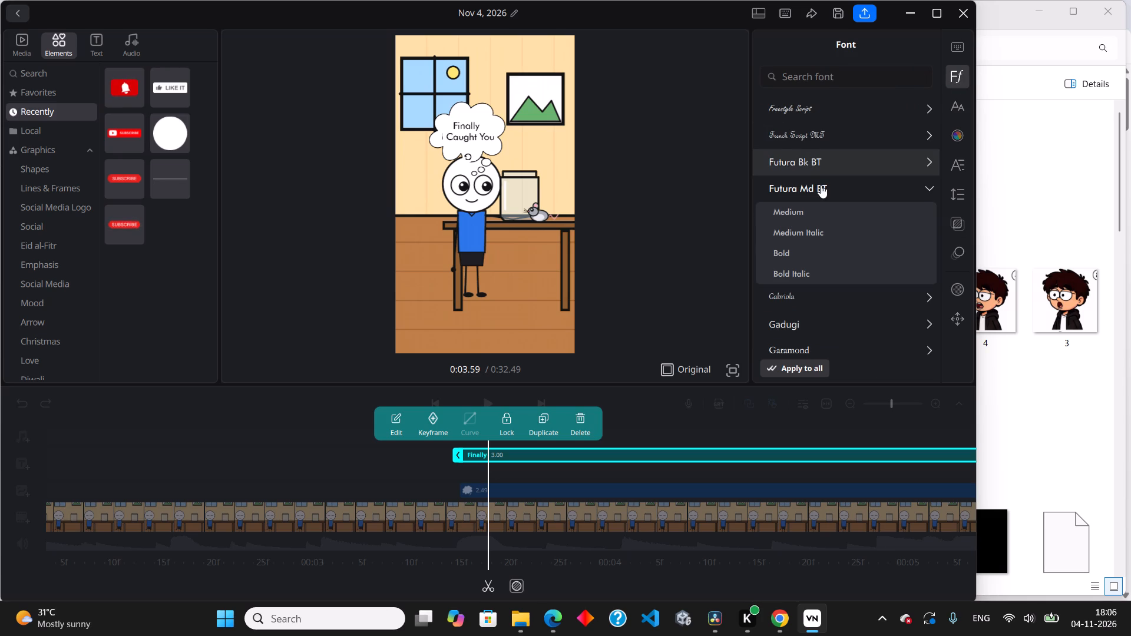
{"action": "left_click", "coordinate": [816, 217]}
{"action": "left_click", "coordinate": [712, 188]}
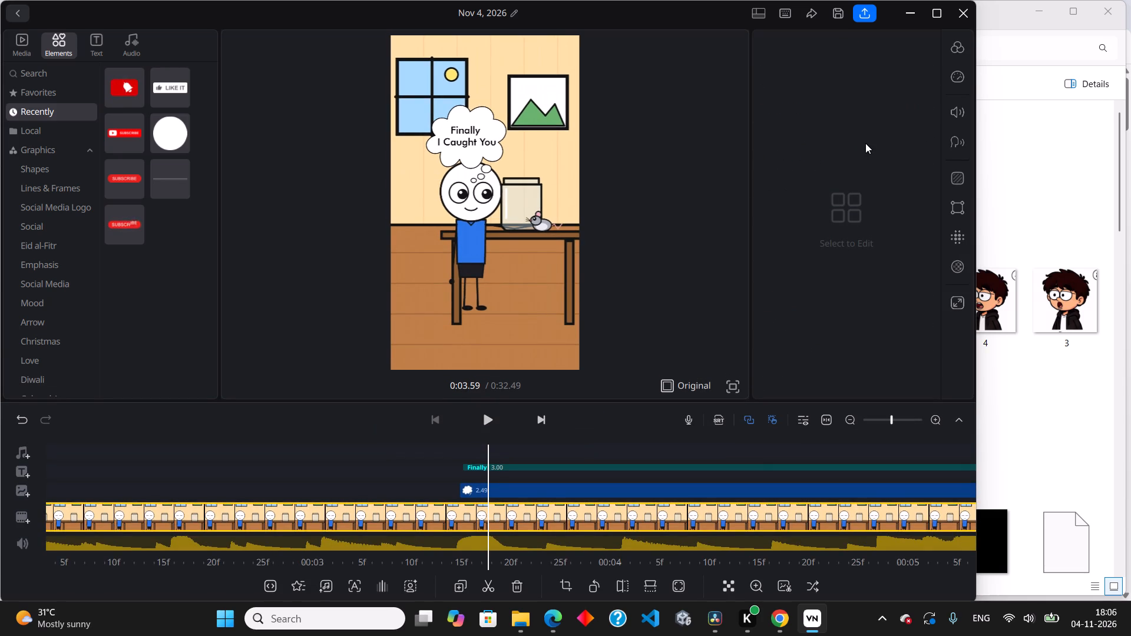
Apply the Fade In animation to the "Finally I Caught You" caption.
{"action": "left_click", "coordinate": [470, 145]}
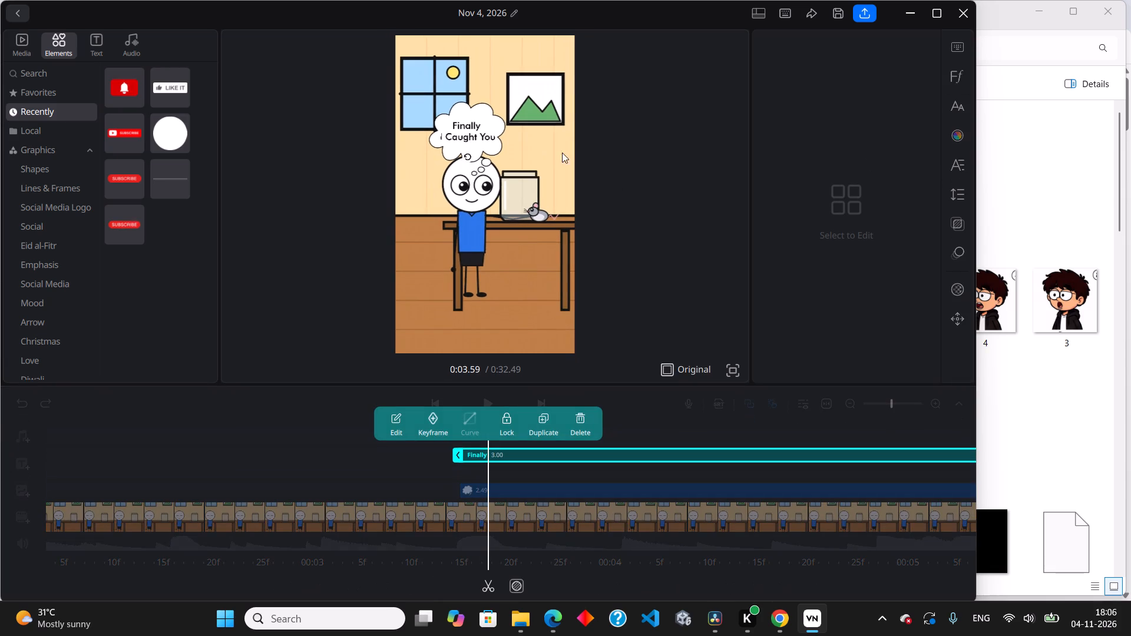
{"action": "left_click", "coordinate": [963, 257]}
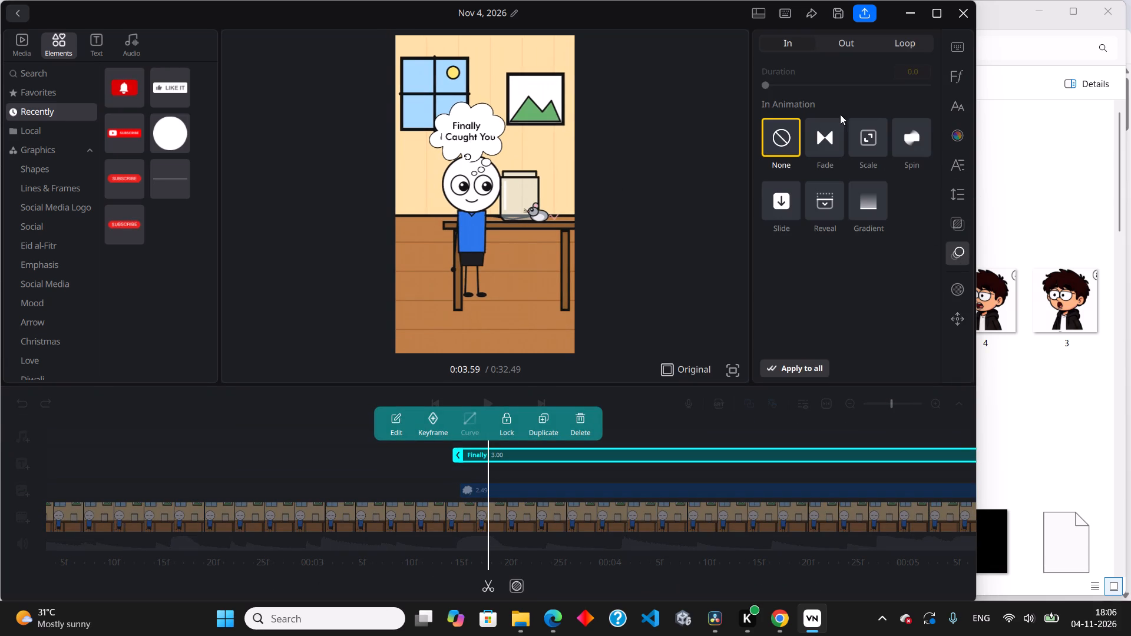
{"action": "left_click", "coordinate": [824, 145]}
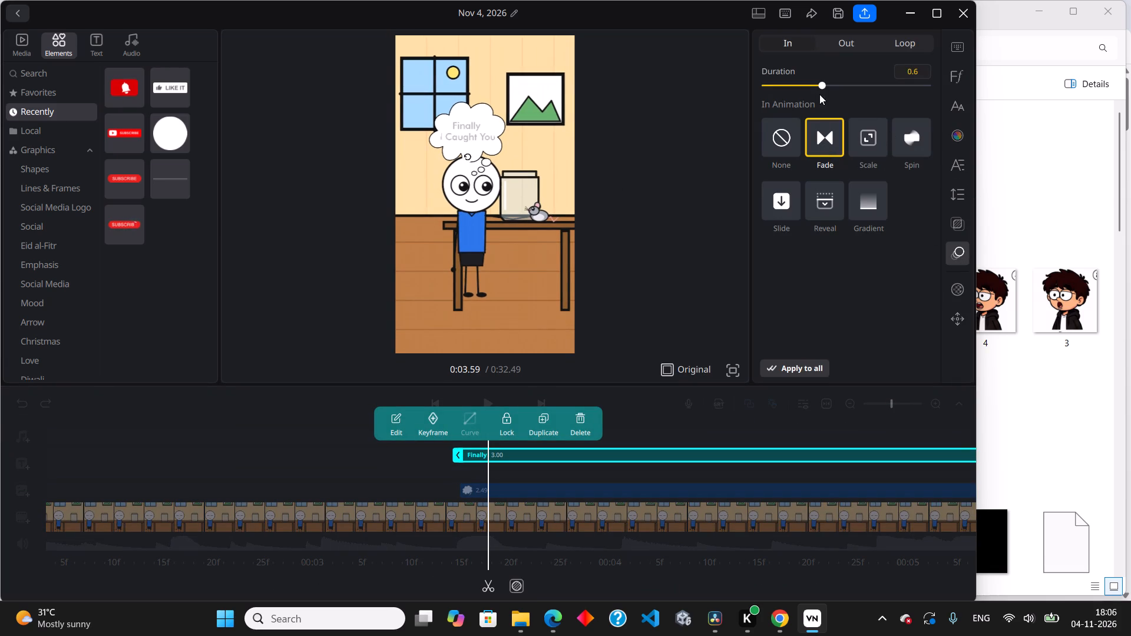
{"action": "left_click", "coordinate": [854, 288]}
{"action": "left_click", "coordinate": [649, 440]}
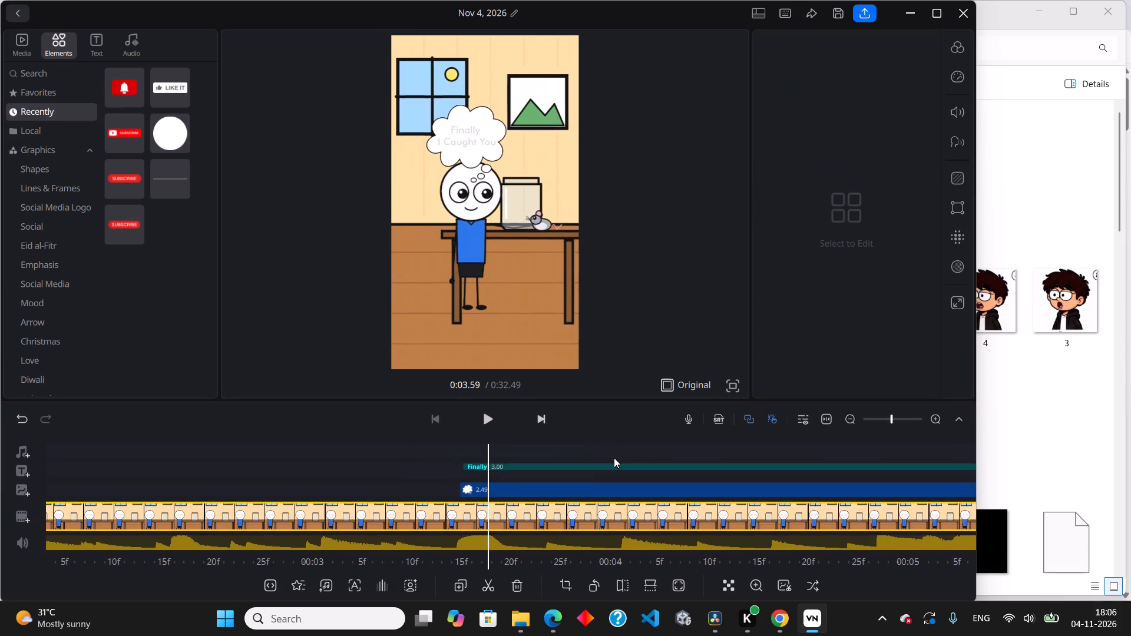
Scrub through the opening scenes and play them from the start to examine how both captions appear with their bubbles.
{"action": "left_click_drag", "start_coordinate": [357, 478], "coordinate": [393, 482]}
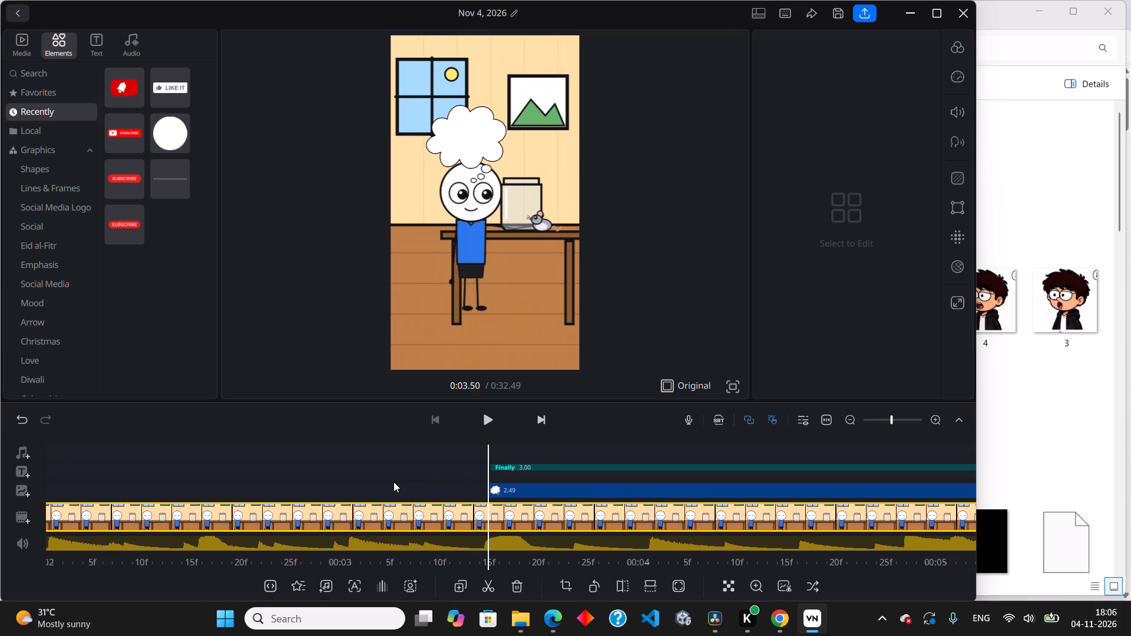
{"action": "left_click_drag", "start_coordinate": [393, 482], "coordinate": [72, 482]}
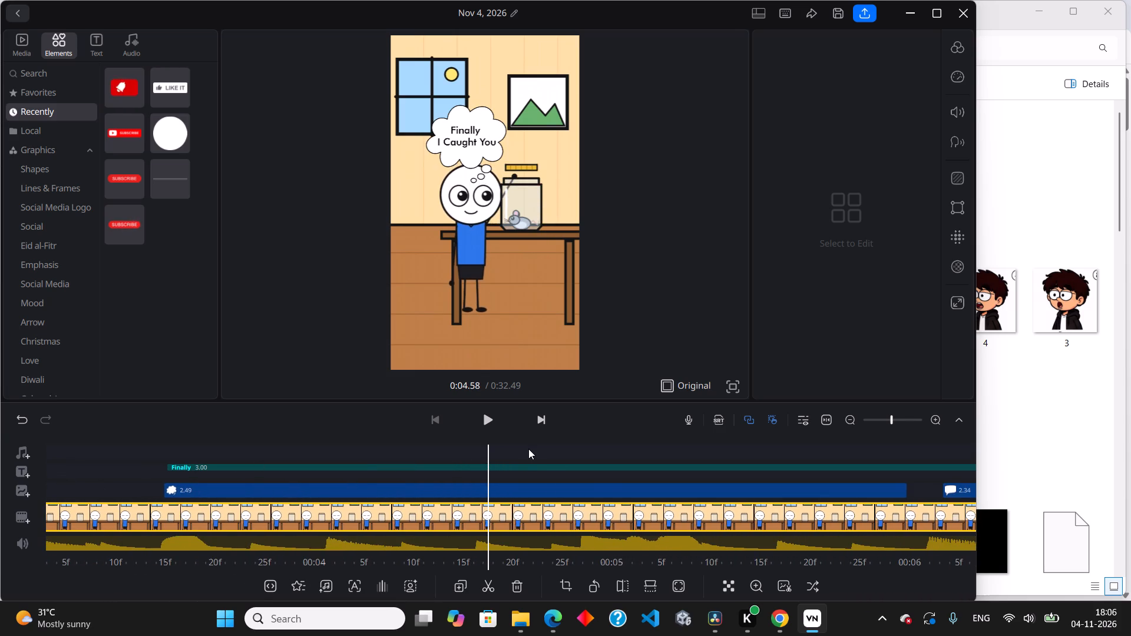
{"action": "left_click_drag", "start_coordinate": [603, 453], "coordinate": [267, 448]}
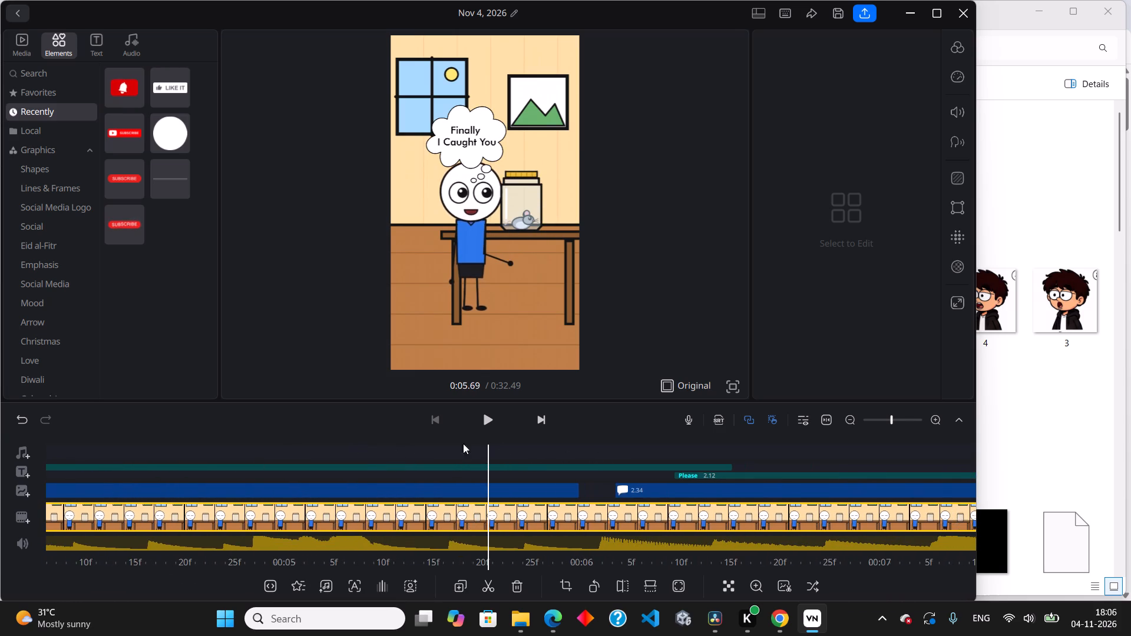
{"action": "left_click_drag", "start_coordinate": [597, 452], "coordinate": [242, 456]}
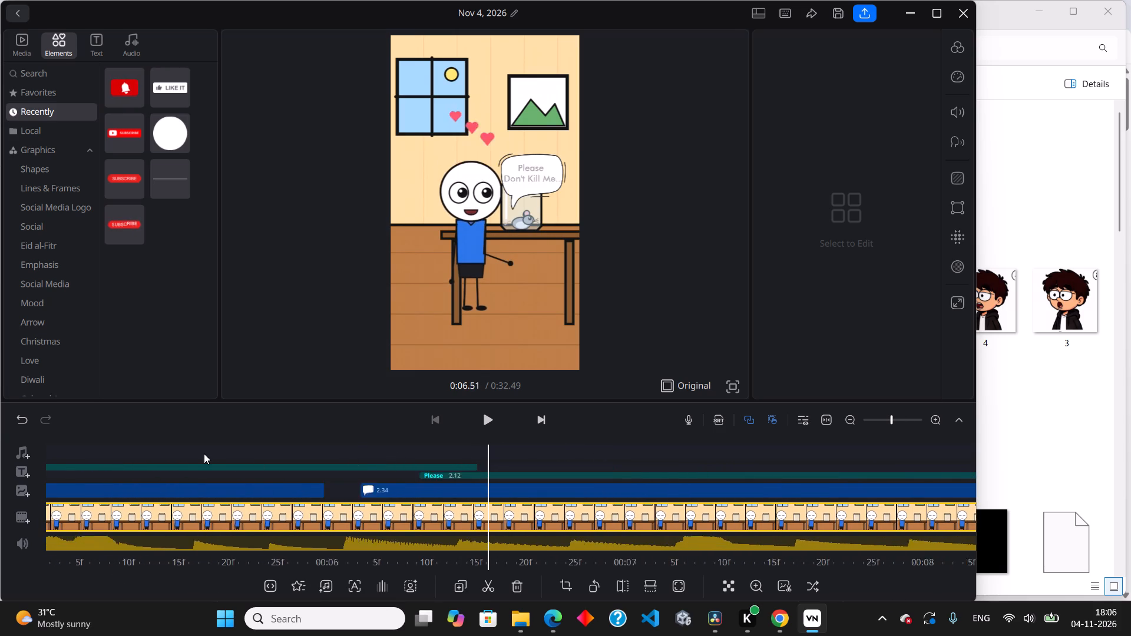
{"action": "left_click_drag", "start_coordinate": [393, 447], "coordinate": [793, 456]}
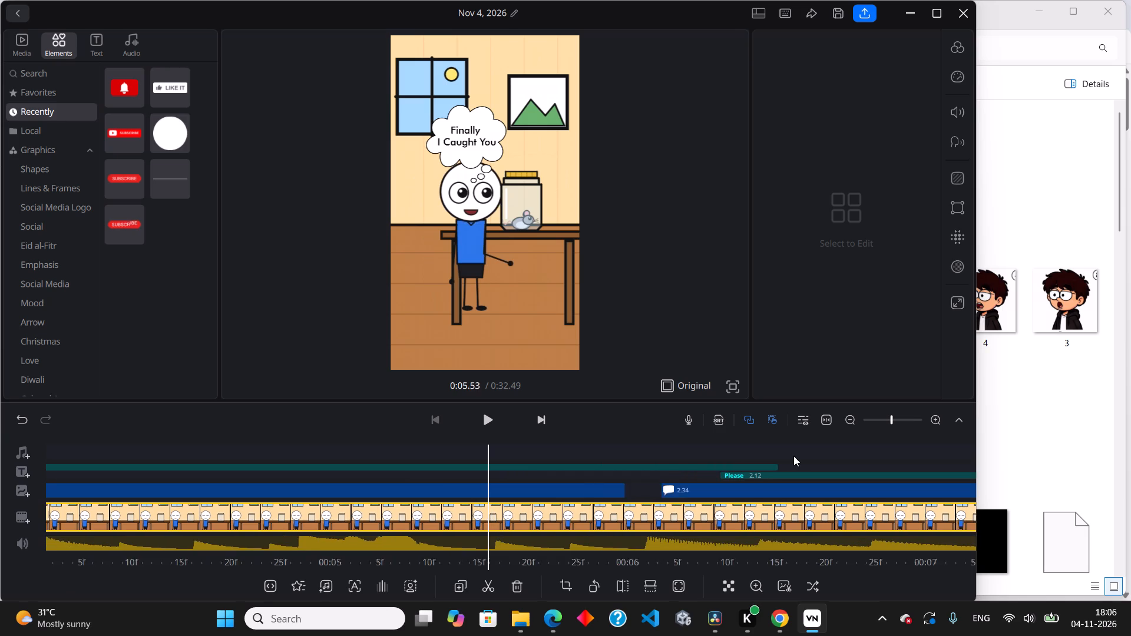
{"action": "left_click_drag", "start_coordinate": [793, 456], "coordinate": [971, 456]}
{"action": "left_click_drag", "start_coordinate": [290, 444], "coordinate": [924, 450]}
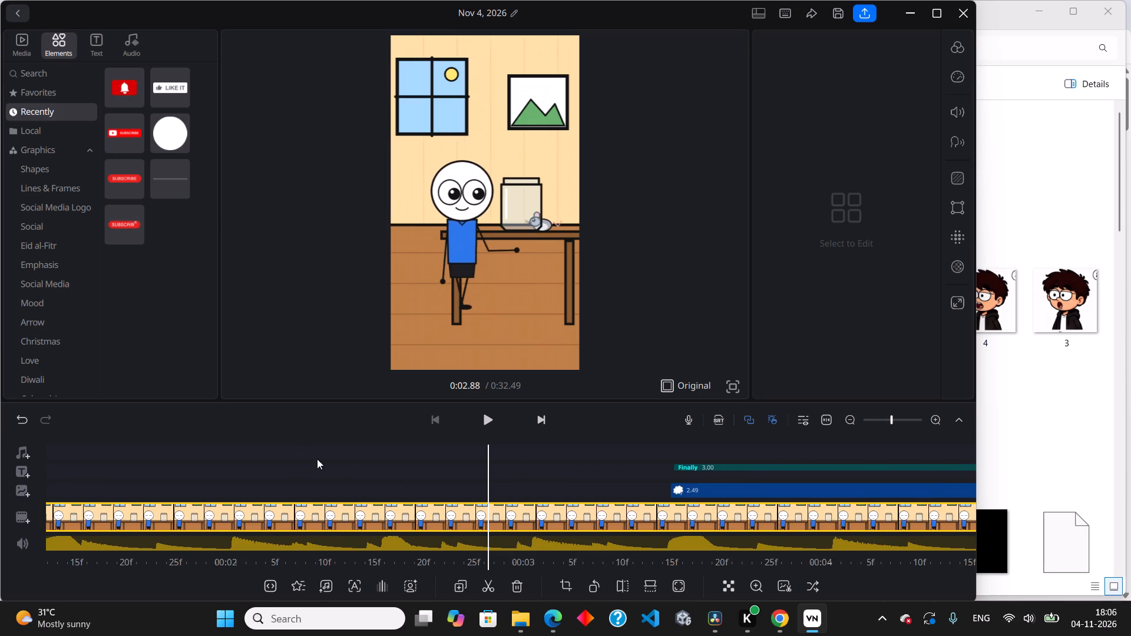
{"action": "left_click_drag", "start_coordinate": [317, 459], "coordinate": [1130, 465]}
{"action": "left_click_drag", "start_coordinate": [426, 483], "coordinate": [769, 470]}
{"action": "left_click", "coordinate": [490, 418]}
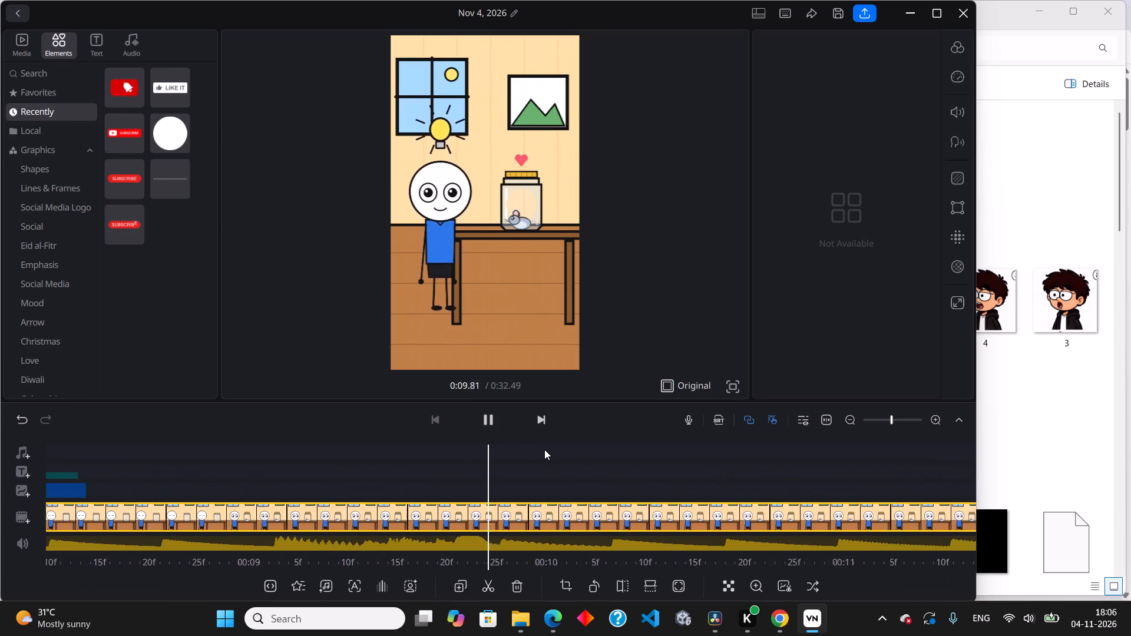
Trim the end of the "Finally I Caught You" caption back to where its thought bubble ends, at about 0:06.
{"action": "left_click_drag", "start_coordinate": [553, 468], "coordinate": [667, 446]}
{"action": "left_click_drag", "start_coordinate": [480, 468], "coordinate": [815, 461]}
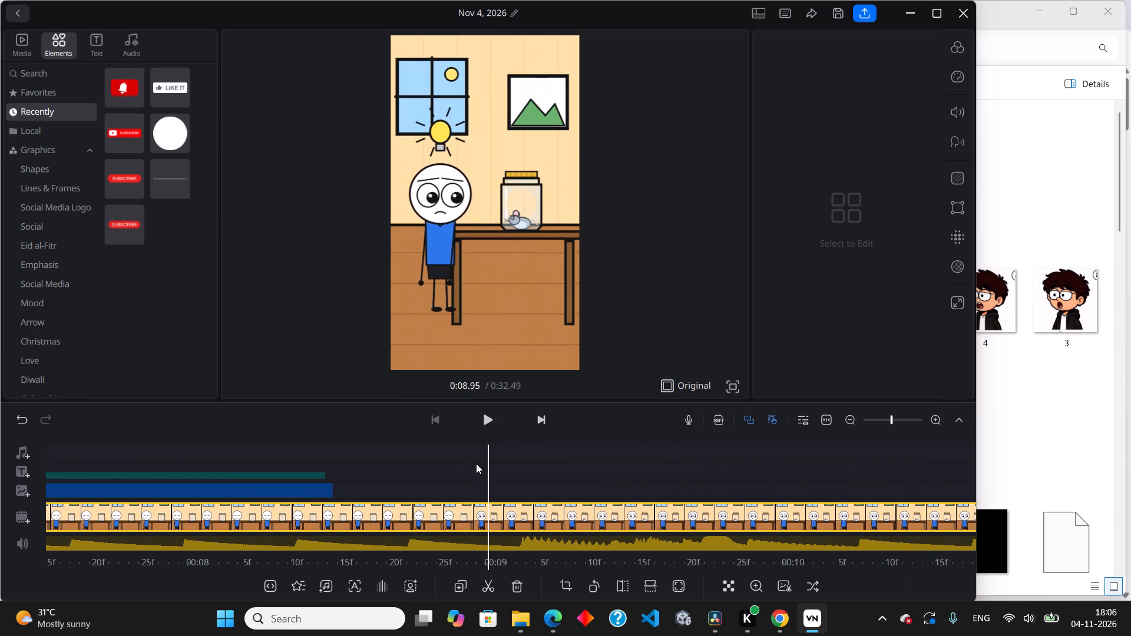
{"action": "left_click_drag", "start_coordinate": [474, 463], "coordinate": [800, 460]}
{"action": "left_click_drag", "start_coordinate": [382, 462], "coordinate": [769, 461]}
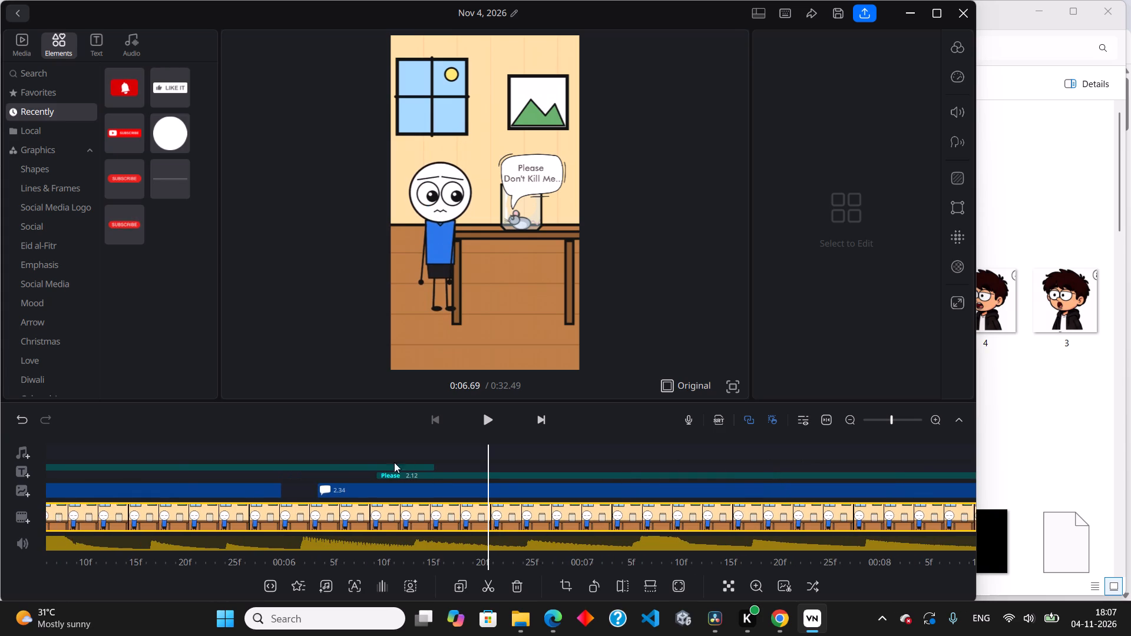
{"action": "left_click_drag", "start_coordinate": [383, 451], "coordinate": [670, 453]}
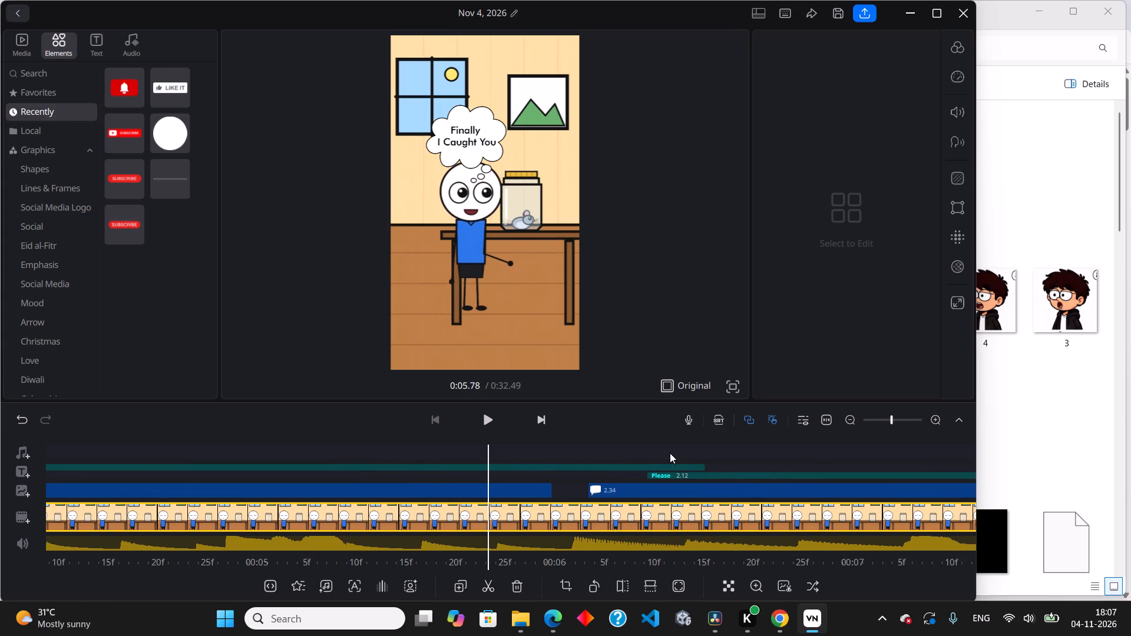
{"action": "left_click_drag", "start_coordinate": [670, 453], "coordinate": [578, 458]}
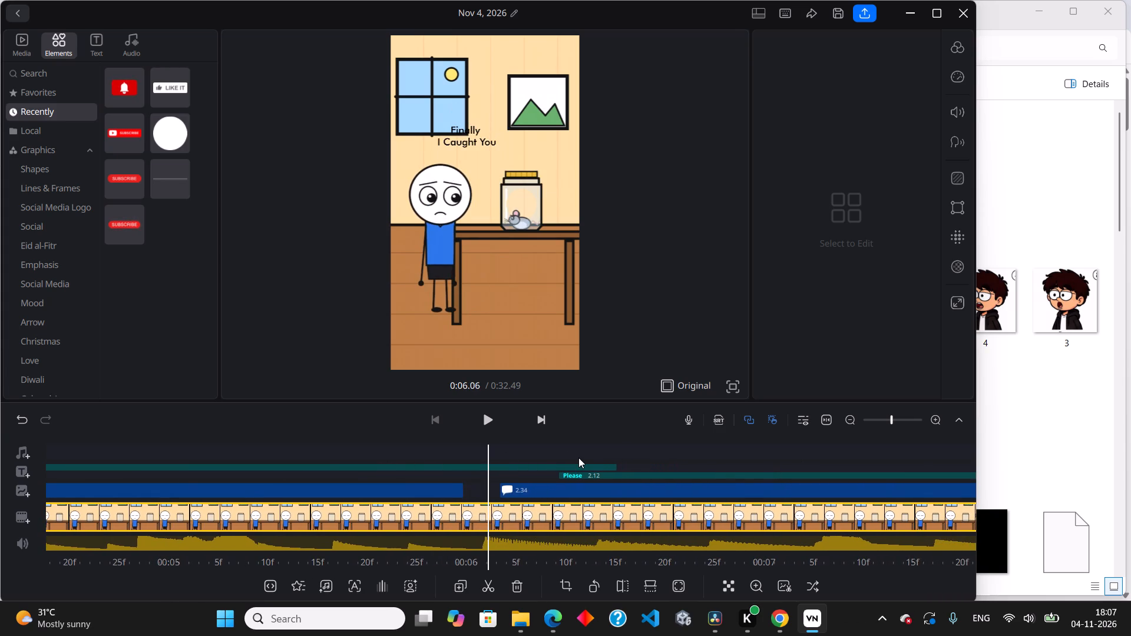
{"action": "left_click_drag", "start_coordinate": [578, 458], "coordinate": [600, 465]}
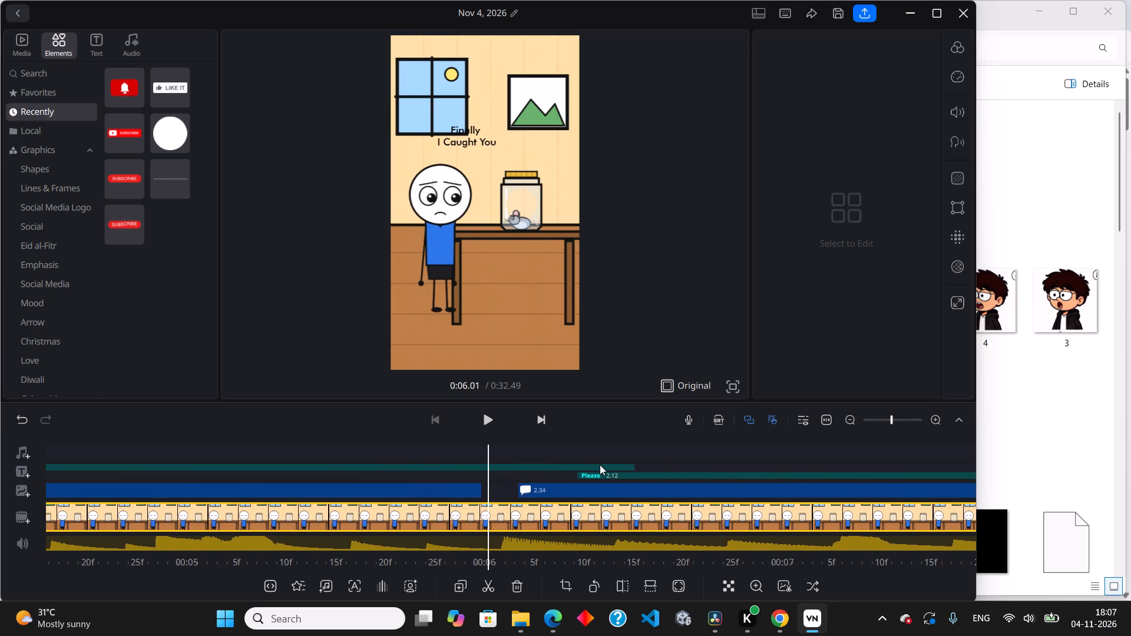
{"action": "left_click_drag", "start_coordinate": [600, 465], "coordinate": [606, 467]}
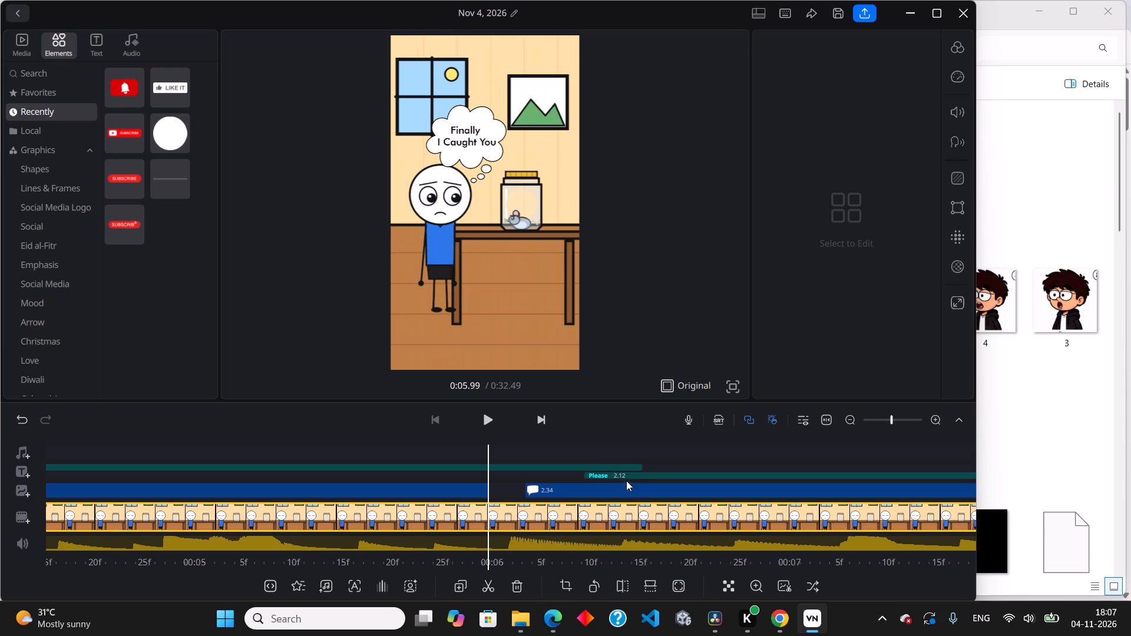
{"action": "left_click", "coordinate": [620, 465]}
{"action": "left_click_drag", "start_coordinate": [518, 459], "coordinate": [518, 458]}
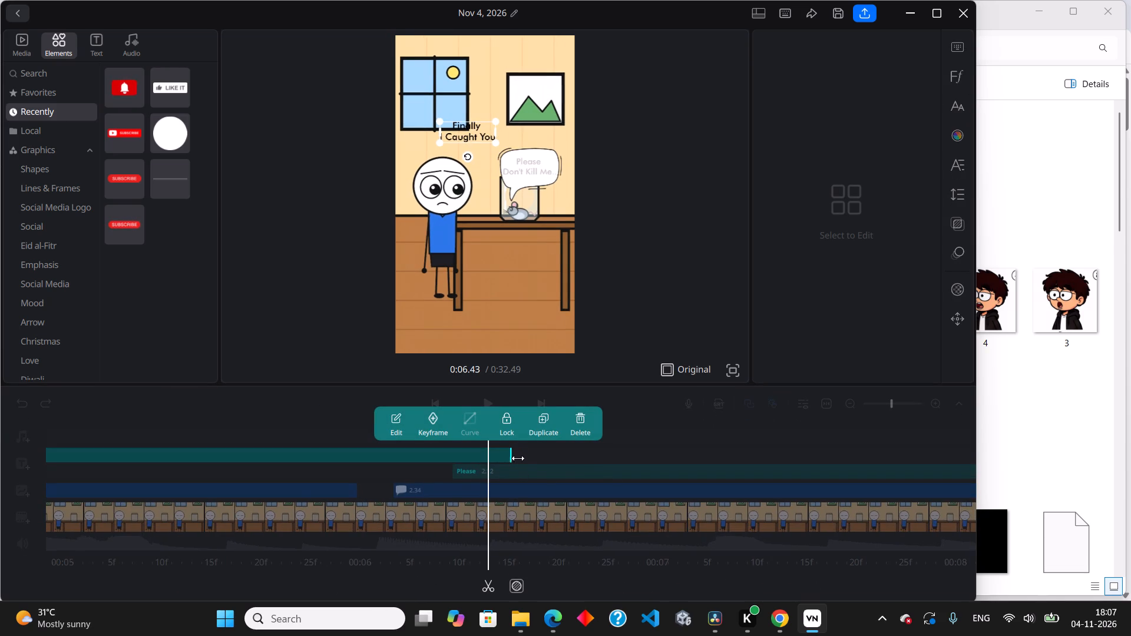
{"action": "left_click_drag", "start_coordinate": [518, 458], "coordinate": [358, 498]}
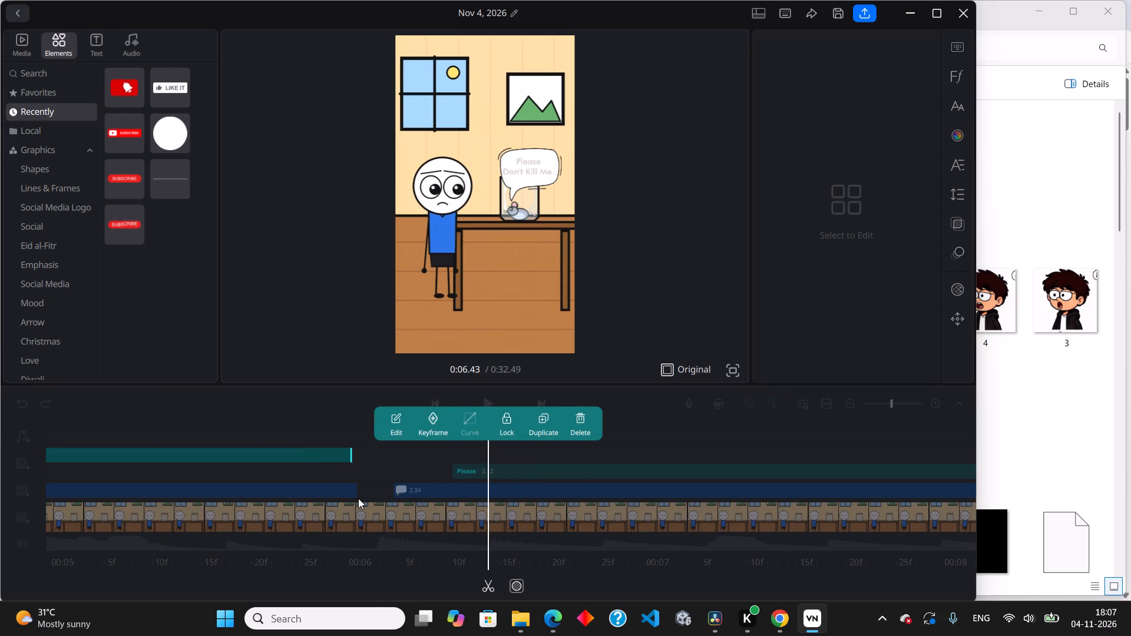
{"action": "left_click", "coordinate": [585, 448]}
Split the main video clip at about 0:06.54, just after the "Please Don't Kill Me" caption fades in.
{"action": "left_click_drag", "start_coordinate": [412, 464], "coordinate": [551, 464]}
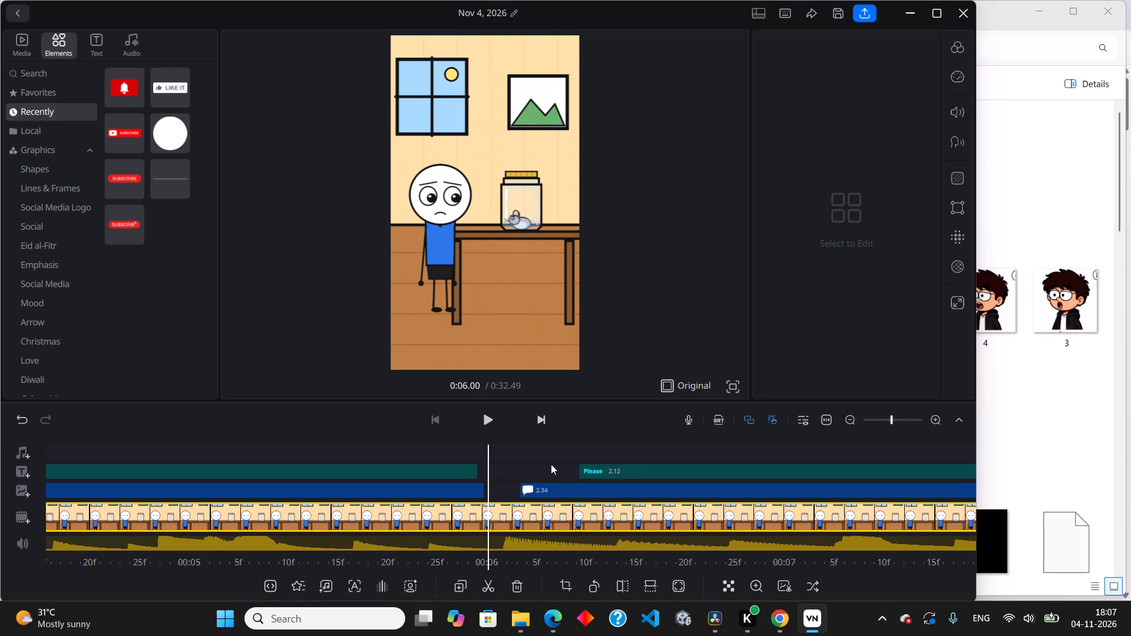
{"action": "left_click_drag", "start_coordinate": [551, 464], "coordinate": [550, 464]}
{"action": "left_click_drag", "start_coordinate": [550, 466], "coordinate": [548, 466]}
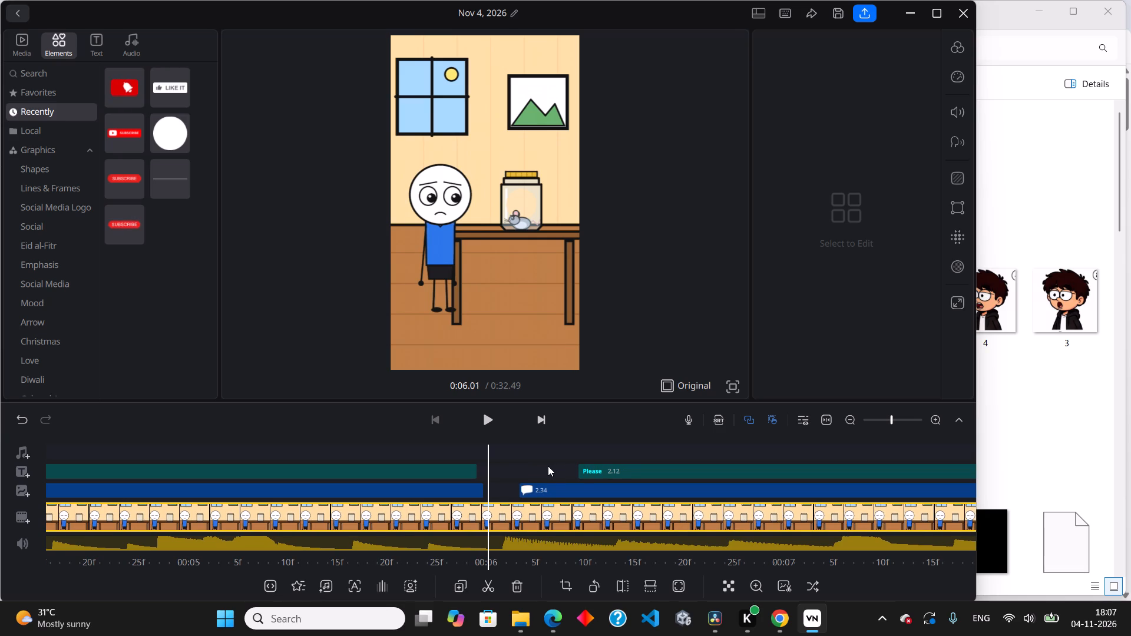
{"action": "left_click_drag", "start_coordinate": [548, 466], "coordinate": [478, 478]}
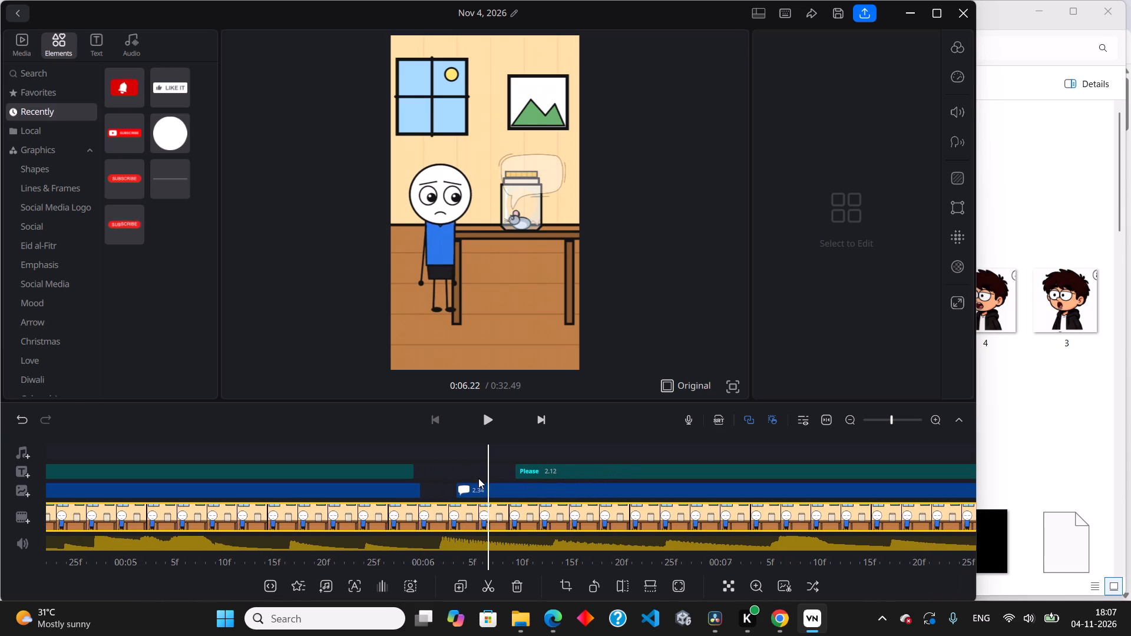
{"action": "left_click_drag", "start_coordinate": [478, 478], "coordinate": [315, 511]}
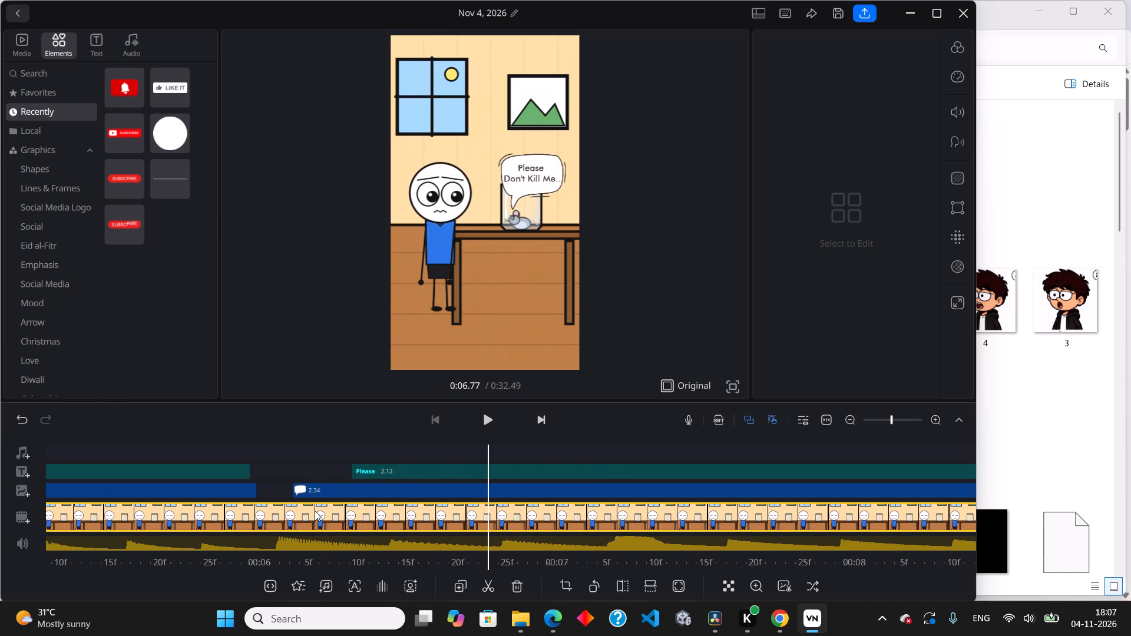
{"action": "left_click_drag", "start_coordinate": [315, 511], "coordinate": [315, 511]}
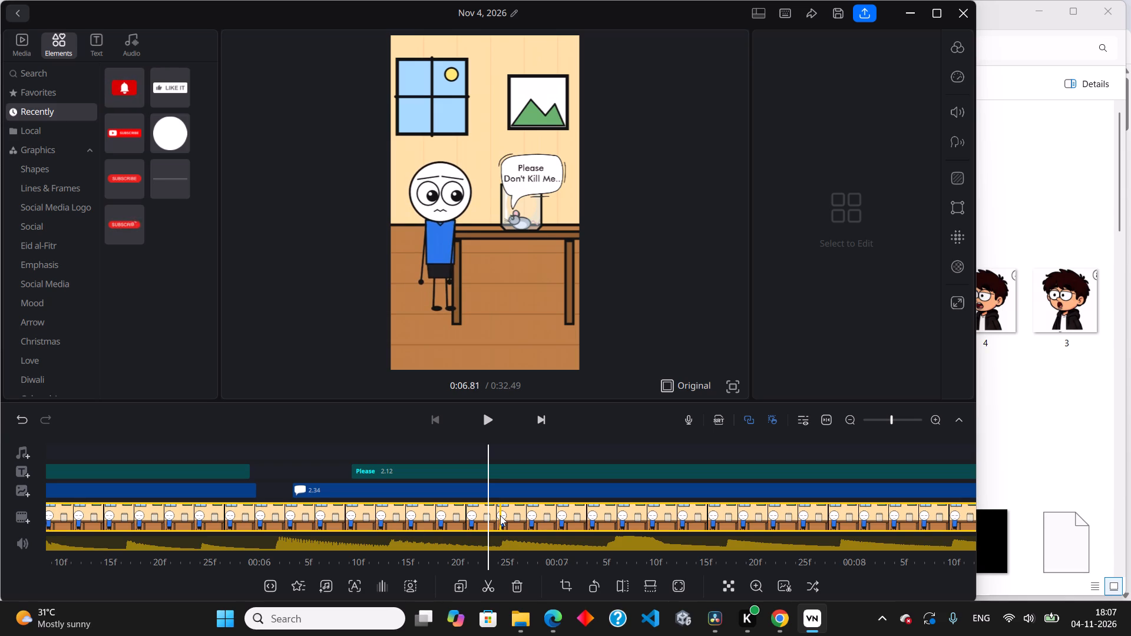
{"action": "left_click", "coordinate": [488, 515]}
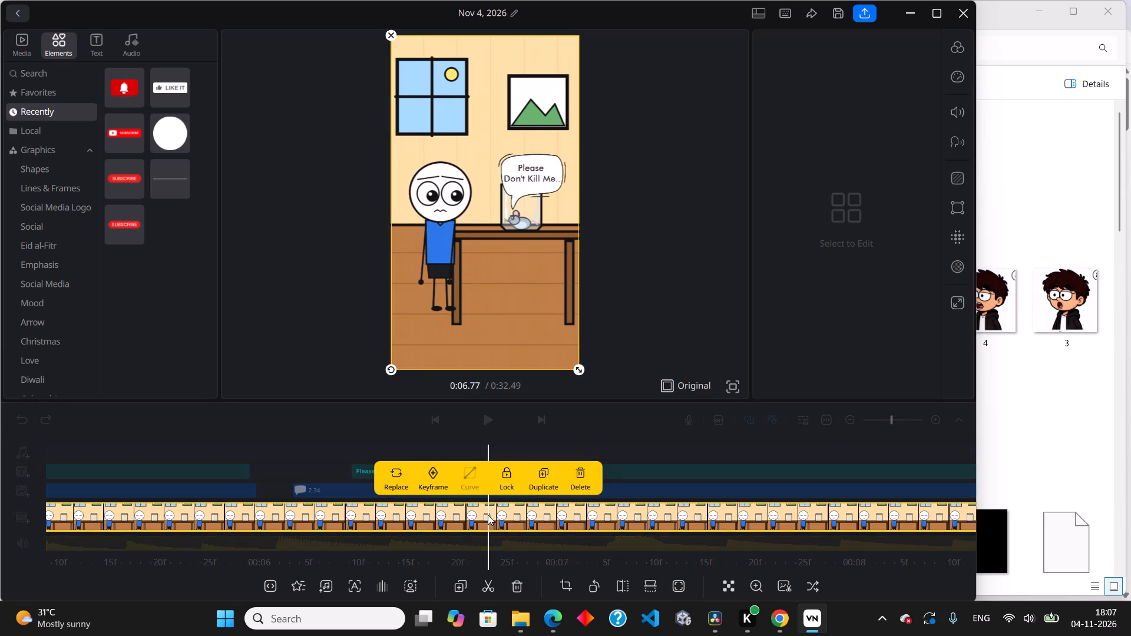
{"action": "left_click", "coordinate": [627, 441]}
{"action": "left_click_drag", "start_coordinate": [558, 455], "coordinate": [576, 454]}
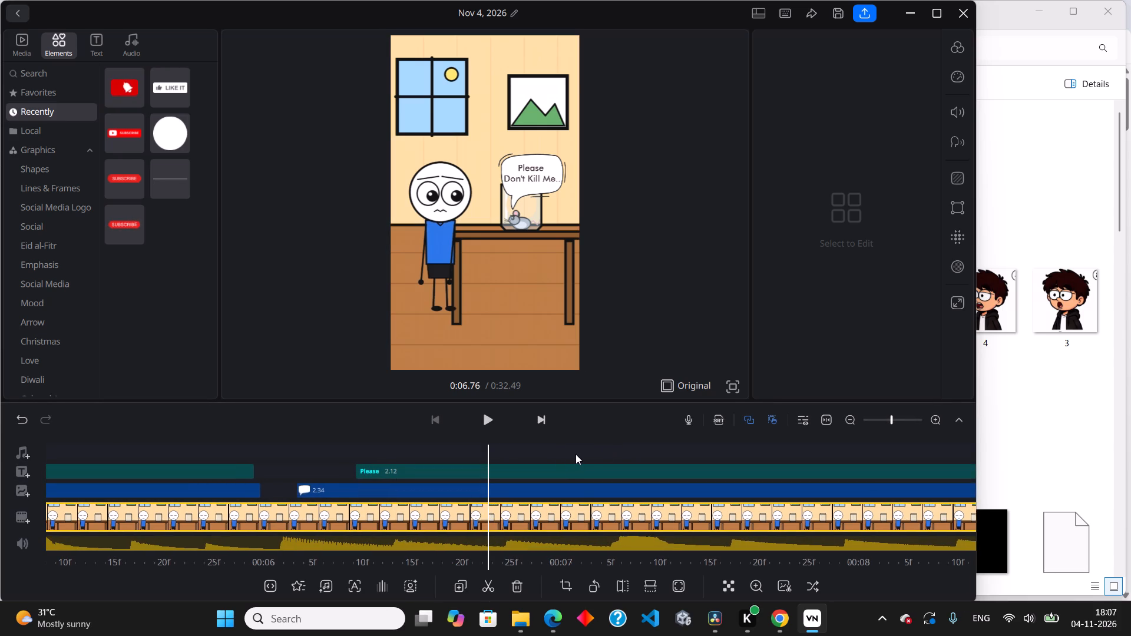
{"action": "left_click_drag", "start_coordinate": [576, 454], "coordinate": [640, 454]}
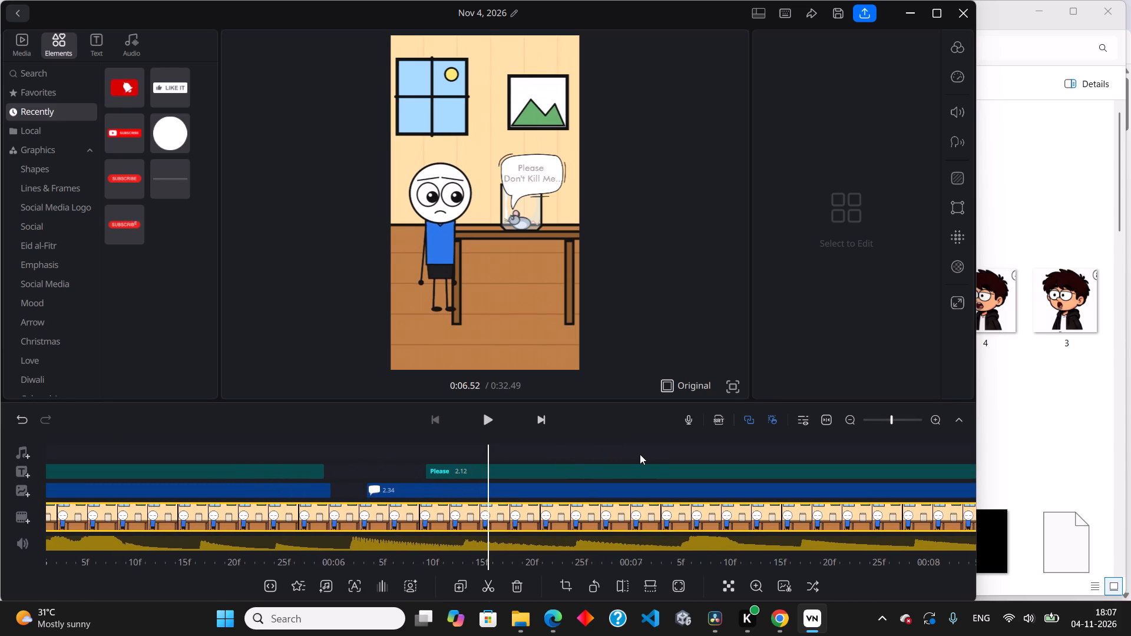
{"action": "left_click_drag", "start_coordinate": [640, 454], "coordinate": [635, 454]}
{"action": "left_click", "coordinate": [491, 581]}
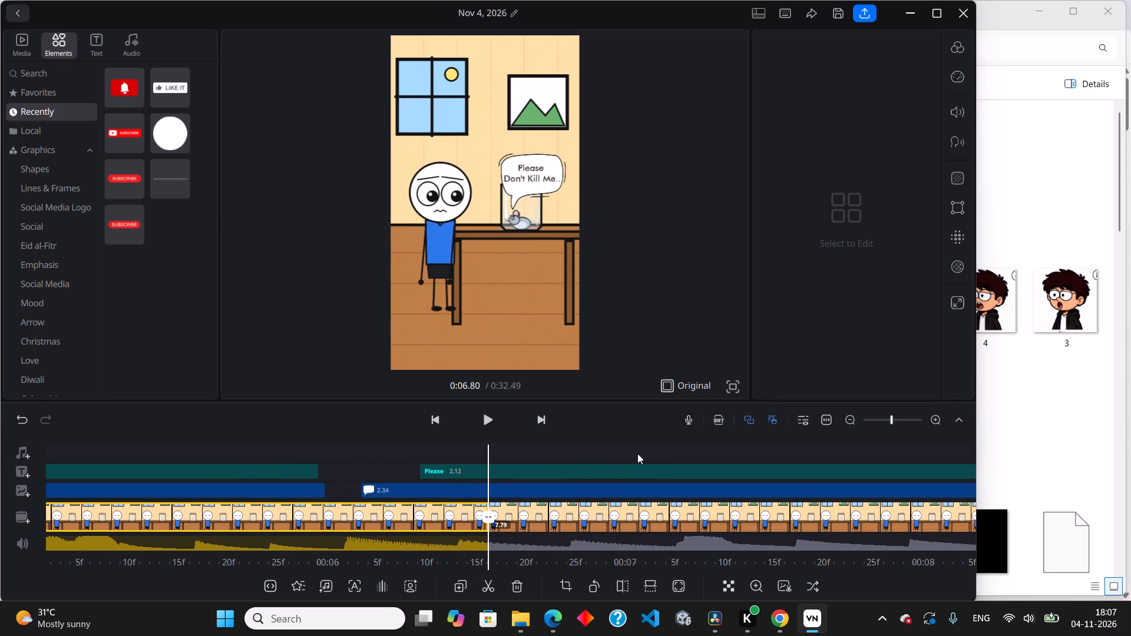
Split the main video clip again at about 0:06.87 to isolate a 0.33-second segment under the speech bubble.
{"action": "left_click_drag", "start_coordinate": [647, 441], "coordinate": [557, 458]}
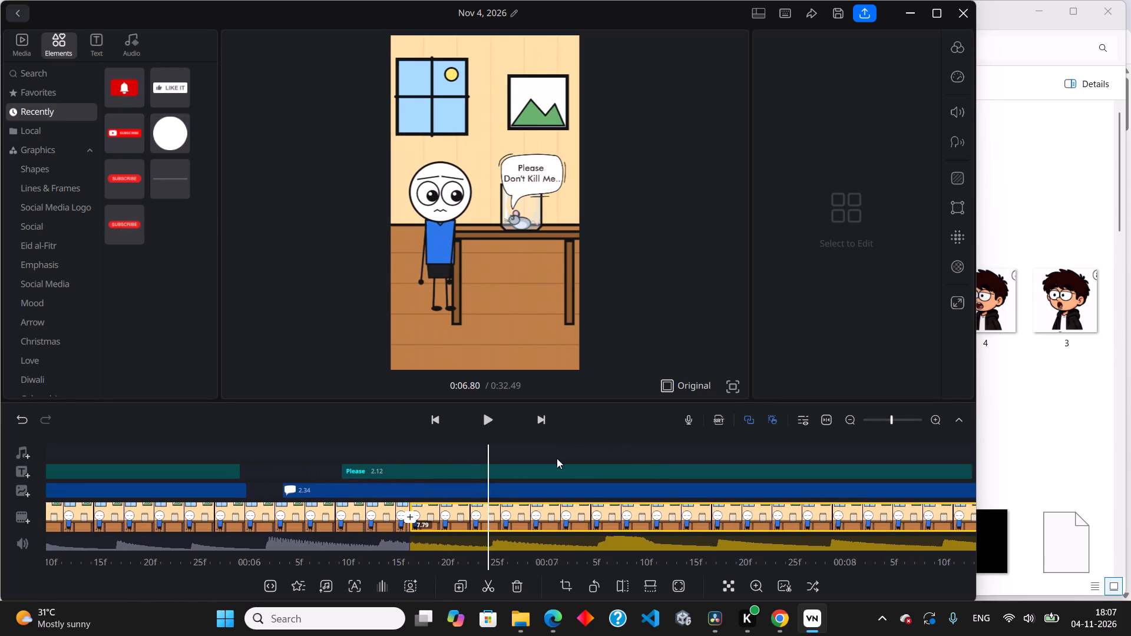
{"action": "left_click_drag", "start_coordinate": [557, 458], "coordinate": [431, 485]}
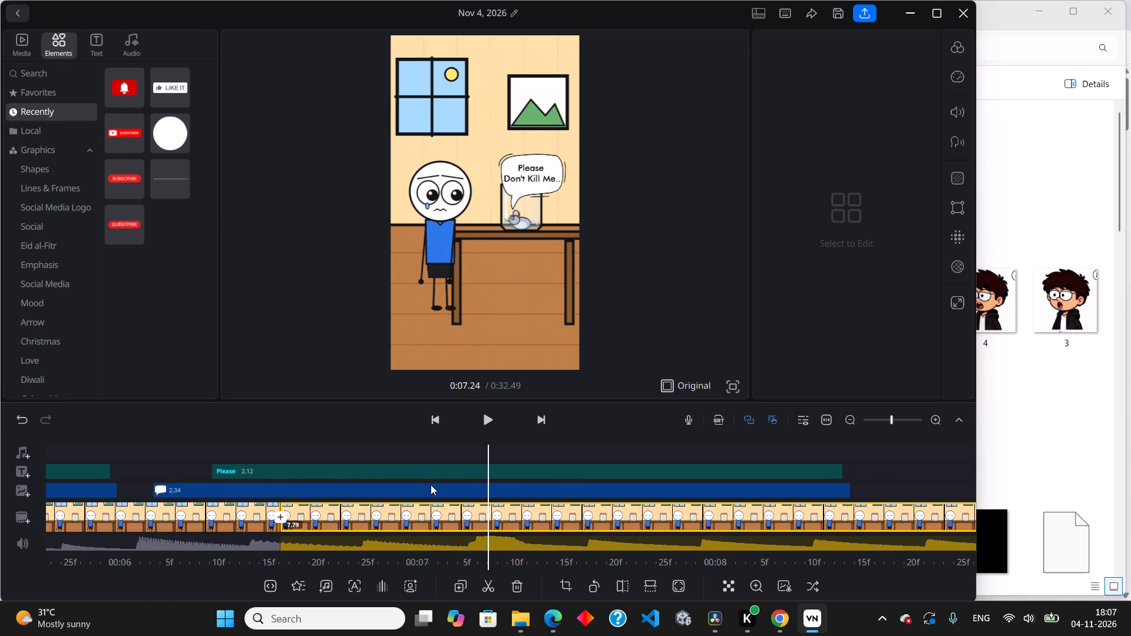
{"action": "left_click_drag", "start_coordinate": [431, 485], "coordinate": [551, 474]}
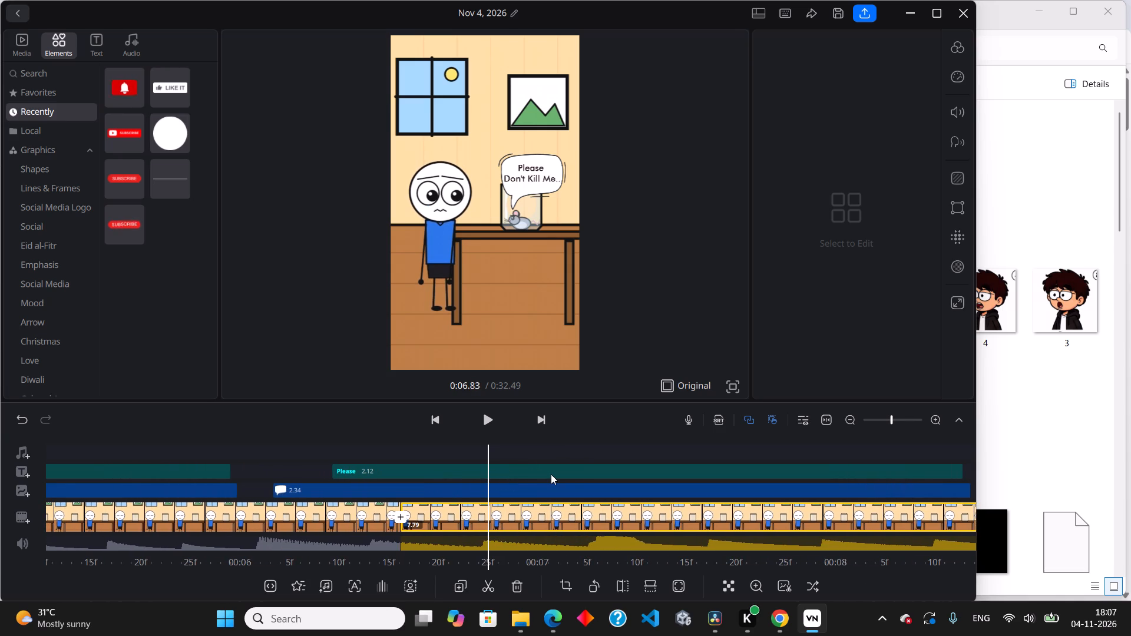
{"action": "left_click_drag", "start_coordinate": [551, 474], "coordinate": [541, 477]}
{"action": "left_click", "coordinate": [491, 591]}
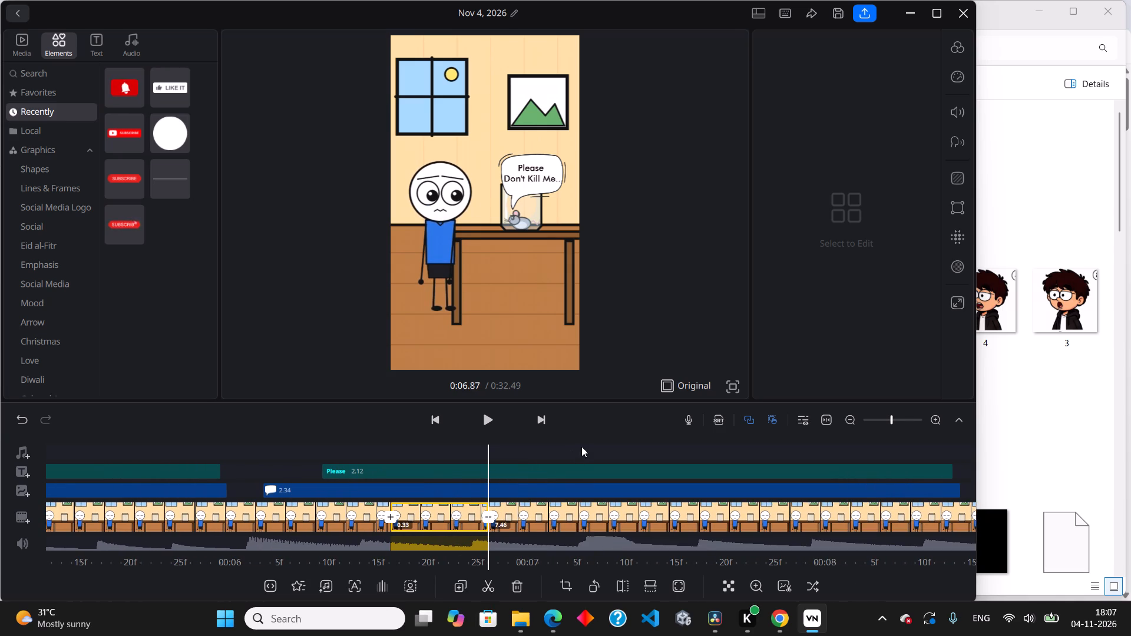
{"action": "left_click", "coordinate": [581, 446]}
Set the 0.33-second segment's regular speed to 0.1x.
{"action": "left_click", "coordinate": [448, 521]}
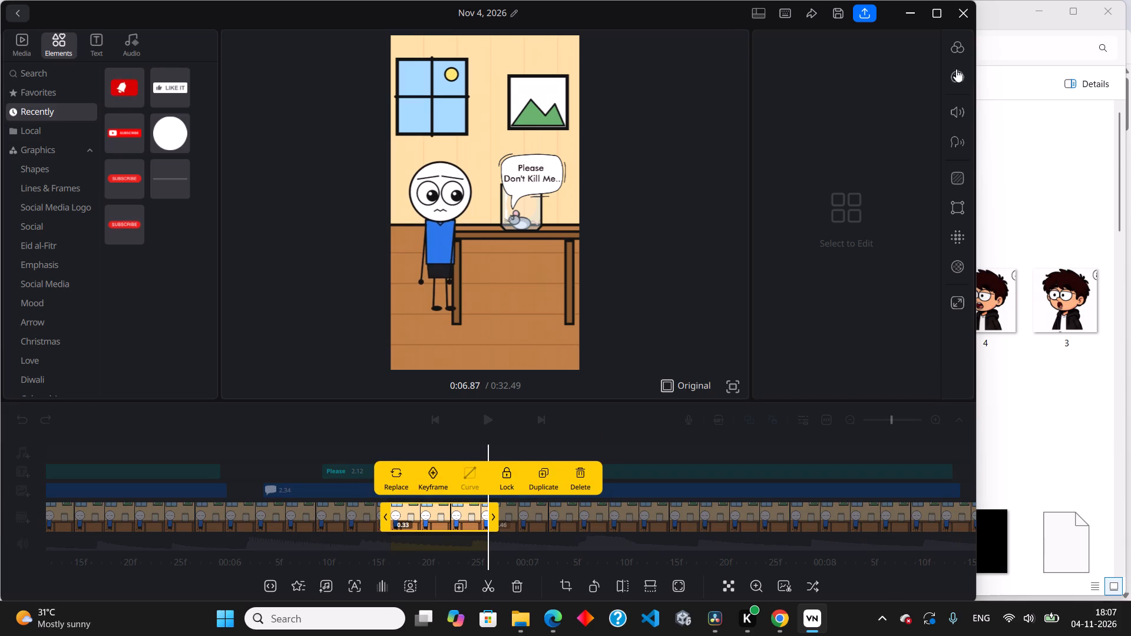
{"action": "left_click", "coordinate": [965, 70]}
{"action": "left_click", "coordinate": [892, 41]}
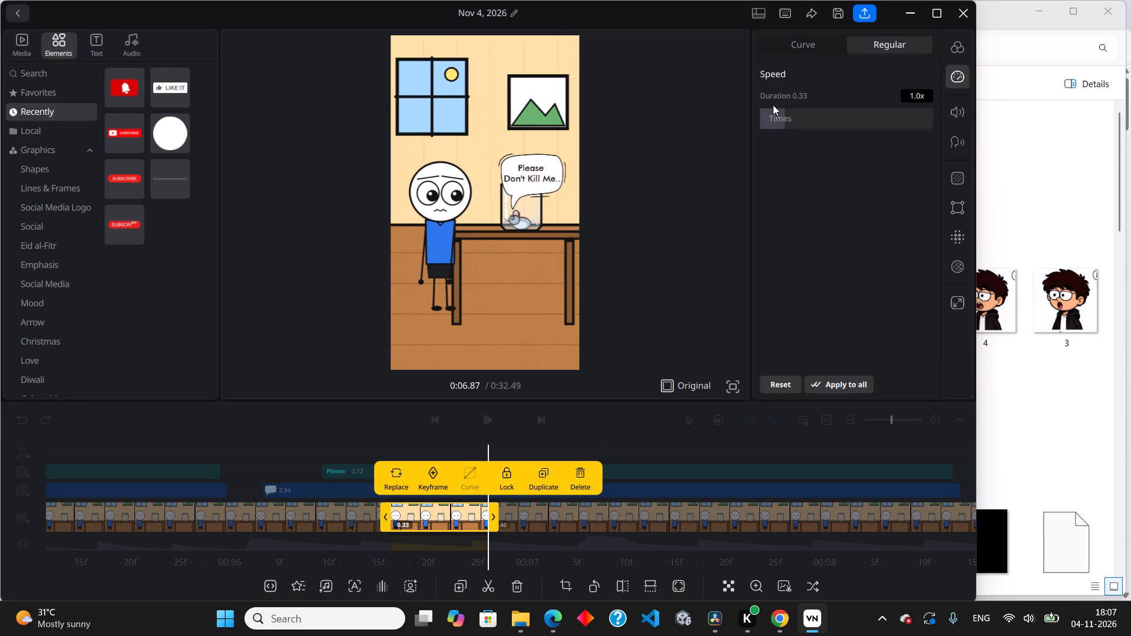
{"action": "left_click_drag", "start_coordinate": [777, 114], "coordinate": [766, 117]}
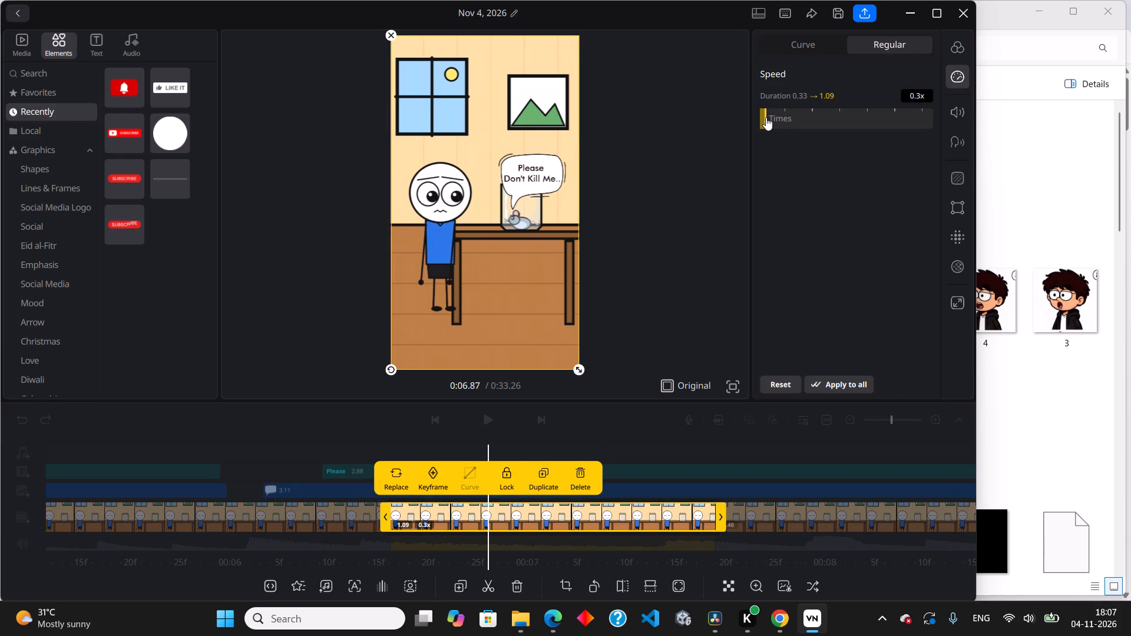
{"action": "left_click_drag", "start_coordinate": [766, 117], "coordinate": [756, 130]}
{"action": "left_click", "coordinate": [822, 215]}
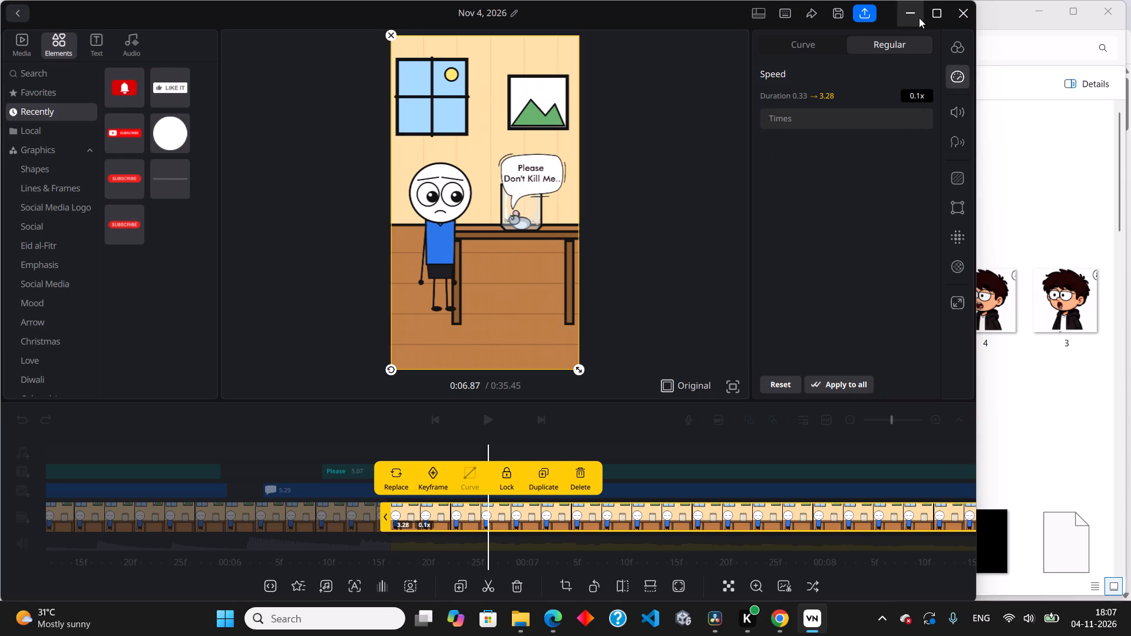
Maximize the editor window and play the cartoon from near its start into the park scene to review the slowed segment and captions.
{"action": "left_click", "coordinate": [940, 14]}
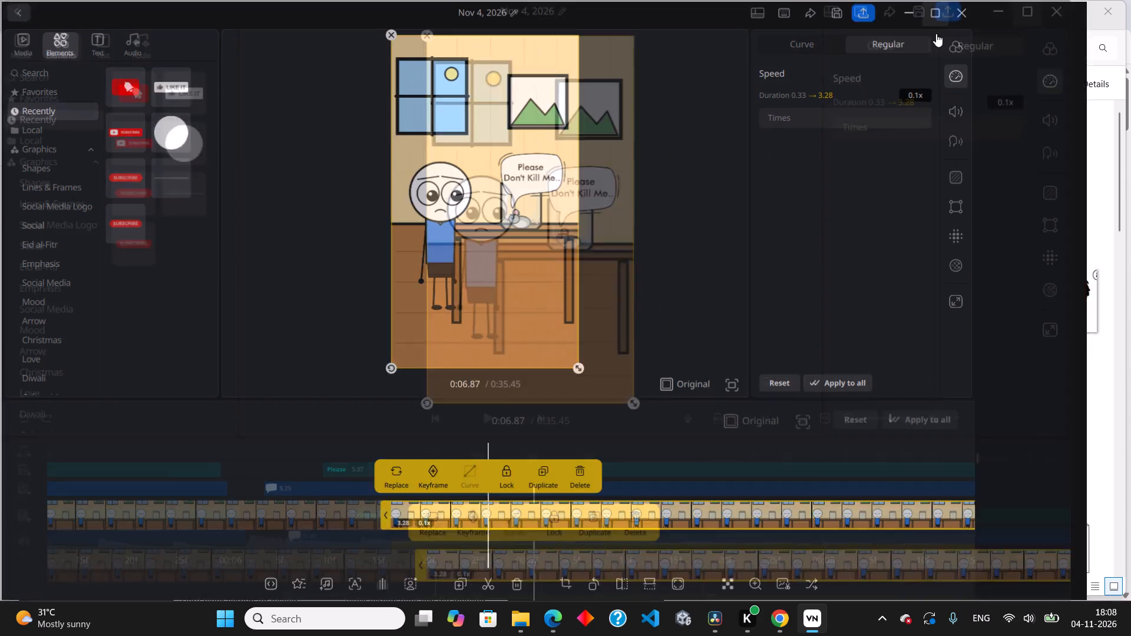
{"action": "left_click", "coordinate": [752, 332]}
{"action": "left_click_drag", "start_coordinate": [646, 422], "coordinate": [869, 422]}
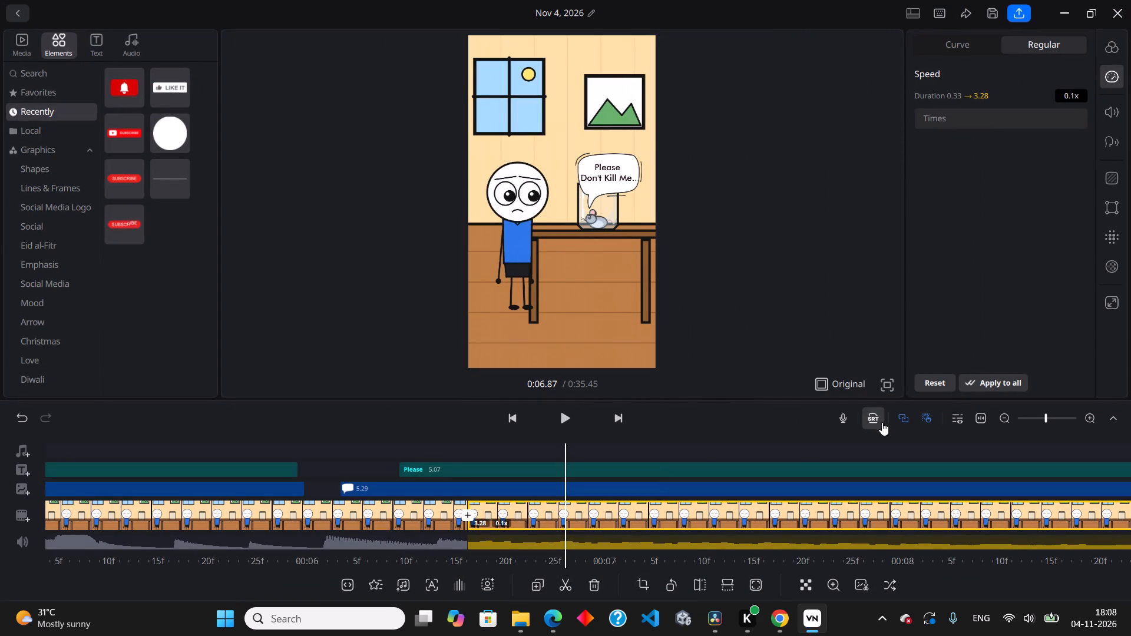
{"action": "left_click_drag", "start_coordinate": [332, 428], "coordinate": [1130, 434]}
{"action": "left_click_drag", "start_coordinate": [143, 439], "coordinate": [243, 443]}
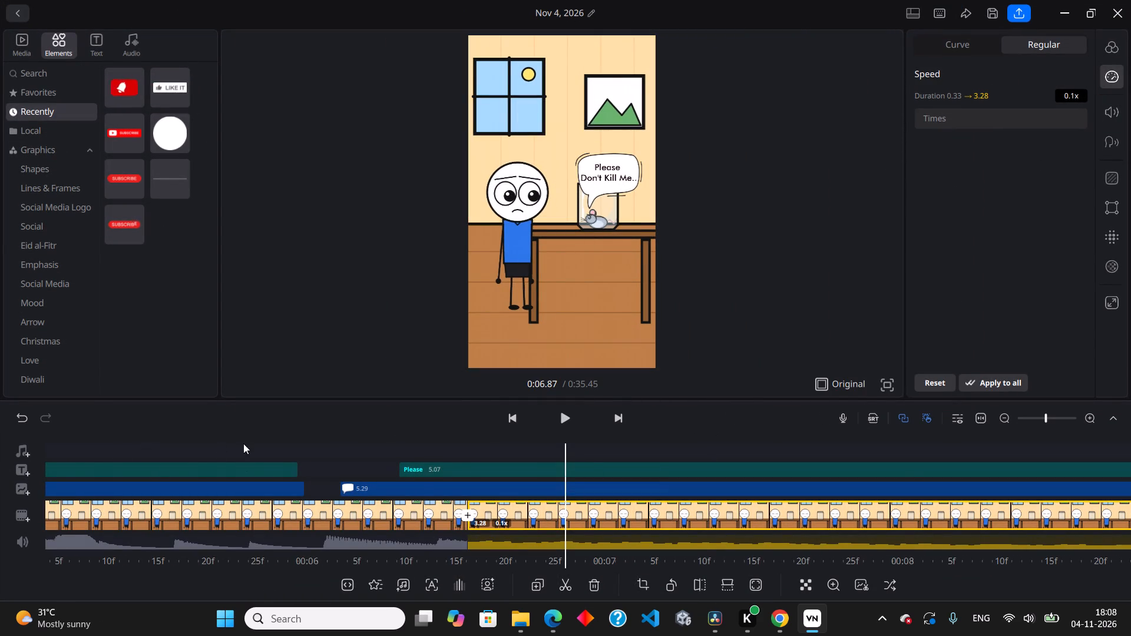
{"action": "left_click_drag", "start_coordinate": [243, 443], "coordinate": [240, 443]}
{"action": "left_click_drag", "start_coordinate": [191, 516], "coordinate": [1130, 516]}
{"action": "left_click_drag", "start_coordinate": [233, 502], "coordinate": [724, 502]}
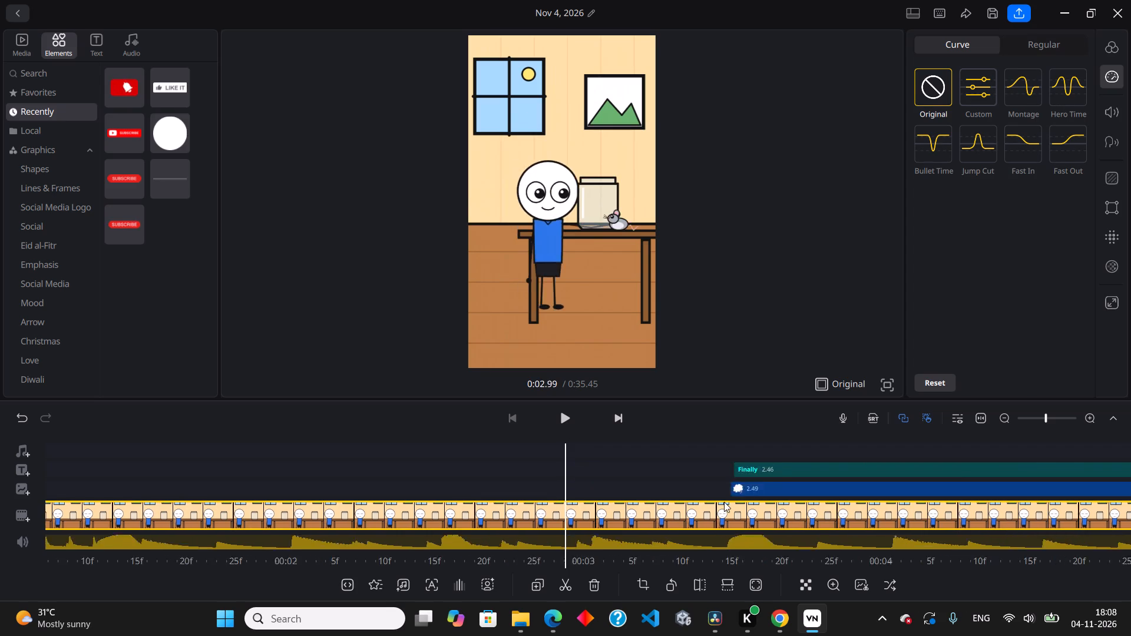
{"action": "left_click_drag", "start_coordinate": [724, 502], "coordinate": [912, 502]}
{"action": "left_click", "coordinate": [1026, 418]}
{"action": "left_click_drag", "start_coordinate": [499, 467], "coordinate": [617, 467]}
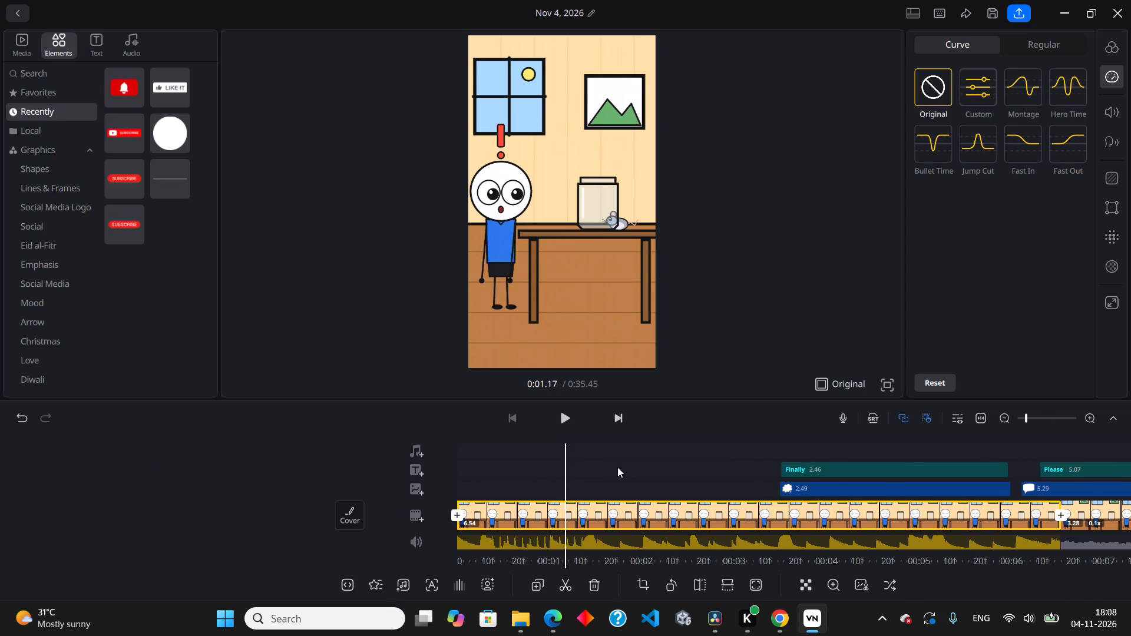
{"action": "left_click_drag", "start_coordinate": [617, 467], "coordinate": [648, 467]}
{"action": "left_click", "coordinate": [563, 426]}
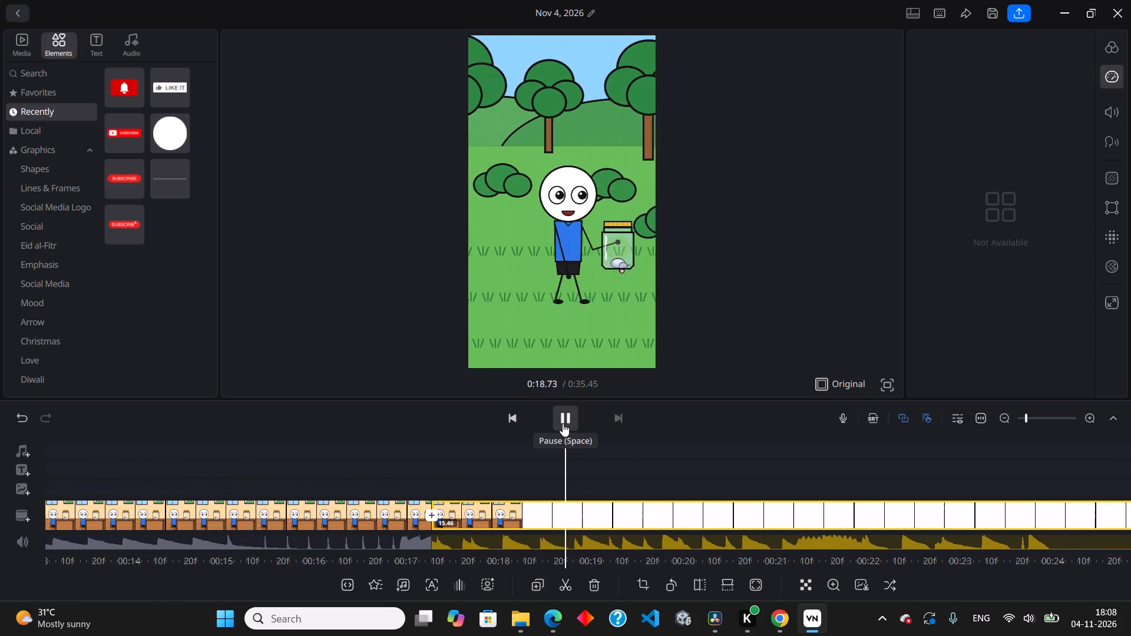
{"action": "left_click", "coordinate": [571, 420]}
Split the main video clip at 0:17.31, on the white frame just after the "15 Minutes Later..." clock scene ends.
{"action": "left_click_drag", "start_coordinate": [531, 453], "coordinate": [579, 453]}
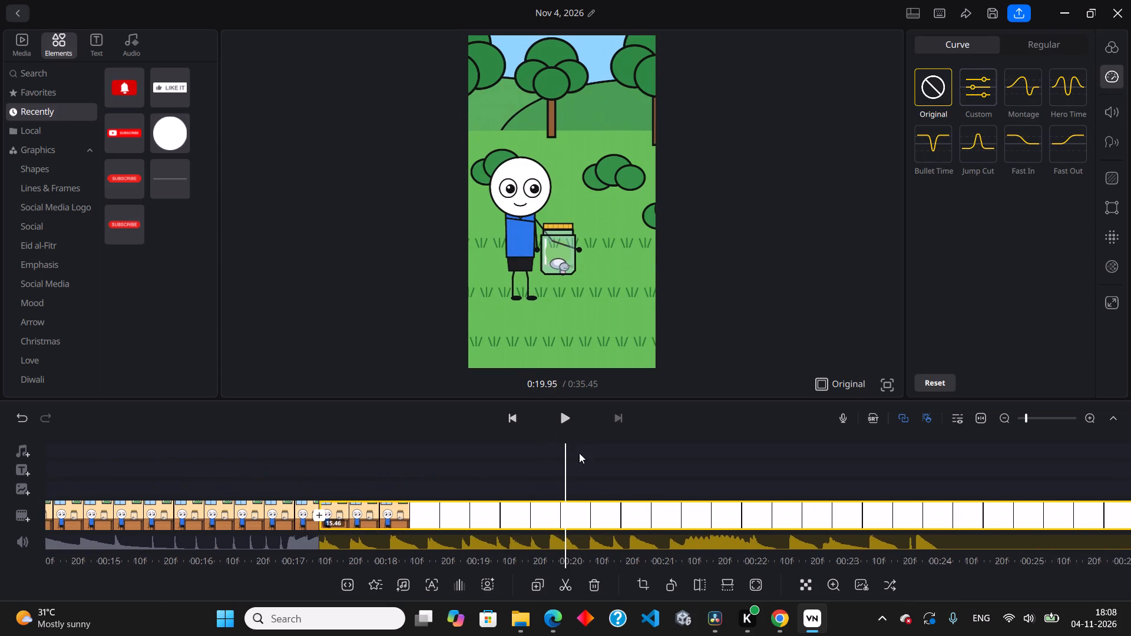
{"action": "left_click_drag", "start_coordinate": [579, 453], "coordinate": [722, 449]}
{"action": "left_click_drag", "start_coordinate": [525, 461], "coordinate": [709, 443]}
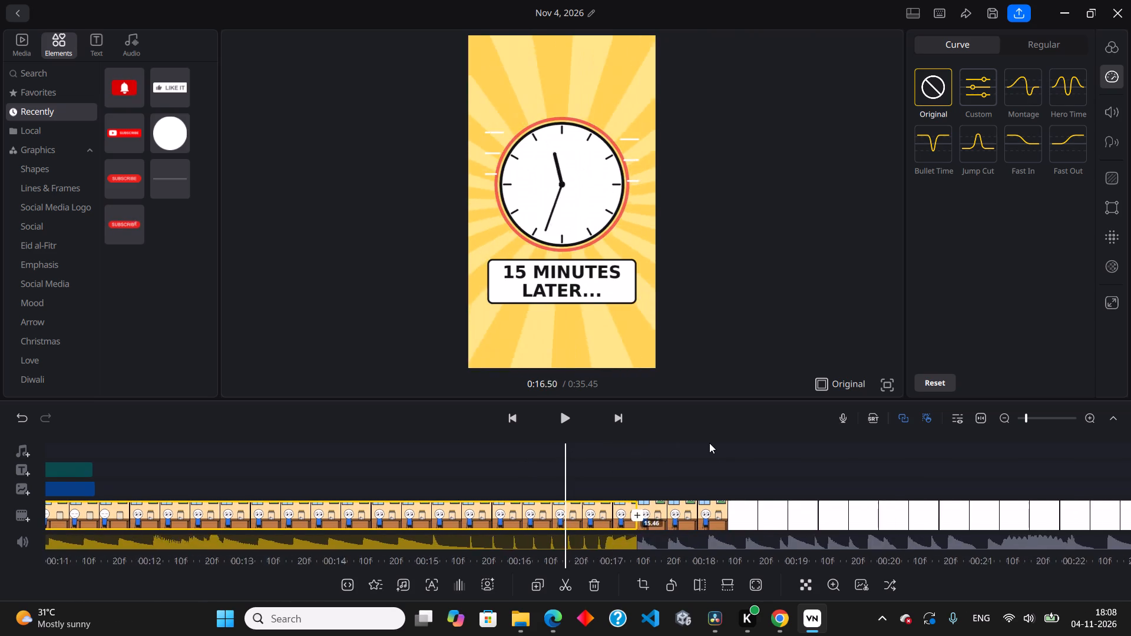
{"action": "left_click_drag", "start_coordinate": [709, 443], "coordinate": [654, 455]}
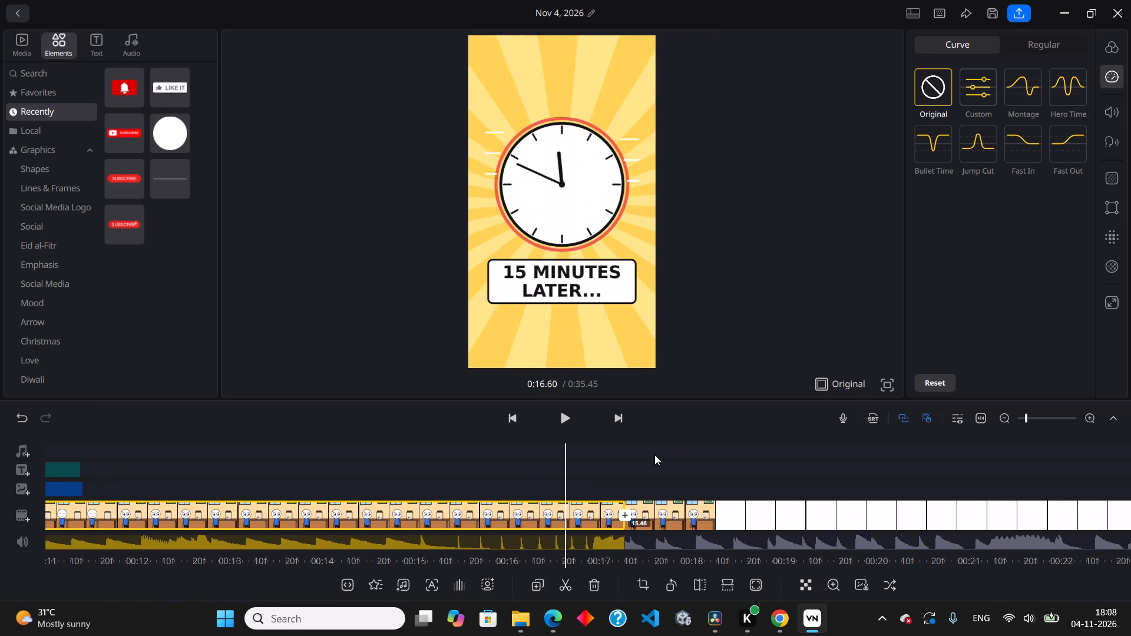
{"action": "left_click_drag", "start_coordinate": [654, 455], "coordinate": [630, 458]}
{"action": "left_click_drag", "start_coordinate": [621, 446], "coordinate": [611, 446]}
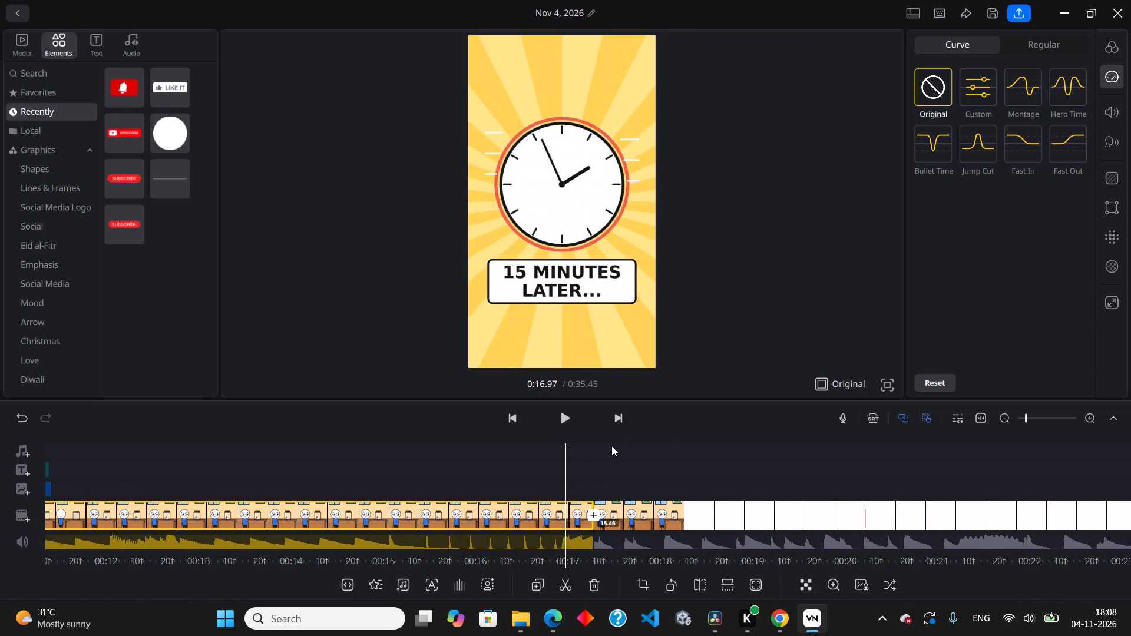
{"action": "left_click_drag", "start_coordinate": [611, 446], "coordinate": [568, 458]}
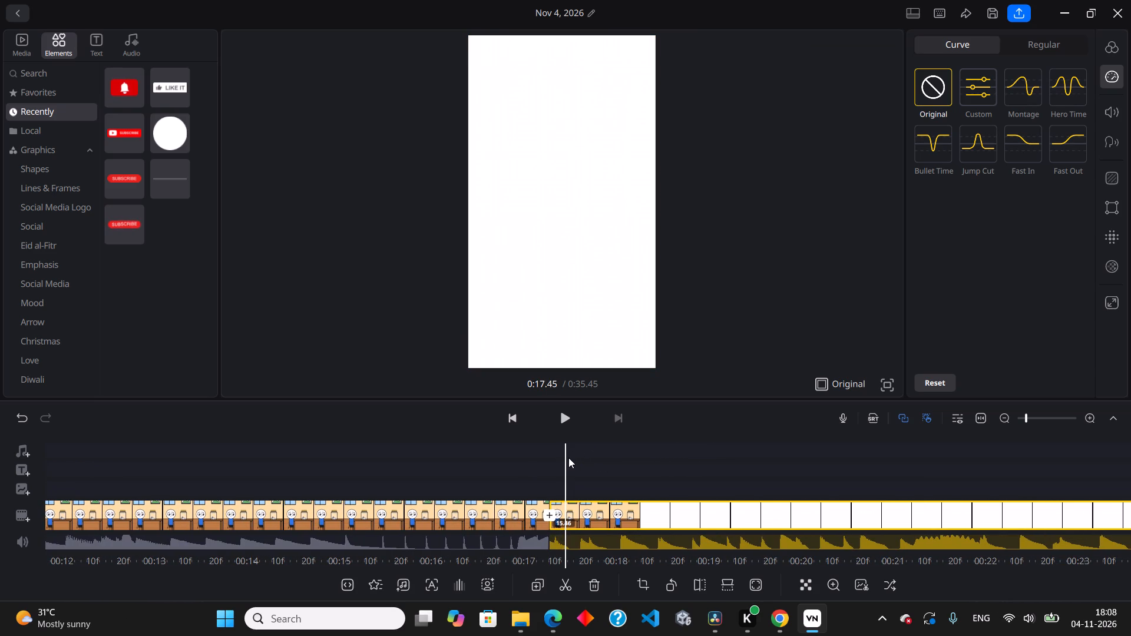
{"action": "left_click_drag", "start_coordinate": [568, 458], "coordinate": [568, 459]}
{"action": "left_click", "coordinate": [600, 524]}
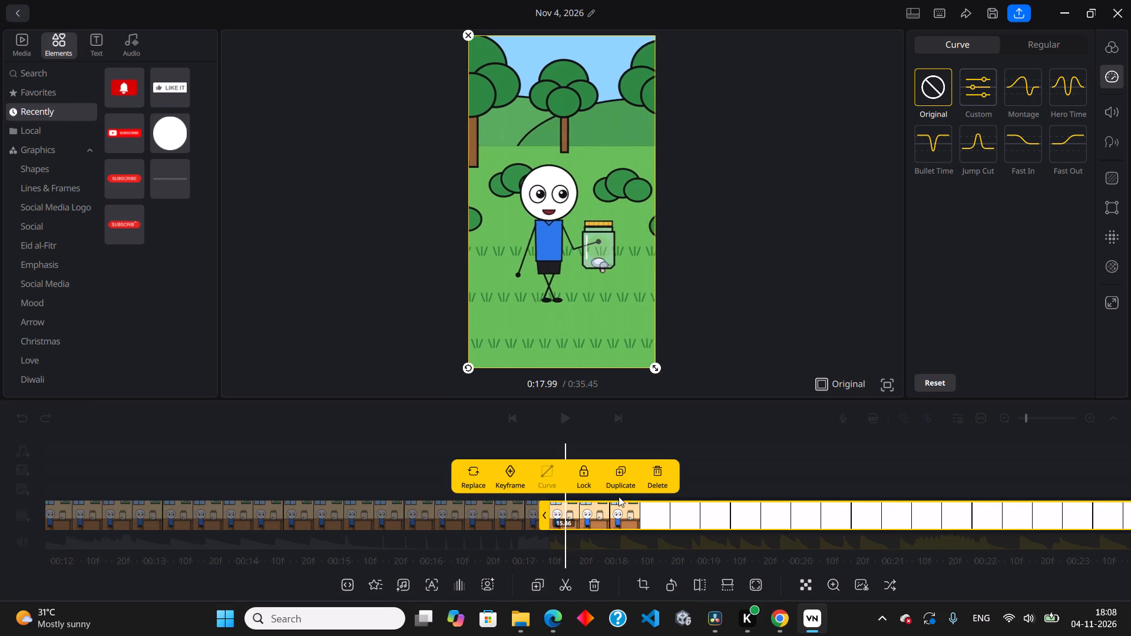
{"action": "left_click_drag", "start_coordinate": [664, 446], "coordinate": [682, 446]}
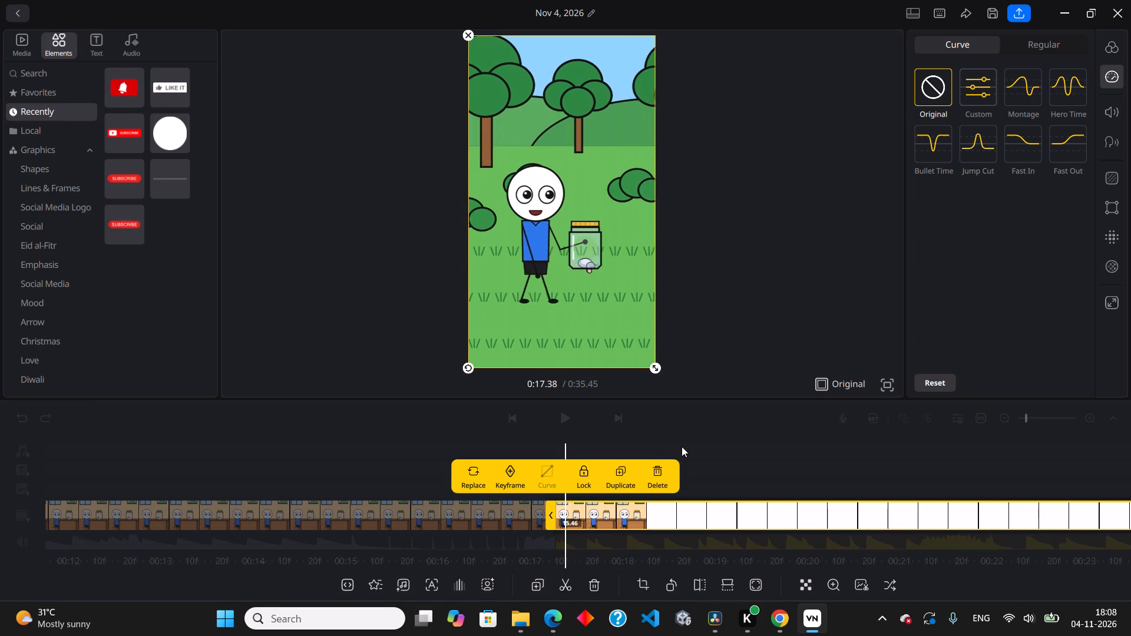
{"action": "left_click_drag", "start_coordinate": [682, 446], "coordinate": [700, 452]}
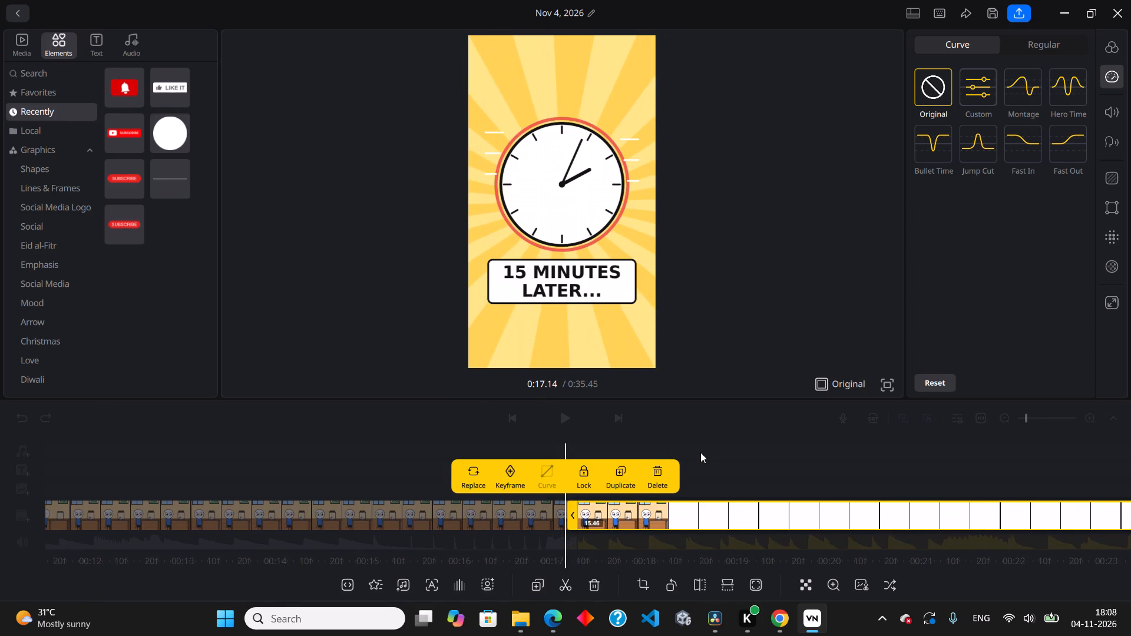
{"action": "left_click_drag", "start_coordinate": [700, 452], "coordinate": [688, 456]}
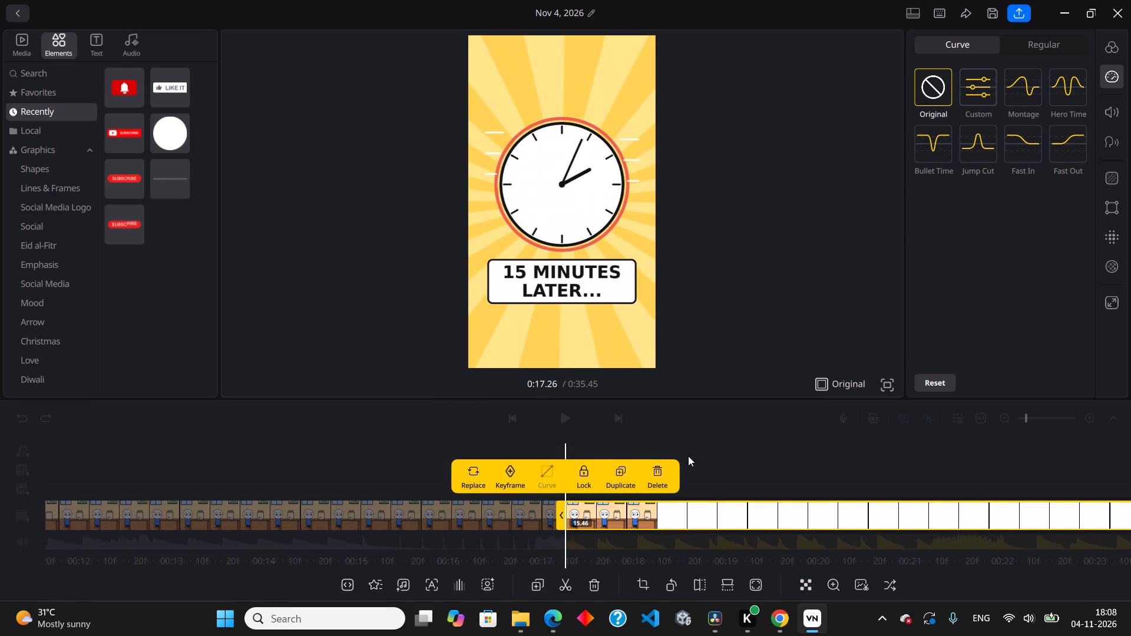
{"action": "left_click_drag", "start_coordinate": [688, 456], "coordinate": [685, 456]}
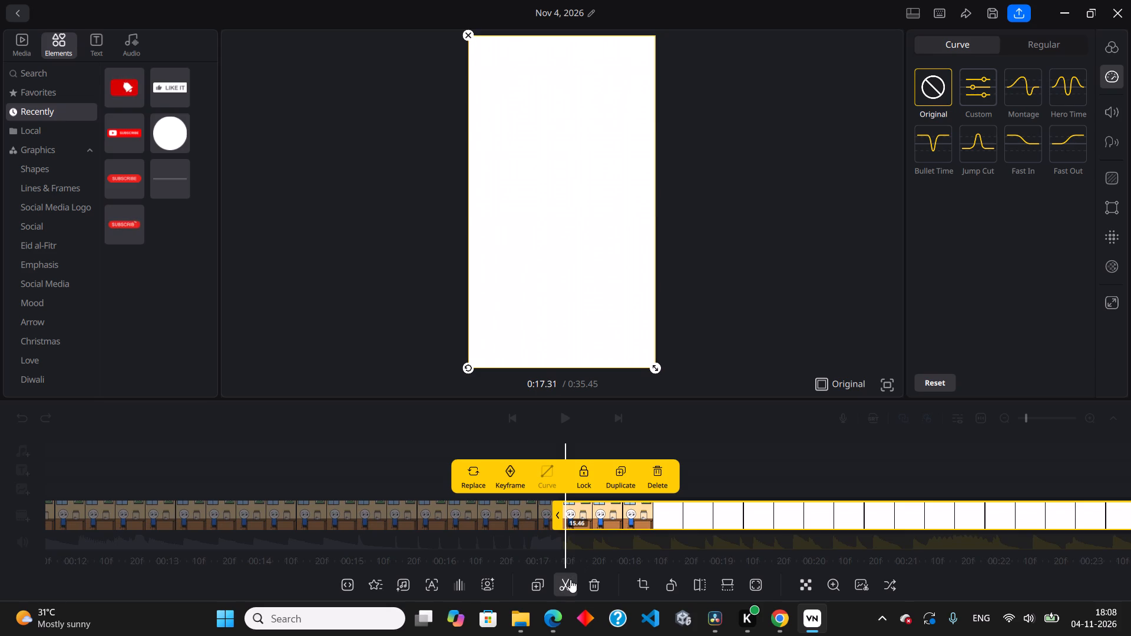
{"action": "left_click", "coordinate": [570, 579]}
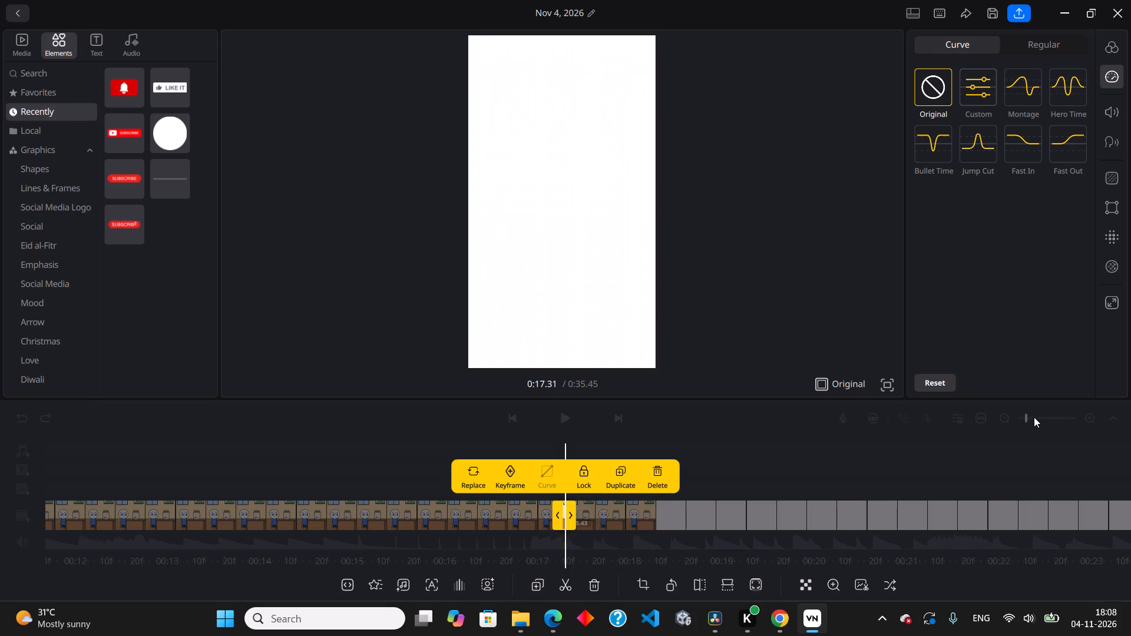
Delete the tiny segment between the end of the clock scene and the new split at 0:17.31.
{"action": "left_click", "coordinate": [1034, 417]}
{"action": "left_click", "coordinate": [1059, 416]}
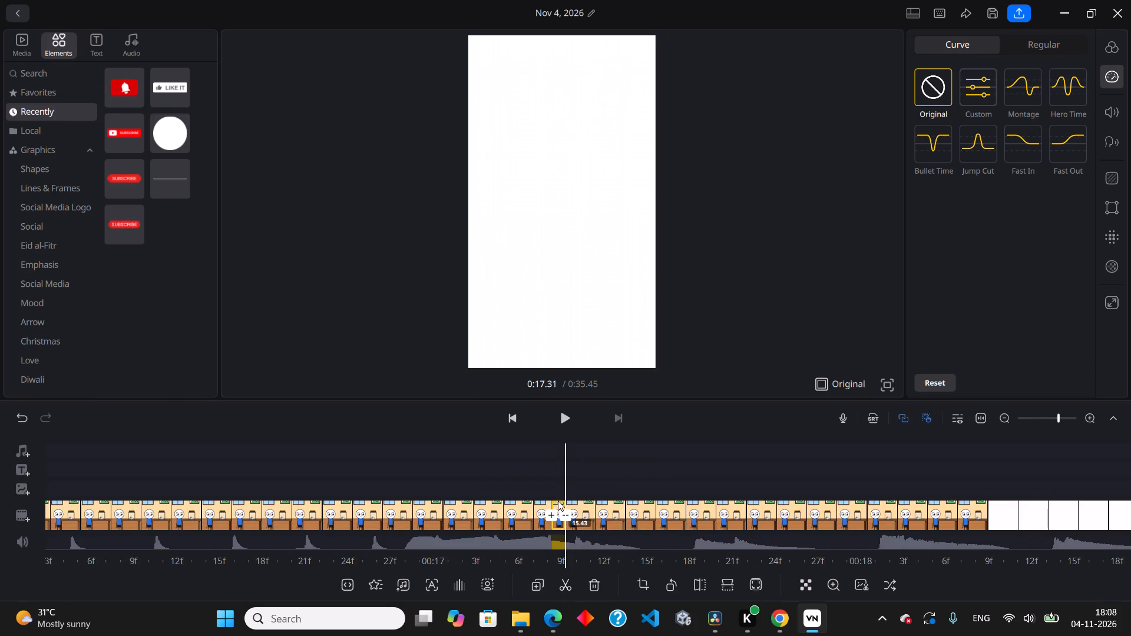
{"action": "left_click", "coordinate": [555, 504]}
{"action": "left_click", "coordinate": [489, 589]}
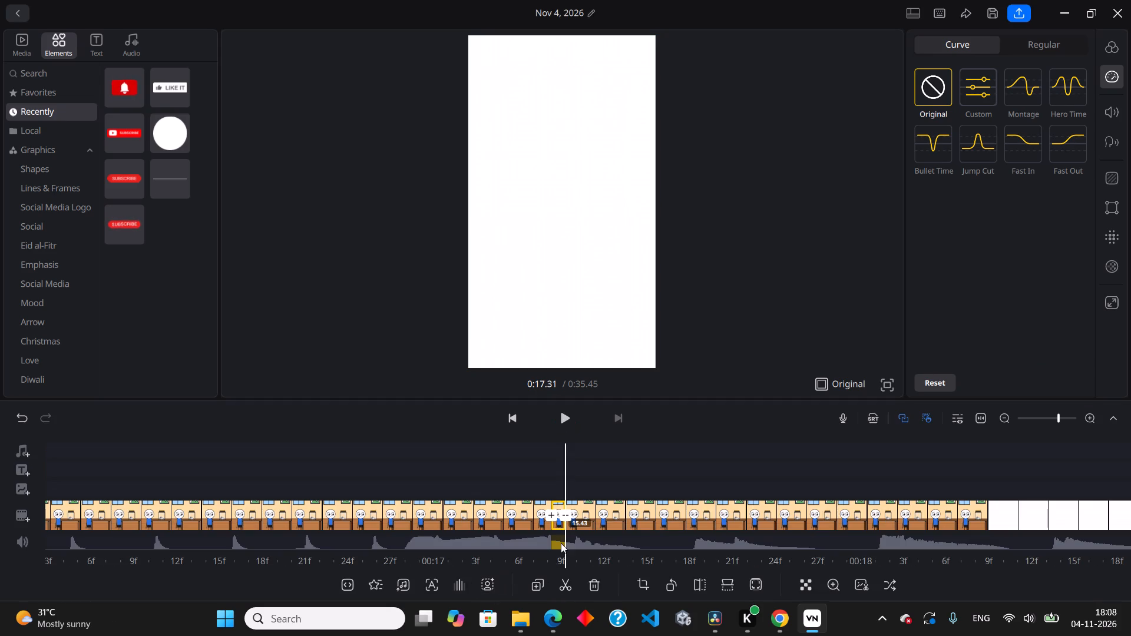
{"action": "left_click", "coordinate": [557, 530]}
{"action": "left_click", "coordinate": [557, 525]}
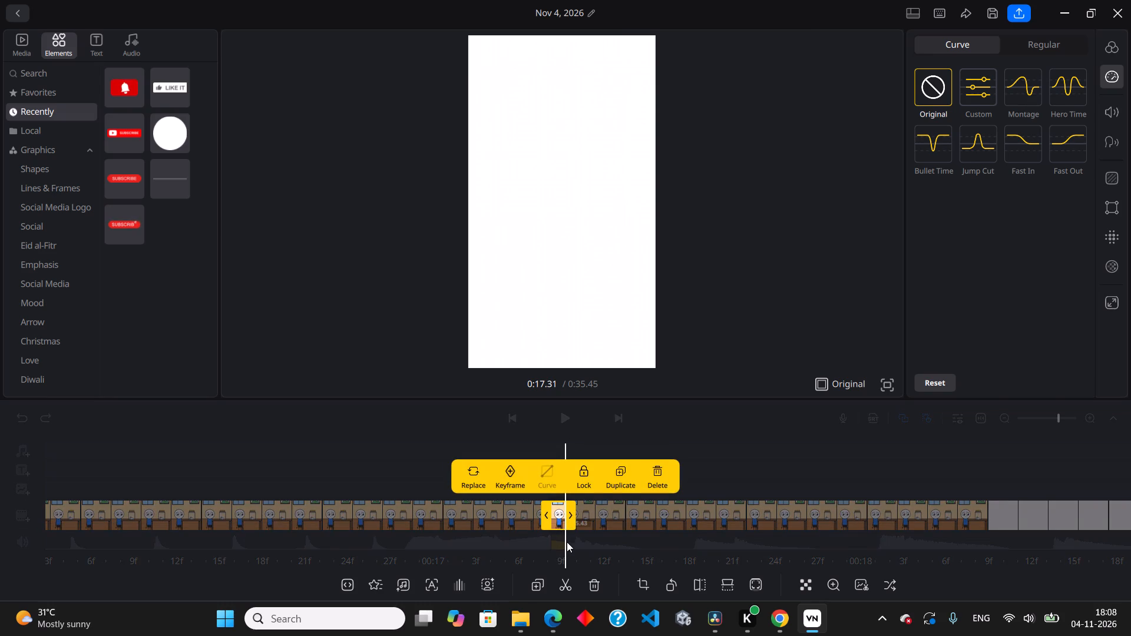
{"action": "key", "text": "Delete"}
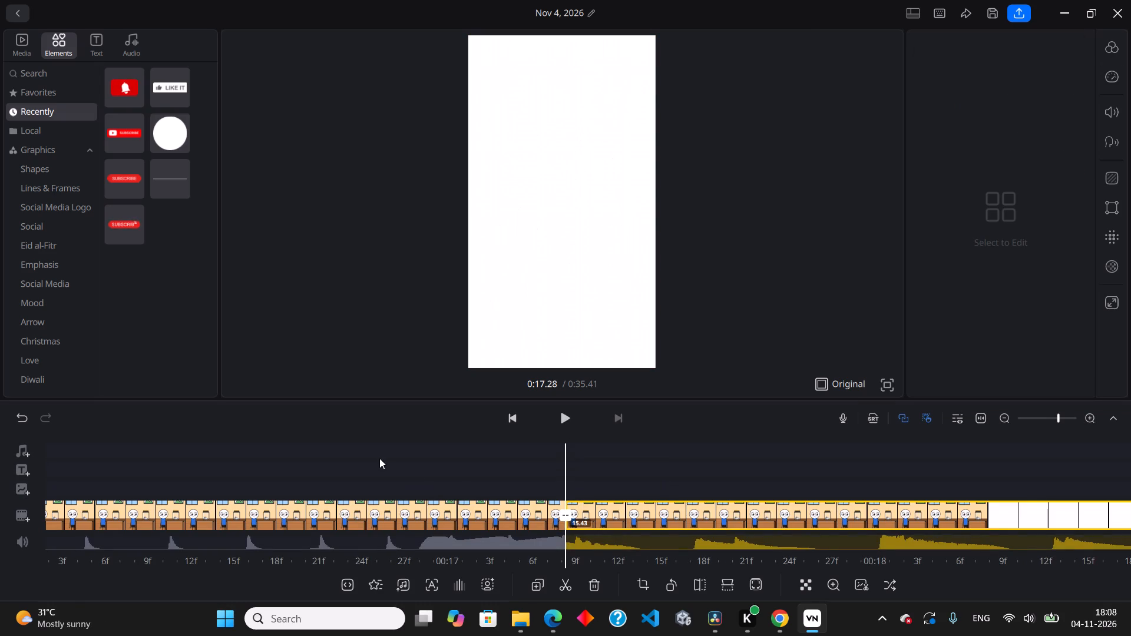
Play the whole cartoon from 0:00 through the end screen to review the cut, captions and slowed footage.
{"action": "left_click_drag", "start_coordinate": [379, 458], "coordinate": [843, 466]}
{"action": "left_click_drag", "start_coordinate": [517, 439], "coordinate": [943, 417]}
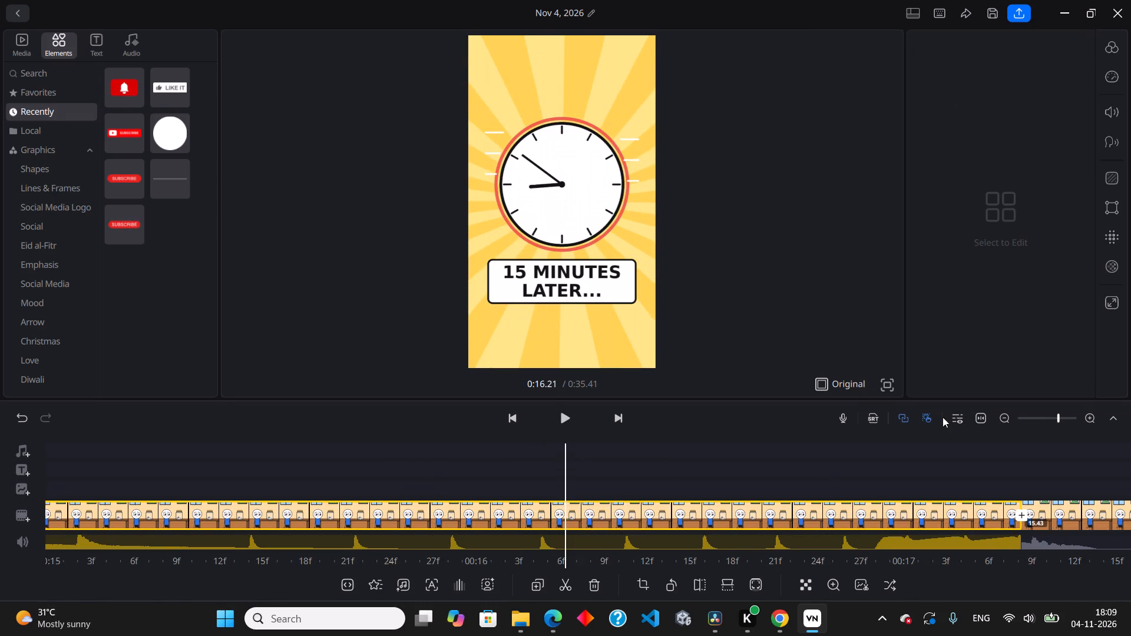
{"action": "left_click_drag", "start_coordinate": [943, 417], "coordinate": [984, 419]}
{"action": "left_click_drag", "start_coordinate": [1059, 410], "coordinate": [994, 422]}
{"action": "left_click_drag", "start_coordinate": [1056, 418], "coordinate": [993, 437]}
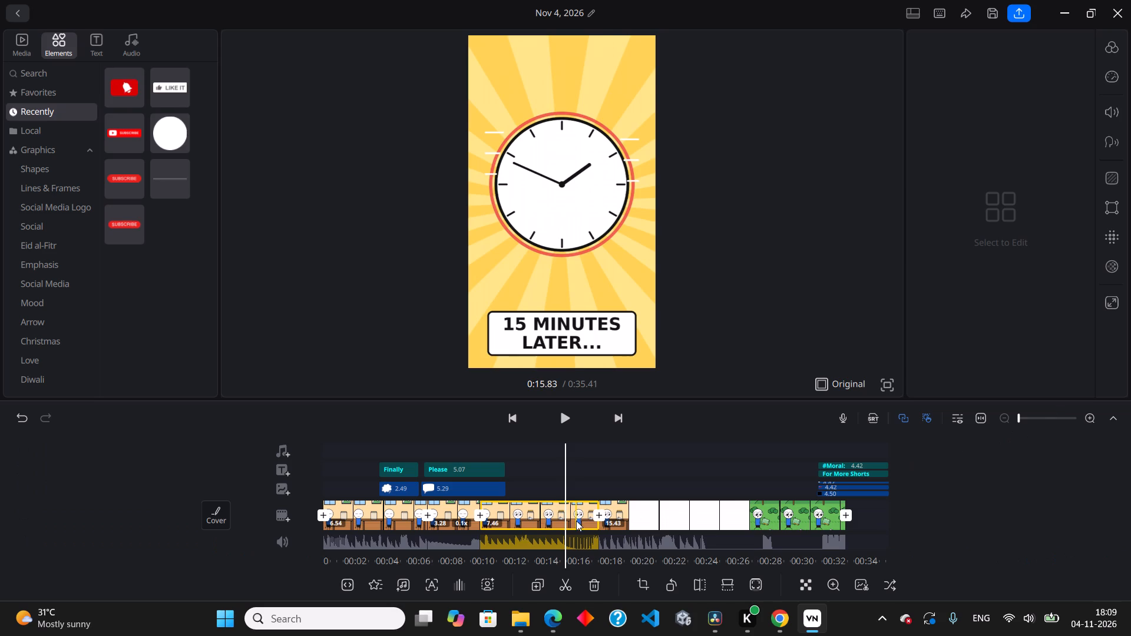
{"action": "left_click_drag", "start_coordinate": [590, 487], "coordinate": [1009, 481]}
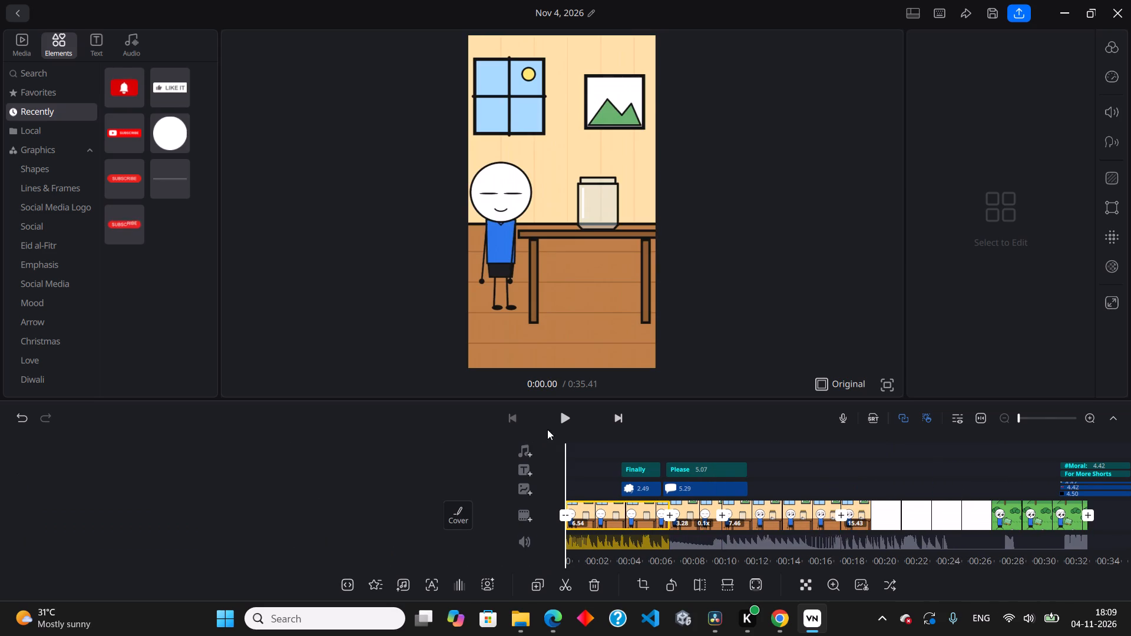
{"action": "left_click", "coordinate": [556, 419]}
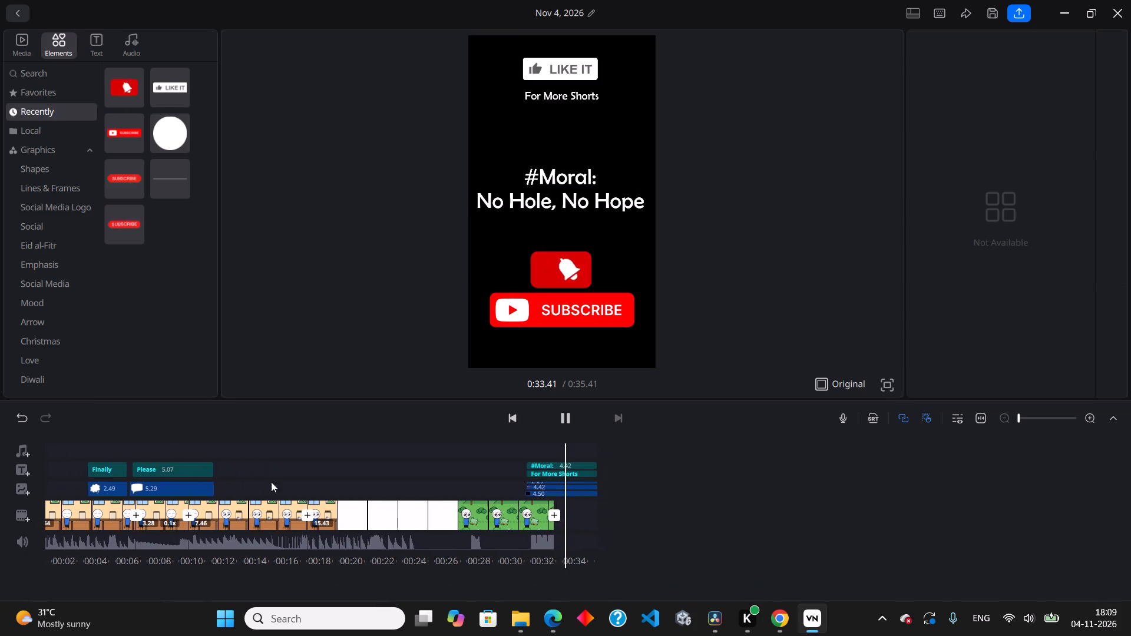
{"action": "left_click", "coordinate": [700, 504]}
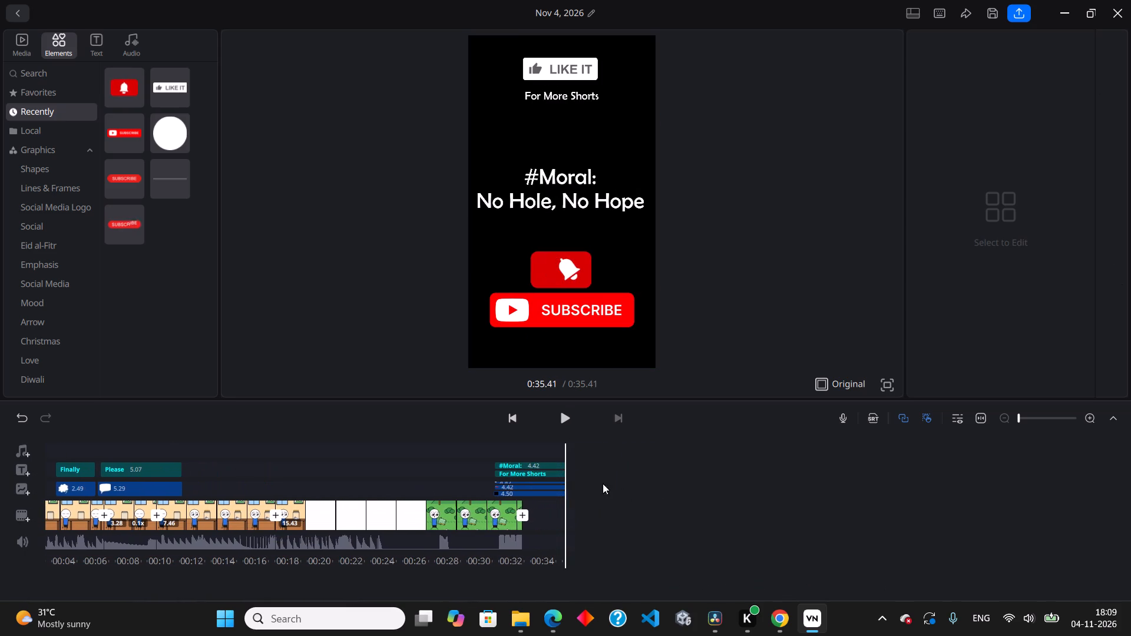
Extend the start of the end screen's black background earlier, making the overlay 4.64 seconds long.
{"action": "left_click_drag", "start_coordinate": [389, 482], "coordinate": [796, 491]}
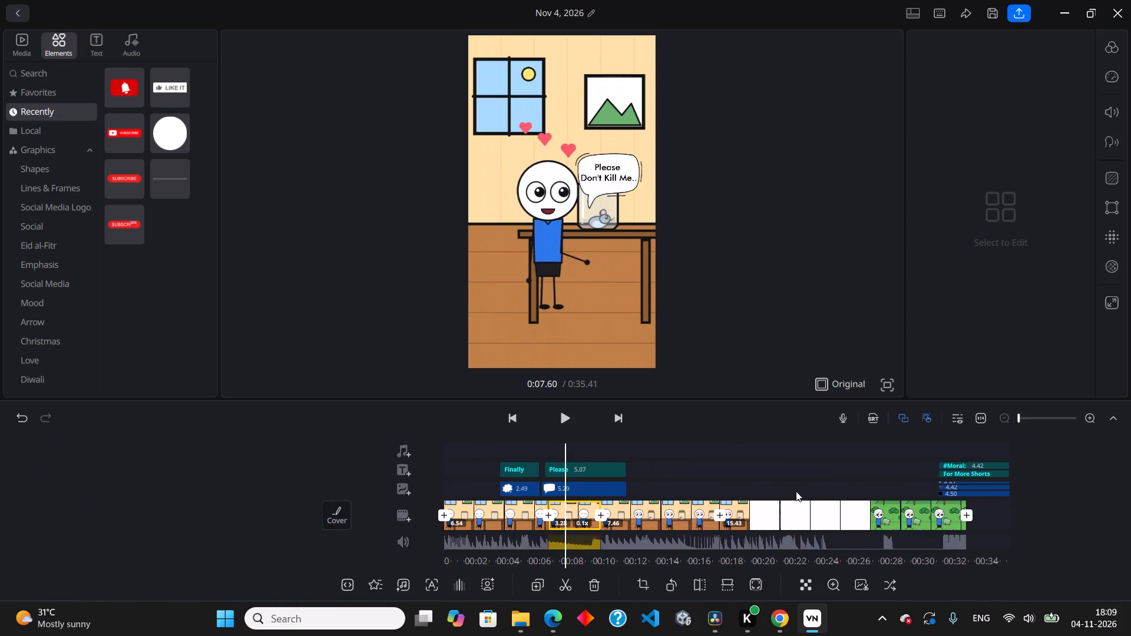
{"action": "left_click_drag", "start_coordinate": [796, 491], "coordinate": [507, 486]}
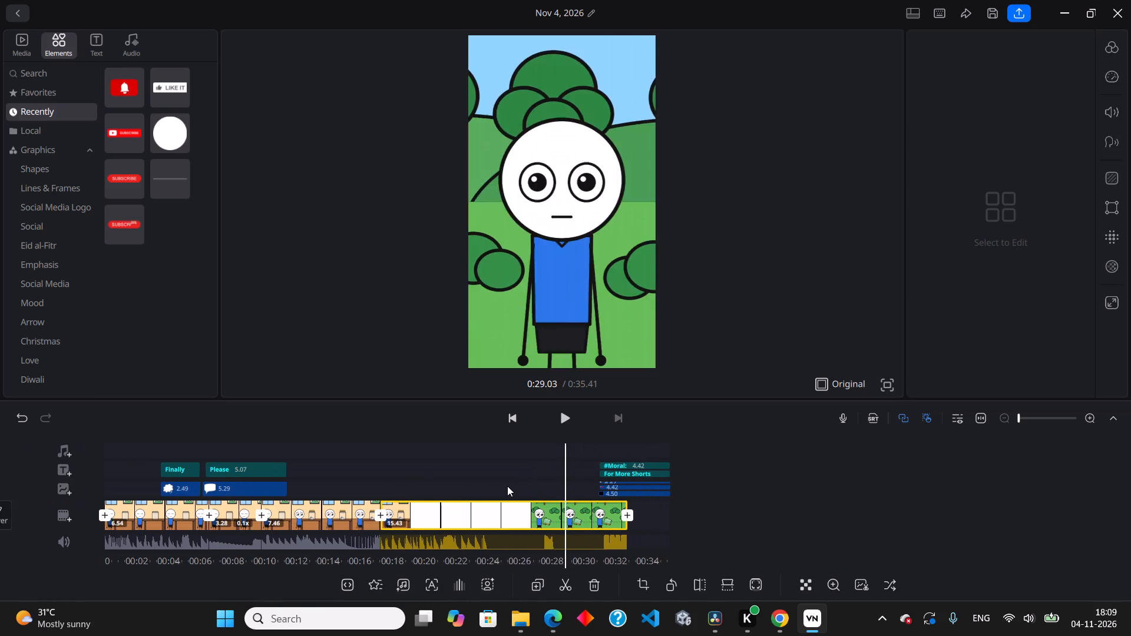
{"action": "left_click_drag", "start_coordinate": [507, 486], "coordinate": [461, 486]}
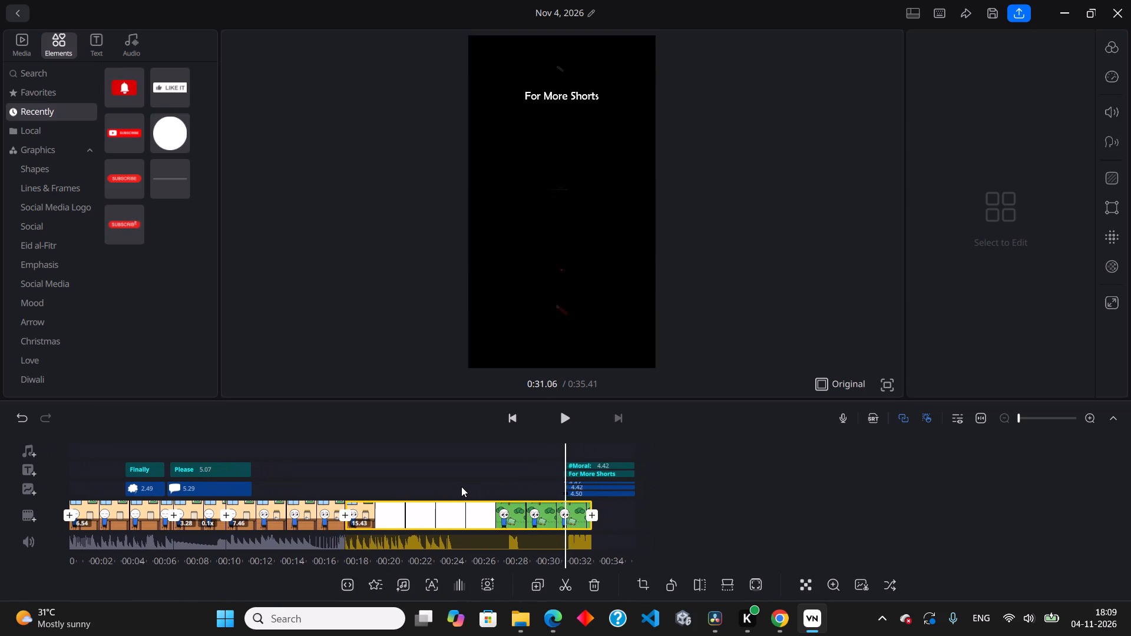
{"action": "left_click_drag", "start_coordinate": [461, 486], "coordinate": [472, 489]}
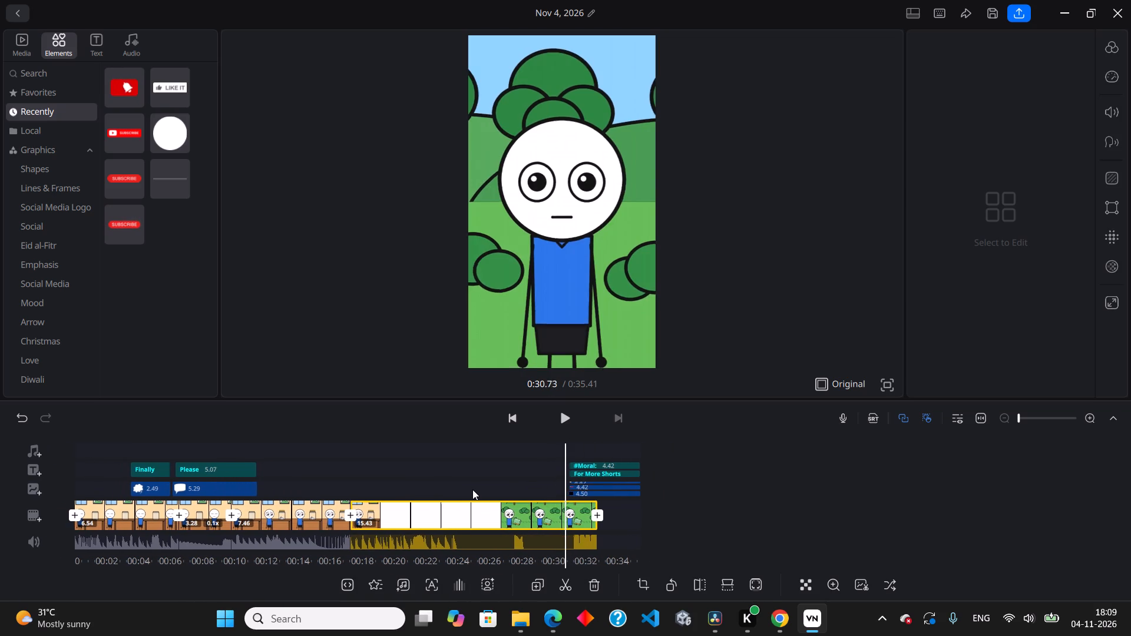
{"action": "left_click_drag", "start_coordinate": [472, 489], "coordinate": [469, 489]}
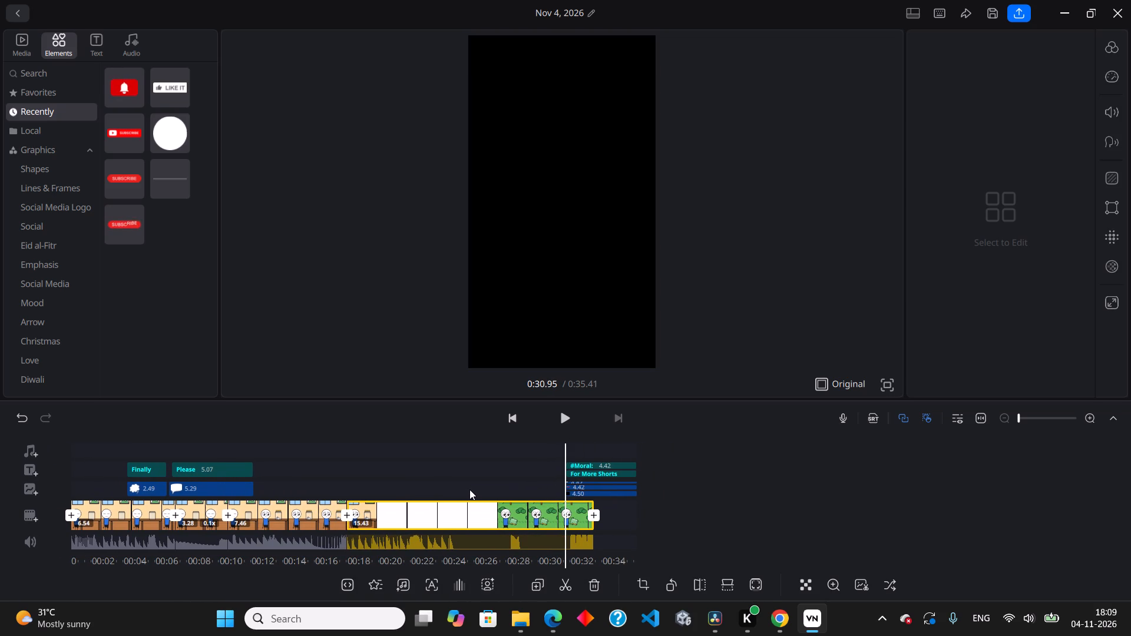
{"action": "left_click_drag", "start_coordinate": [469, 489], "coordinate": [468, 489]}
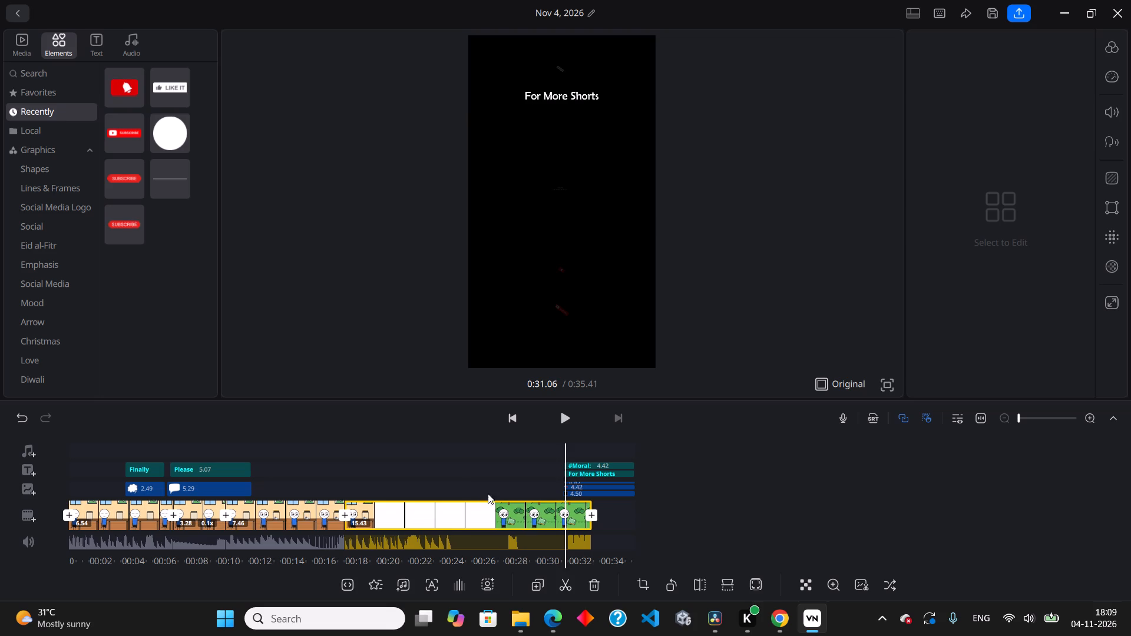
{"action": "left_click", "coordinate": [1046, 415]}
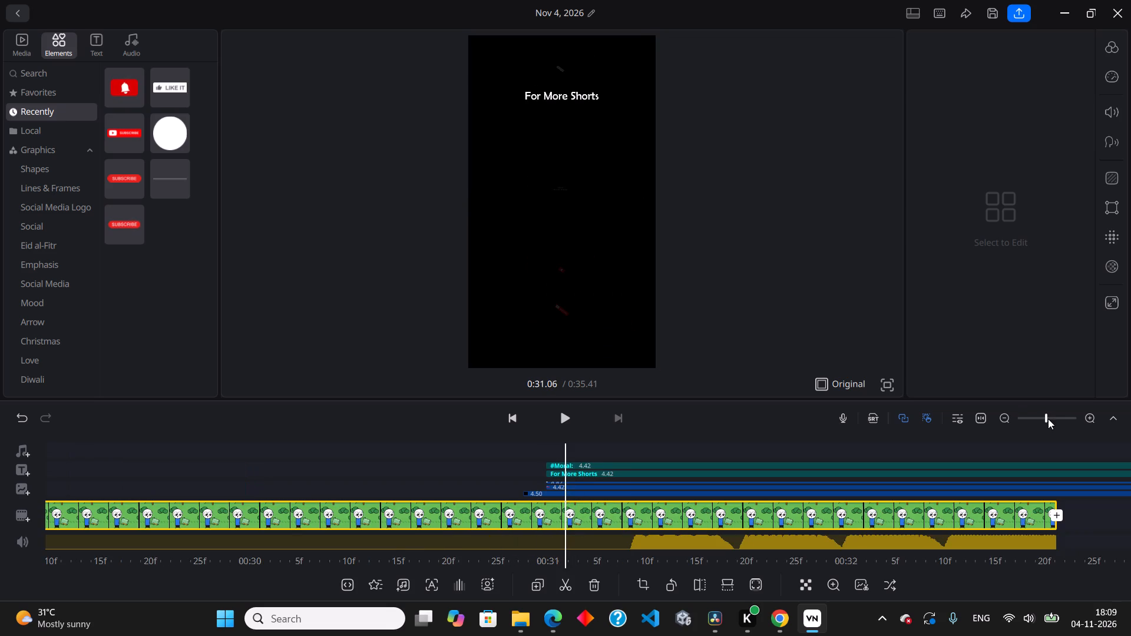
{"action": "left_click", "coordinate": [528, 493]}
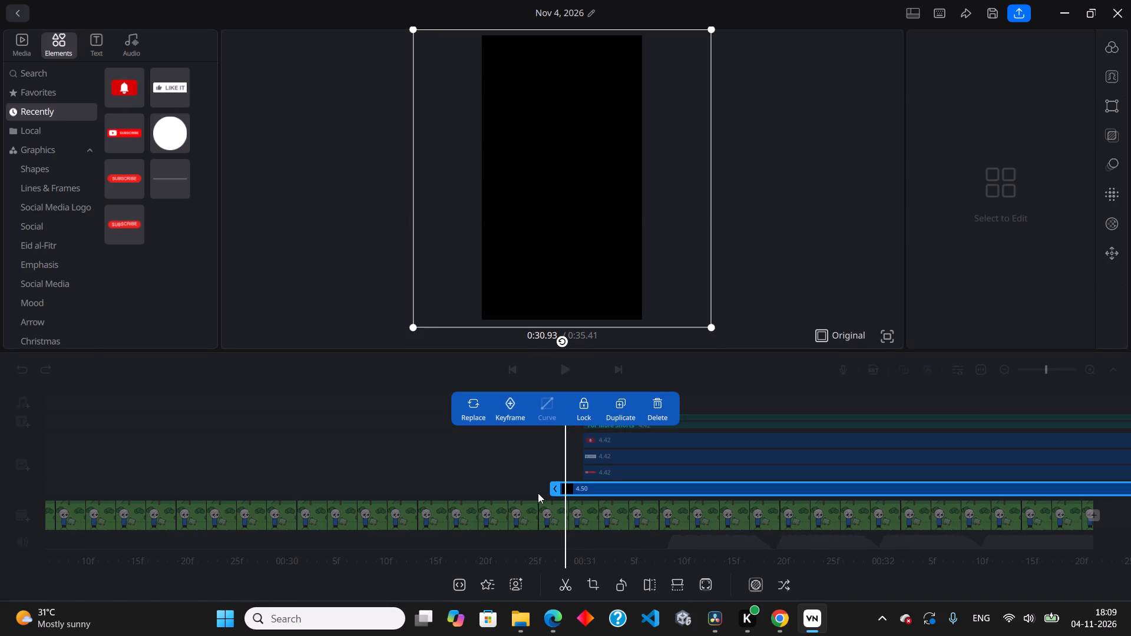
{"action": "left_click_drag", "start_coordinate": [553, 489], "coordinate": [522, 488]}
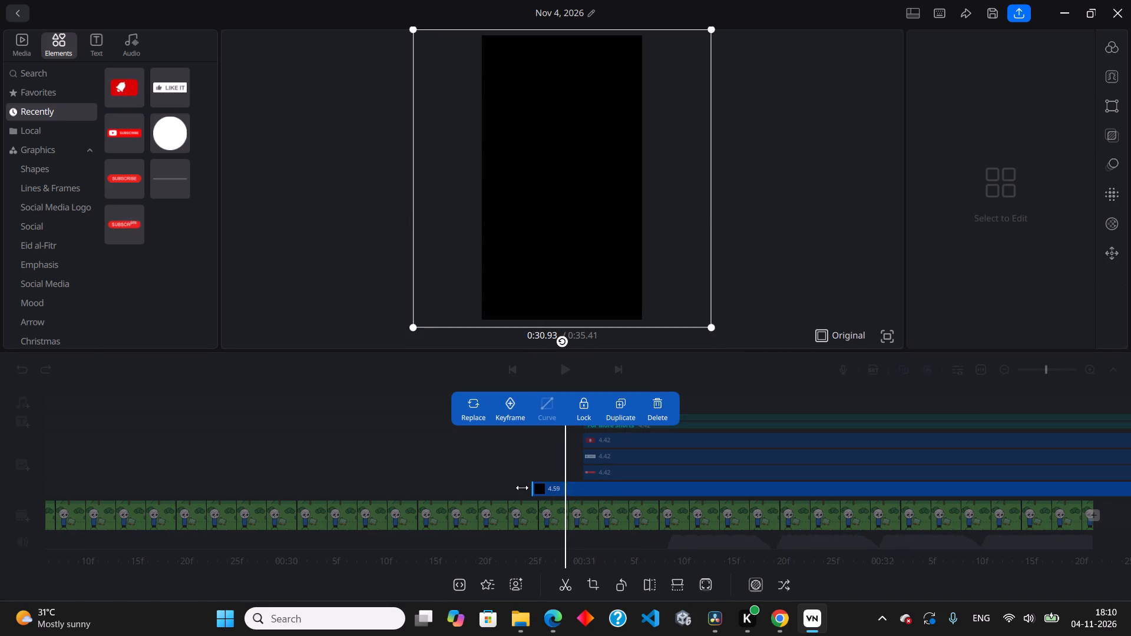
{"action": "left_click_drag", "start_coordinate": [522, 488], "coordinate": [510, 493]}
Extend the end screen graphics' starts earlier, making Subscribe 4.62 seconds long and Like It and the bell 4.59 seconds each.
{"action": "left_click", "coordinate": [602, 474]}
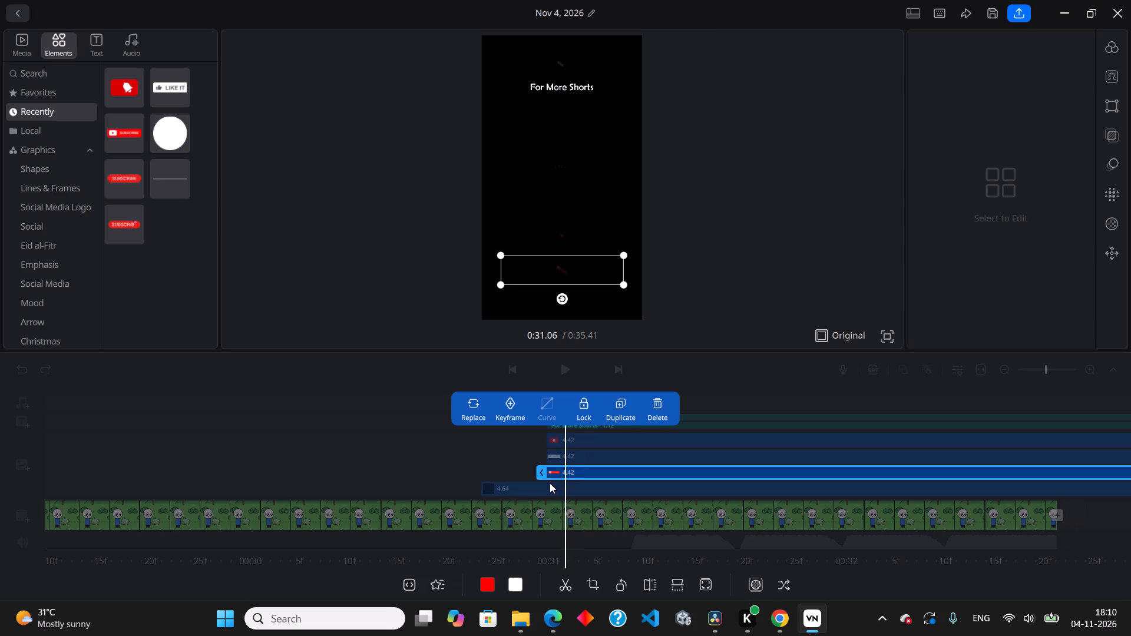
{"action": "left_click_drag", "start_coordinate": [538, 476], "coordinate": [484, 481]}
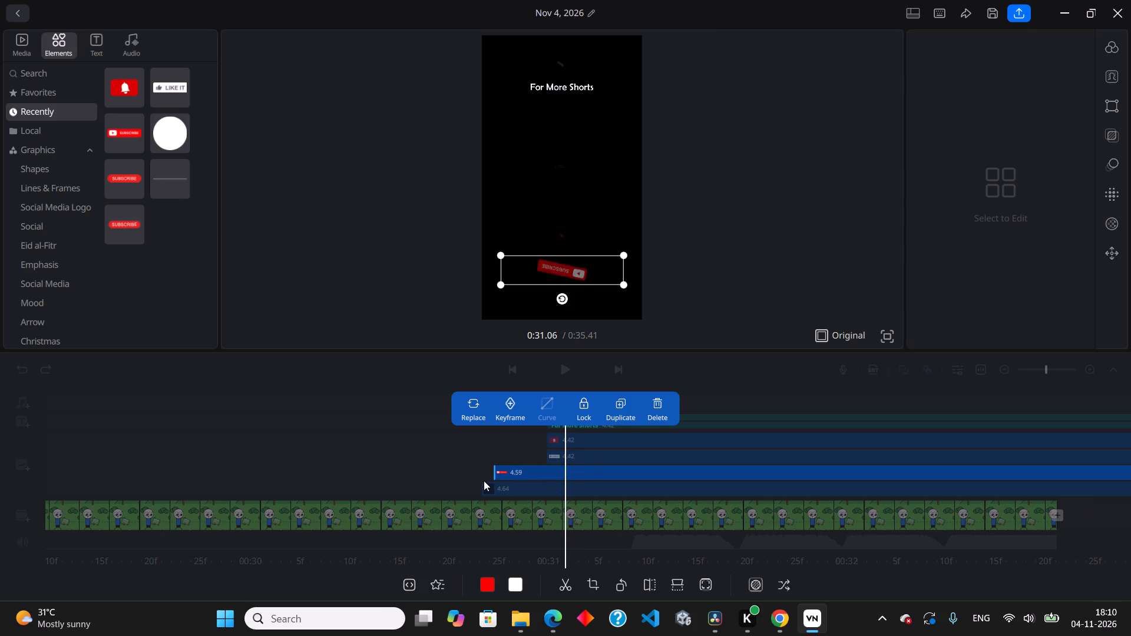
{"action": "left_click_drag", "start_coordinate": [484, 481], "coordinate": [478, 482]}
{"action": "left_click", "coordinate": [557, 455]}
{"action": "left_click_drag", "start_coordinate": [550, 459], "coordinate": [498, 468]}
{"action": "left_click", "coordinate": [580, 439]}
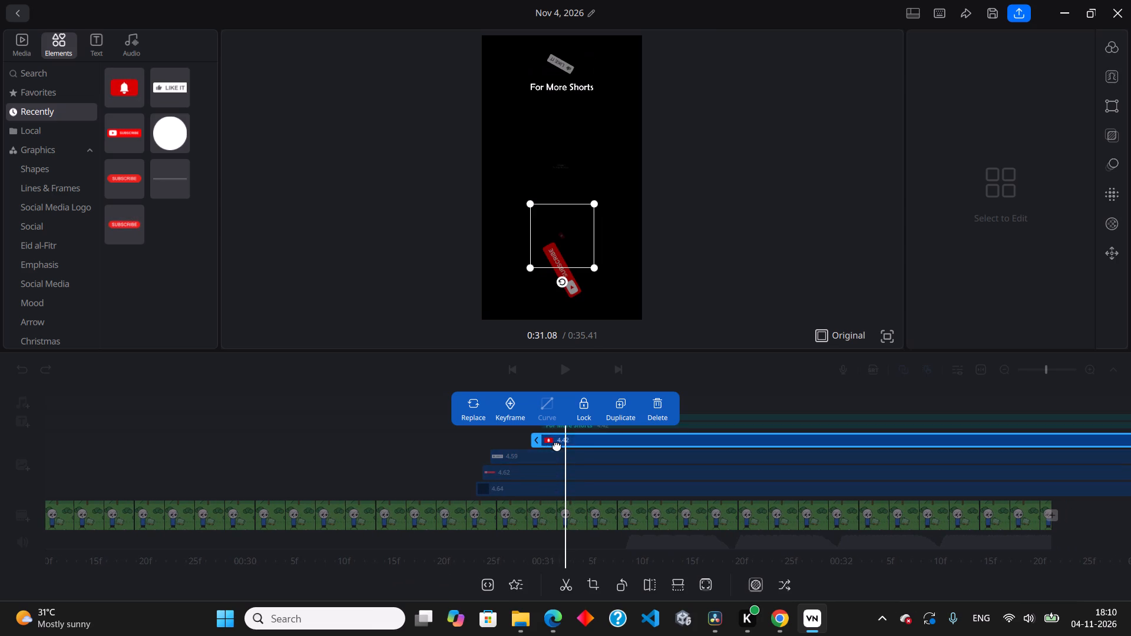
{"action": "left_click_drag", "start_coordinate": [538, 443], "coordinate": [490, 450]}
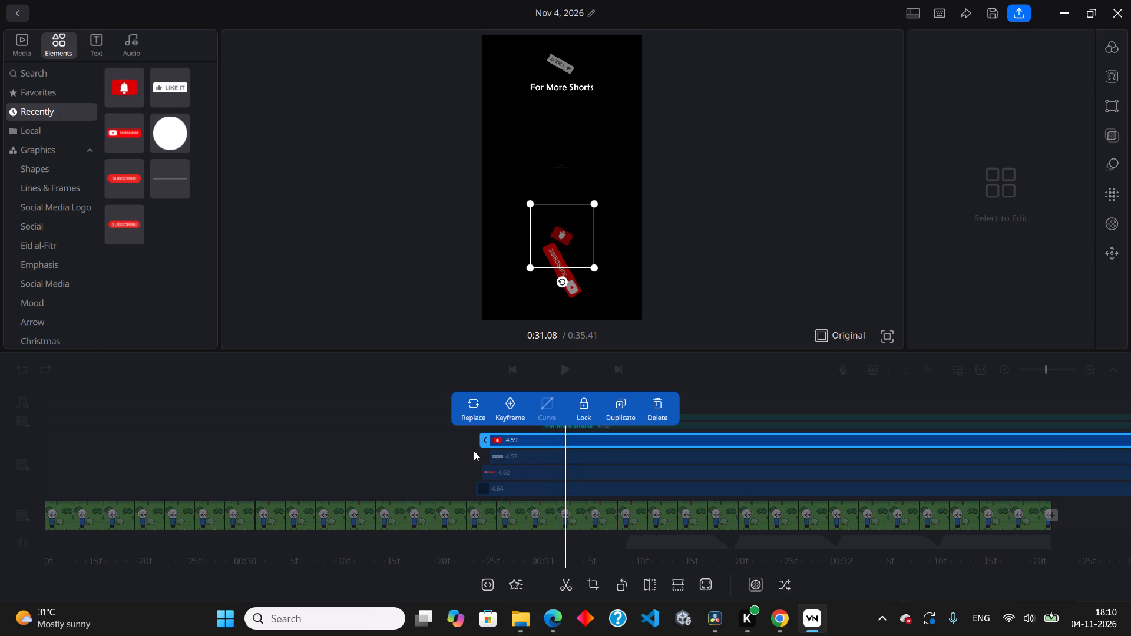
{"action": "left_click", "coordinate": [474, 450]}
Extend the start of the "For More Shorts" text earlier, in line with the end screen graphics.
{"action": "left_click", "coordinate": [554, 469]}
{"action": "left_click", "coordinate": [554, 471]}
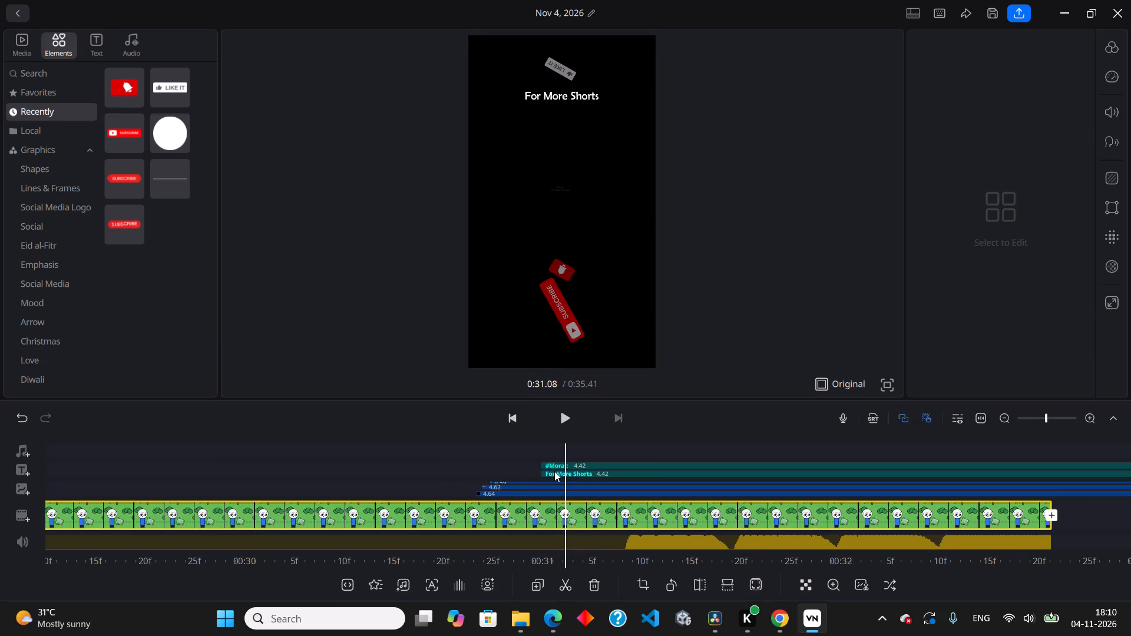
{"action": "left_click_drag", "start_coordinate": [546, 472], "coordinate": [494, 481]}
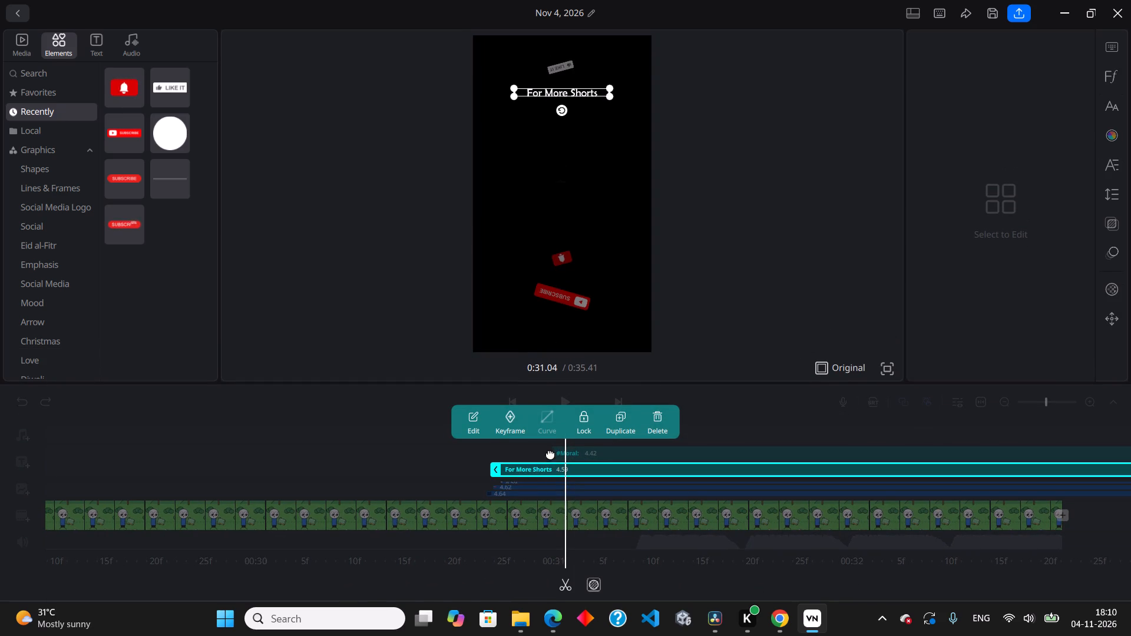
Extend the start of the "#Moral:" text earlier to make it 4.59 seconds long, in line with "For More Shorts".
{"action": "left_click", "coordinate": [550, 453]}
{"action": "left_click", "coordinate": [559, 462]}
{"action": "left_click", "coordinate": [559, 464]}
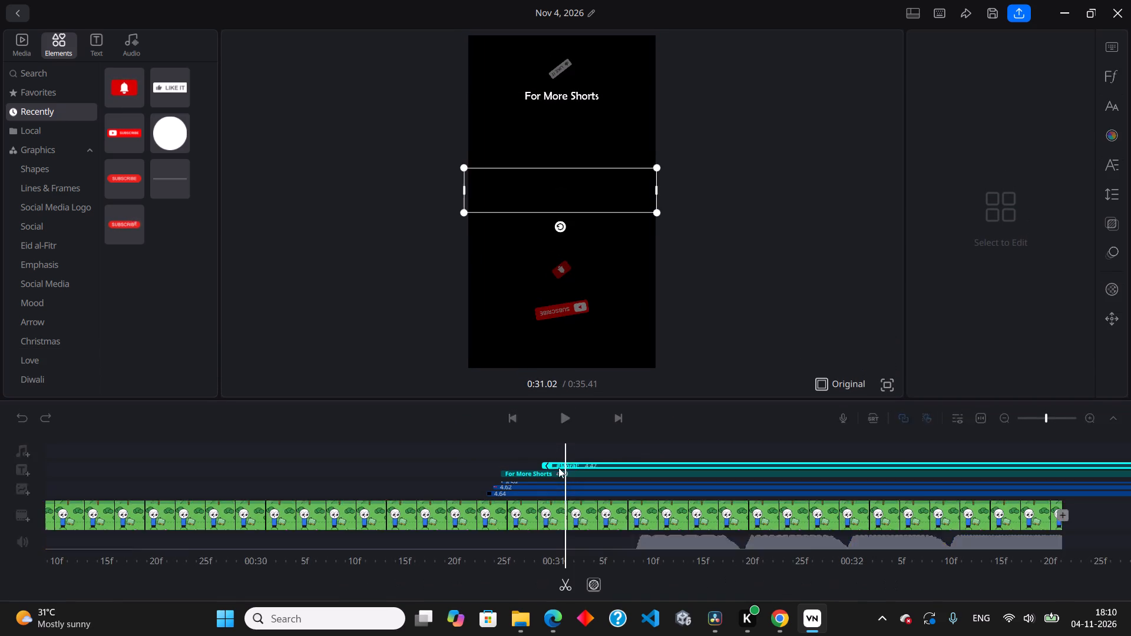
{"action": "left_click_drag", "start_coordinate": [553, 456], "coordinate": [509, 461]}
{"action": "left_click", "coordinate": [509, 461]}
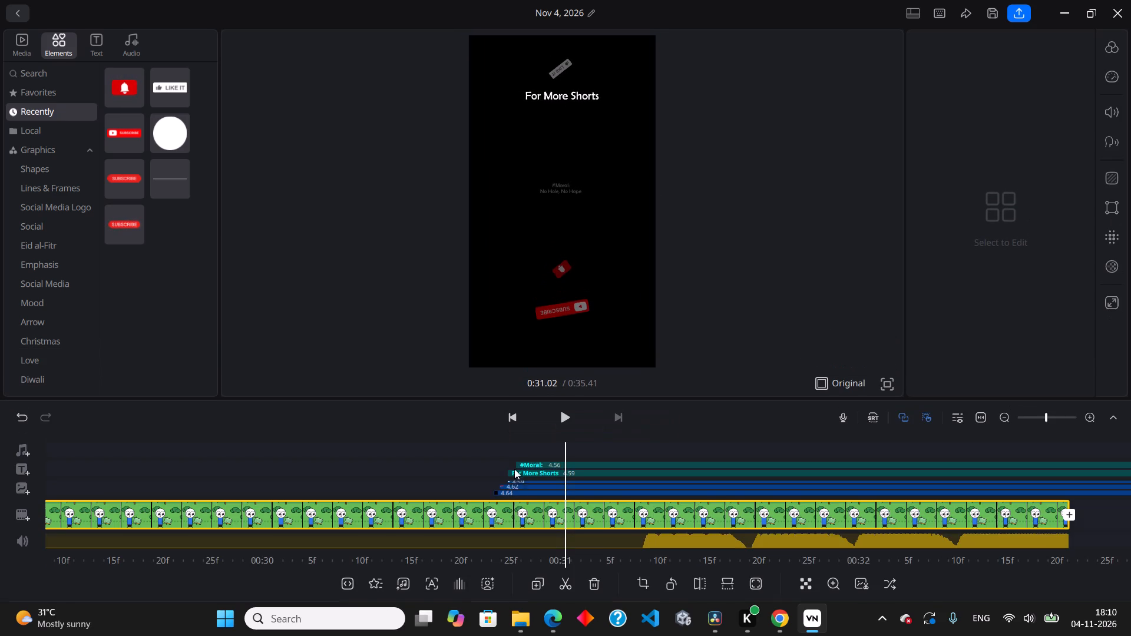
{"action": "left_click", "coordinate": [520, 464]}
{"action": "left_click", "coordinate": [548, 454]}
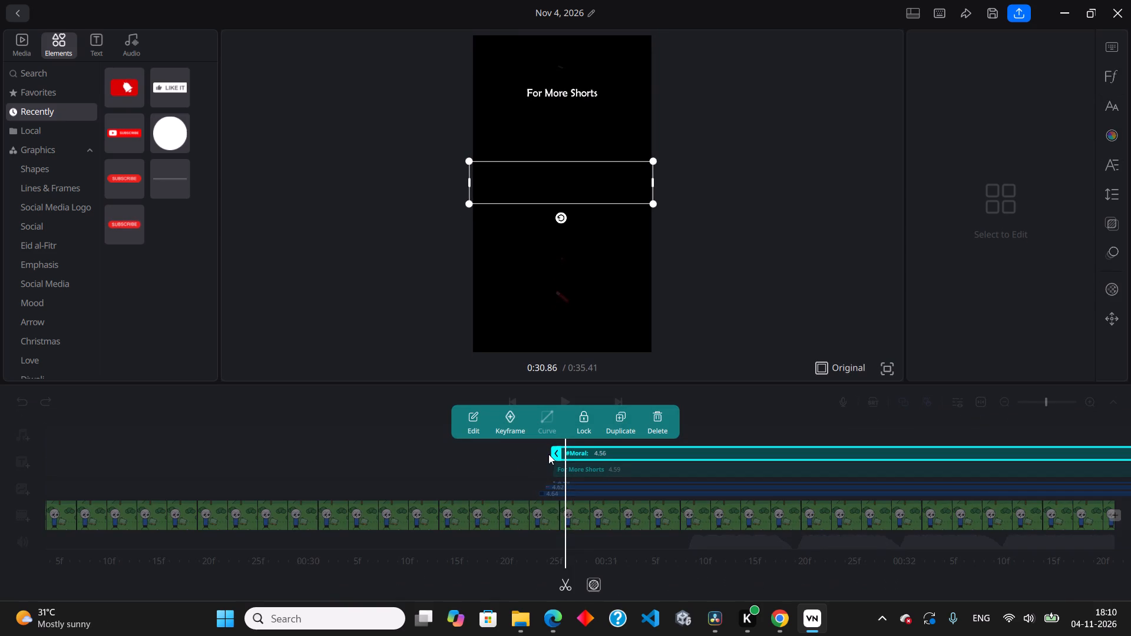
{"action": "left_click", "coordinate": [564, 465]}
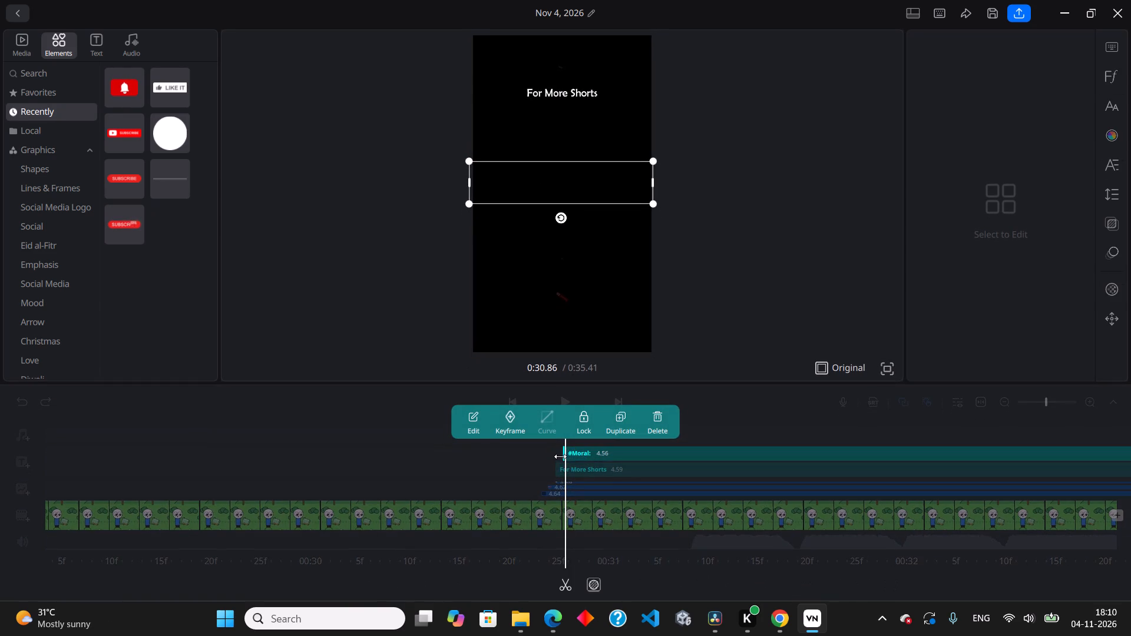
{"action": "left_click_drag", "start_coordinate": [561, 456], "coordinate": [552, 456]}
{"action": "left_click", "coordinate": [508, 475]}
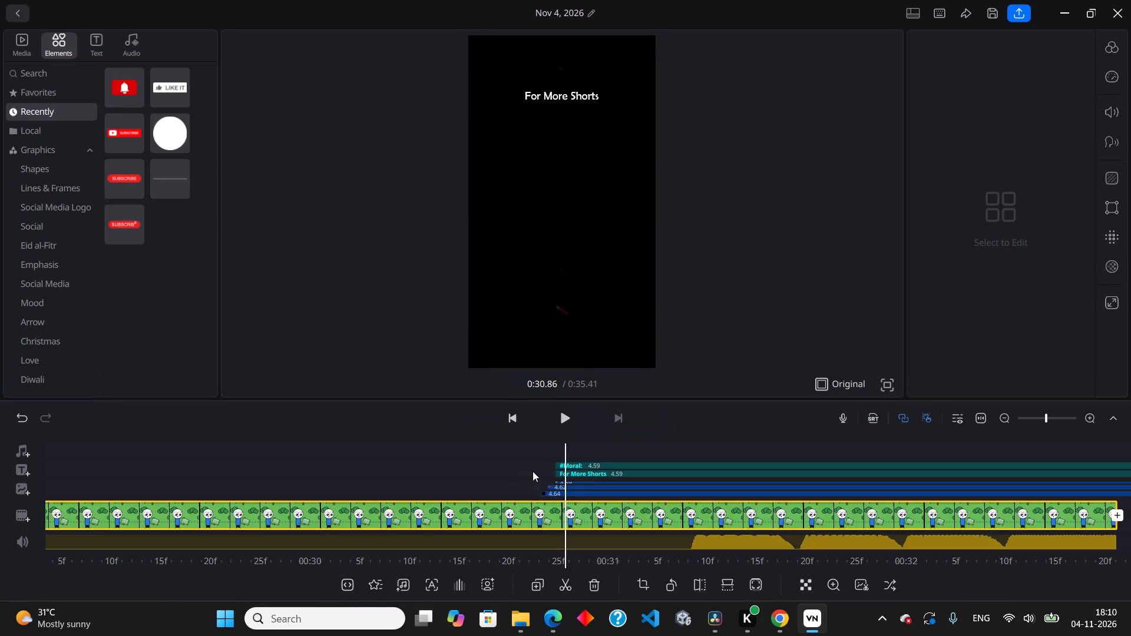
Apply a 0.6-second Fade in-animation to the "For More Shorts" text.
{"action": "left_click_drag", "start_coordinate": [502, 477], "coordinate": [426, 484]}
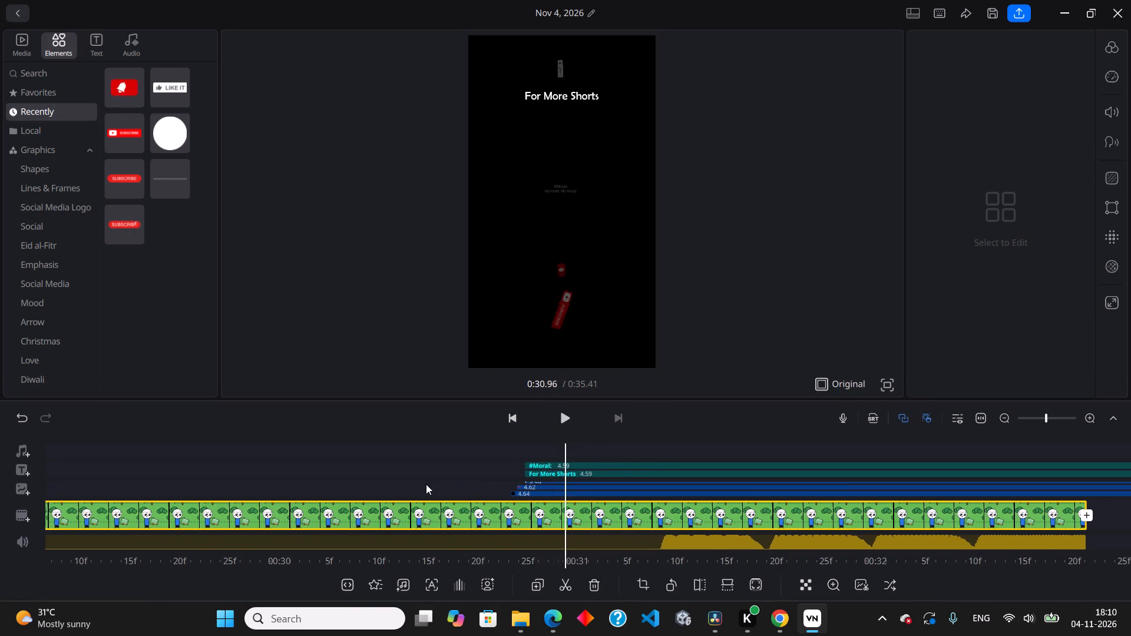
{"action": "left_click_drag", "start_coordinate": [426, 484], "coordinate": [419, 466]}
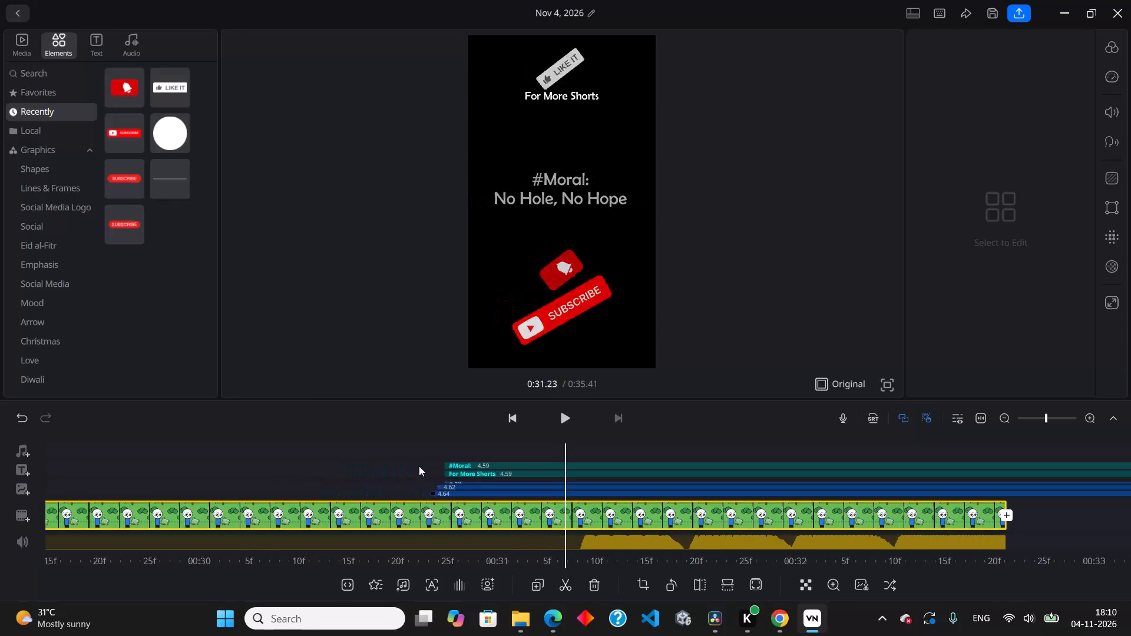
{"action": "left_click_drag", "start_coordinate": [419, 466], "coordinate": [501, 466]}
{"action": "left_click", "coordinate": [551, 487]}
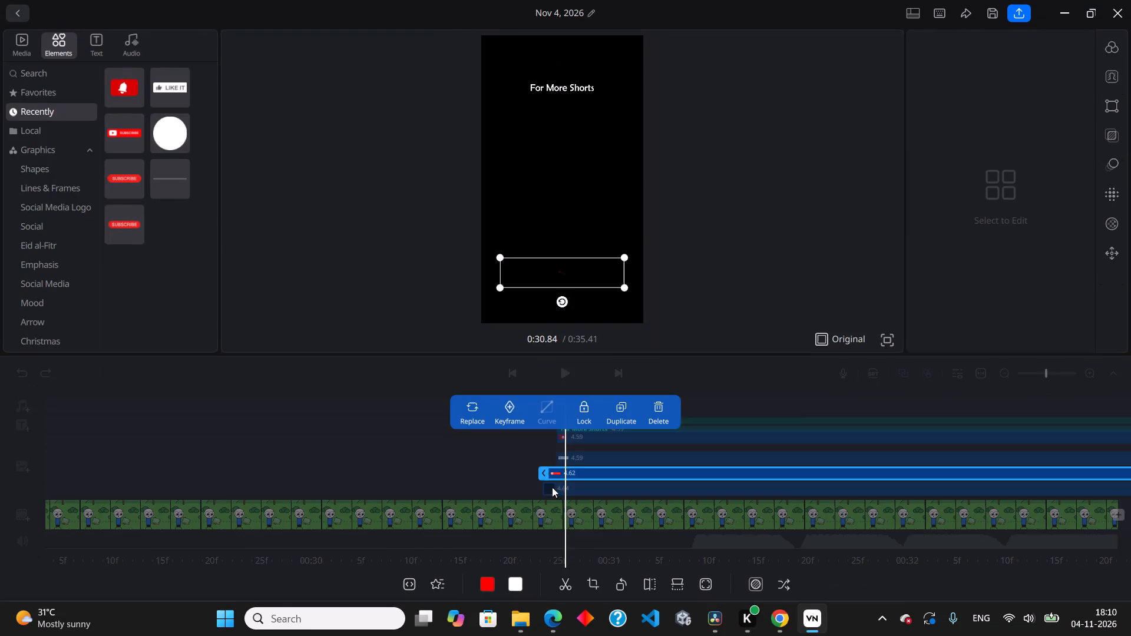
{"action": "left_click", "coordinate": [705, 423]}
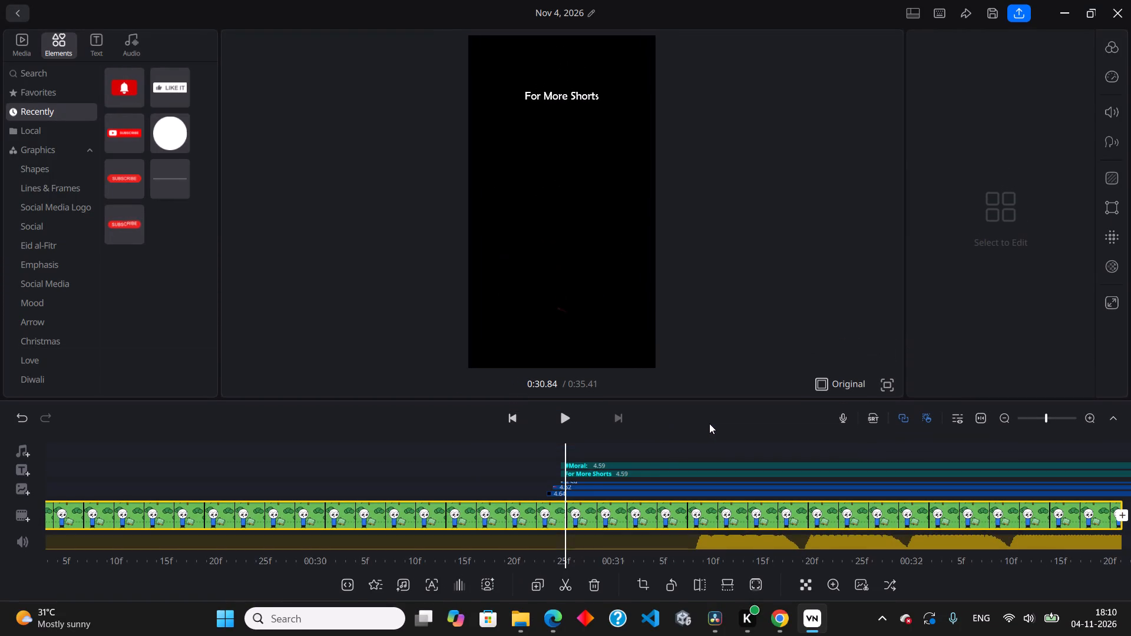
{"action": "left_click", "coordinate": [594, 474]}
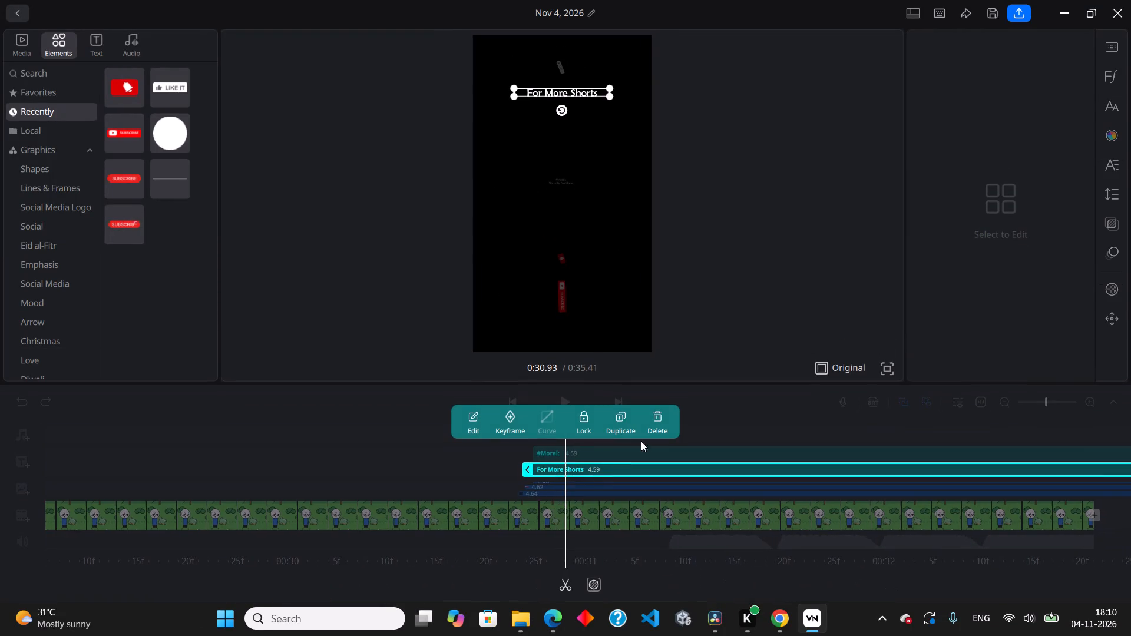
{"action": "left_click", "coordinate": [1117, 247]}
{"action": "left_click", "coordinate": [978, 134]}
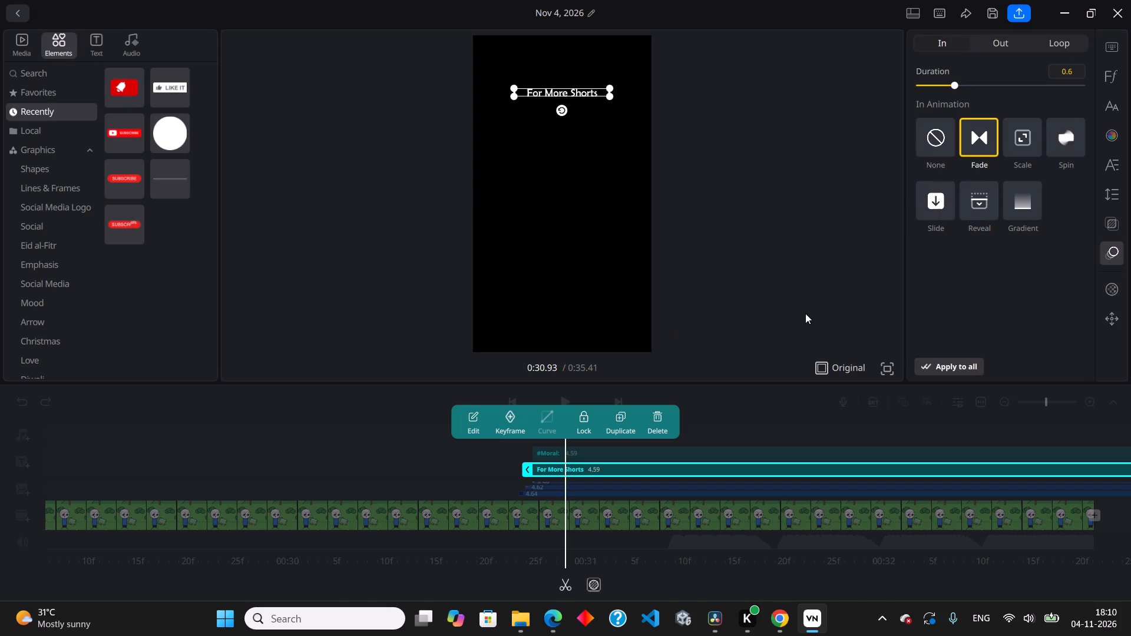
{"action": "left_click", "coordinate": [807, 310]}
Review the end screen's opening, and change the "For More Shorts" text's in-animation to Scale with a 0.6 duration.
{"action": "left_click_drag", "start_coordinate": [416, 466], "coordinate": [519, 468]}
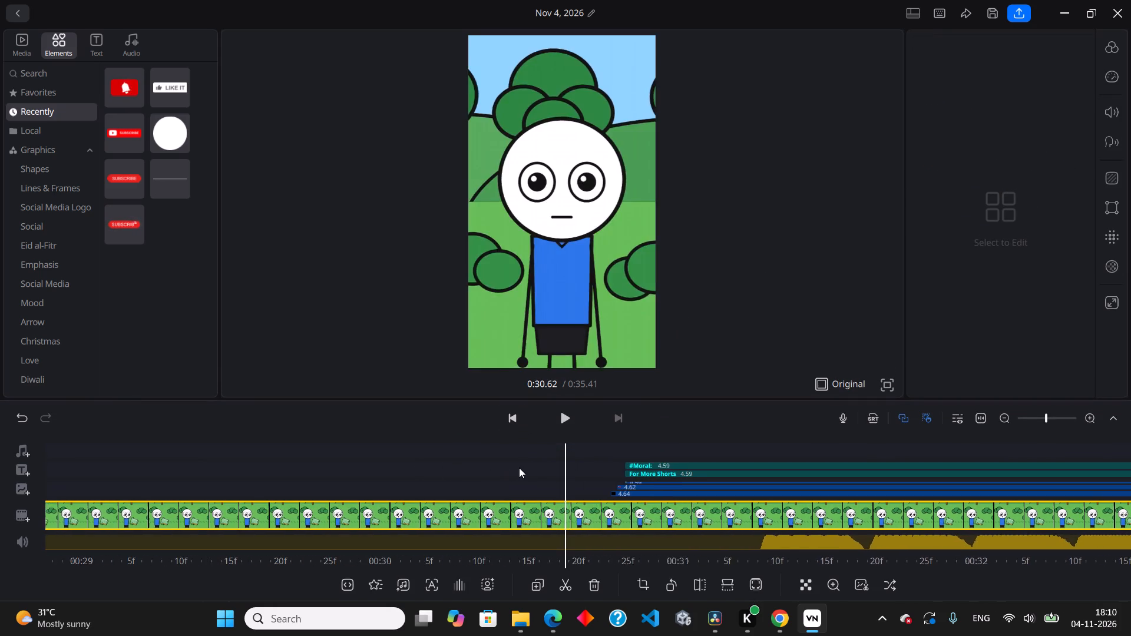
{"action": "left_click_drag", "start_coordinate": [519, 468], "coordinate": [413, 470]}
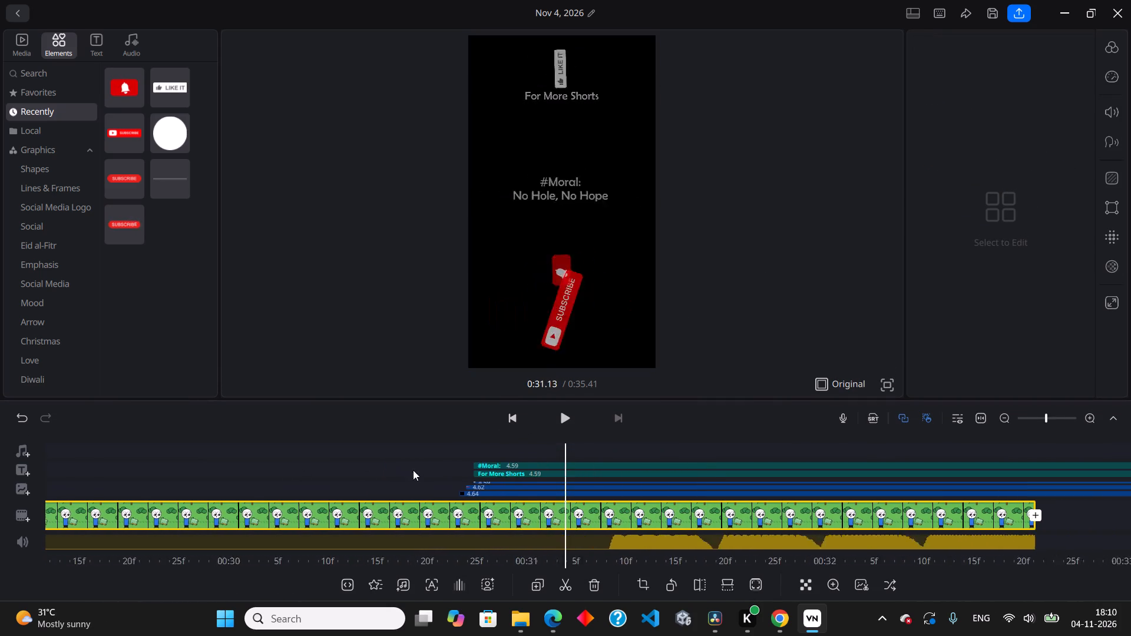
{"action": "left_click_drag", "start_coordinate": [413, 470], "coordinate": [502, 477]}
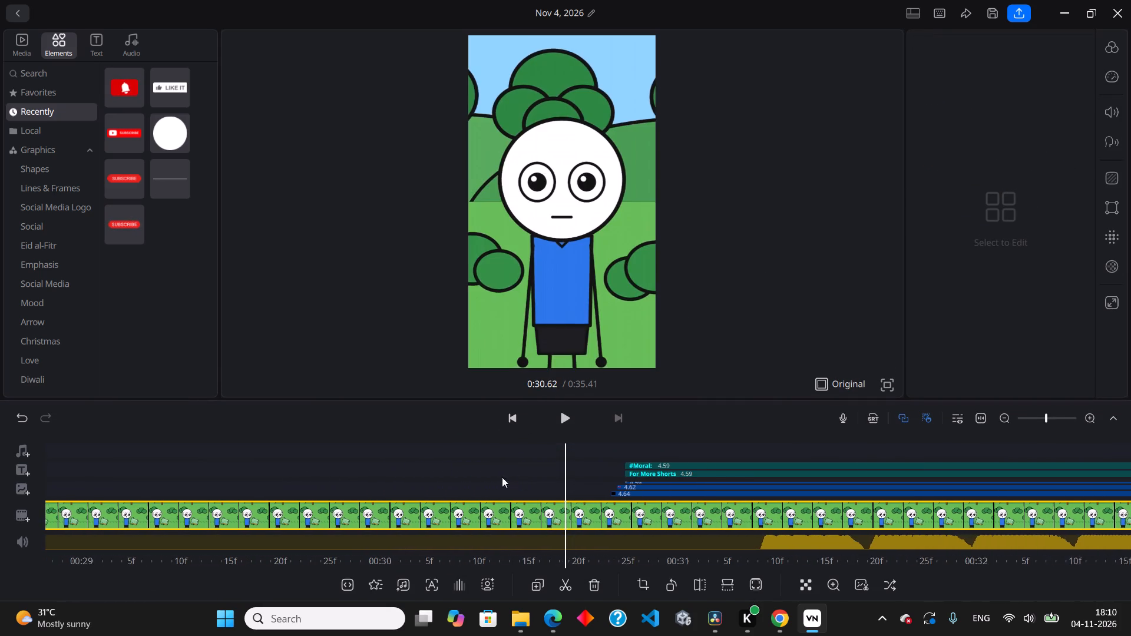
{"action": "left_click_drag", "start_coordinate": [502, 477], "coordinate": [415, 477]}
{"action": "left_click", "coordinate": [590, 473]}
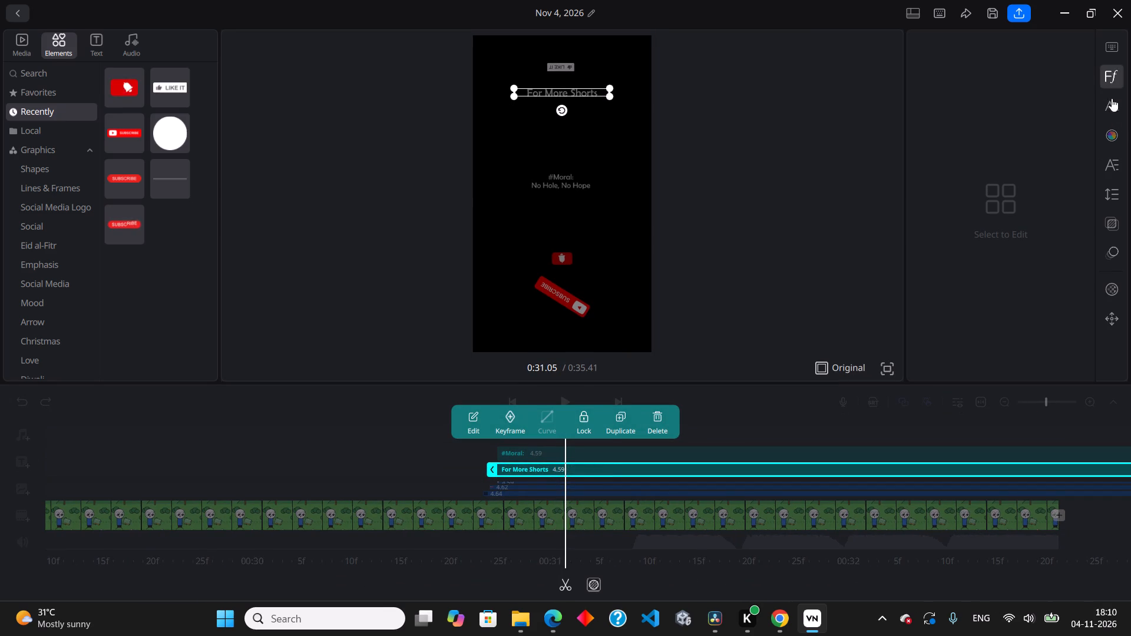
{"action": "left_click", "coordinate": [1117, 257]}
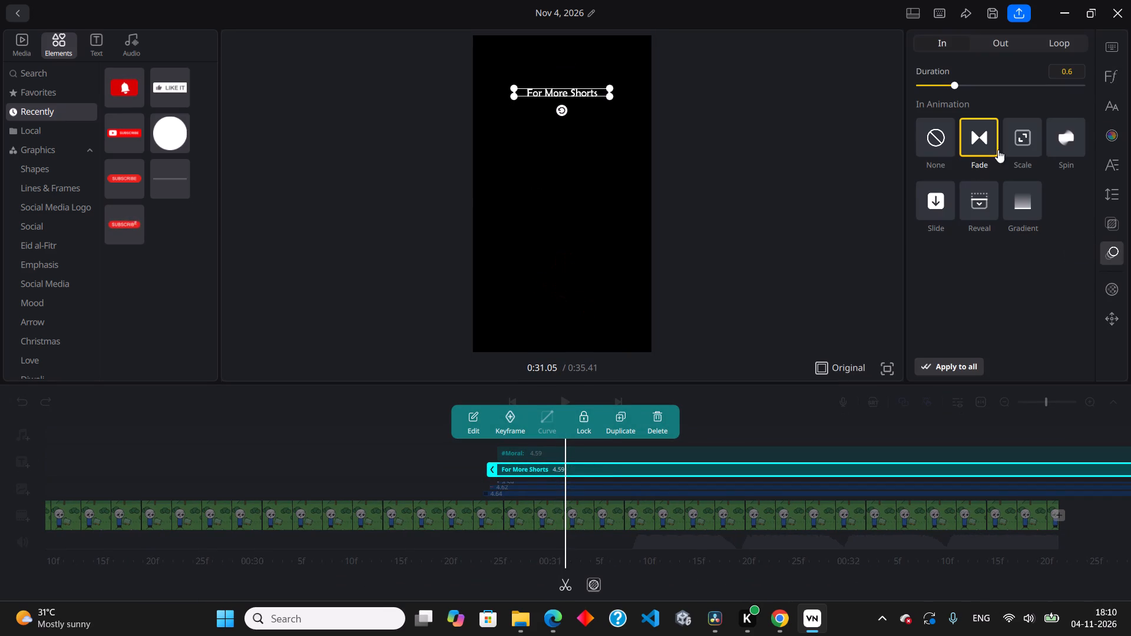
{"action": "left_click", "coordinate": [1020, 137]}
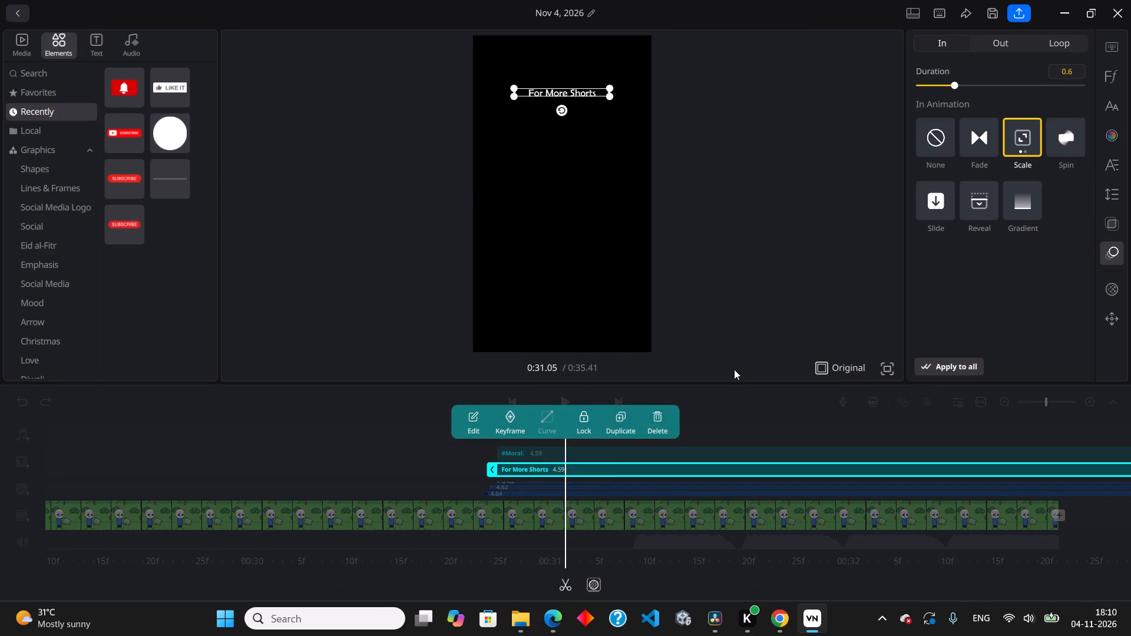
{"action": "left_click", "coordinate": [301, 449]}
Examine the main footage before the end screen, between about 0:25 and 0:30.
{"action": "left_click_drag", "start_coordinate": [267, 466], "coordinate": [1083, 410]}
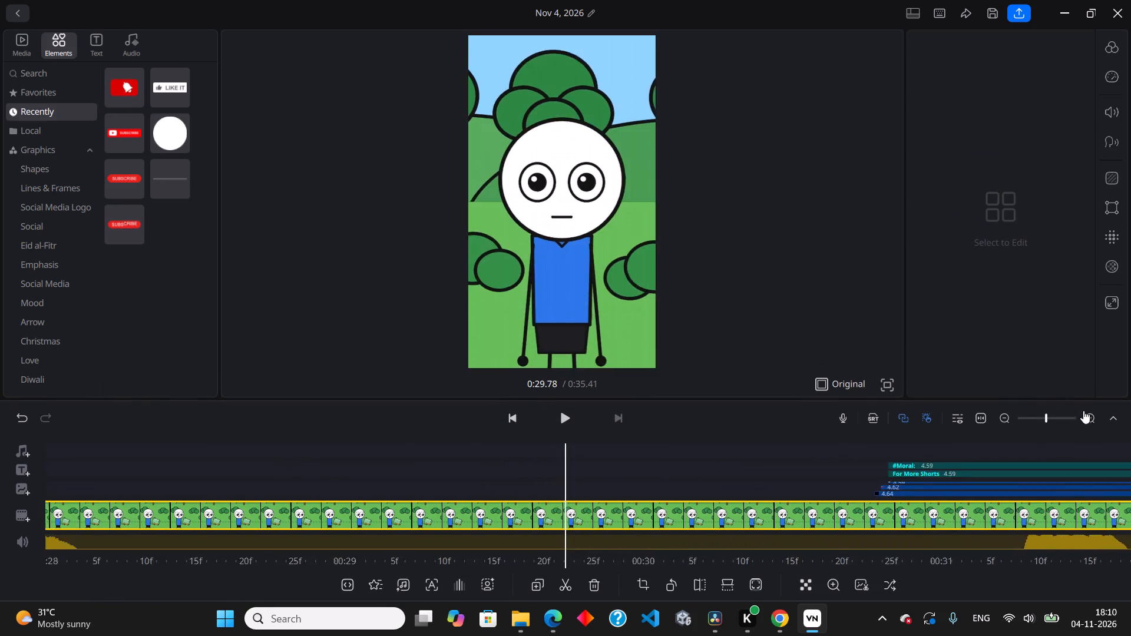
{"action": "left_click_drag", "start_coordinate": [614, 509], "coordinate": [818, 488]}
{"action": "left_click_drag", "start_coordinate": [488, 491], "coordinate": [658, 489]}
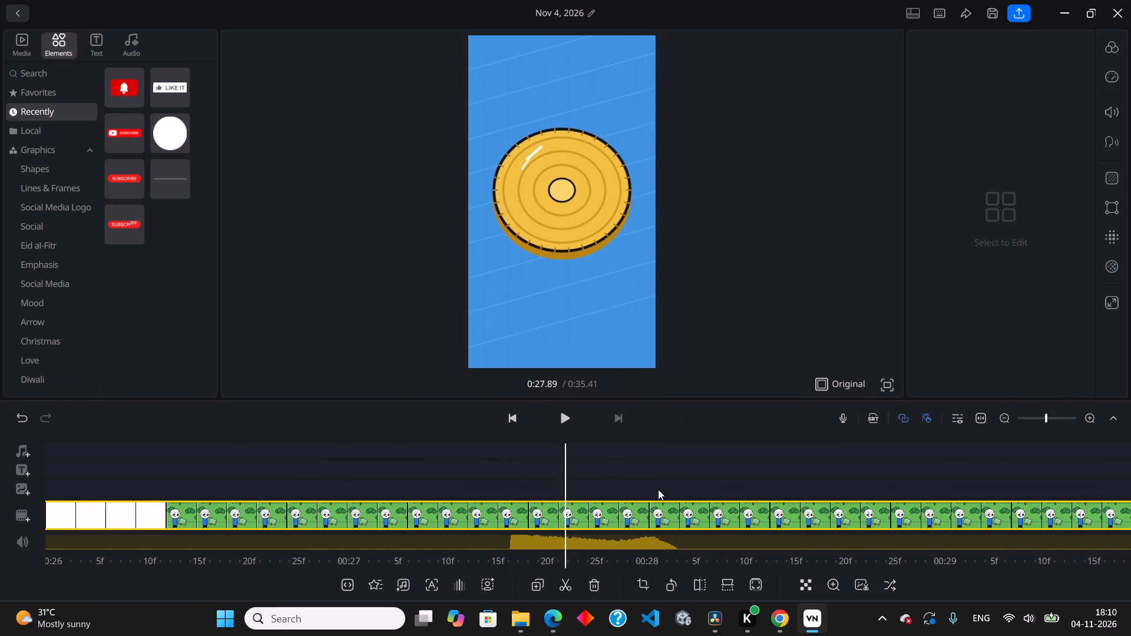
{"action": "left_click_drag", "start_coordinate": [658, 489], "coordinate": [829, 488]}
{"action": "left_click_drag", "start_coordinate": [426, 492], "coordinate": [826, 471]}
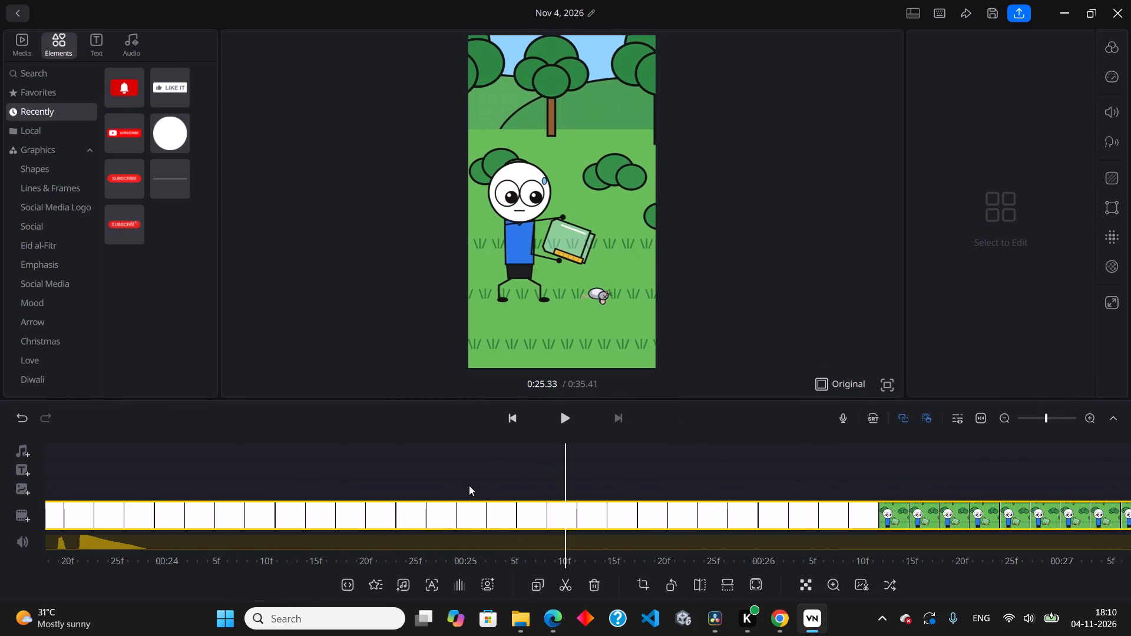
{"action": "left_click_drag", "start_coordinate": [469, 485], "coordinate": [88, 555]}
{"action": "left_click_drag", "start_coordinate": [755, 499], "coordinate": [487, 498]}
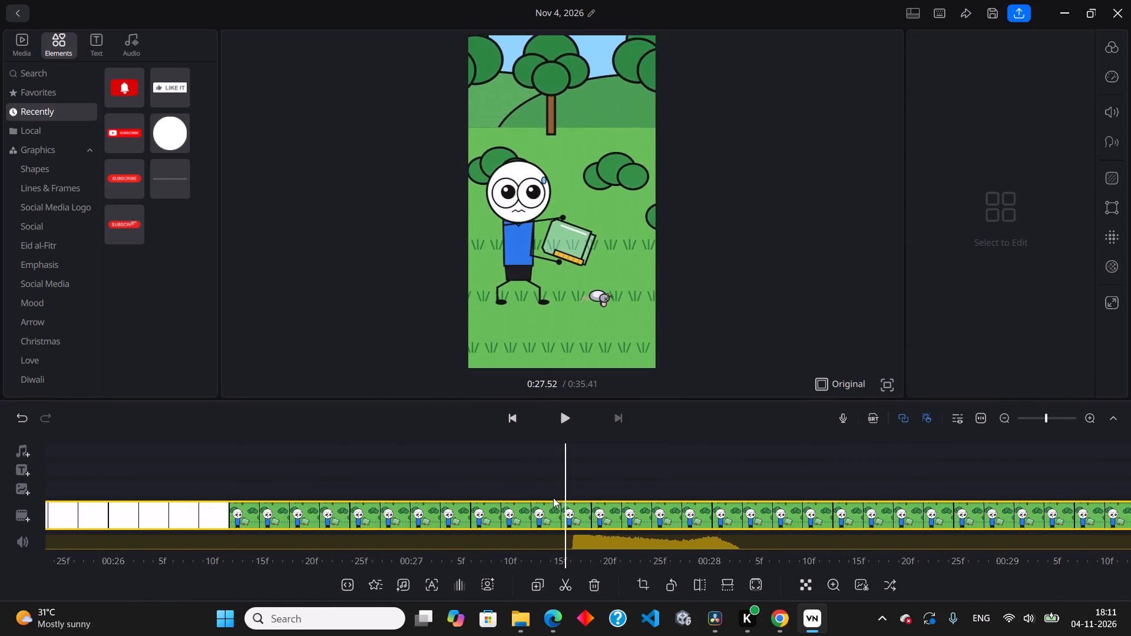
Apply the Montage speed curve to the main cartoon clip that runs into the end screen.
{"action": "left_click", "coordinate": [608, 512]}
{"action": "left_click_drag", "start_coordinate": [802, 461], "coordinate": [355, 484]}
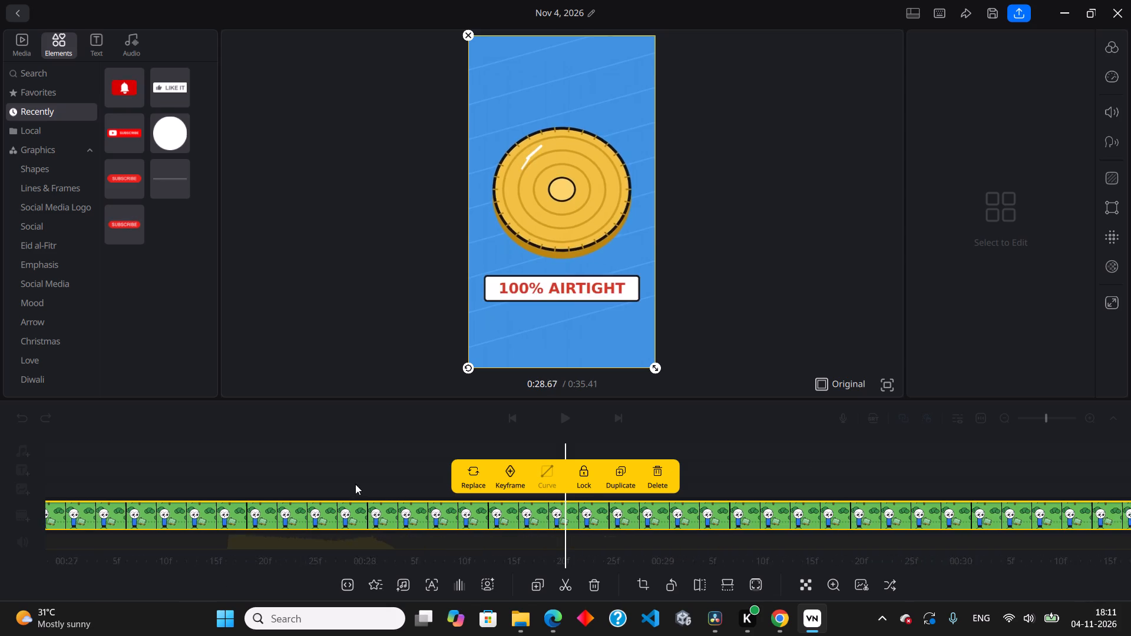
{"action": "left_click_drag", "start_coordinate": [355, 484], "coordinate": [174, 460]}
{"action": "left_click_drag", "start_coordinate": [716, 462], "coordinate": [762, 458]}
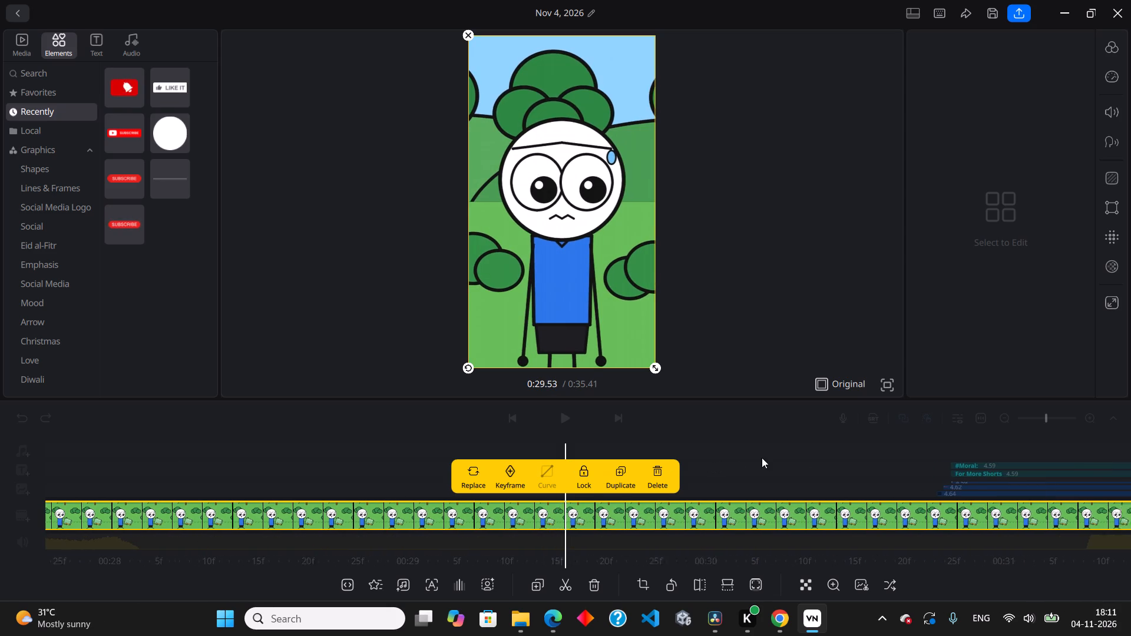
{"action": "left_click_drag", "start_coordinate": [762, 458], "coordinate": [818, 479]}
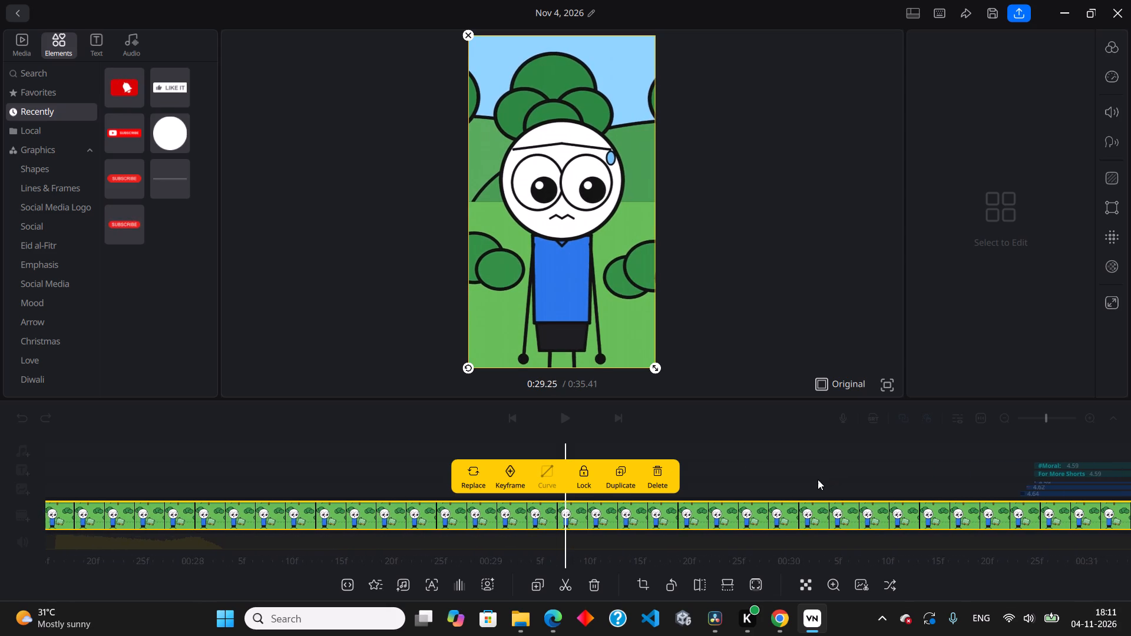
{"action": "left_click_drag", "start_coordinate": [818, 479], "coordinate": [875, 502]}
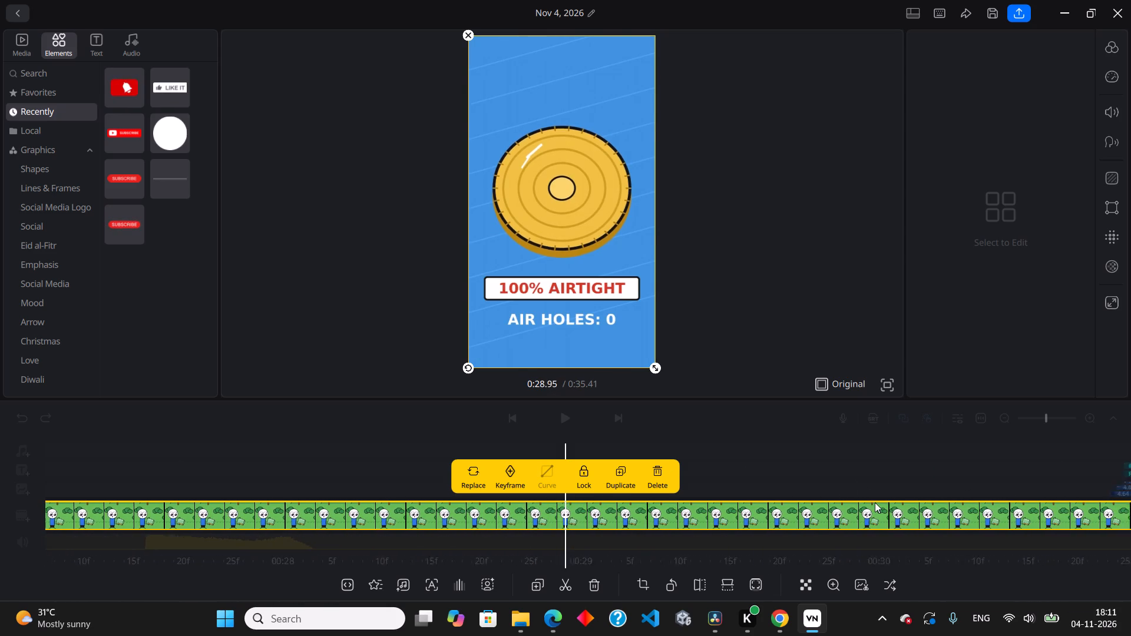
{"action": "left_click_drag", "start_coordinate": [875, 502], "coordinate": [775, 503]}
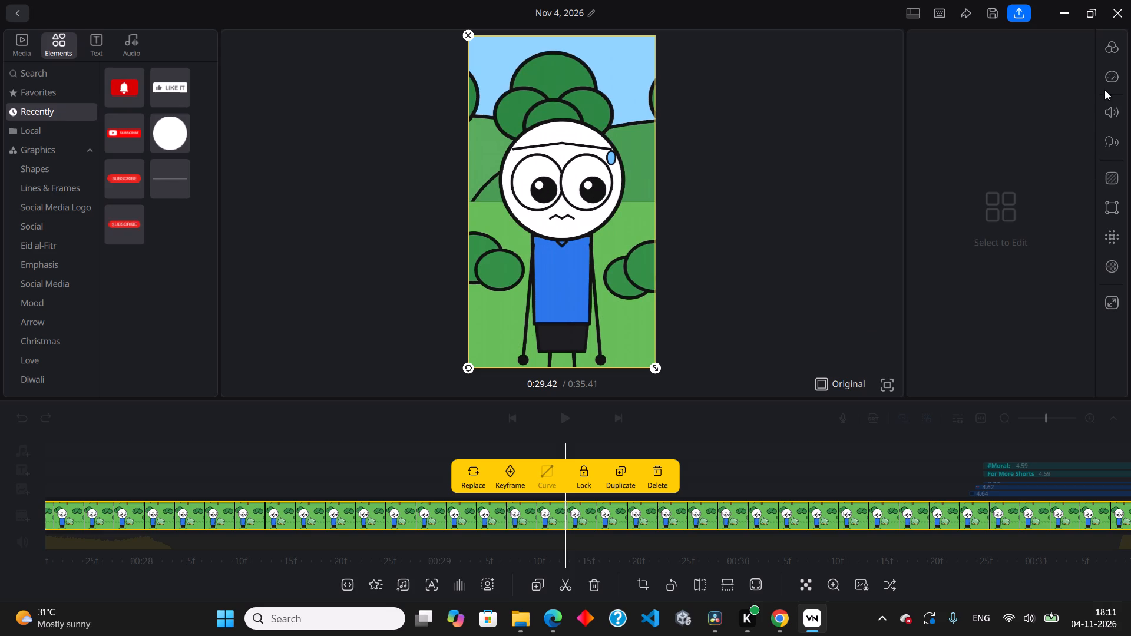
{"action": "left_click", "coordinate": [1112, 79]}
{"action": "left_click", "coordinate": [1038, 45]}
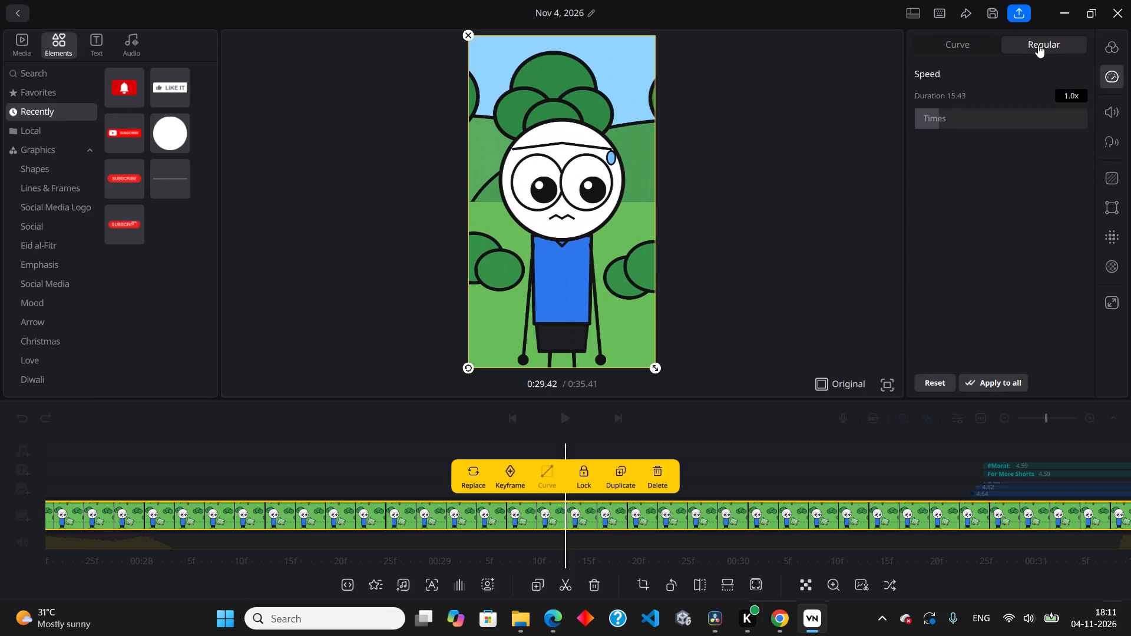
{"action": "left_click", "coordinate": [982, 44]}
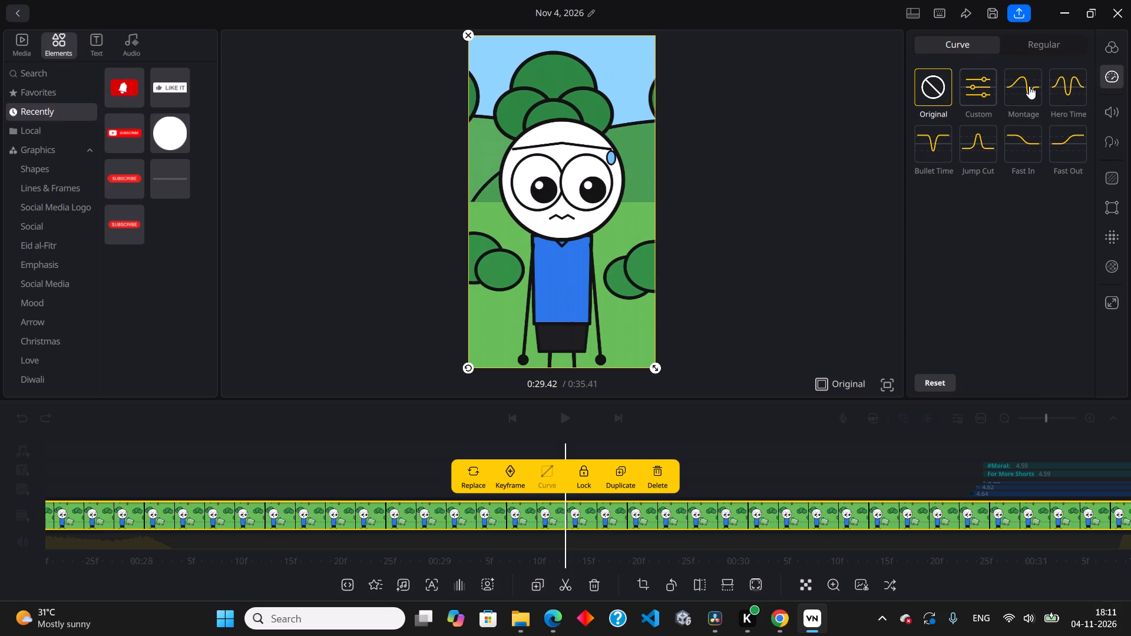
{"action": "left_click", "coordinate": [1027, 88]}
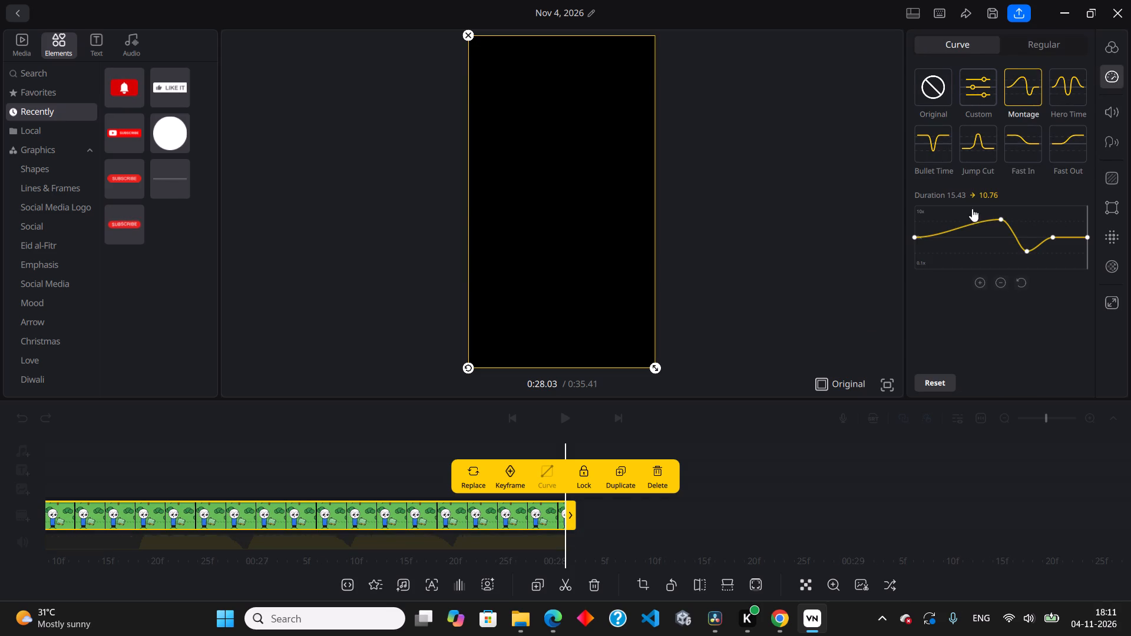
Flatten the Montage curve's peak and dip points to 1.00x speed on the main cartoon clip.
{"action": "left_click_drag", "start_coordinate": [1000, 217], "coordinate": [1001, 231]}
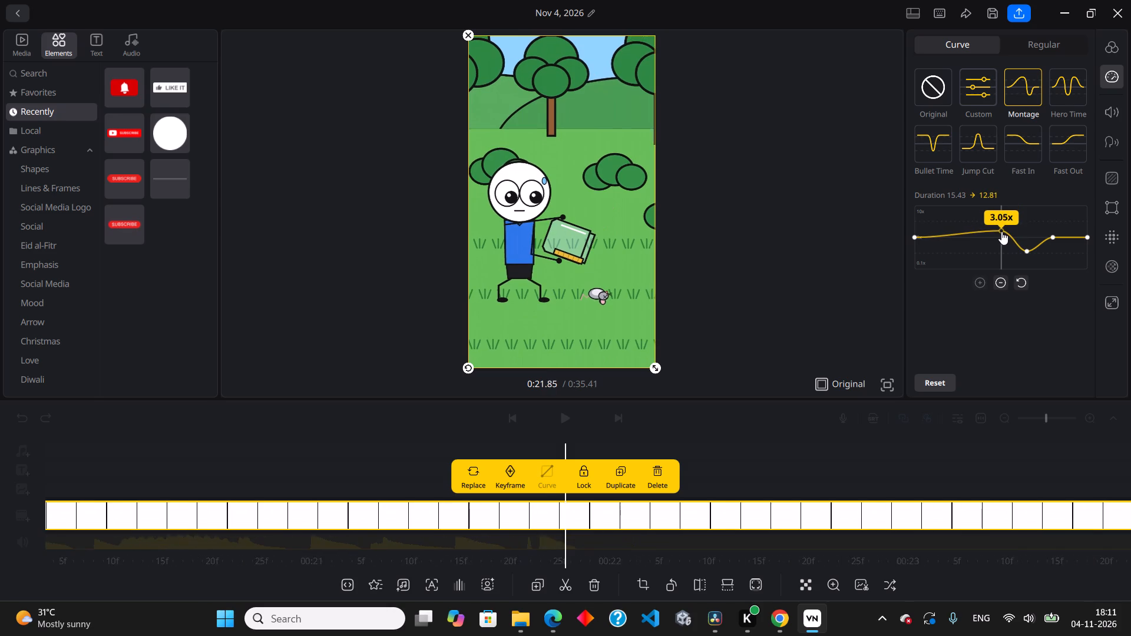
{"action": "left_click_drag", "start_coordinate": [1001, 231], "coordinate": [1003, 236]}
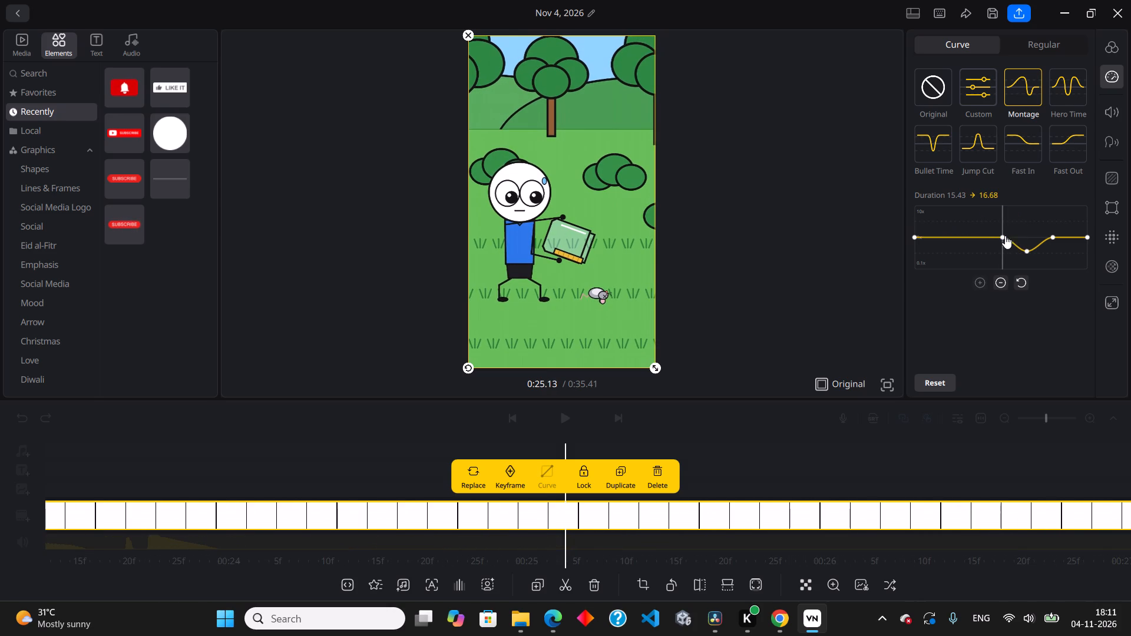
{"action": "left_click_drag", "start_coordinate": [1026, 250], "coordinate": [1030, 236]}
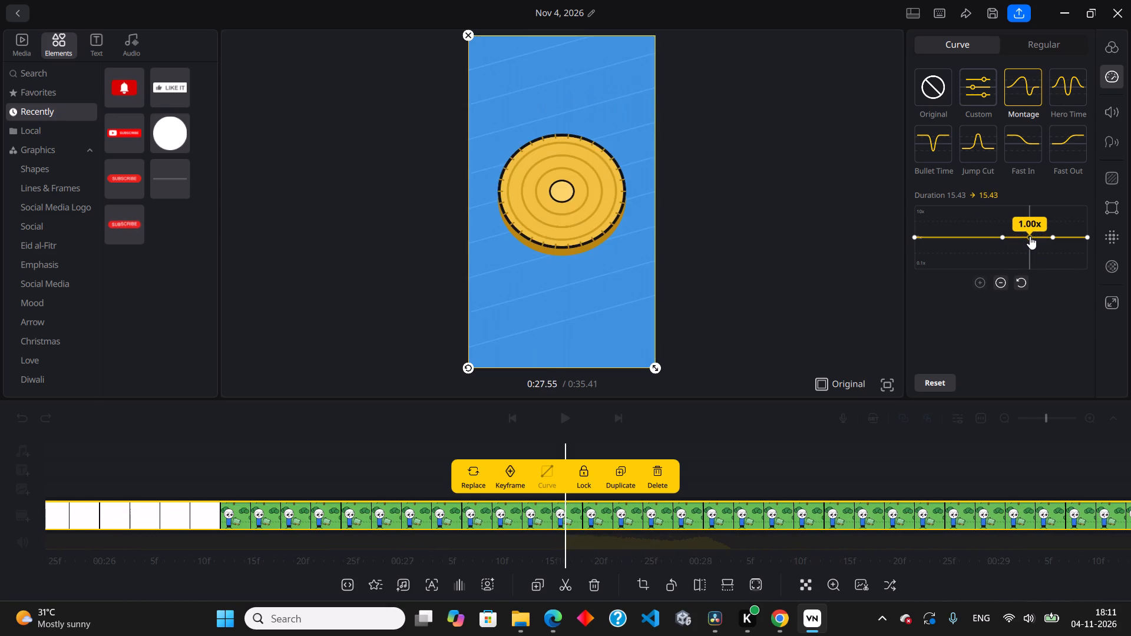
{"action": "left_click_drag", "start_coordinate": [1030, 236], "coordinate": [1030, 236]}
Reposition the speed curve's fourth point and lower it to about 0.56x to create a slow-down before the end screen.
{"action": "left_click_drag", "start_coordinate": [1053, 237], "coordinate": [1044, 236]}
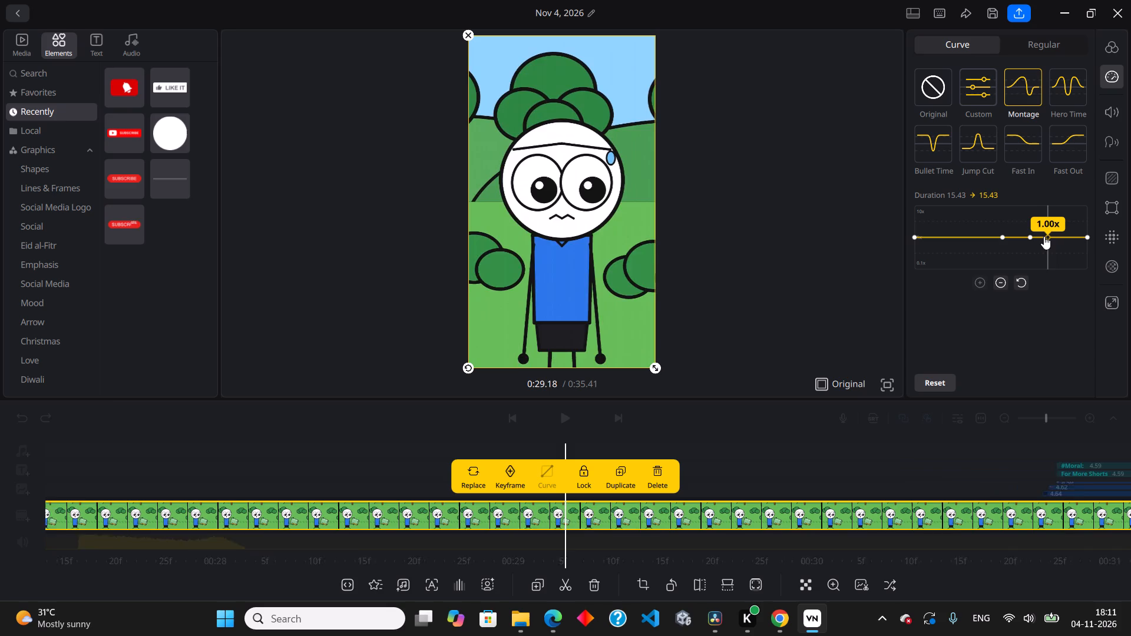
{"action": "left_click_drag", "start_coordinate": [1044, 236], "coordinate": [1037, 236]}
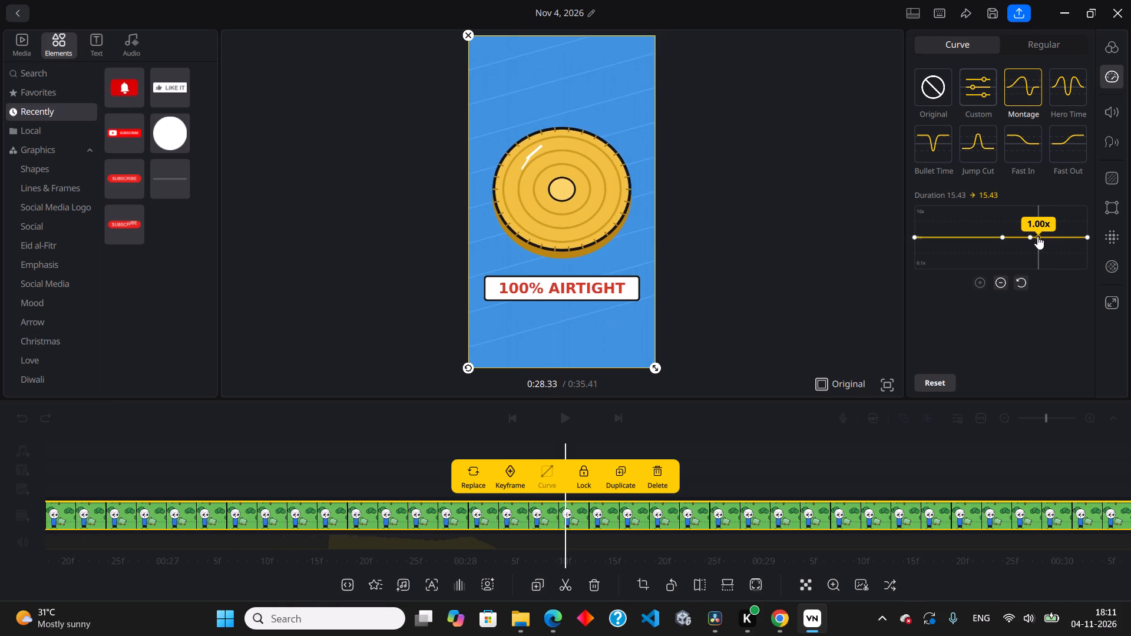
{"action": "left_click_drag", "start_coordinate": [1037, 236], "coordinate": [1021, 238]}
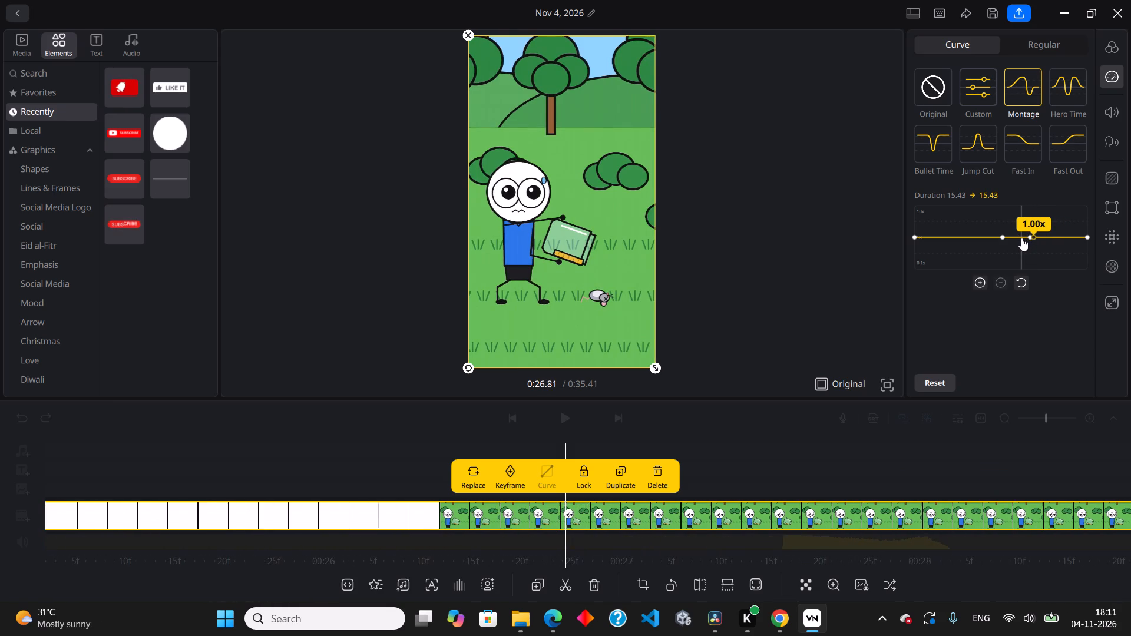
{"action": "left_click_drag", "start_coordinate": [1021, 238], "coordinate": [1055, 237]}
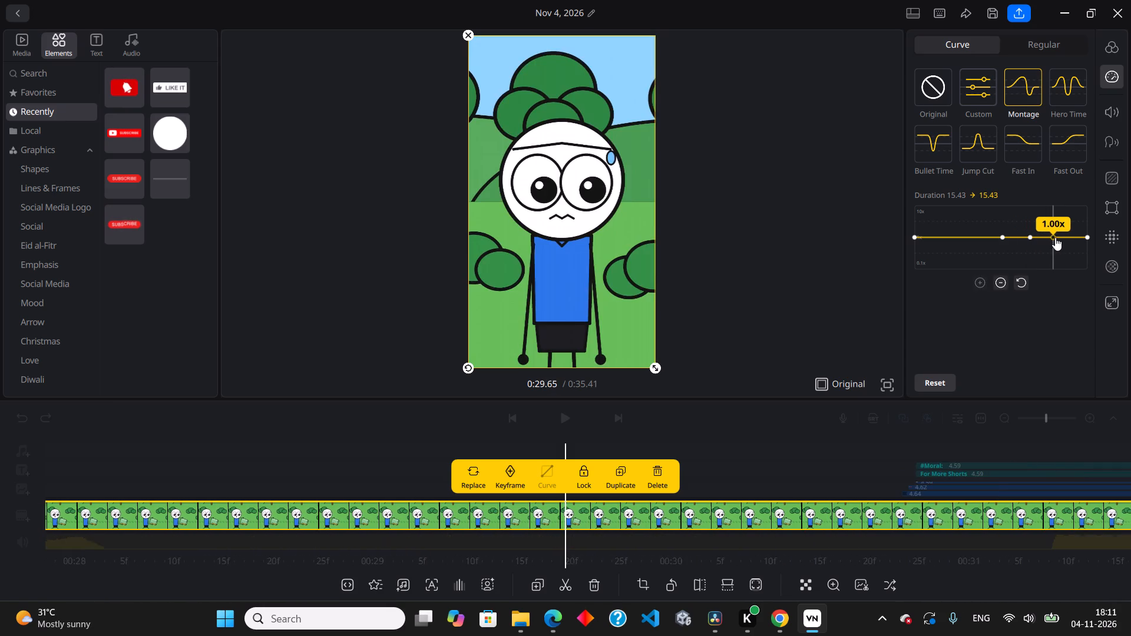
{"action": "left_click_drag", "start_coordinate": [1055, 237], "coordinate": [1057, 237]}
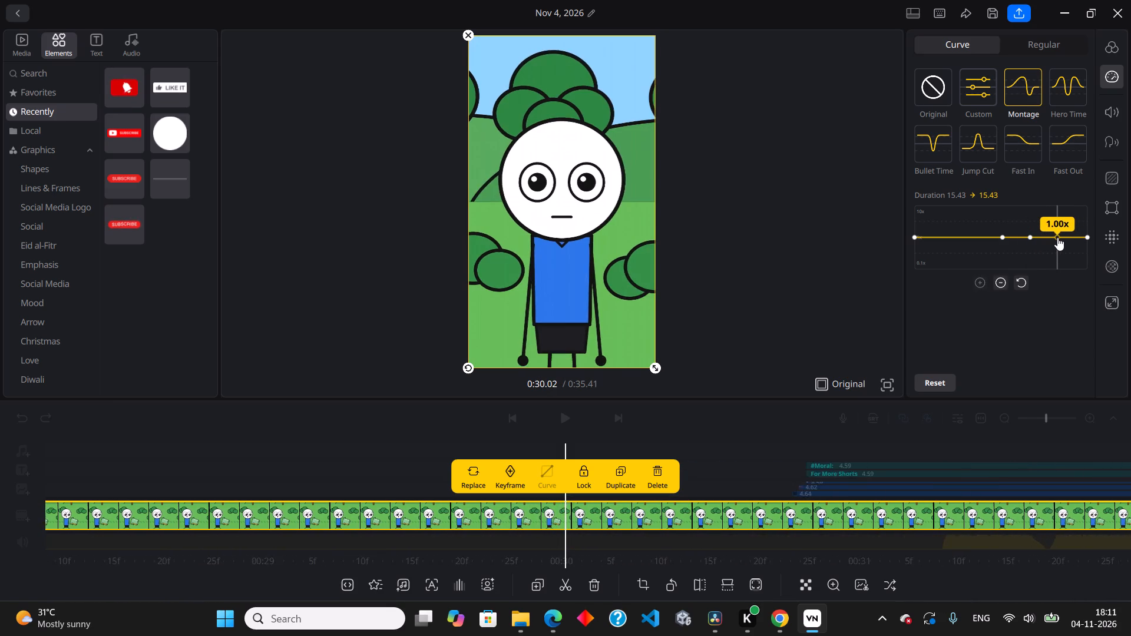
{"action": "left_click_drag", "start_coordinate": [1057, 237], "coordinate": [1056, 251]}
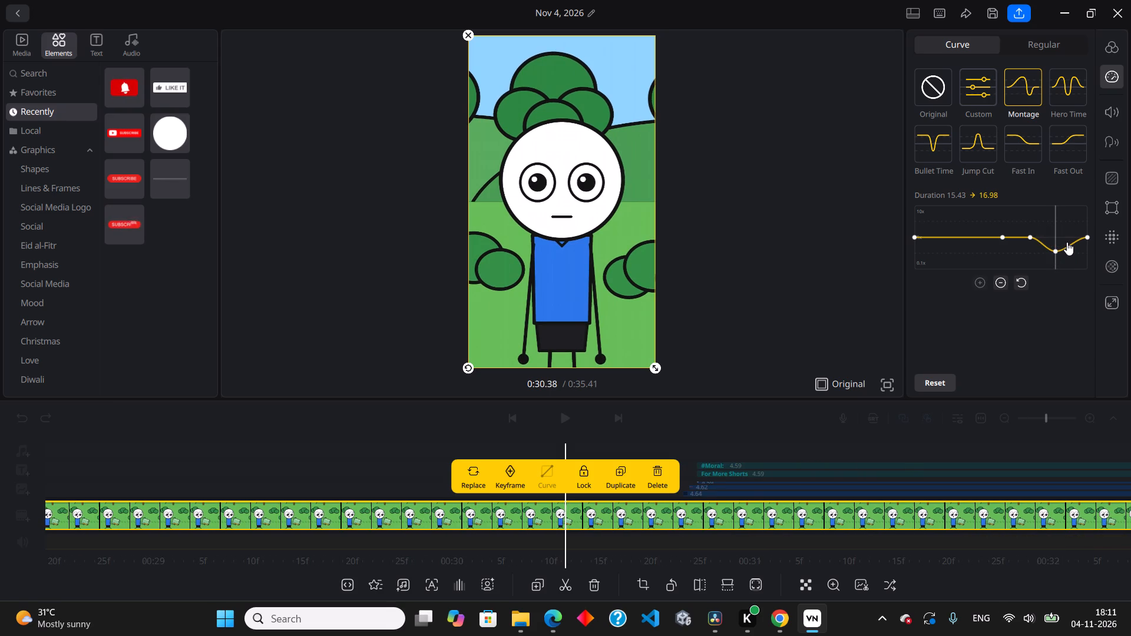
{"action": "left_click_drag", "start_coordinate": [1088, 236], "coordinate": [1074, 237]}
{"action": "left_click_drag", "start_coordinate": [1086, 237], "coordinate": [1073, 236]}
{"action": "left_click_drag", "start_coordinate": [1052, 249], "coordinate": [1053, 249]}
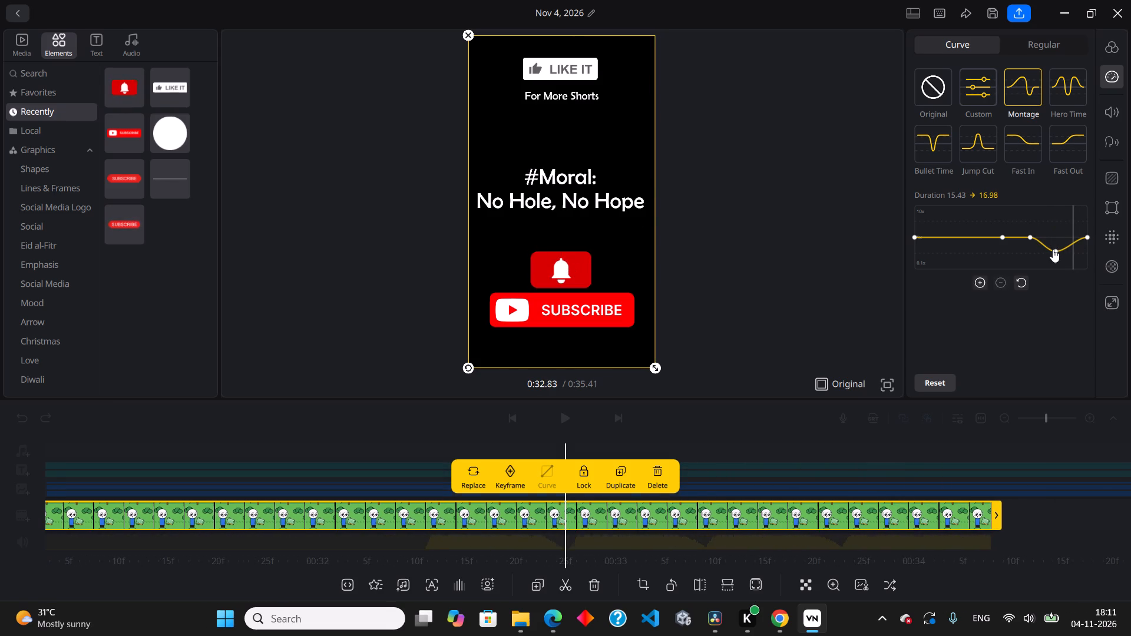
{"action": "left_click_drag", "start_coordinate": [1053, 249], "coordinate": [1046, 252]}
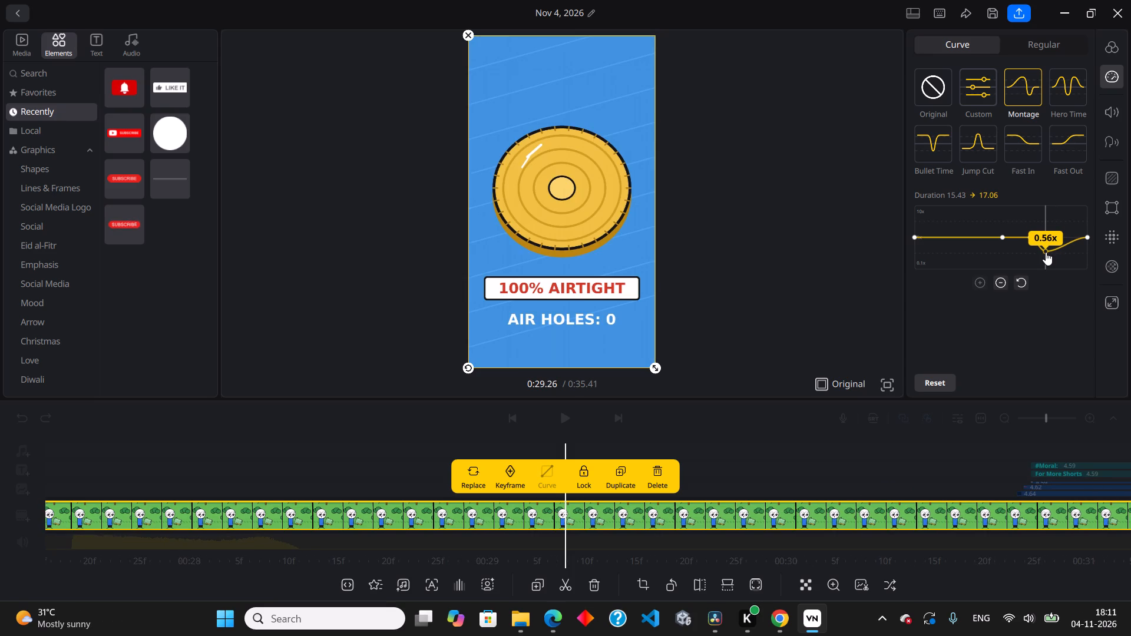
{"action": "left_click_drag", "start_coordinate": [1046, 252], "coordinate": [1046, 253]}
{"action": "left_click_drag", "start_coordinate": [1087, 237], "coordinate": [1080, 237]}
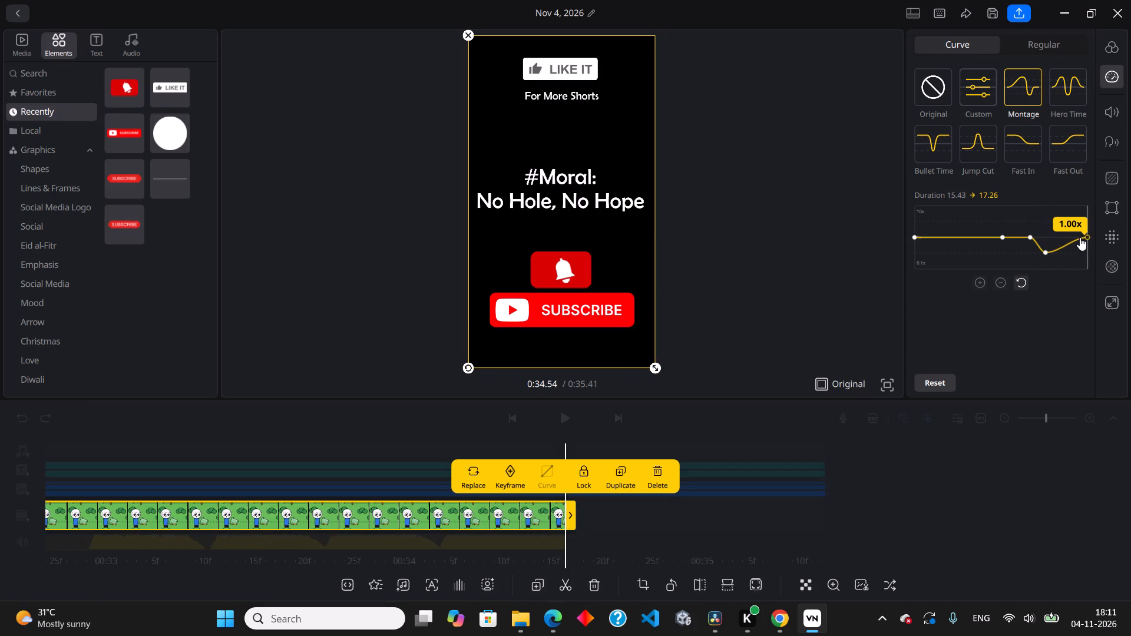
{"action": "left_click_drag", "start_coordinate": [1080, 237], "coordinate": [1065, 236]}
Add a new point to the speed curve after the dip and place it at 1.00x close behind the dip.
{"action": "left_click", "coordinate": [1064, 245]}
{"action": "left_click", "coordinate": [1060, 245]}
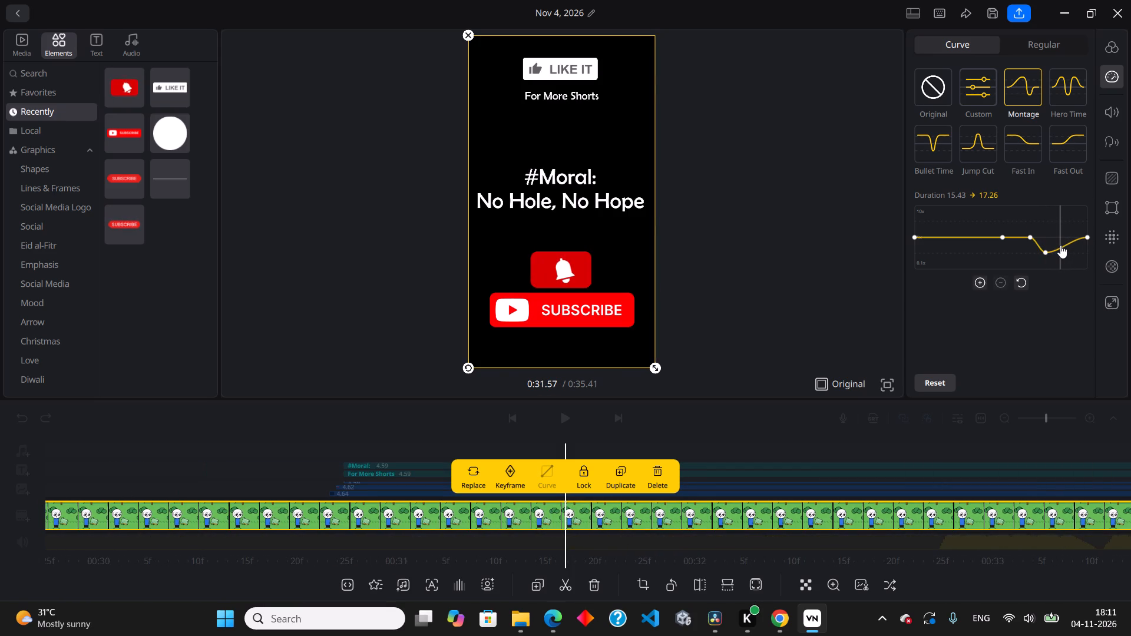
{"action": "double_click", "coordinate": [1060, 245]}
{"action": "double_click", "coordinate": [1060, 247]}
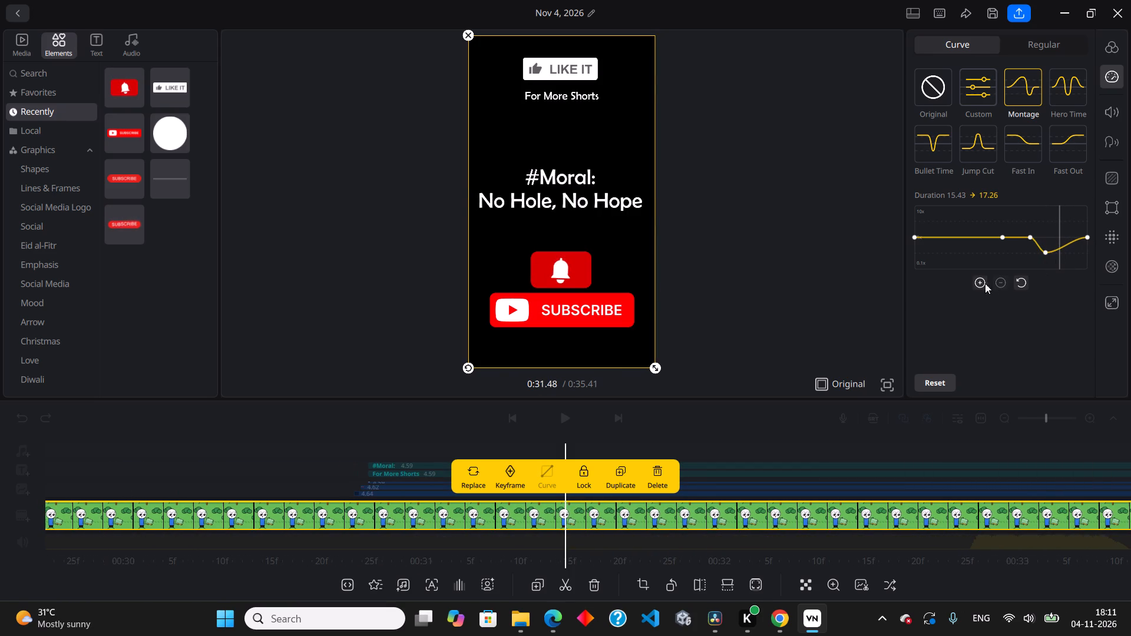
{"action": "left_click", "coordinate": [976, 282]}
{"action": "left_click_drag", "start_coordinate": [1057, 246], "coordinate": [1054, 246]}
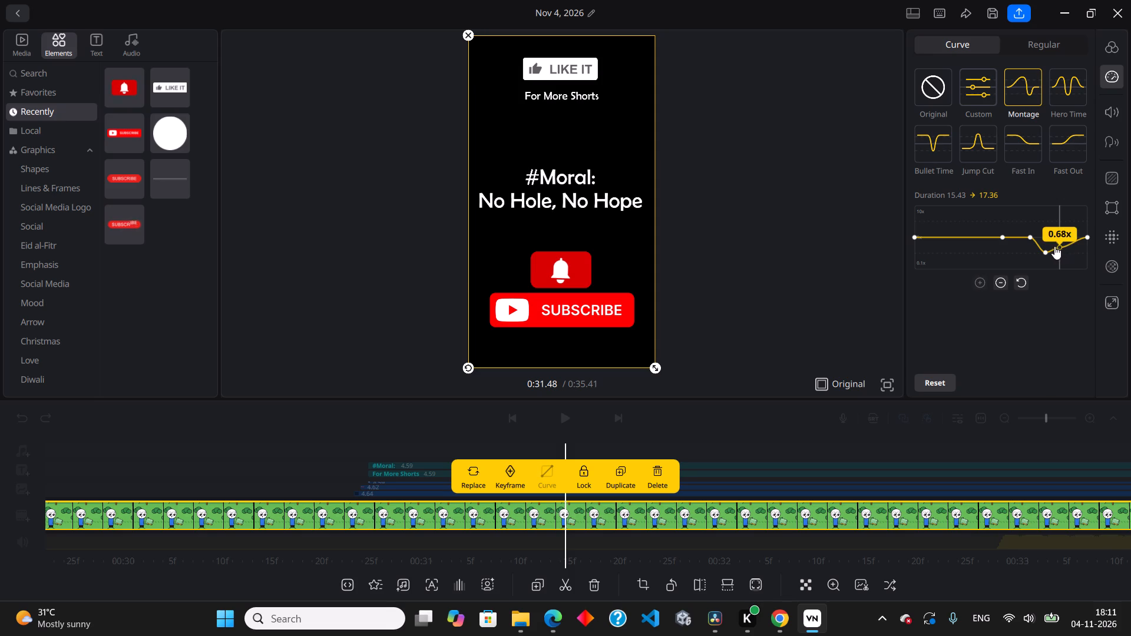
{"action": "left_click_drag", "start_coordinate": [1054, 246], "coordinate": [1053, 238]}
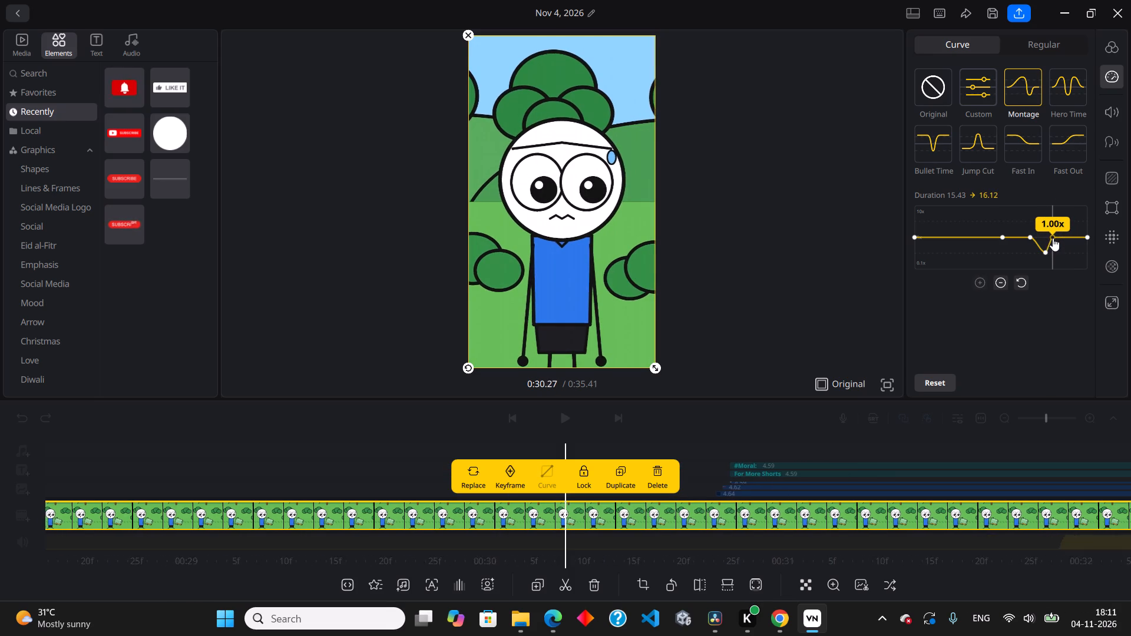
{"action": "left_click_drag", "start_coordinate": [1053, 238], "coordinate": [1057, 238]}
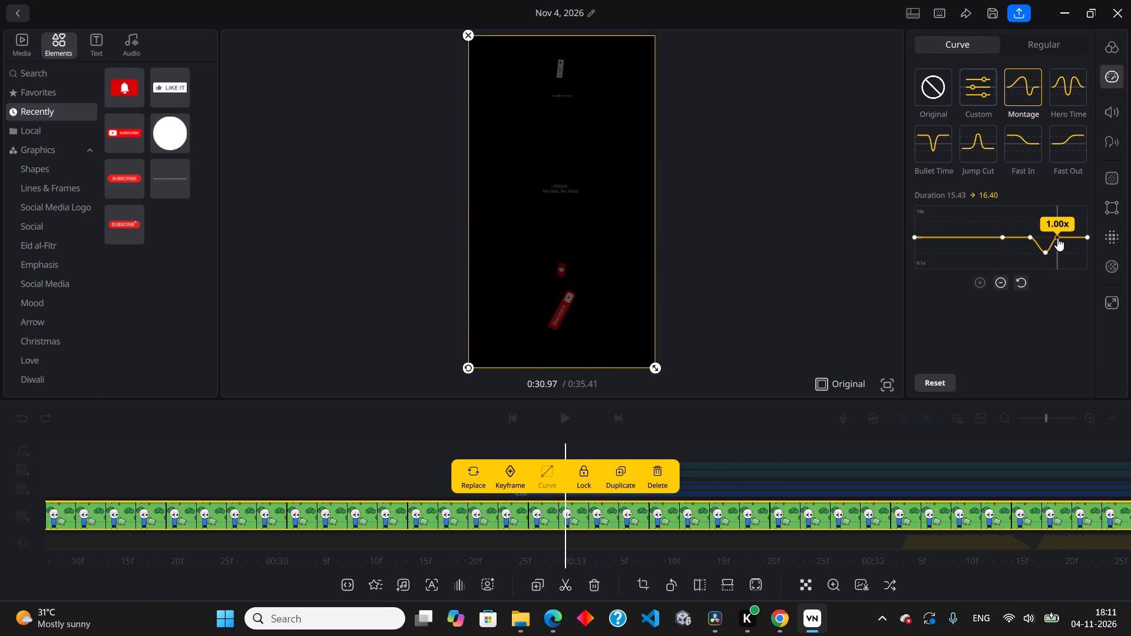
{"action": "left_click_drag", "start_coordinate": [1057, 238], "coordinate": [1054, 238]}
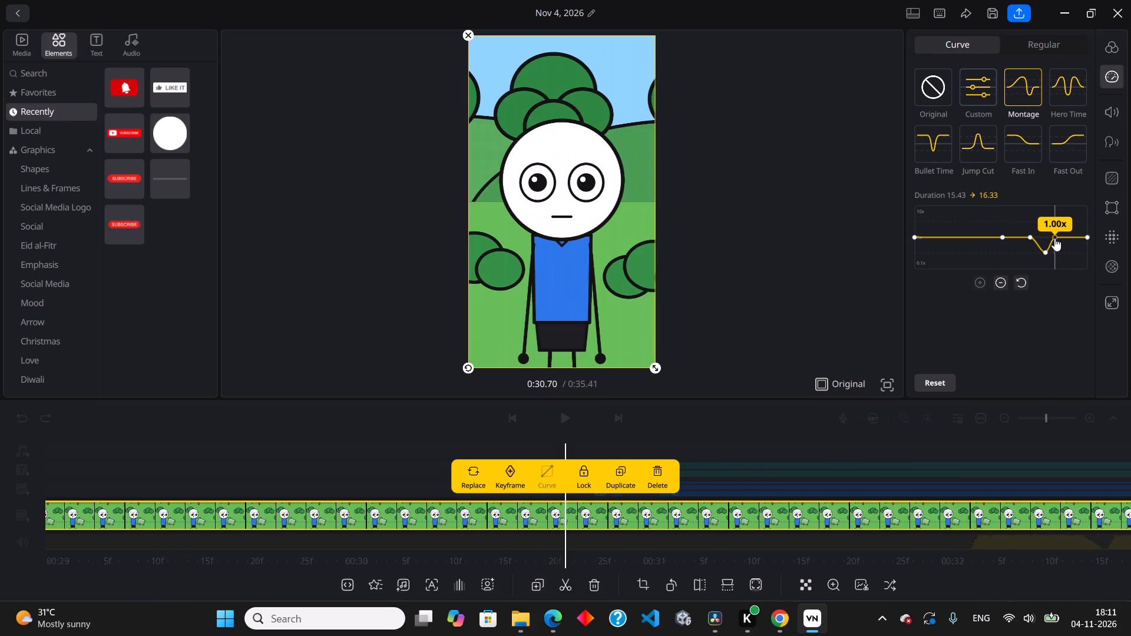
{"action": "left_click_drag", "start_coordinate": [1054, 238], "coordinate": [1053, 237]}
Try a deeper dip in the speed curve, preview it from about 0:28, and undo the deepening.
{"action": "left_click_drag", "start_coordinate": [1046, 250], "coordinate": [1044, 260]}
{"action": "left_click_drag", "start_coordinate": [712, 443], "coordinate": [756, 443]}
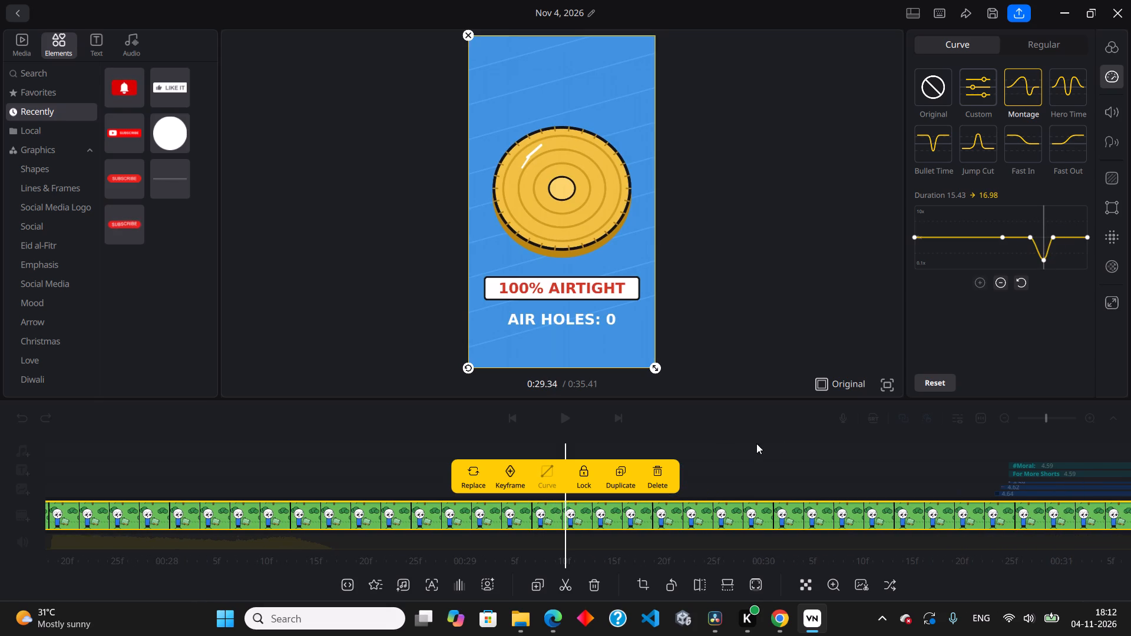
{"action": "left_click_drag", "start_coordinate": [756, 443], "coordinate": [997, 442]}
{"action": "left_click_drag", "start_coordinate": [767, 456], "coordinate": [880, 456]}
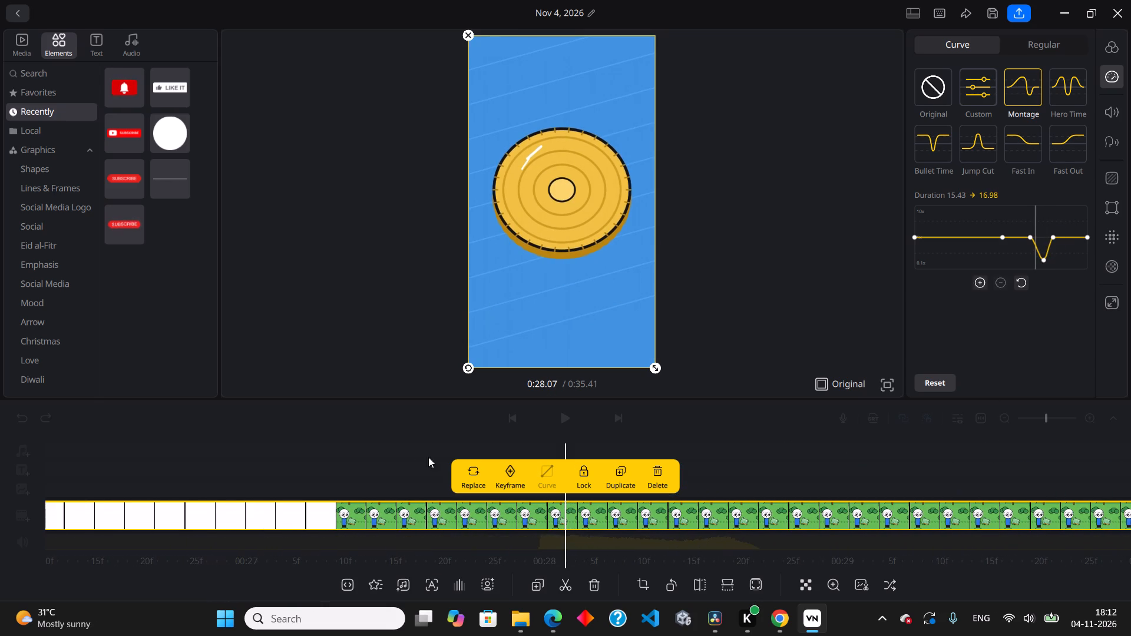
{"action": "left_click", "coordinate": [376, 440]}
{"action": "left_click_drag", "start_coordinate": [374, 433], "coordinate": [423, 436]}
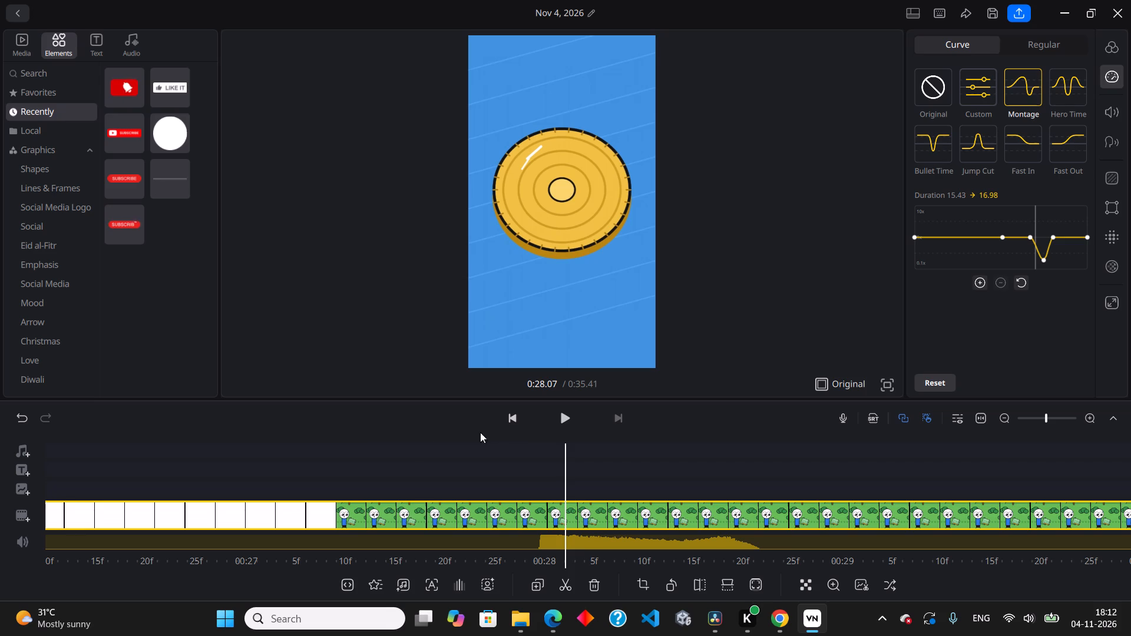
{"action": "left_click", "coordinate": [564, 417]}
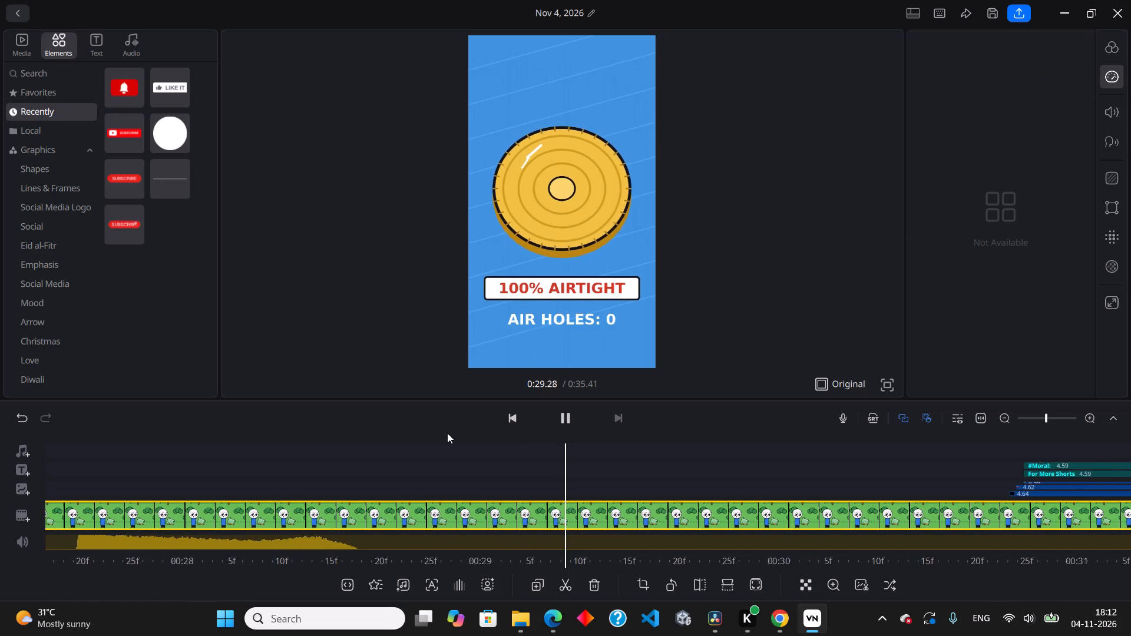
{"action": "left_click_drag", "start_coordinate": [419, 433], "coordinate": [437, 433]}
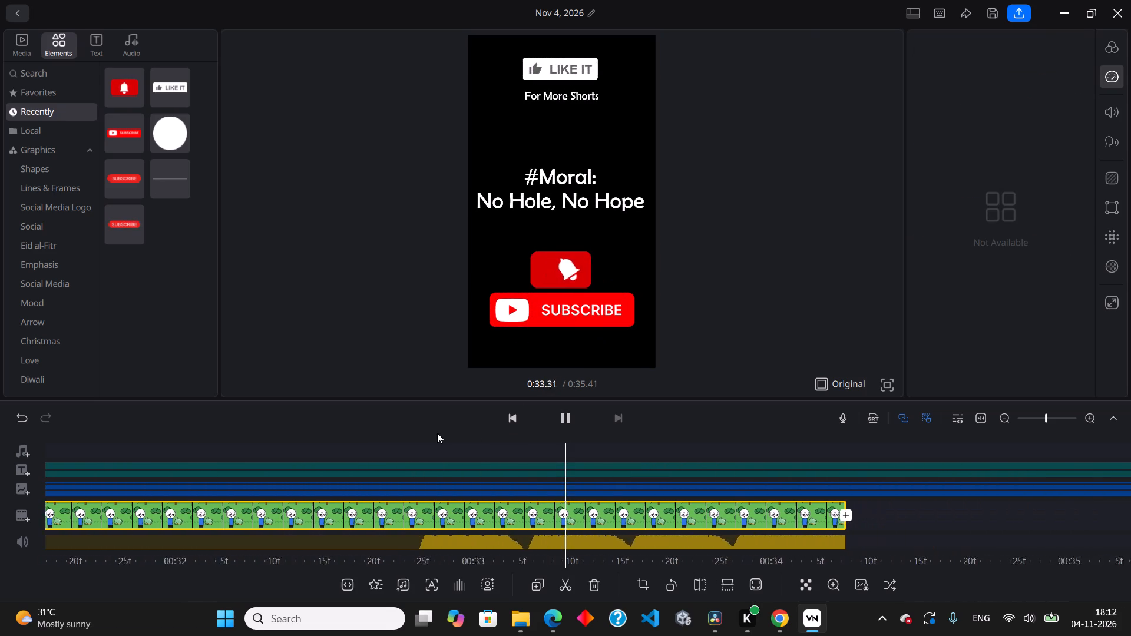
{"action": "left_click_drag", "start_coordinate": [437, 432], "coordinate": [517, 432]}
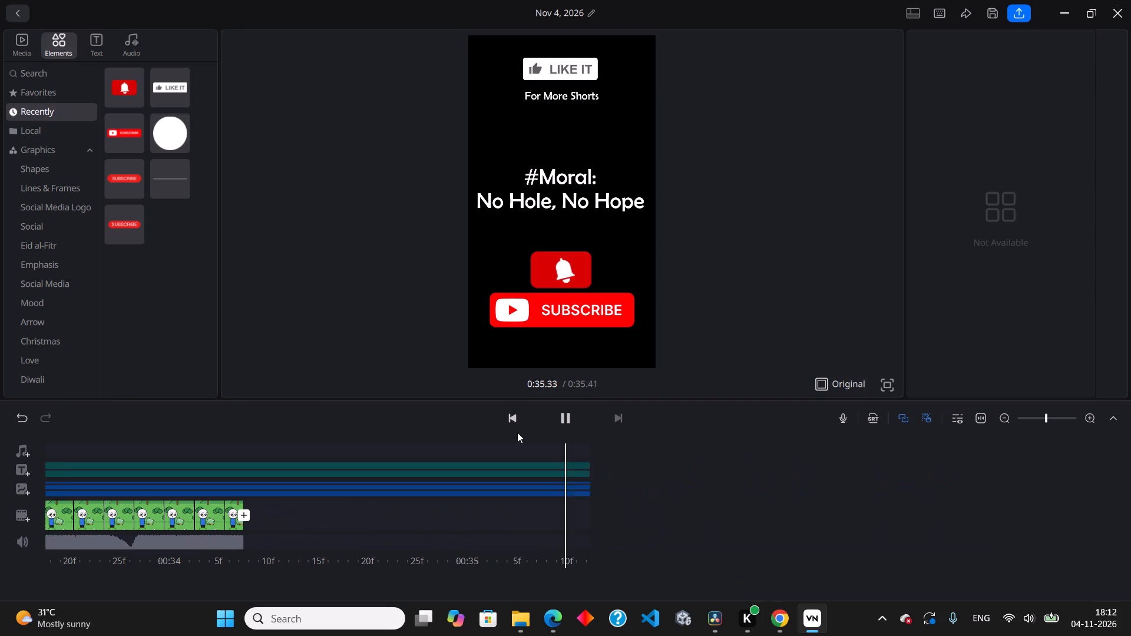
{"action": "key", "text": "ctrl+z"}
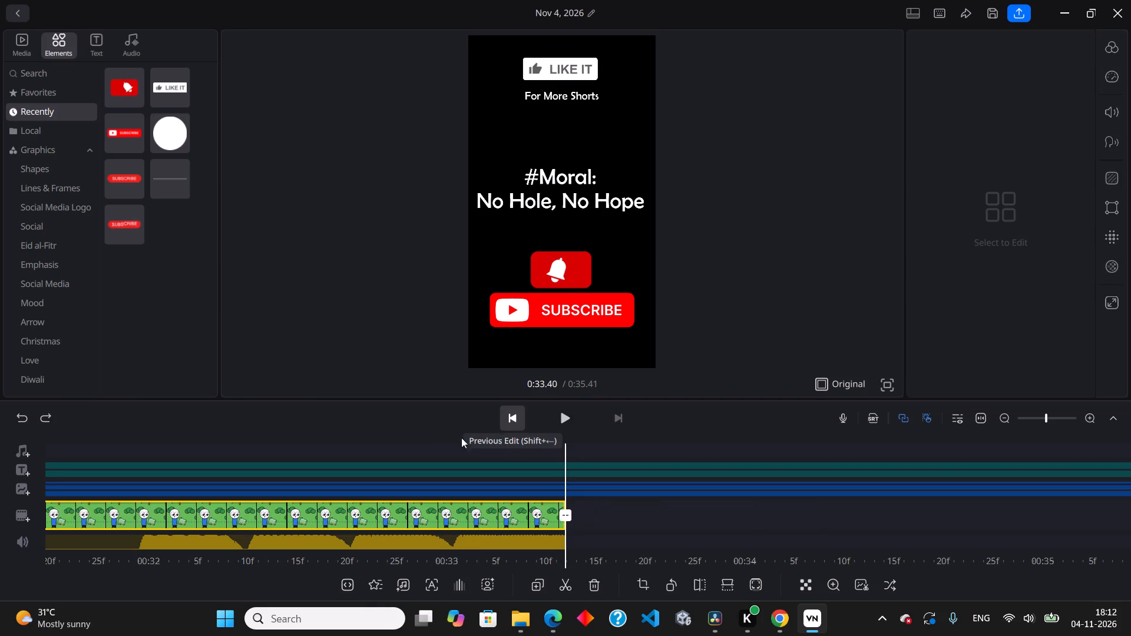
Split the main clip at 0:29.54 and 0:30.75 to isolate the character close-up just before the end screen.
{"action": "left_click_drag", "start_coordinate": [373, 438], "coordinate": [981, 443]}
{"action": "left_click_drag", "start_coordinate": [316, 443], "coordinate": [697, 444]}
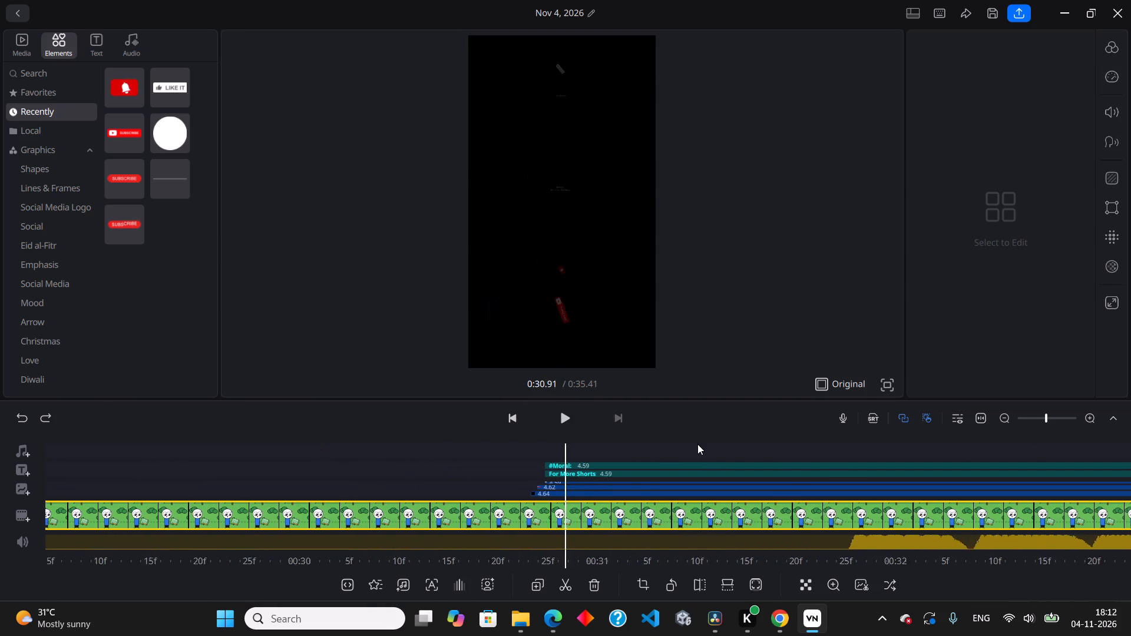
{"action": "left_click_drag", "start_coordinate": [697, 444], "coordinate": [914, 479]}
{"action": "left_click_drag", "start_coordinate": [568, 477], "coordinate": [551, 477]}
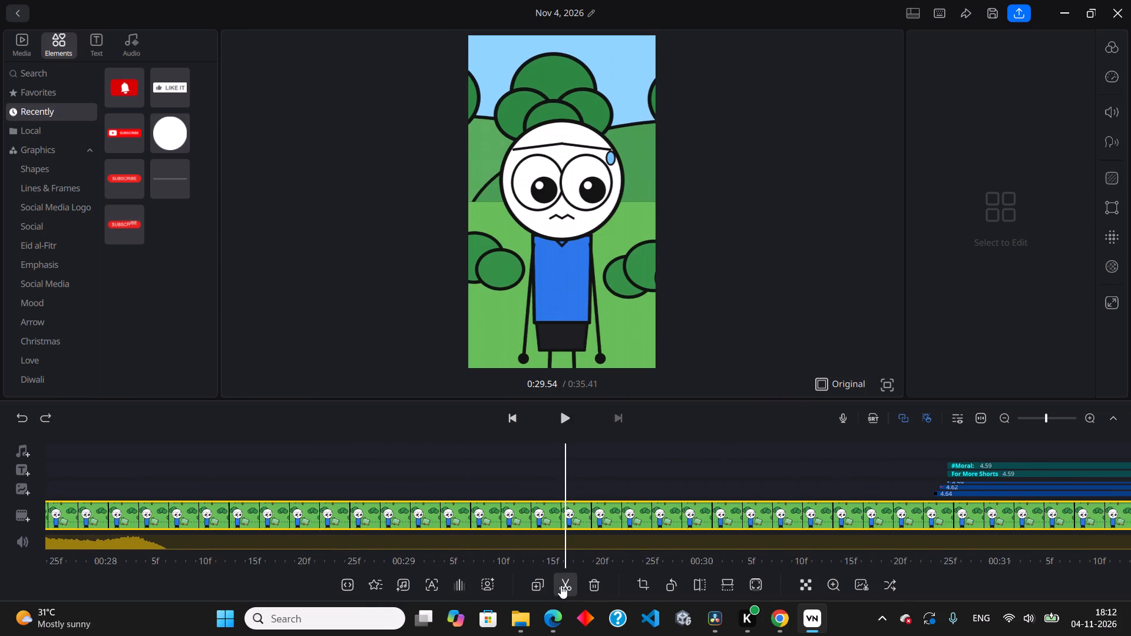
{"action": "left_click", "coordinate": [561, 585]}
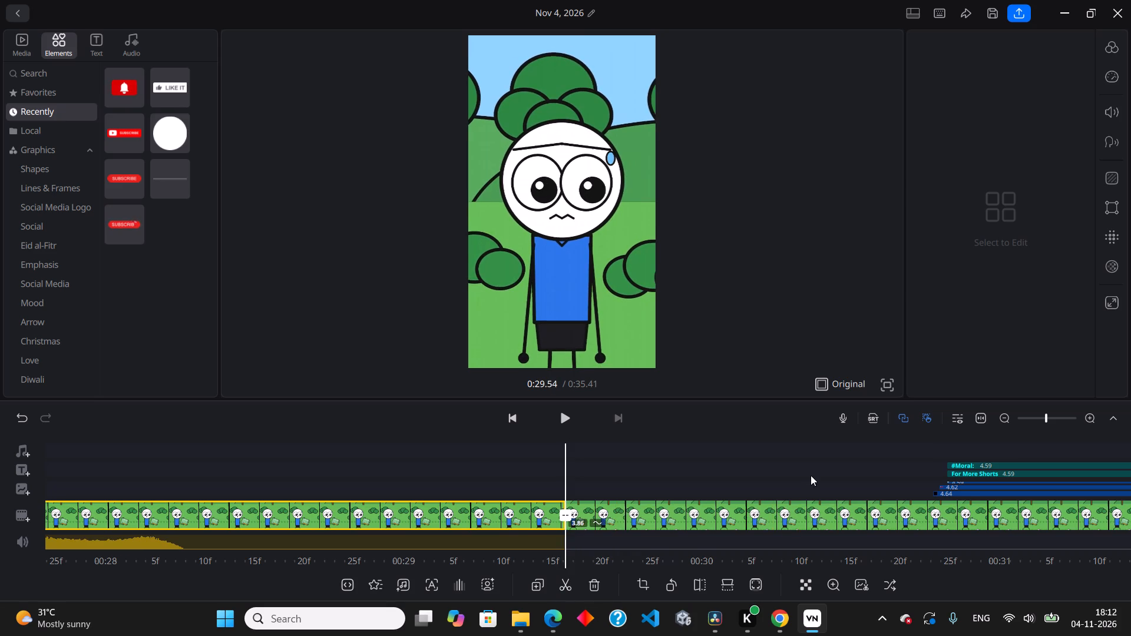
{"action": "left_click_drag", "start_coordinate": [811, 475], "coordinate": [451, 465]}
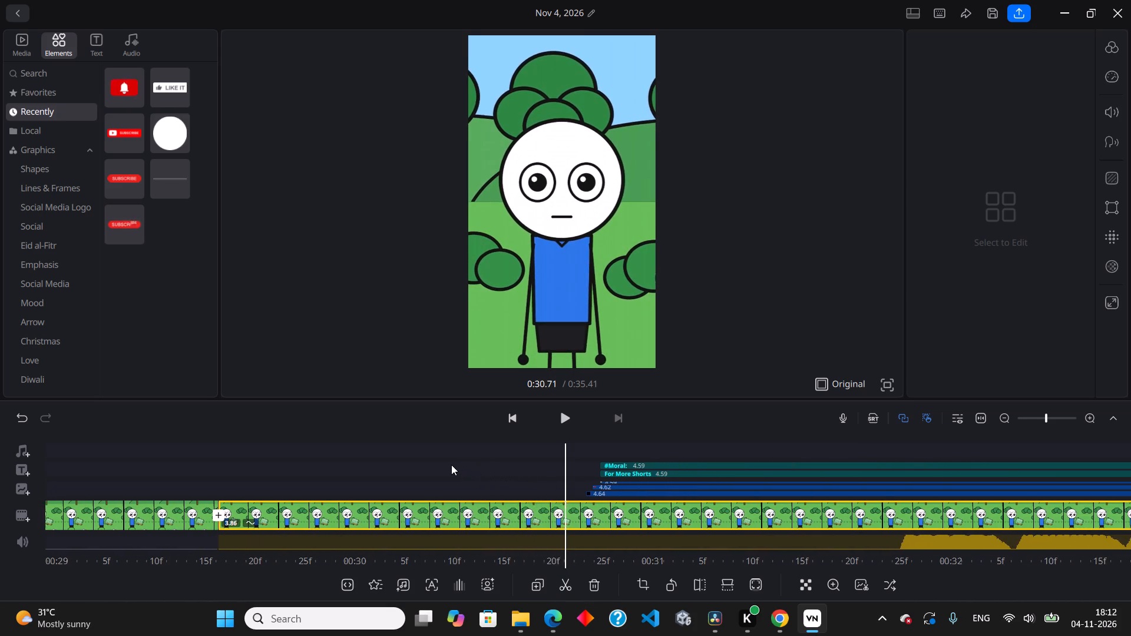
{"action": "left_click_drag", "start_coordinate": [451, 465], "coordinate": [441, 471]}
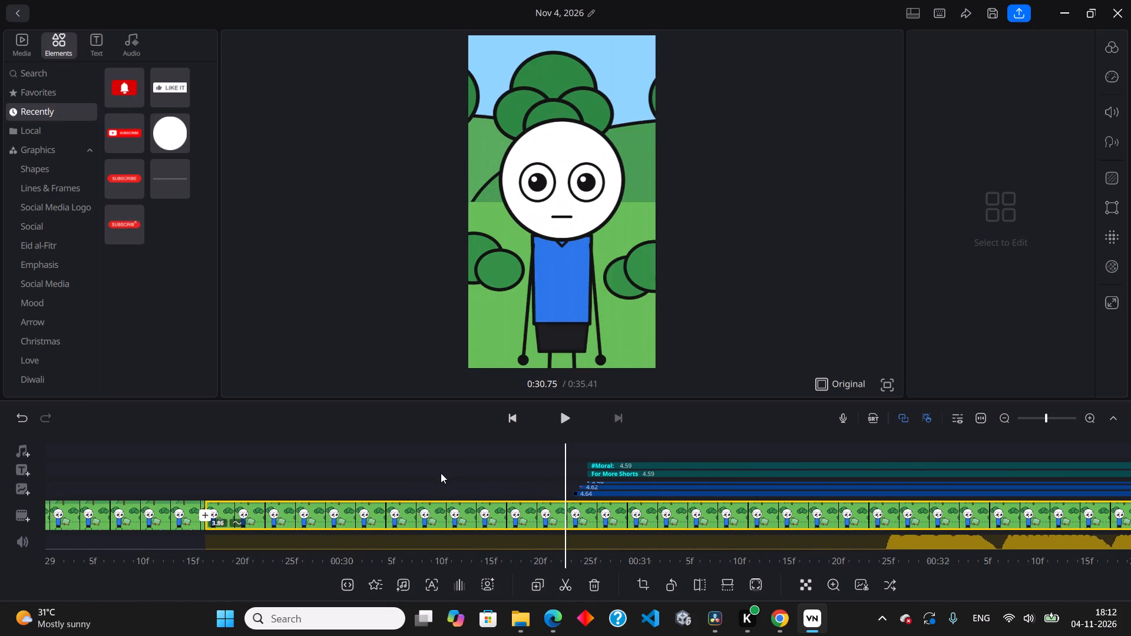
{"action": "left_click", "coordinate": [568, 584]}
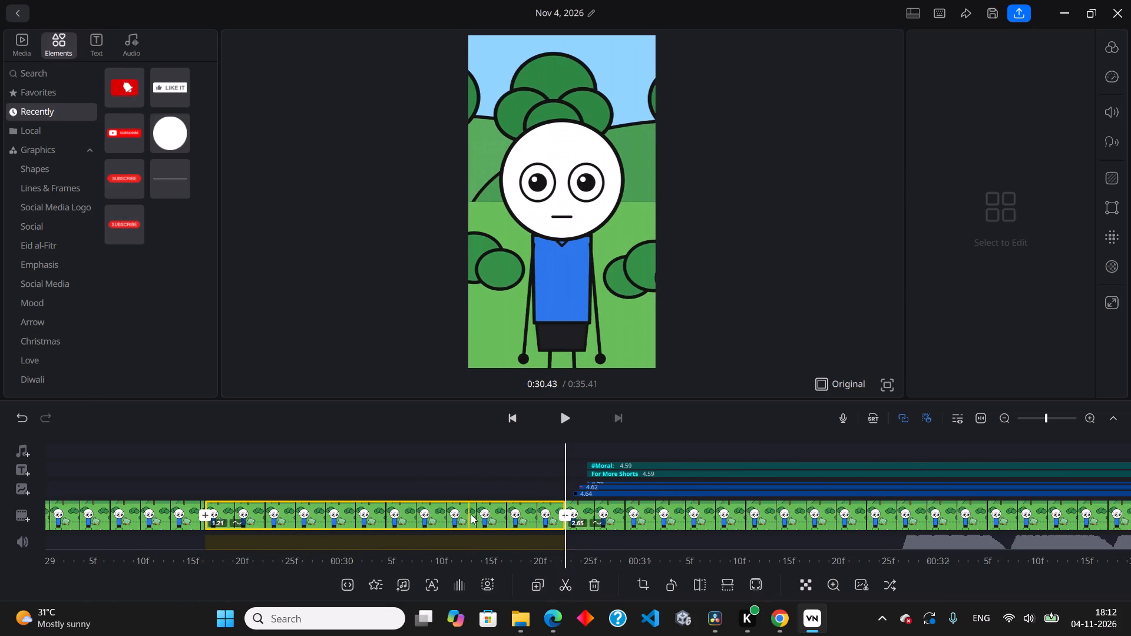
Set the isolated close-up segment to a regular speed of 0.4x.
{"action": "left_click", "coordinate": [471, 514]}
{"action": "left_click", "coordinate": [1112, 79]}
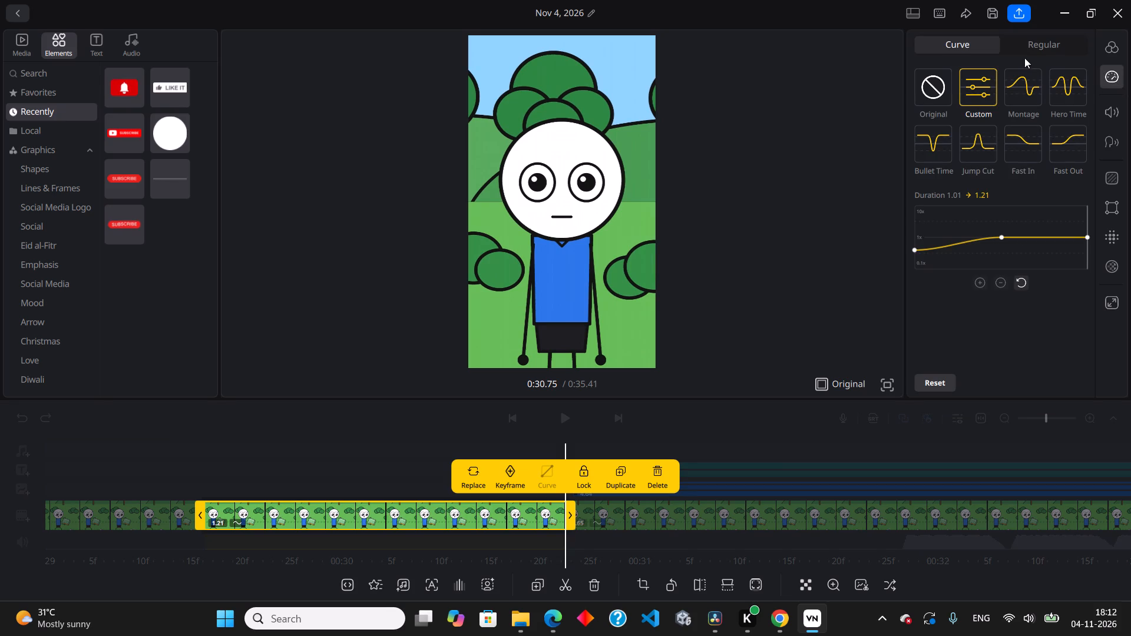
{"action": "left_click", "coordinate": [1031, 44]}
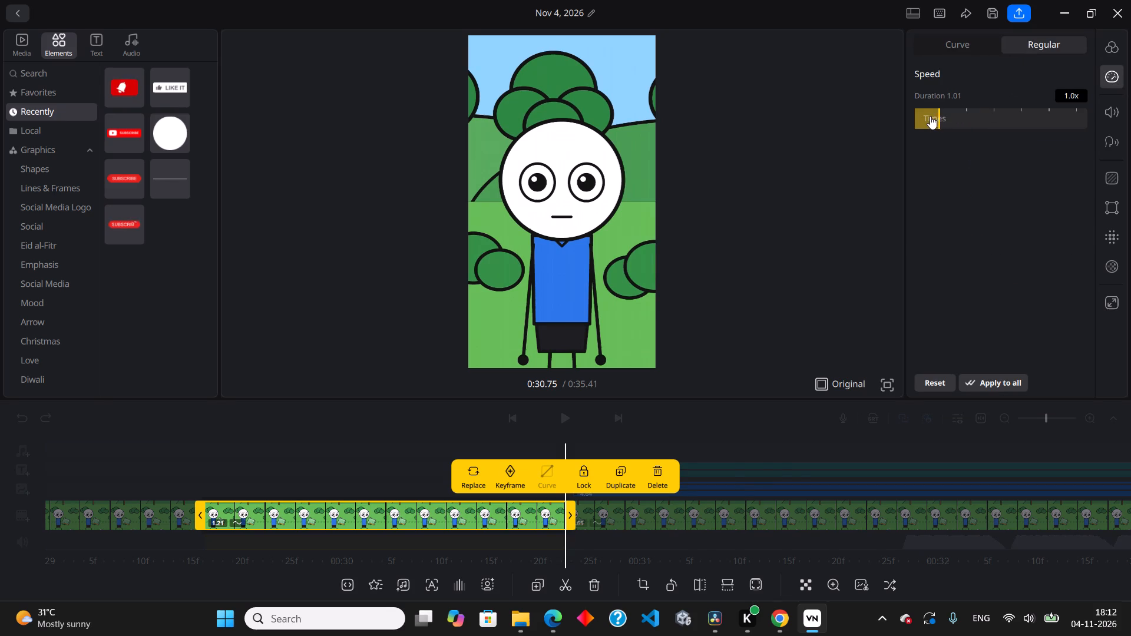
{"action": "left_click", "coordinate": [928, 117]}
{"action": "left_click", "coordinate": [924, 119]}
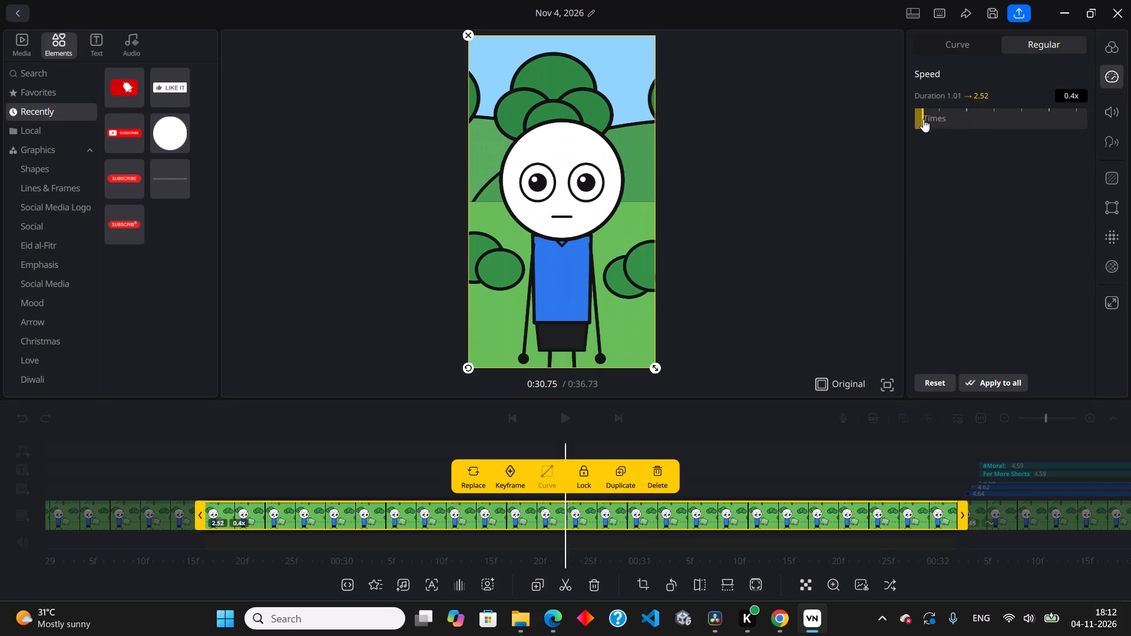
{"action": "left_click", "coordinate": [964, 262]}
Go back to the beginning of the short at 0:00.00 to review the whole edit.
{"action": "left_click_drag", "start_coordinate": [744, 474], "coordinate": [986, 439]}
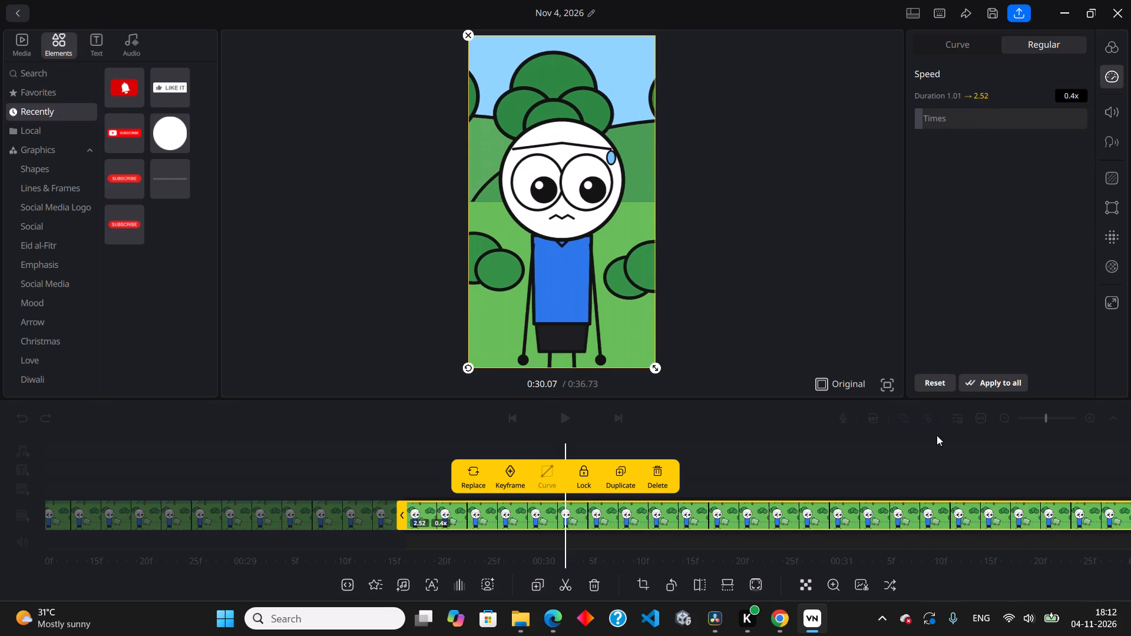
{"action": "left_click_drag", "start_coordinate": [338, 447], "coordinate": [1130, 447]}
{"action": "left_click_drag", "start_coordinate": [239, 439], "coordinate": [738, 459]}
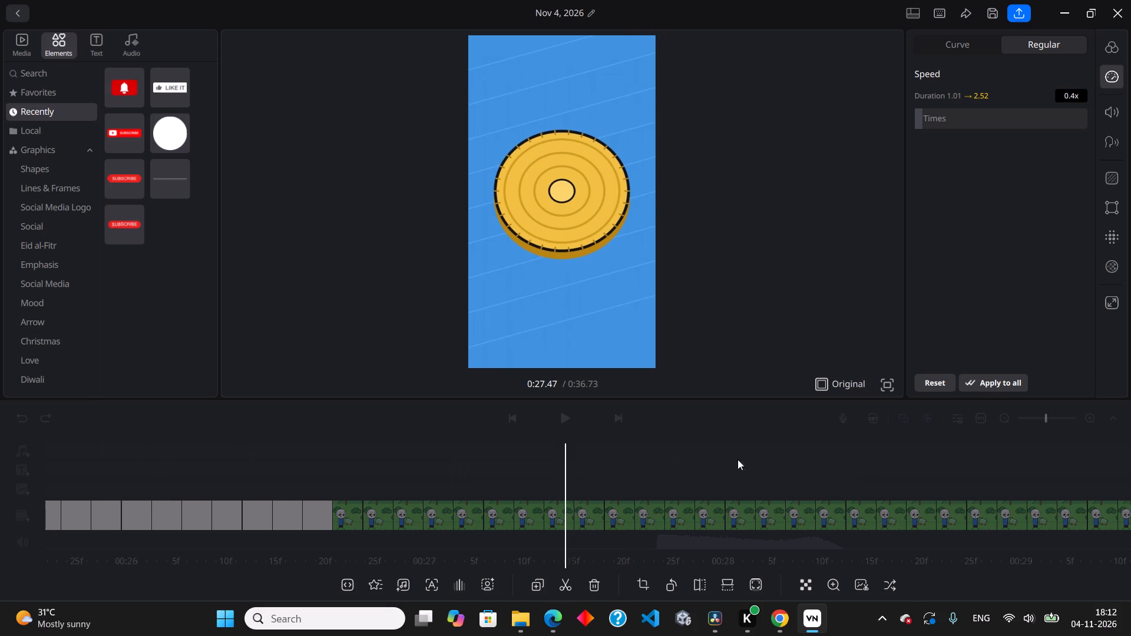
{"action": "left_click_drag", "start_coordinate": [738, 459], "coordinate": [869, 462]}
{"action": "left_click", "coordinate": [1026, 423]}
{"action": "left_click", "coordinate": [1026, 418]}
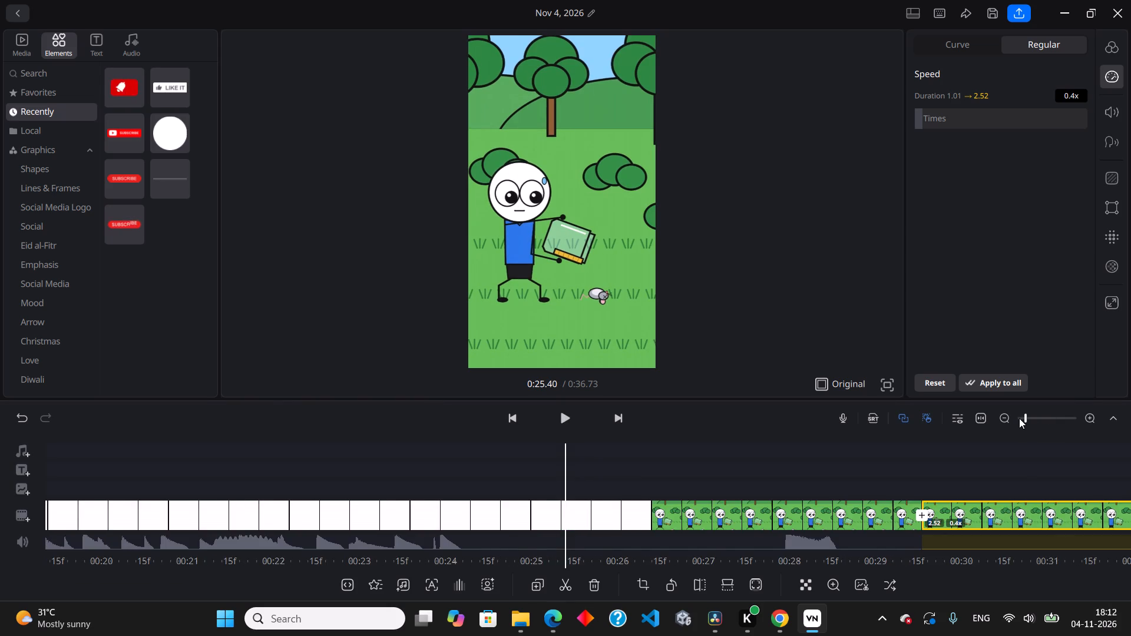
{"action": "left_click", "coordinate": [1019, 418]}
{"action": "left_click_drag", "start_coordinate": [396, 477], "coordinate": [1130, 478]}
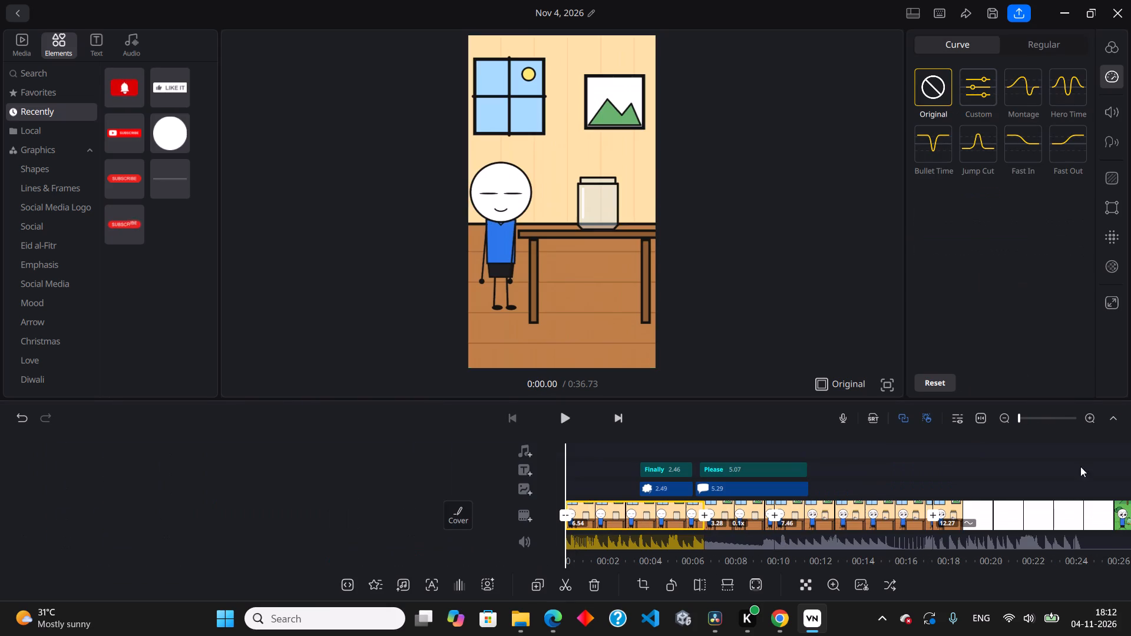
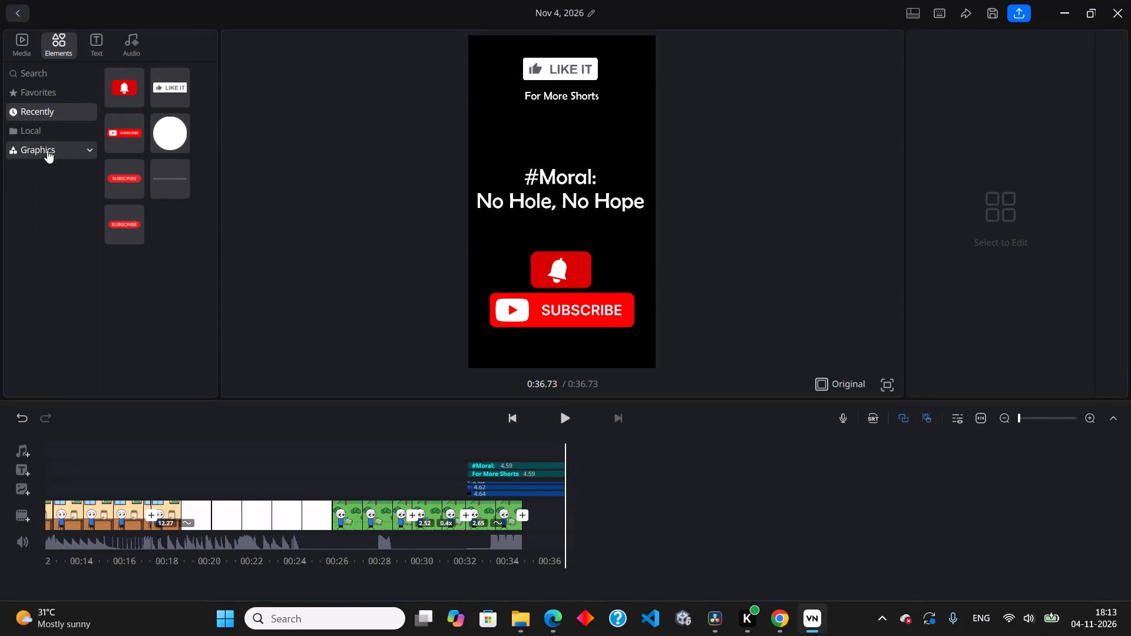
Browse the Shapes, Lines & Frames, Social Media Logo and Social graphics for elements to add to the end screen.
{"action": "left_click", "coordinate": [62, 158]}
{"action": "left_click", "coordinate": [26, 175]}
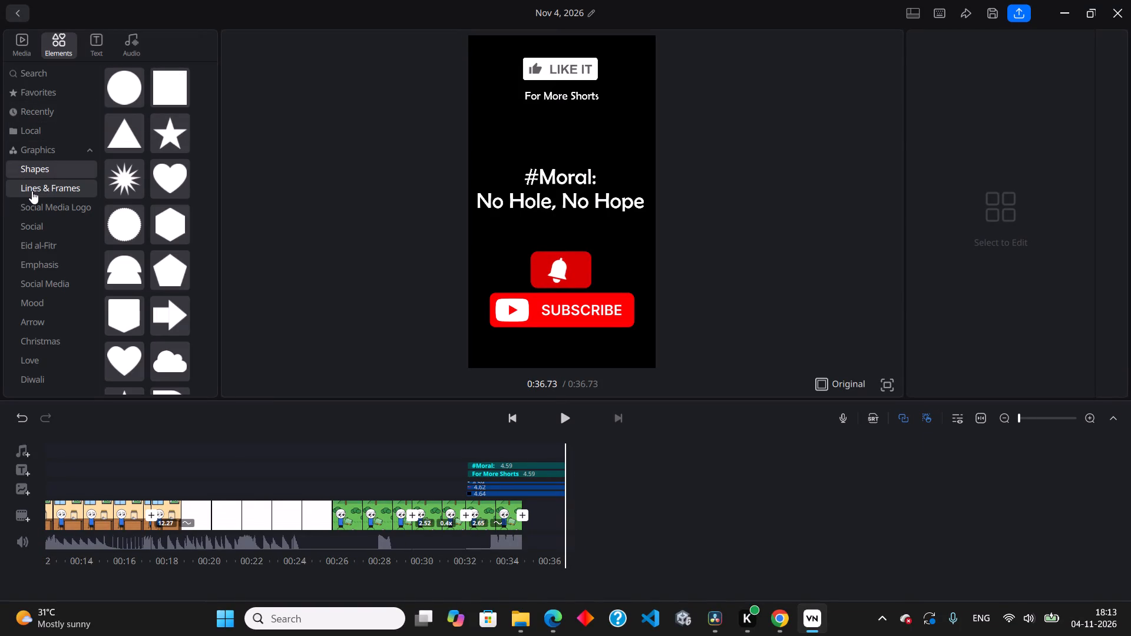
{"action": "left_click", "coordinate": [41, 187]}
{"action": "left_click", "coordinate": [45, 167]}
{"action": "left_click", "coordinate": [47, 188]}
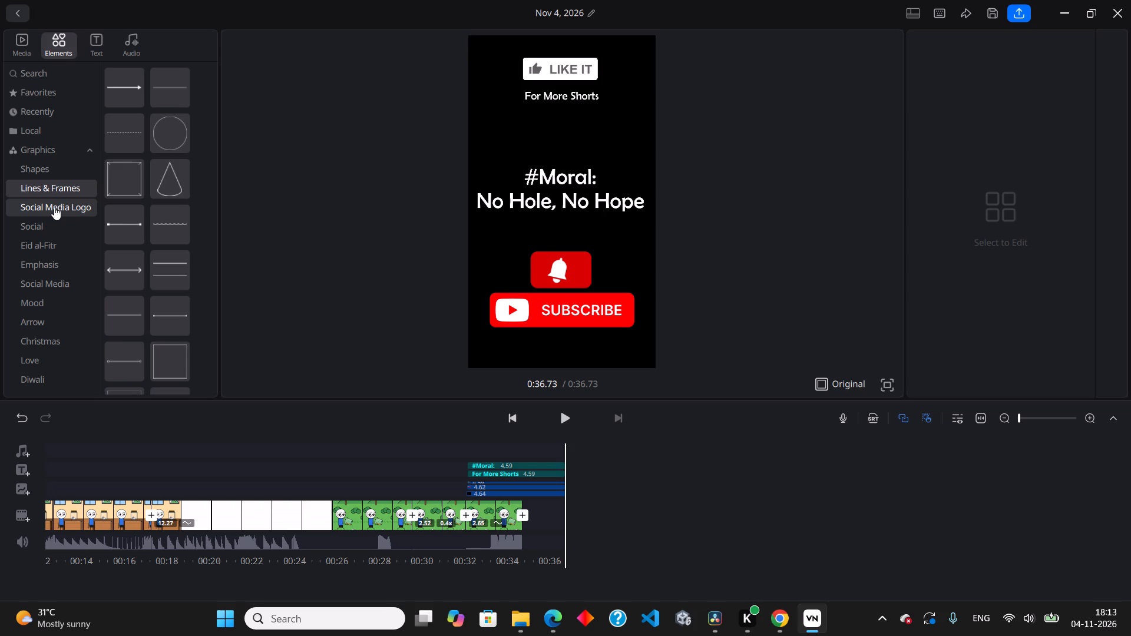
{"action": "left_click", "coordinate": [55, 207]}
{"action": "left_click", "coordinate": [58, 230]}
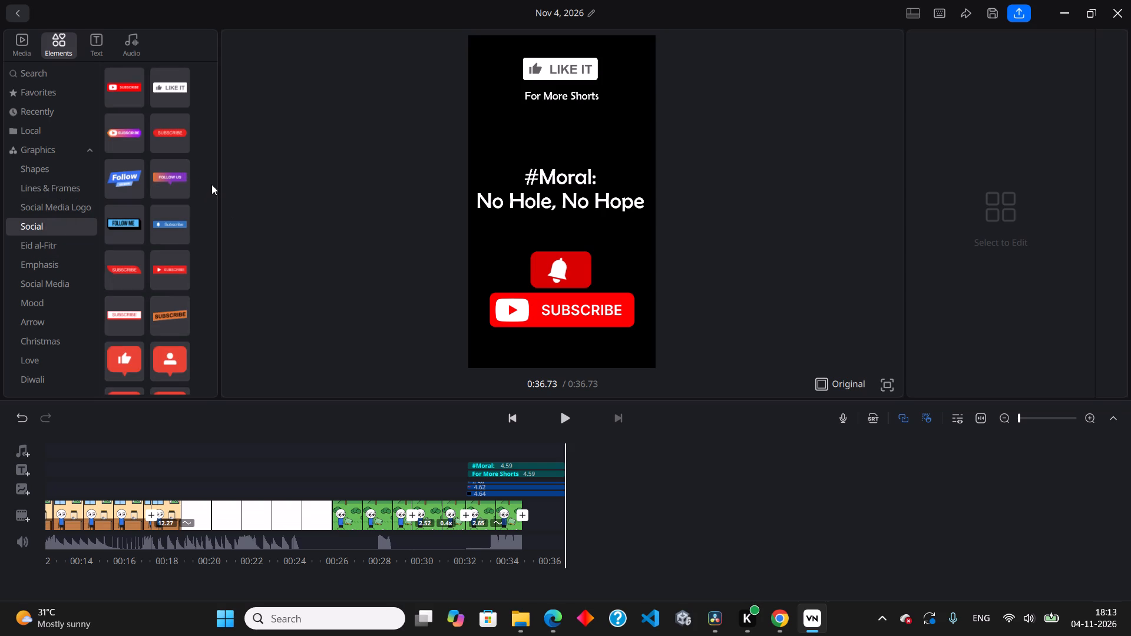
{"action": "scroll", "coordinate": [145, 264], "scroll_direction": "down", "scroll_amount": 7}
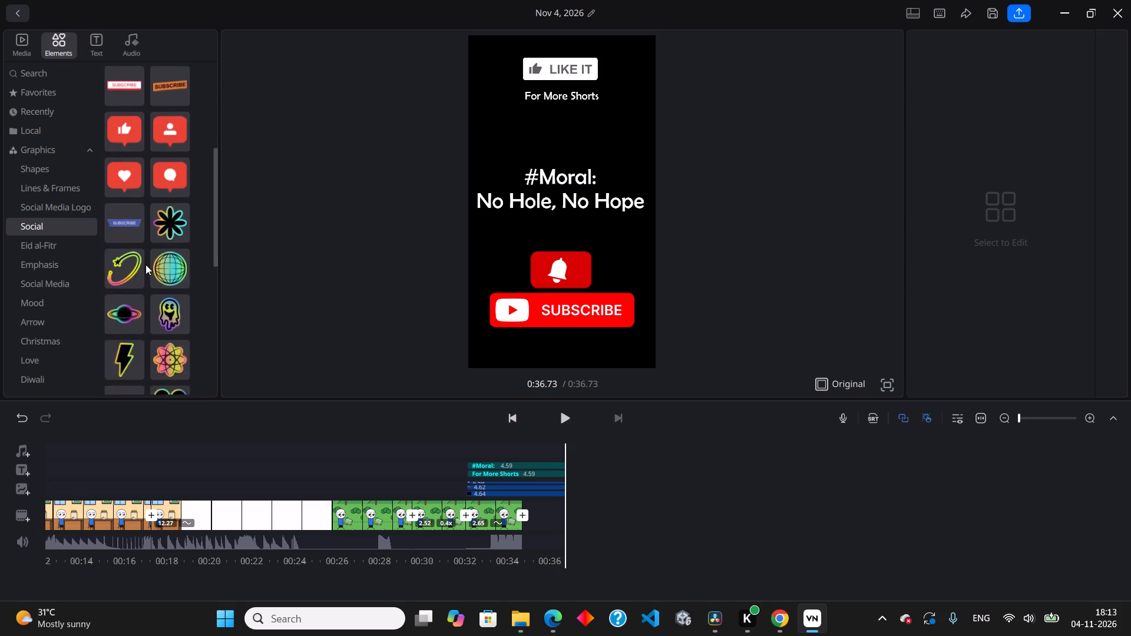
{"action": "scroll", "coordinate": [145, 264], "scroll_direction": "down", "scroll_amount": 18}
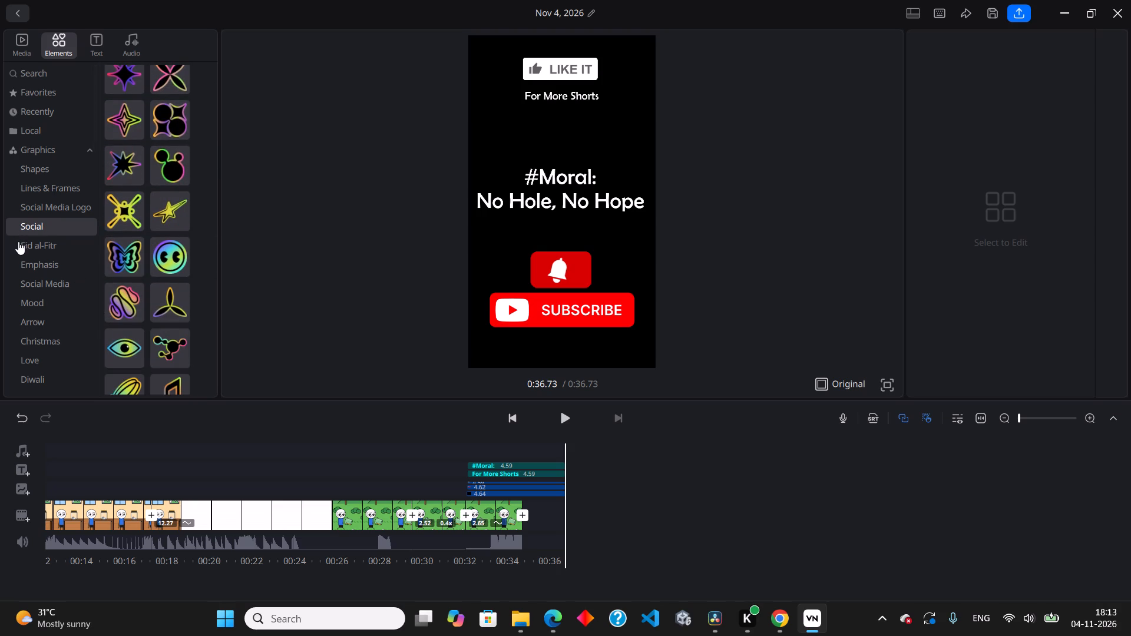
Look through further graphics categories, including Emphasis, Mood, Festivities, Travel and Space, for usable elements.
{"action": "left_click", "coordinate": [19, 243]}
{"action": "left_click", "coordinate": [38, 259]}
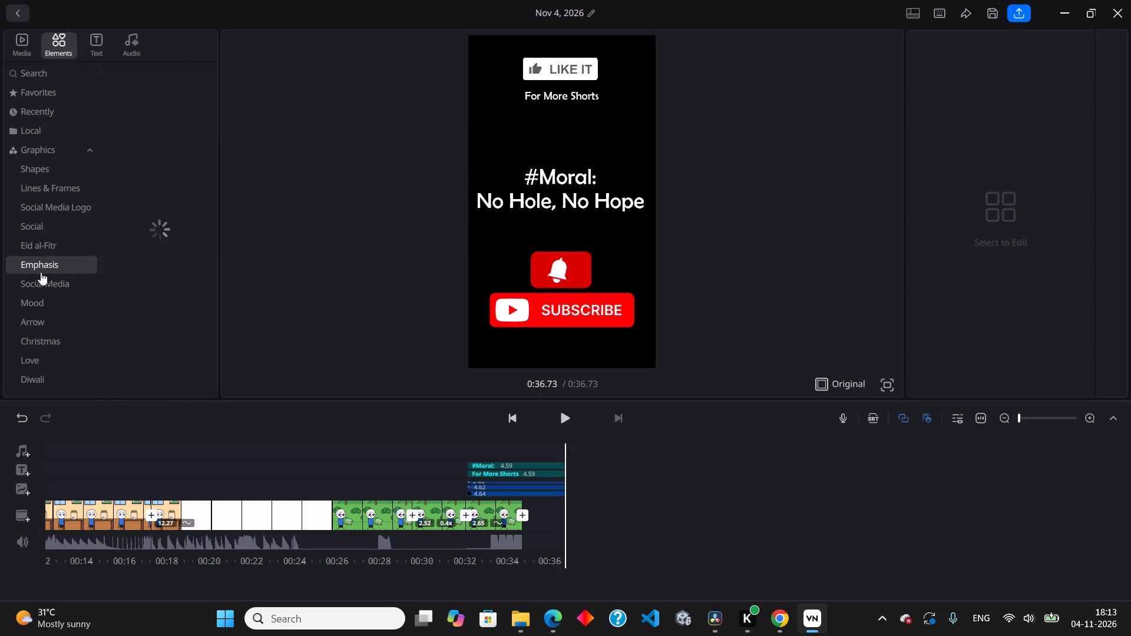
{"action": "scroll", "coordinate": [43, 274], "scroll_direction": "down", "scroll_amount": 2}
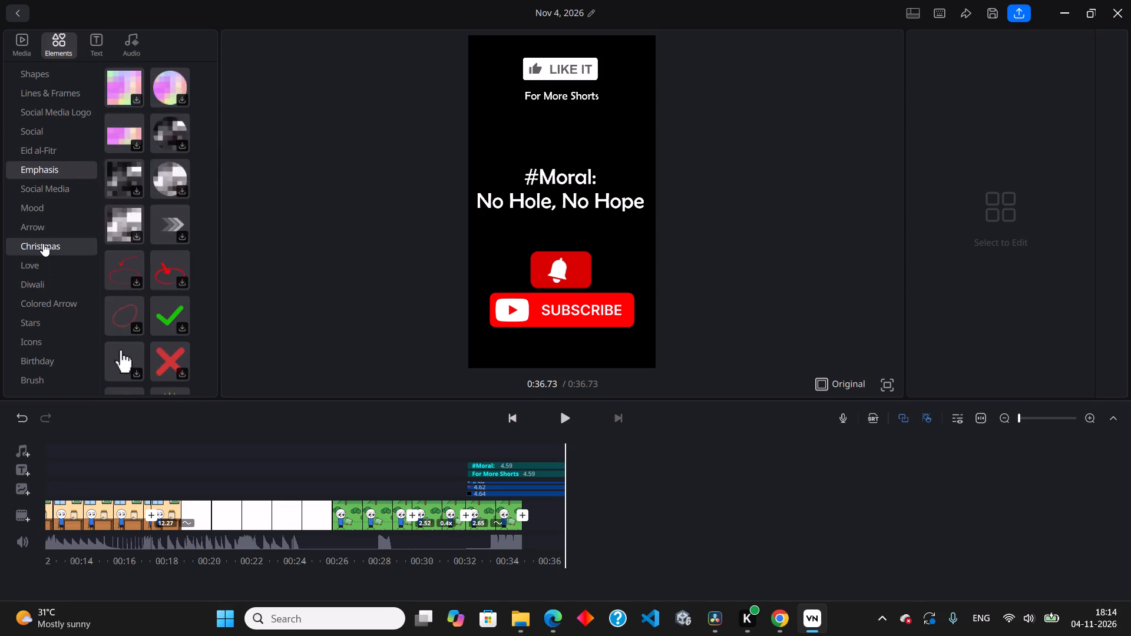
{"action": "left_click", "coordinate": [43, 243]}
{"action": "left_click", "coordinate": [40, 230]}
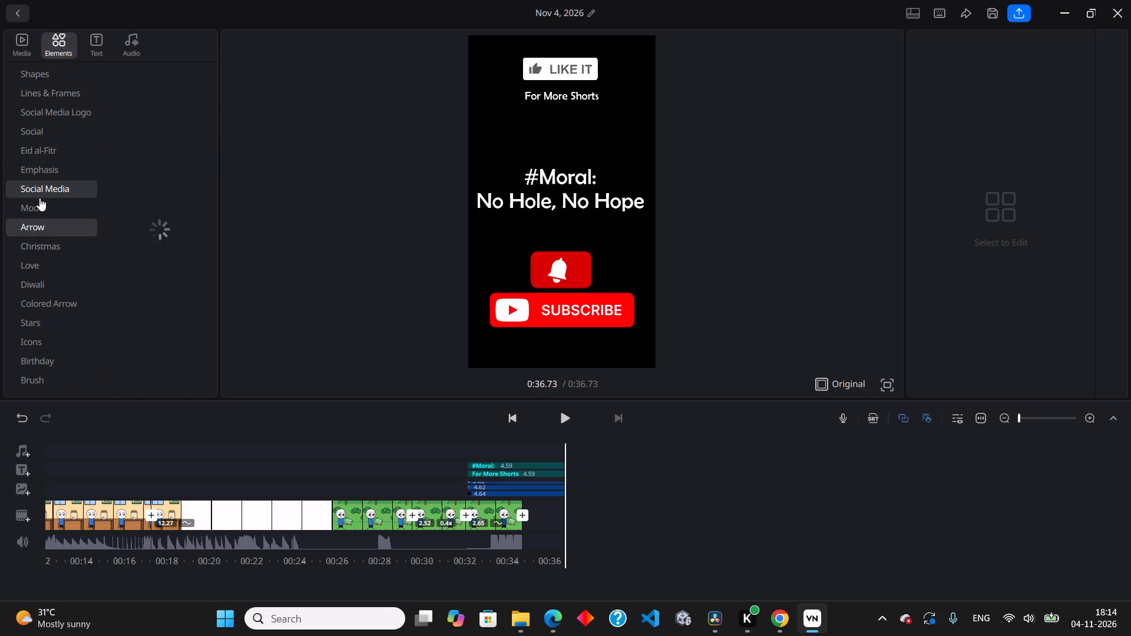
{"action": "left_click", "coordinate": [41, 203]}
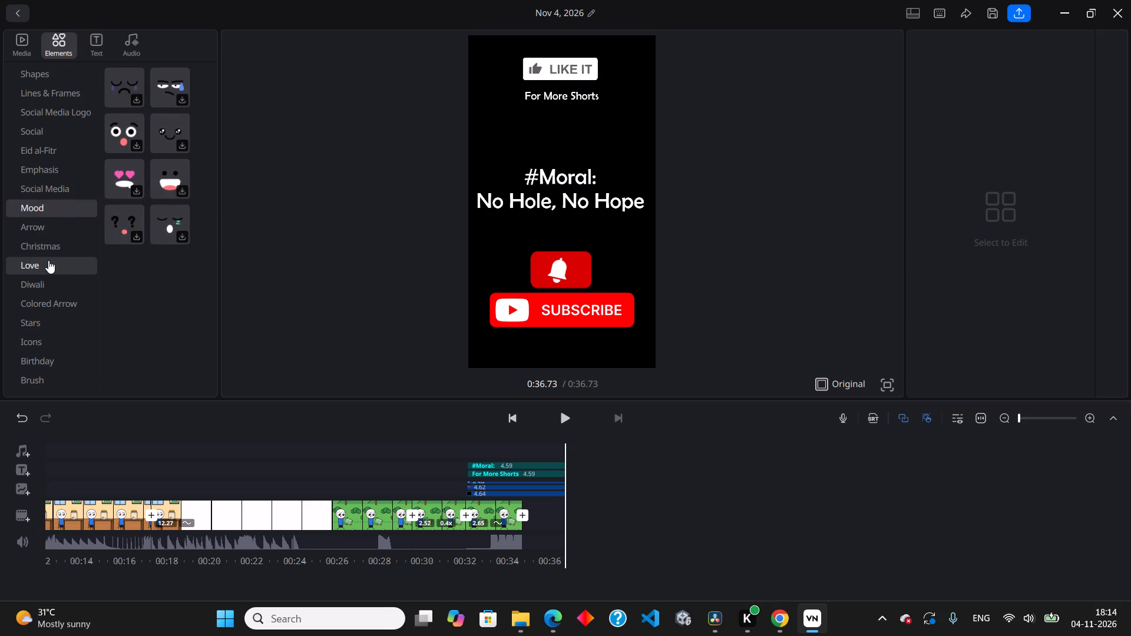
{"action": "scroll", "coordinate": [48, 260], "scroll_direction": "down", "scroll_amount": 4}
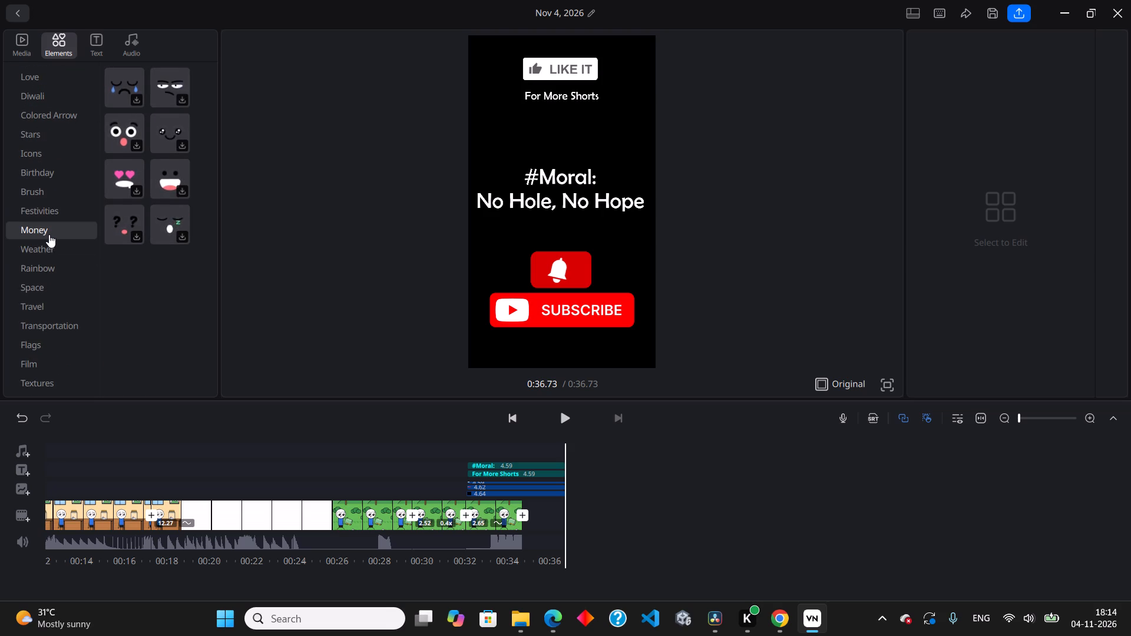
{"action": "left_click", "coordinate": [49, 234]}
{"action": "left_click", "coordinate": [47, 218]}
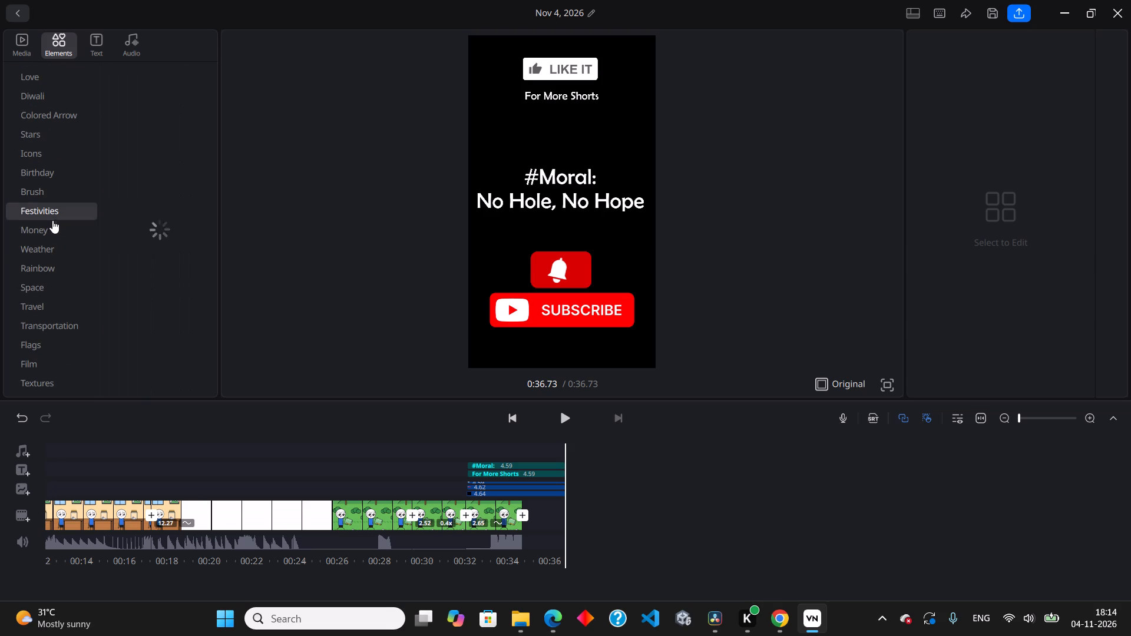
{"action": "scroll", "coordinate": [30, 214], "scroll_direction": "down", "scroll_amount": 1}
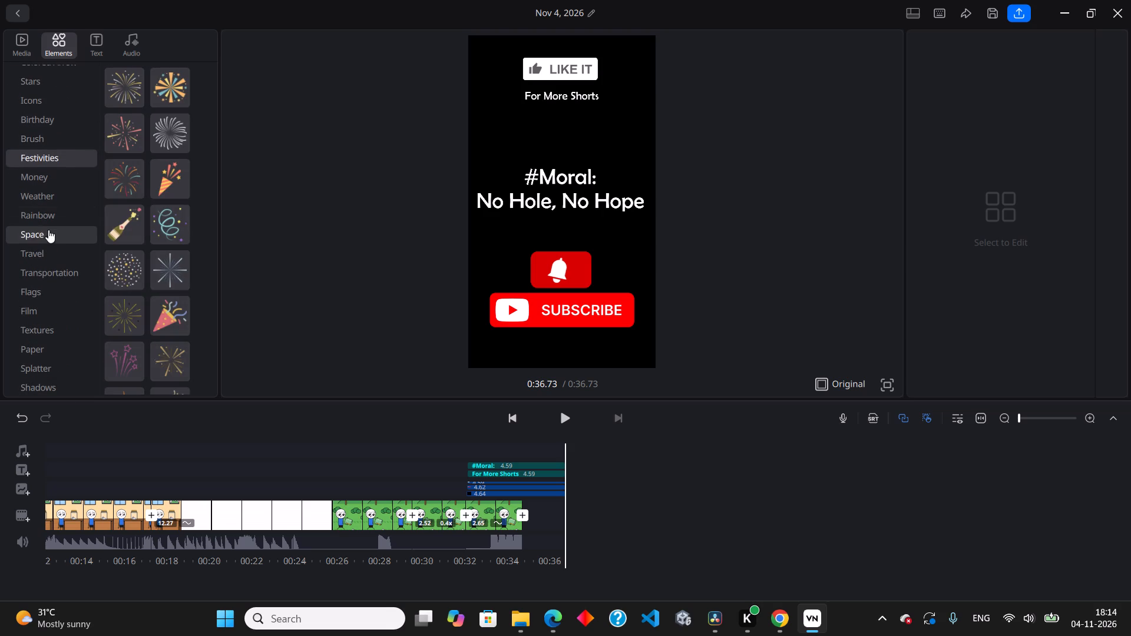
{"action": "left_click", "coordinate": [52, 246]}
{"action": "left_click", "coordinate": [52, 238]}
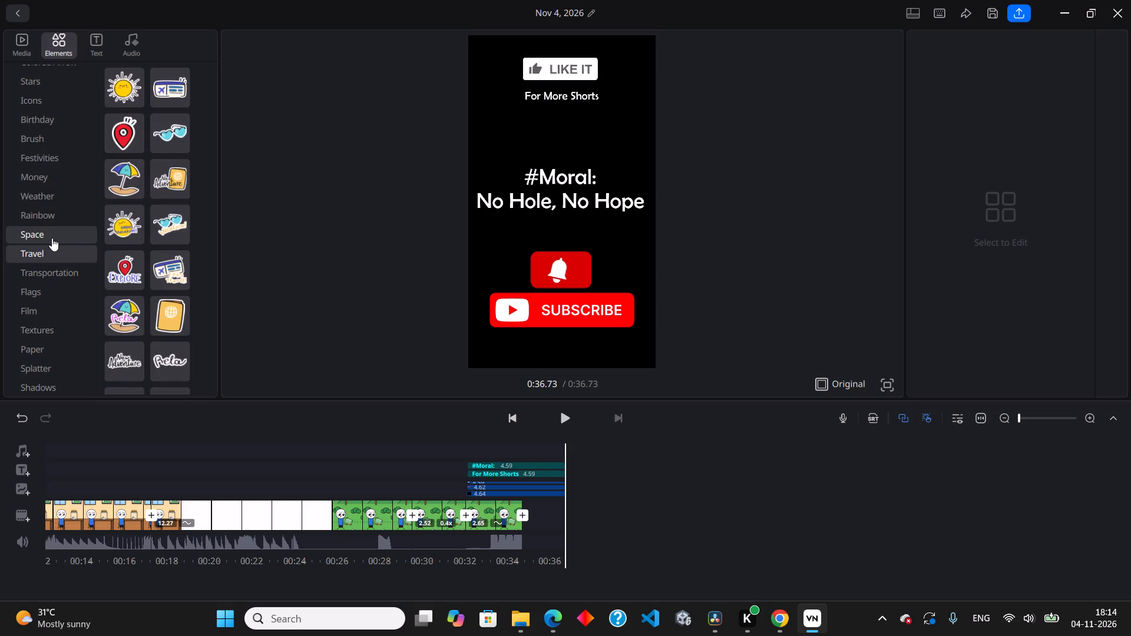
Examine the Text graphics and the remaining categories further down the graphics library, from Insects to the holiday sets.
{"action": "scroll", "coordinate": [37, 289], "scroll_direction": "down", "scroll_amount": 8}
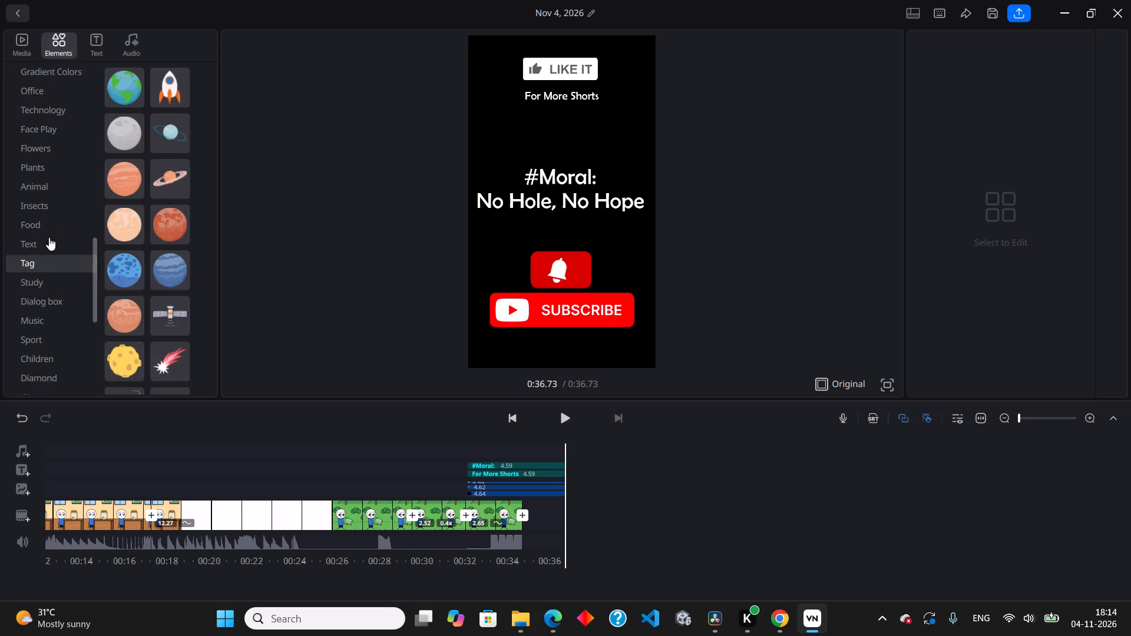
{"action": "left_click", "coordinate": [49, 235]}
{"action": "left_click", "coordinate": [45, 223]}
{"action": "left_click", "coordinate": [37, 206]}
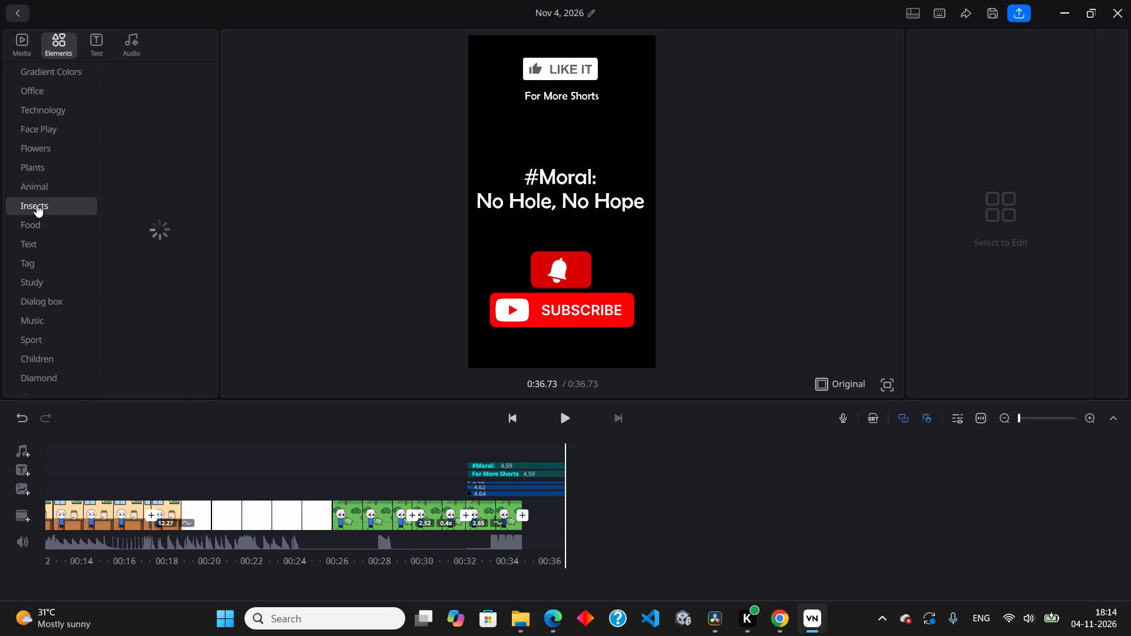
{"action": "left_click", "coordinate": [39, 239]}
{"action": "scroll", "coordinate": [41, 237], "scroll_direction": "down", "scroll_amount": 2}
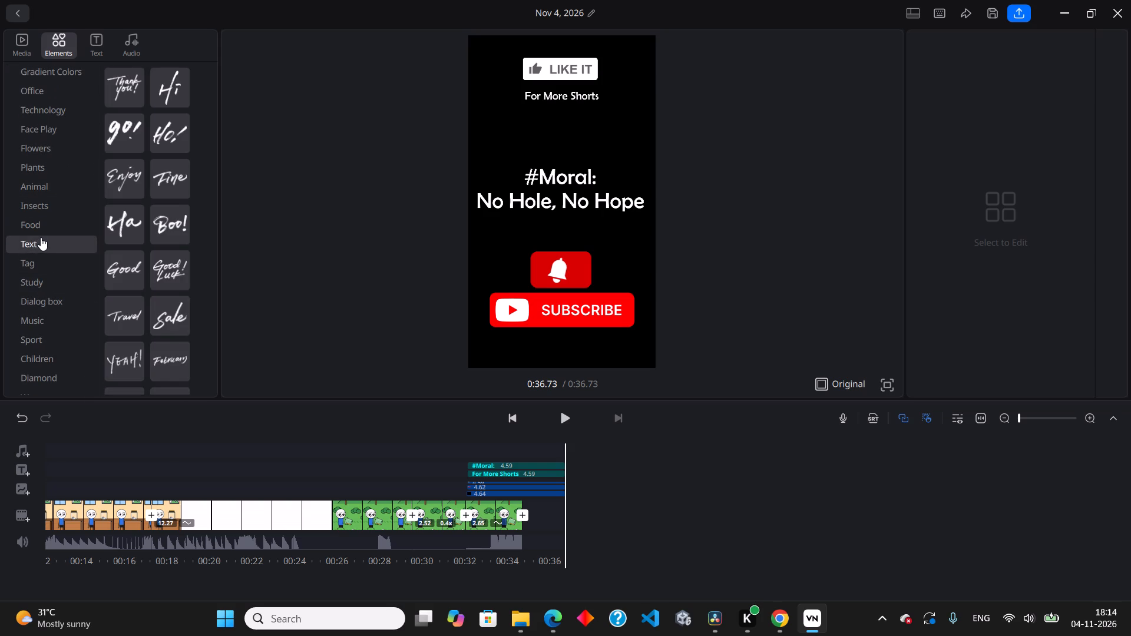
{"action": "scroll", "coordinate": [41, 237], "scroll_direction": "down", "scroll_amount": 17}
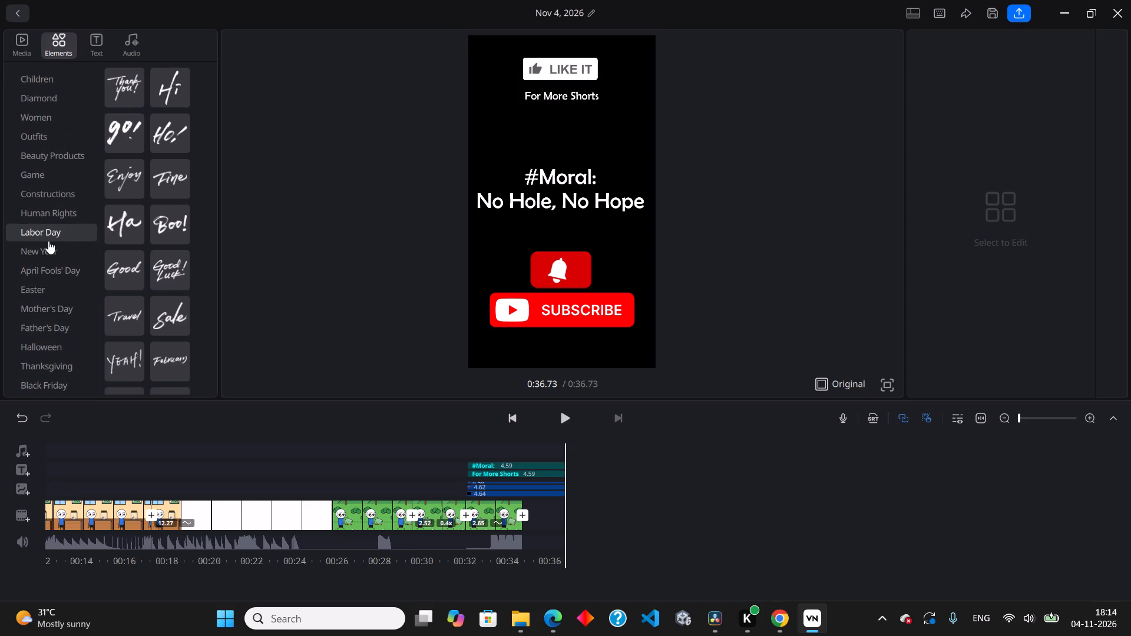
Return to the start of the short at 0:00 and play the whole edit in full-screen preview.
{"action": "left_click", "coordinate": [399, 364]}
{"action": "left_click_drag", "start_coordinate": [272, 413], "coordinate": [272, 414]}
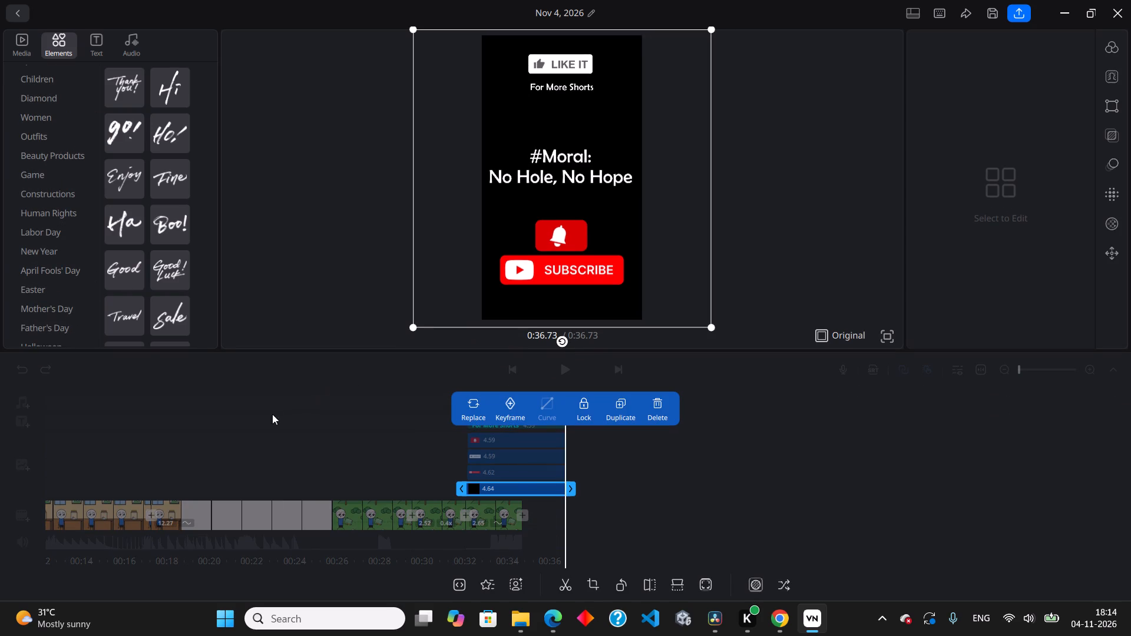
{"action": "left_click_drag", "start_coordinate": [272, 414], "coordinate": [1064, 458]}
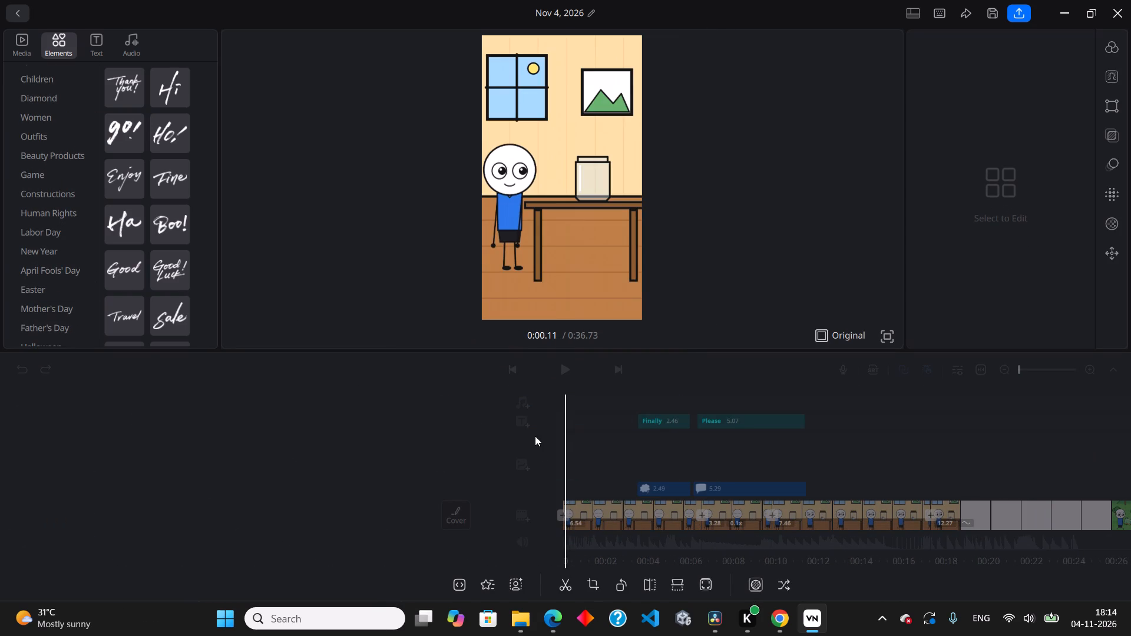
{"action": "left_click", "coordinate": [545, 373]}
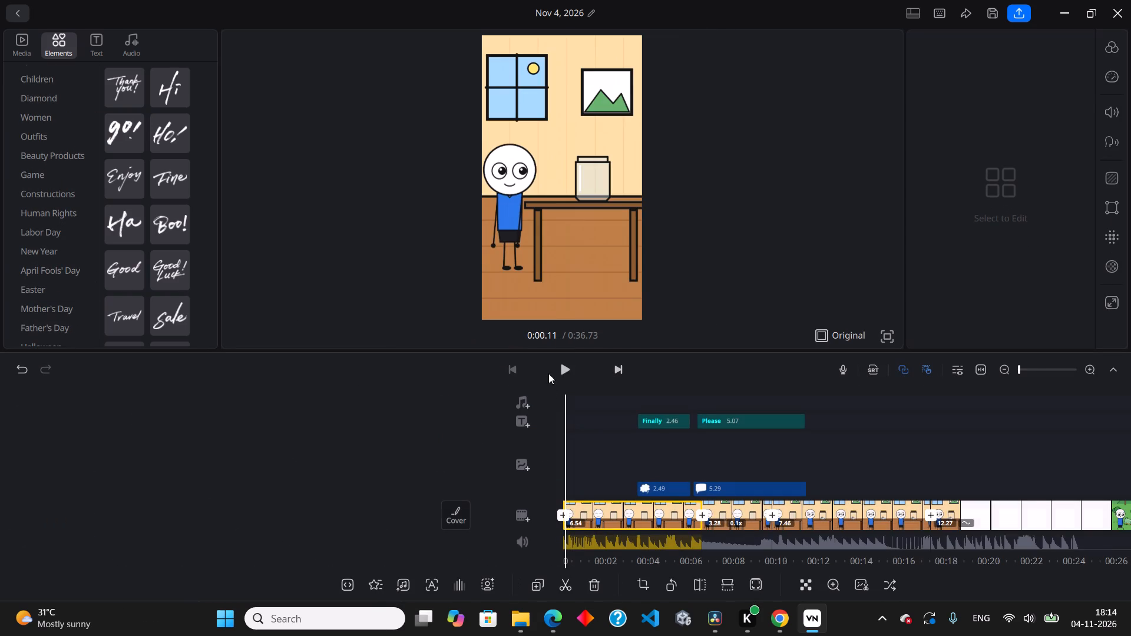
{"action": "left_click", "coordinate": [561, 373]}
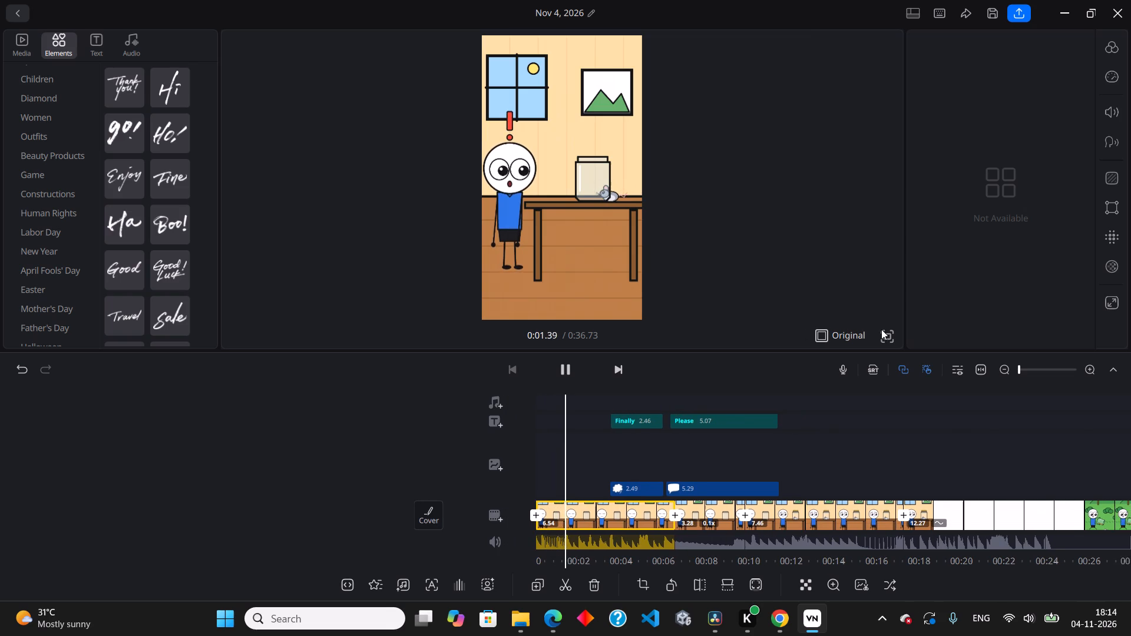
{"action": "left_click_drag", "start_coordinate": [424, 415], "coordinate": [622, 423]}
{"action": "left_click", "coordinate": [896, 335]}
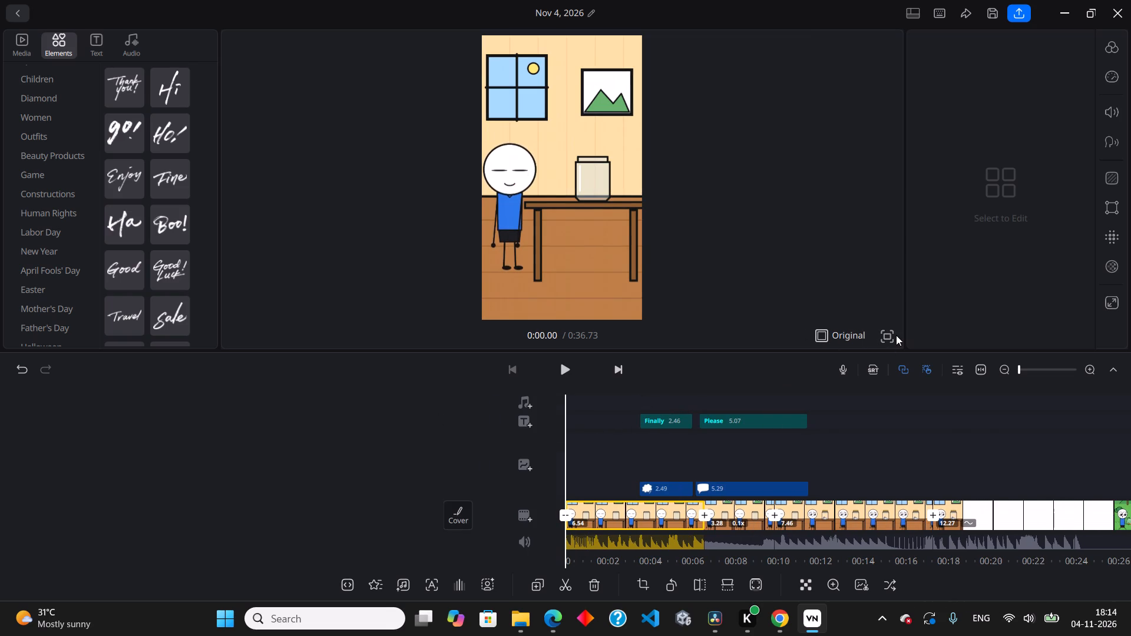
{"action": "left_click", "coordinate": [888, 337]}
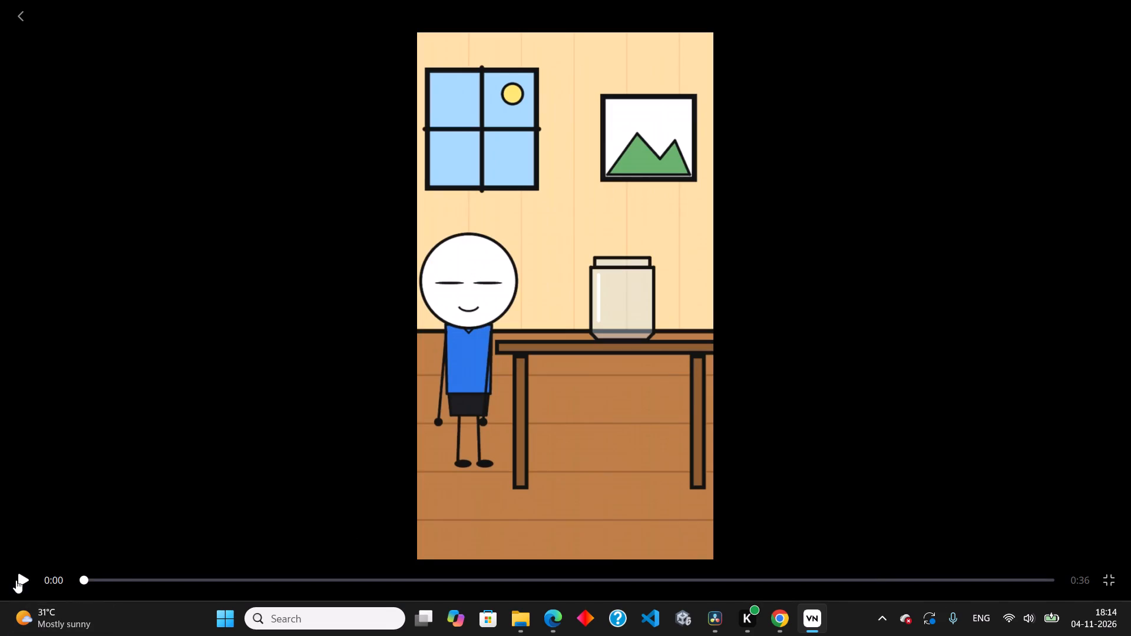
{"action": "left_click", "coordinate": [16, 580]}
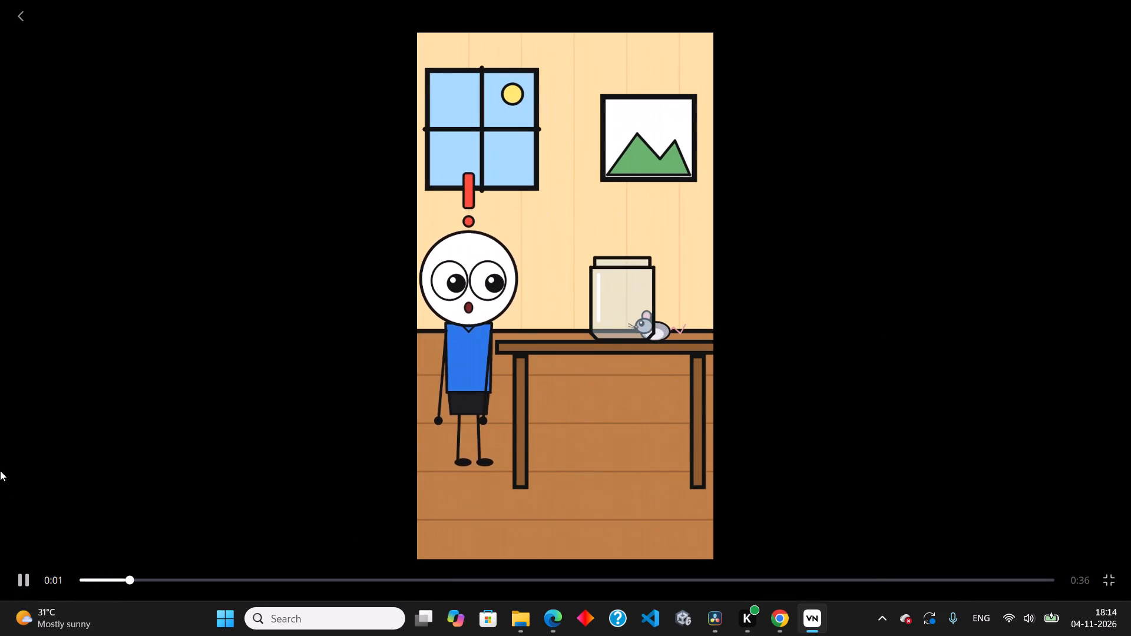
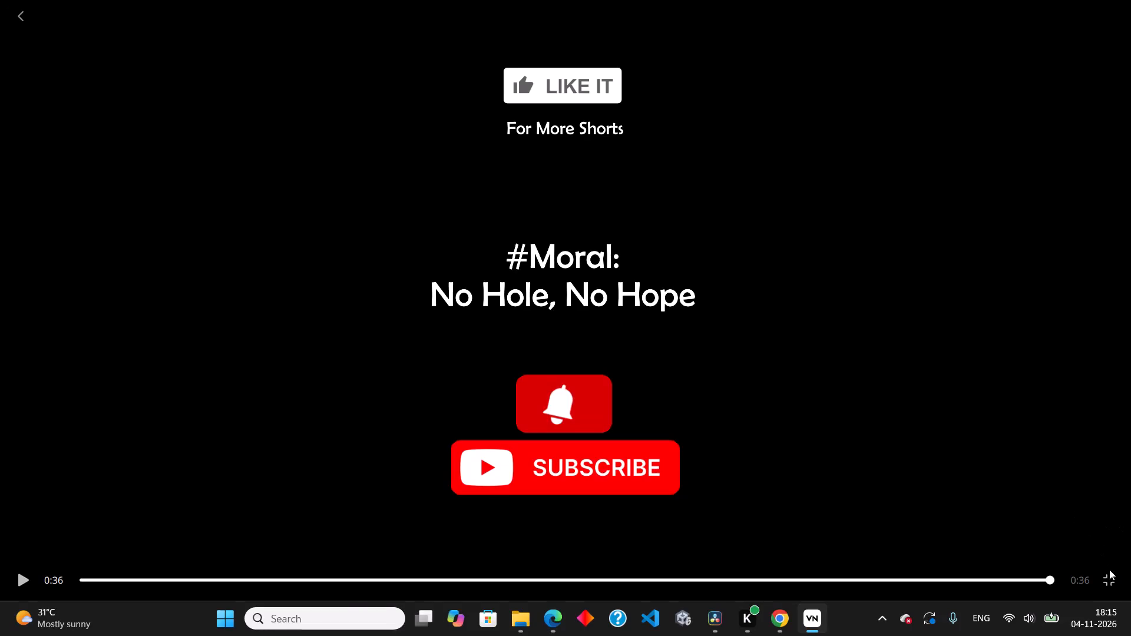
Leave the full-screen preview of the short and return to the editing workspace.
{"action": "left_click", "coordinate": [1115, 579]}
Play the whole short in the workspace preview, through to the closing moral and subscribe screen.
{"action": "left_click", "coordinate": [563, 368]}
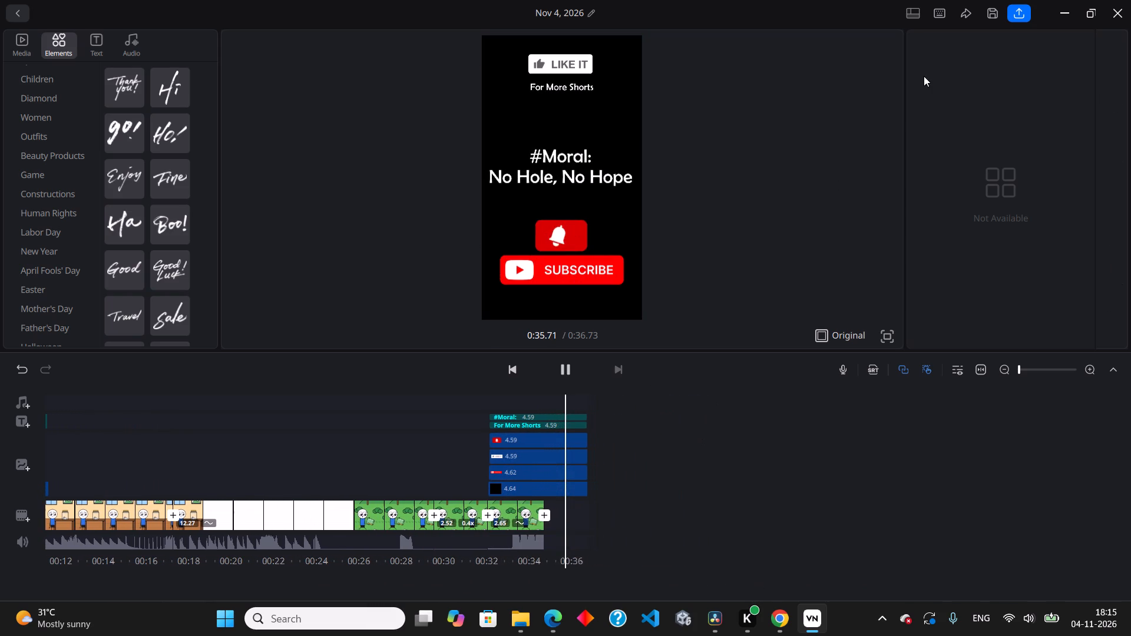
Open the export settings for the finished short.
{"action": "left_click", "coordinate": [1022, 15]}
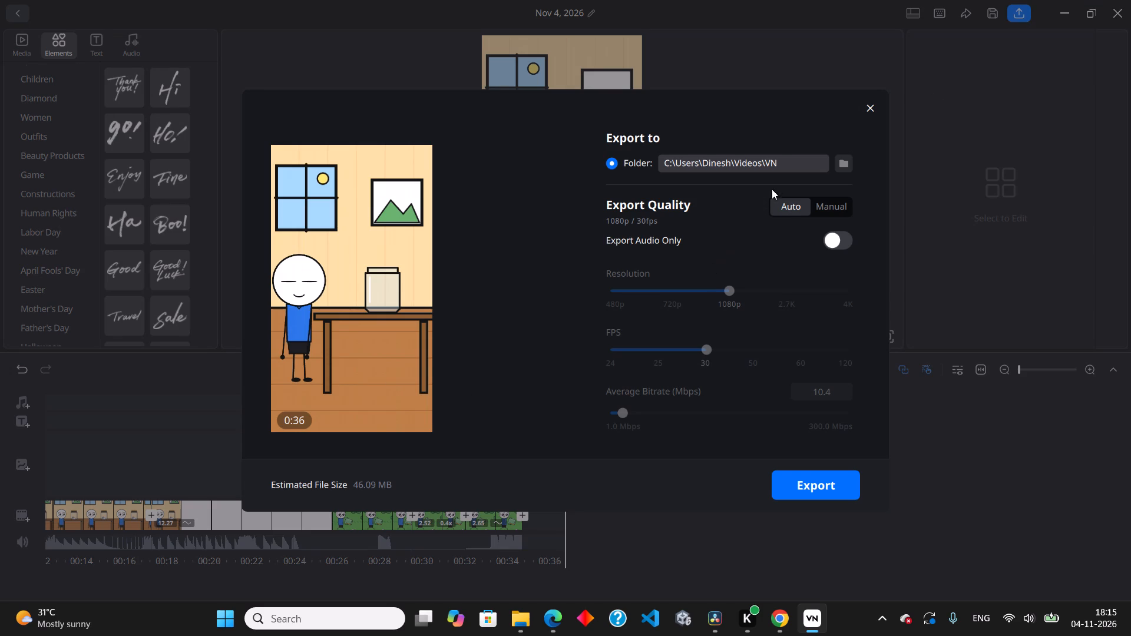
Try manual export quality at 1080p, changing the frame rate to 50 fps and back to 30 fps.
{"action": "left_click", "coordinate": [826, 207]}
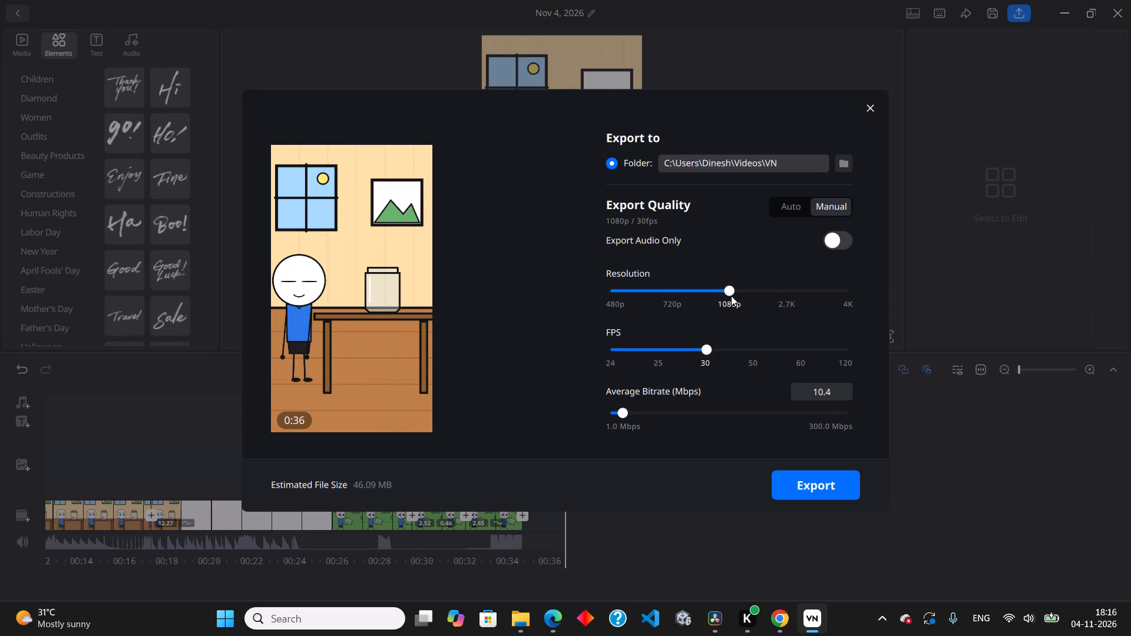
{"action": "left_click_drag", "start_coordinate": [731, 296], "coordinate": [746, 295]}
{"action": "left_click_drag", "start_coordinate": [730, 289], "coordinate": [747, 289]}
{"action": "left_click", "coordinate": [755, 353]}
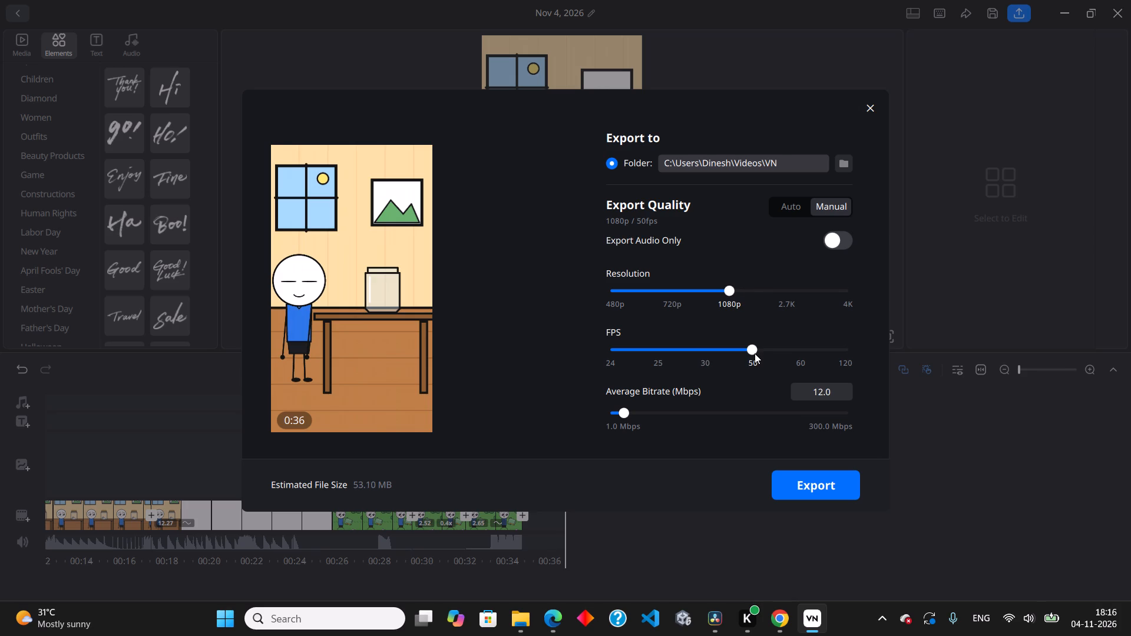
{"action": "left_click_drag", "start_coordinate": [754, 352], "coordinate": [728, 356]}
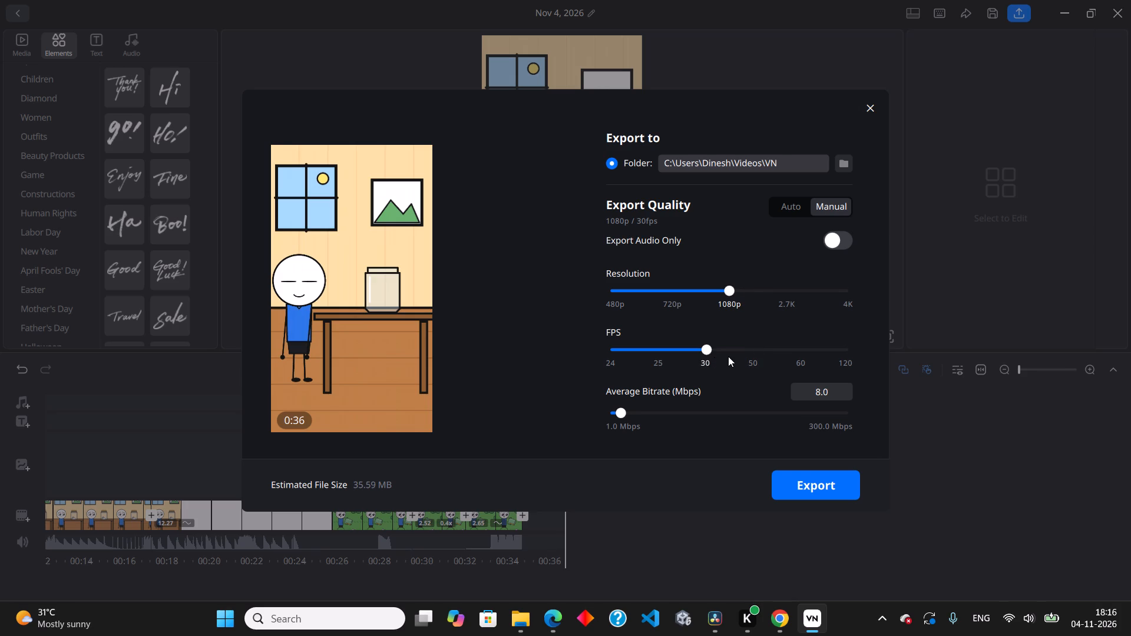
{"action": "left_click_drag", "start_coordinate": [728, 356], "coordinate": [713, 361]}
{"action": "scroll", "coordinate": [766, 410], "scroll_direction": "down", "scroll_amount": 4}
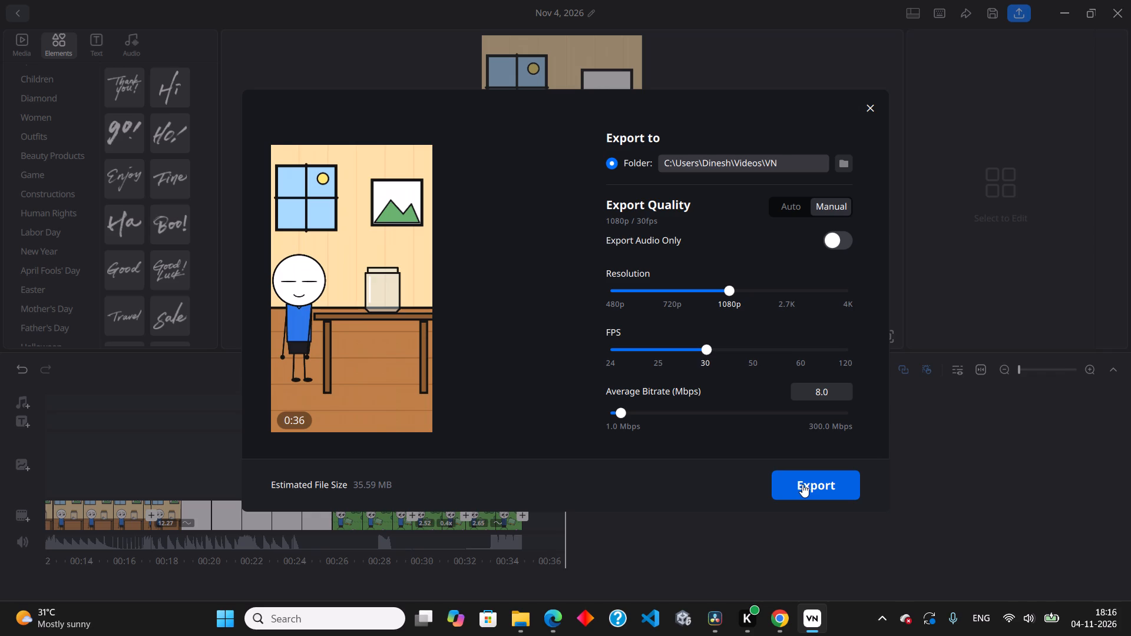
Set the export quality to Auto and export the short, with video, to the VN folder in Videos.
{"action": "left_click", "coordinate": [789, 210]}
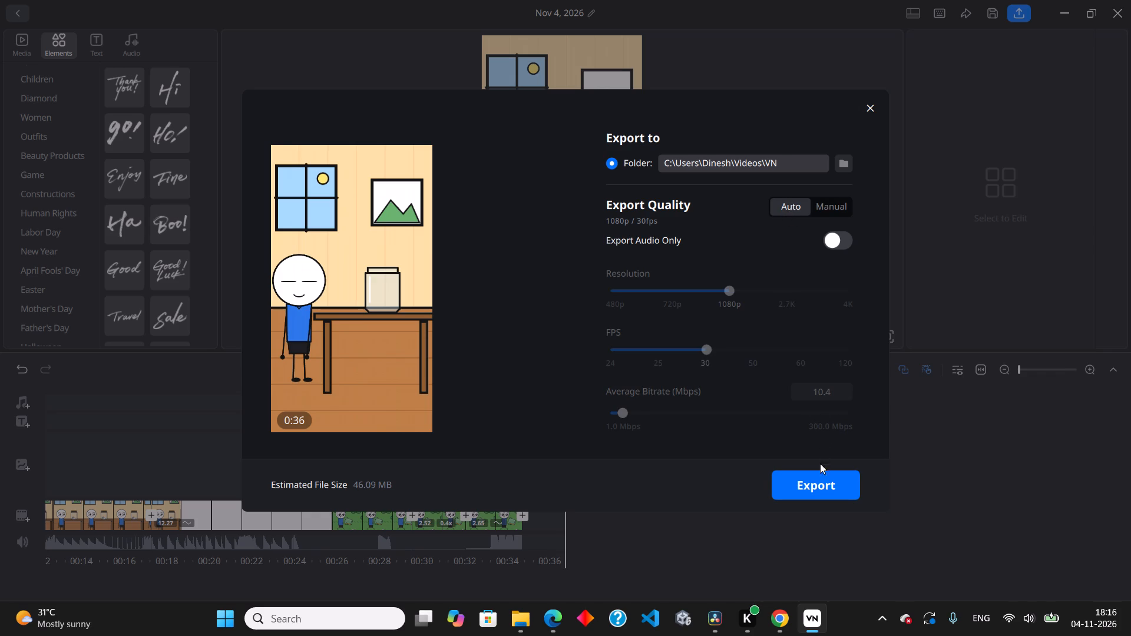
{"action": "left_click", "coordinate": [819, 489]}
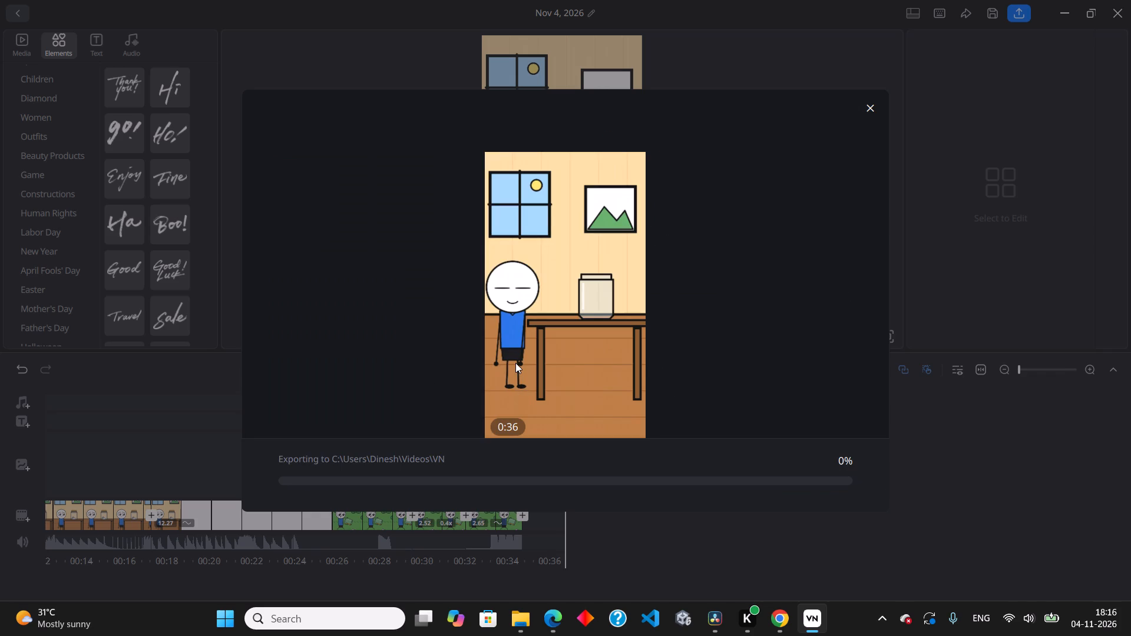
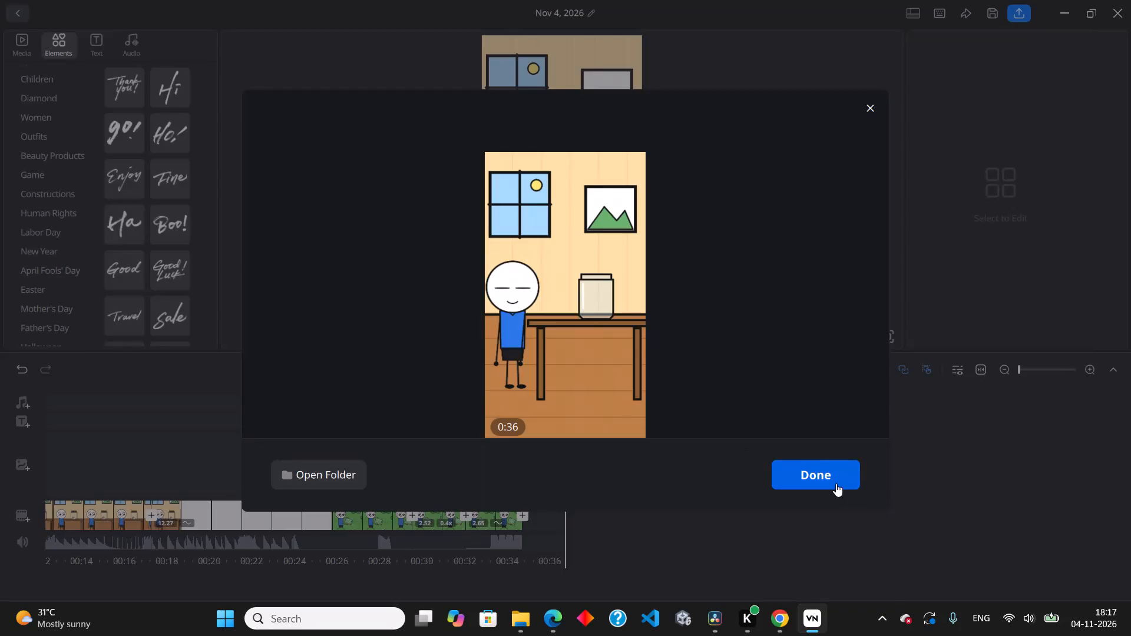
Close the finished export of the short and return to the editing timeline.
{"action": "left_click", "coordinate": [836, 483]}
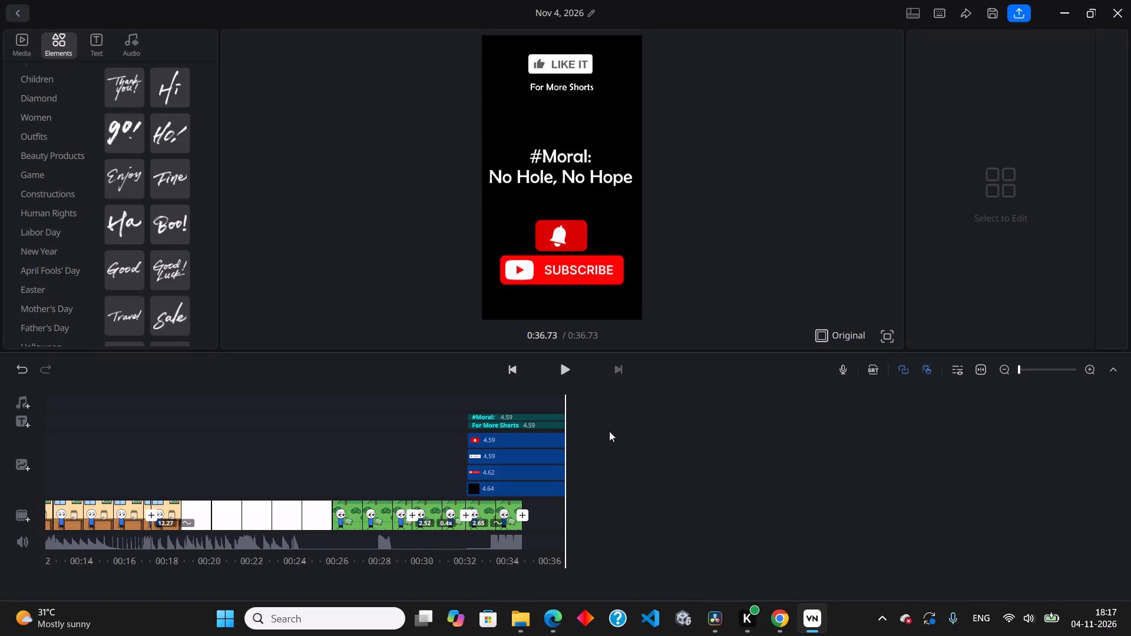